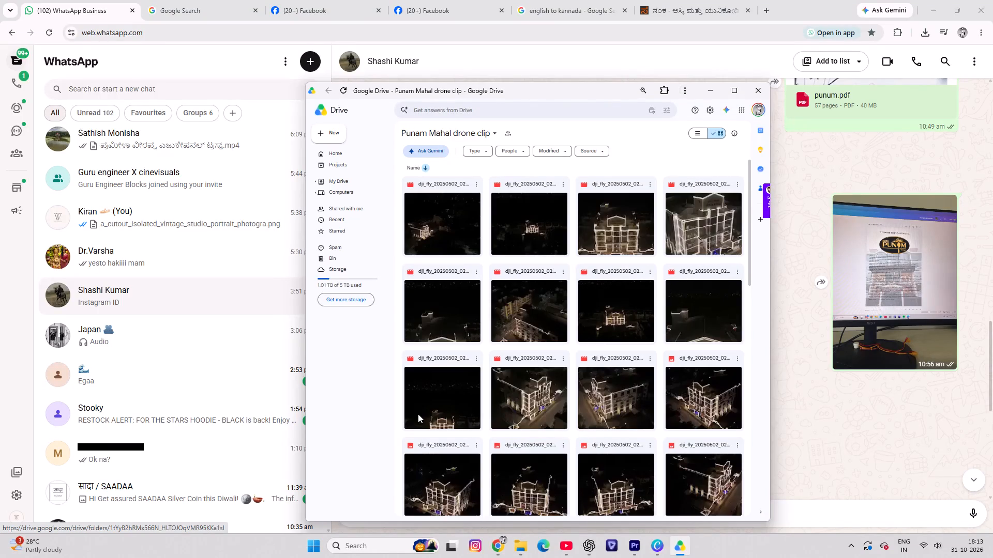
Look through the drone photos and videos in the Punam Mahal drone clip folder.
{"action": "scroll", "coordinate": [555, 235], "scroll_direction": "down", "scroll_amount": 18}
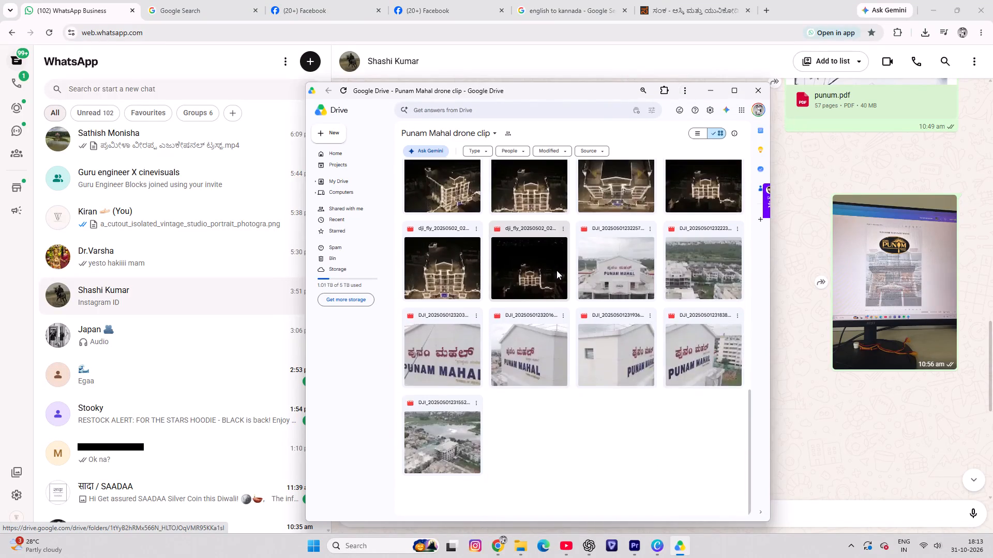
{"action": "scroll", "coordinate": [556, 270], "scroll_direction": "down", "scroll_amount": 2}
{"action": "scroll", "coordinate": [556, 275], "scroll_direction": "up", "scroll_amount": 18}
{"action": "scroll", "coordinate": [556, 276], "scroll_direction": "up", "scroll_amount": 5}
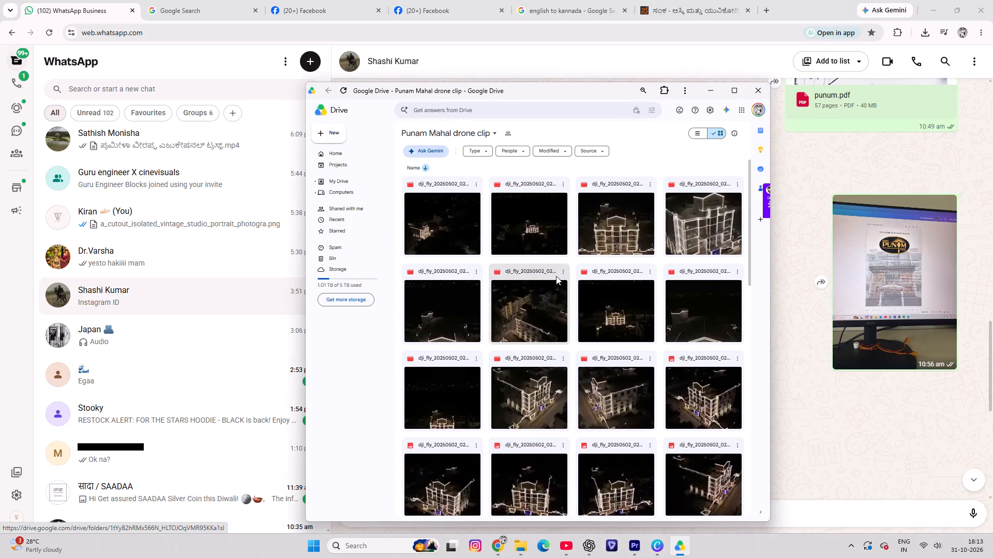
{"action": "left_click", "coordinate": [419, 218]}
{"action": "scroll", "coordinate": [439, 275], "scroll_direction": "down", "scroll_amount": 17}
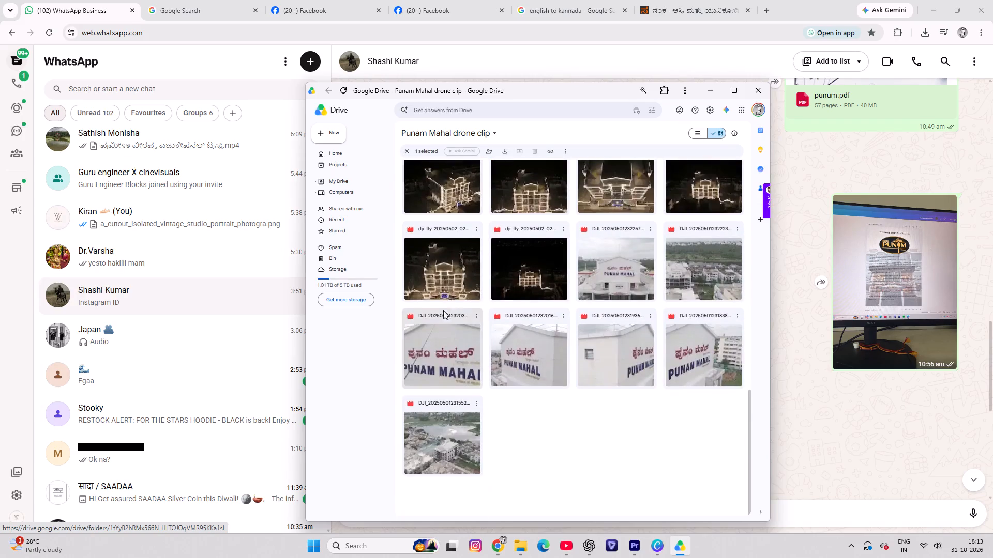
{"action": "scroll", "coordinate": [443, 310], "scroll_direction": "down", "scroll_amount": 3}
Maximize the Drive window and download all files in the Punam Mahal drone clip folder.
{"action": "left_click", "coordinate": [729, 95]}
{"action": "left_click", "coordinate": [280, 446]}
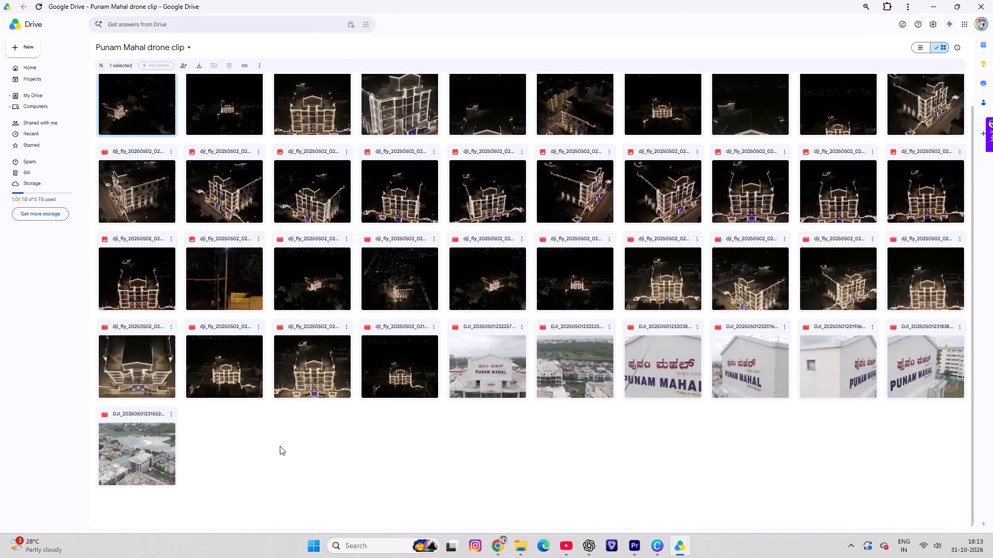
{"action": "scroll", "coordinate": [279, 445], "scroll_direction": "up", "scroll_amount": 5}
{"action": "left_click", "coordinate": [127, 144]}
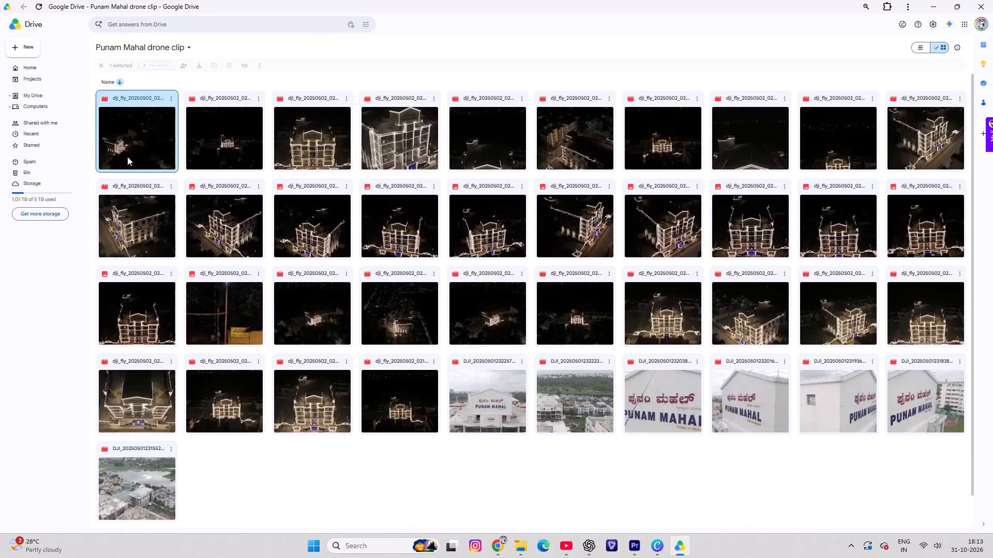
{"action": "scroll", "coordinate": [148, 236], "scroll_direction": "down", "scroll_amount": 6}
{"action": "scroll", "coordinate": [156, 291], "scroll_direction": "down", "scroll_amount": 6}
{"action": "left_click", "coordinate": [142, 443], "text": "shift"}
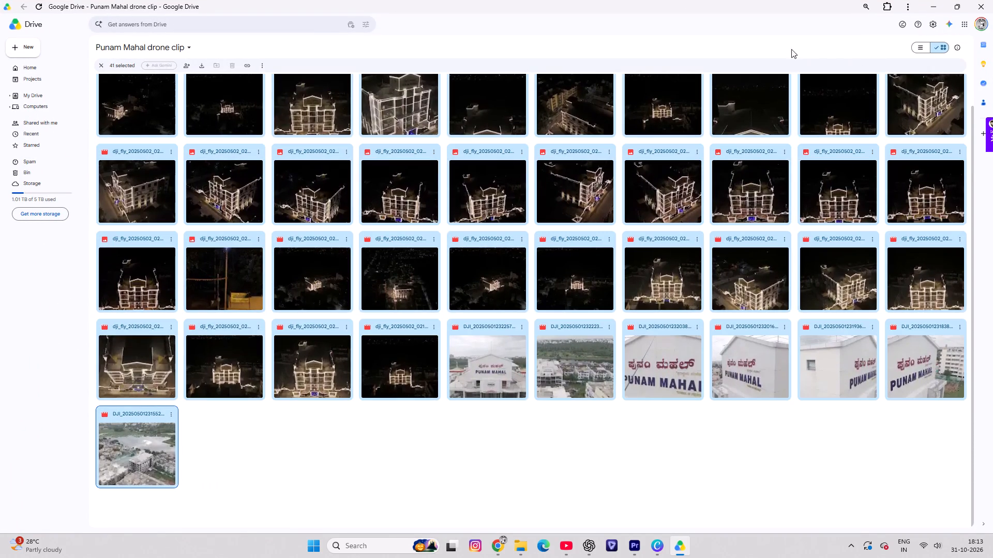
{"action": "left_click", "coordinate": [204, 68]}
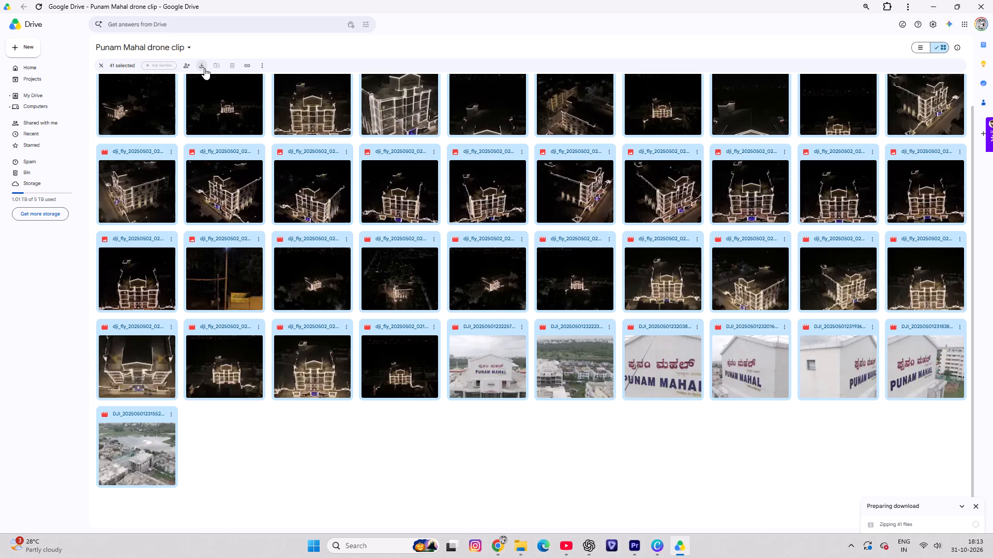
Switch to Premiere Pro, open C3251.MP4 from the project in the Source monitor and create a sequence from it.
{"action": "left_click", "coordinate": [629, 540]}
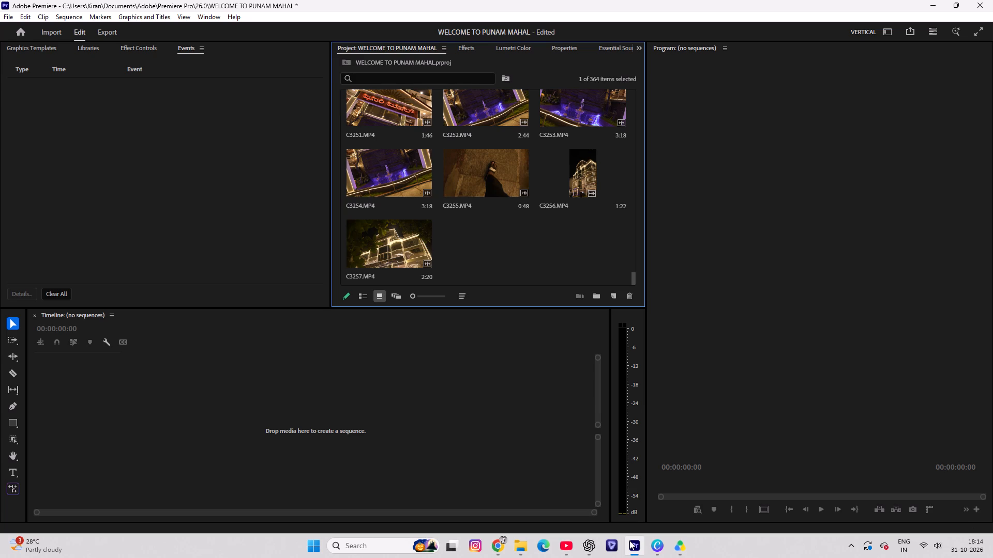
{"action": "scroll", "coordinate": [401, 155], "scroll_direction": "up", "scroll_amount": 1}
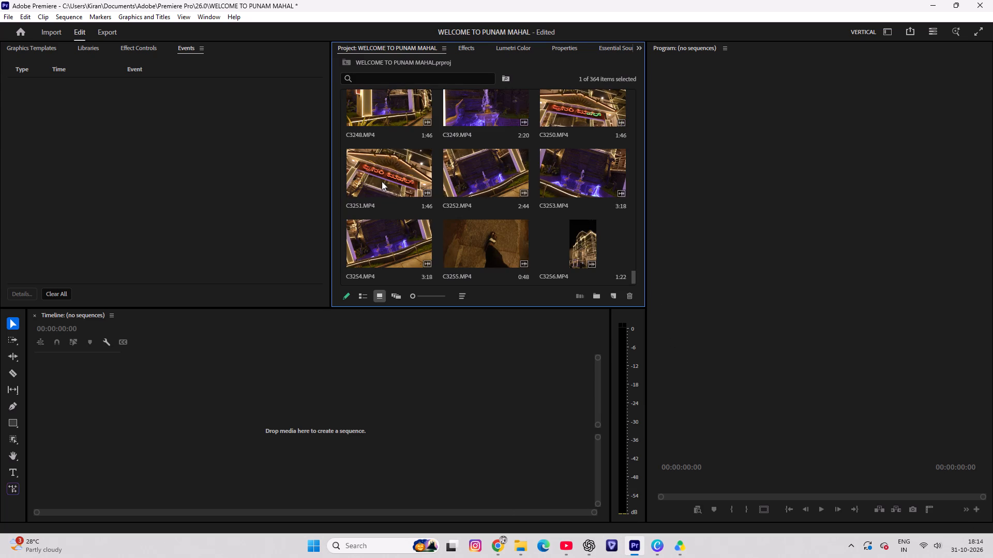
{"action": "double_click", "coordinate": [377, 177]}
{"action": "left_click_drag", "start_coordinate": [446, 130], "coordinate": [14, 406]}
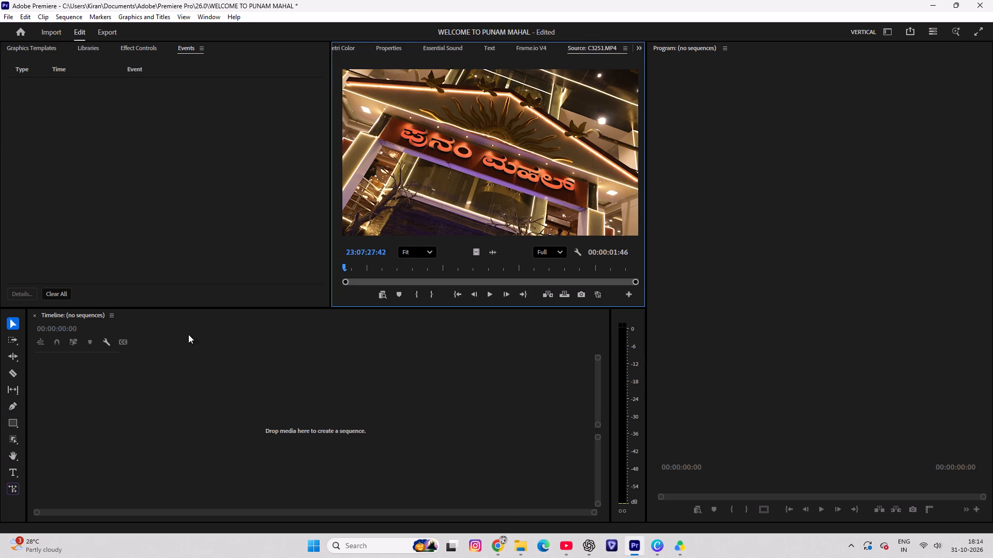
{"action": "left_click_drag", "start_coordinate": [423, 182], "coordinate": [163, 442]}
{"action": "left_click_drag", "start_coordinate": [414, 191], "coordinate": [251, 346]}
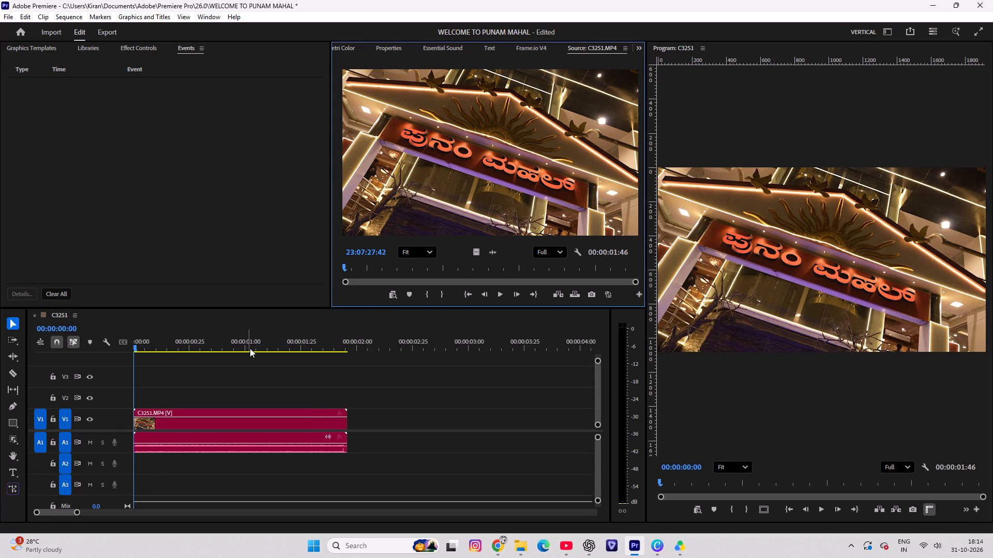
Play the C3251.MP4 clip in the sequence, then delete its video and audio from the timeline.
{"action": "left_click_drag", "start_coordinate": [245, 341], "coordinate": [142, 365]}
{"action": "key", "text": "space"}
{"action": "key", "text": "space"}
{"action": "left_click_drag", "start_coordinate": [287, 373], "coordinate": [288, 483]}
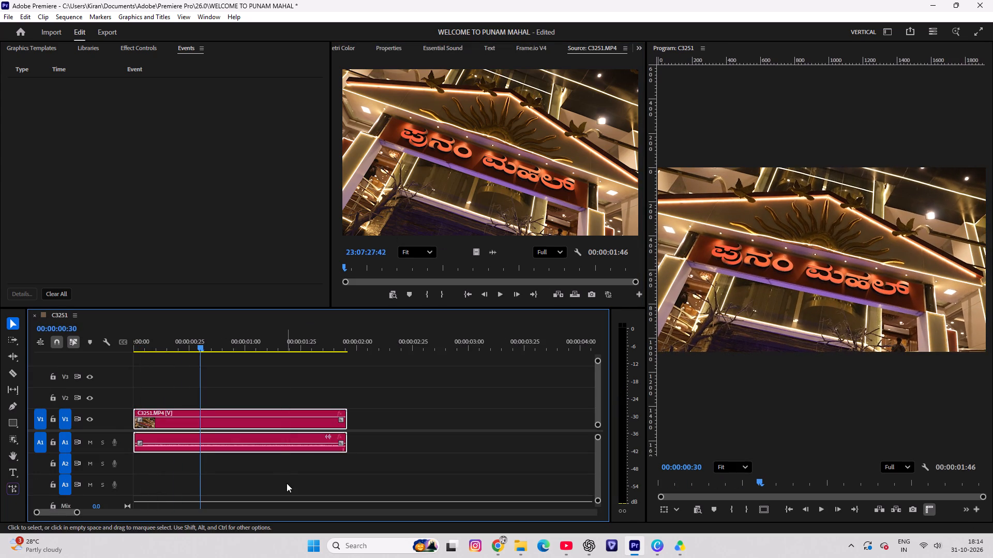
{"action": "key", "text": "Delete"}
Dock the Source monitor in the same group as Effect Controls so the project footage can be shown beside it.
{"action": "scroll", "coordinate": [208, 401], "scroll_direction": "up", "scroll_amount": 6}
{"action": "scroll", "coordinate": [194, 378], "scroll_direction": "down", "scroll_amount": 14}
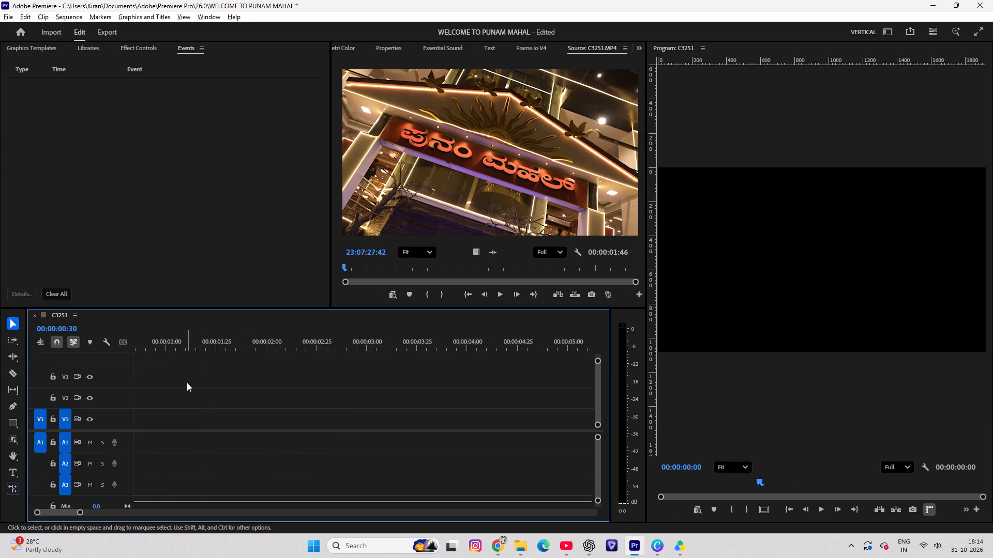
{"action": "scroll", "coordinate": [187, 382], "scroll_direction": "down", "scroll_amount": 7}
{"action": "left_click_drag", "start_coordinate": [177, 342], "coordinate": [52, 367]}
{"action": "left_click", "coordinate": [93, 49]}
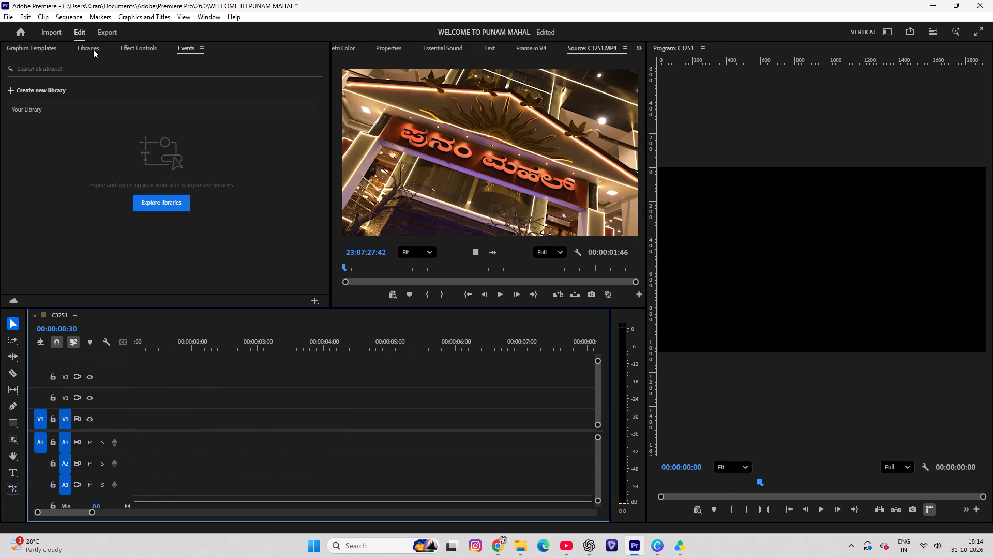
{"action": "left_click", "coordinate": [132, 43]}
{"action": "scroll", "coordinate": [144, 132], "scroll_direction": "up", "scroll_amount": 4}
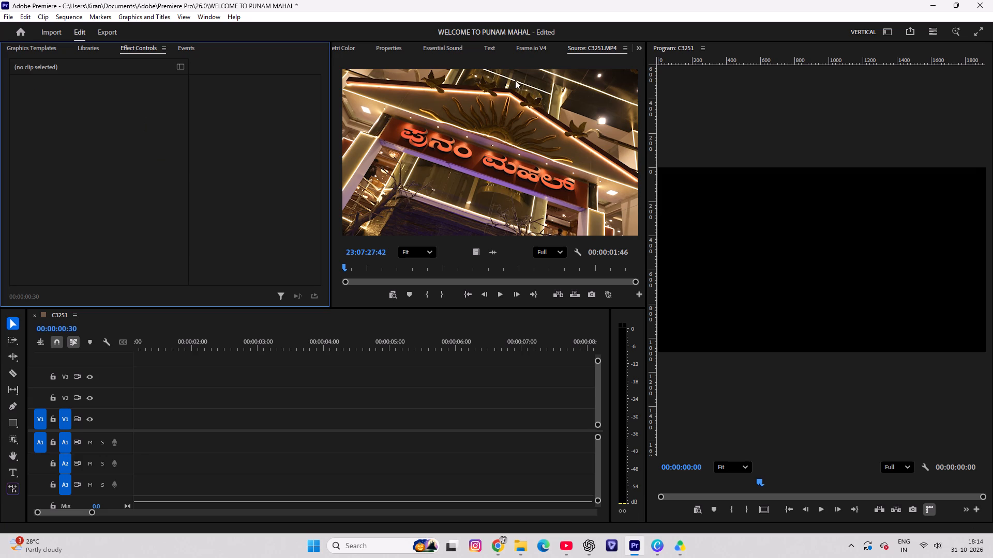
{"action": "left_click_drag", "start_coordinate": [582, 44], "coordinate": [138, 50]}
{"action": "scroll", "coordinate": [372, 49], "scroll_direction": "up", "scroll_amount": 5}
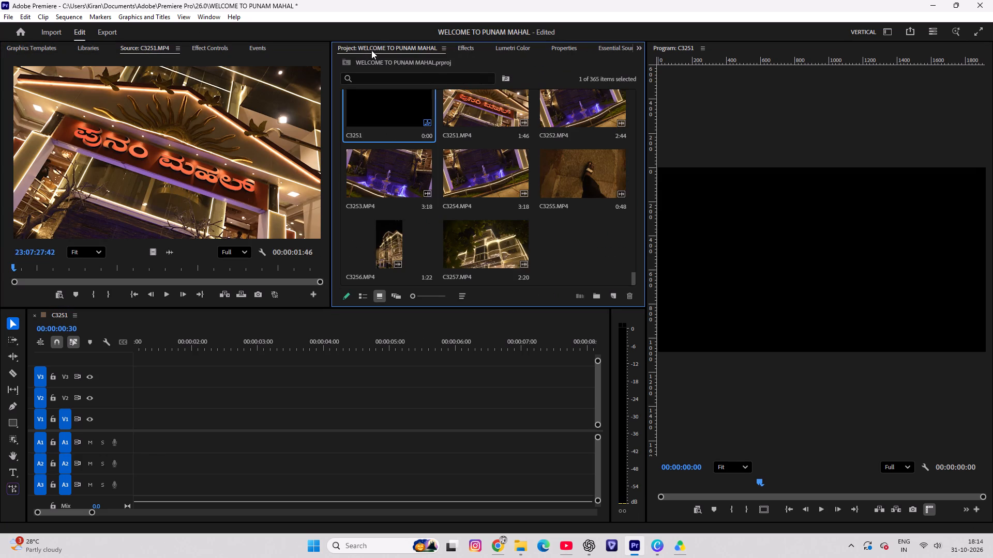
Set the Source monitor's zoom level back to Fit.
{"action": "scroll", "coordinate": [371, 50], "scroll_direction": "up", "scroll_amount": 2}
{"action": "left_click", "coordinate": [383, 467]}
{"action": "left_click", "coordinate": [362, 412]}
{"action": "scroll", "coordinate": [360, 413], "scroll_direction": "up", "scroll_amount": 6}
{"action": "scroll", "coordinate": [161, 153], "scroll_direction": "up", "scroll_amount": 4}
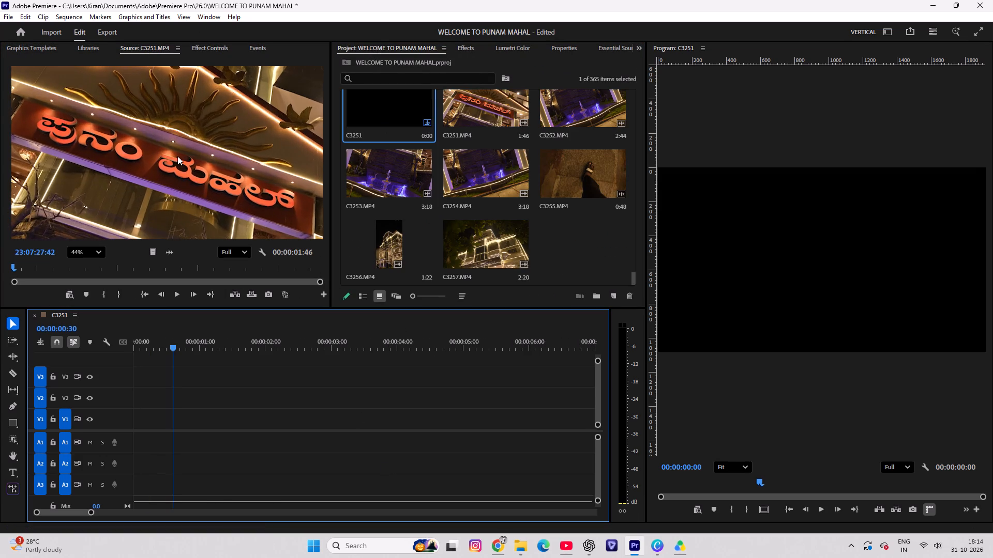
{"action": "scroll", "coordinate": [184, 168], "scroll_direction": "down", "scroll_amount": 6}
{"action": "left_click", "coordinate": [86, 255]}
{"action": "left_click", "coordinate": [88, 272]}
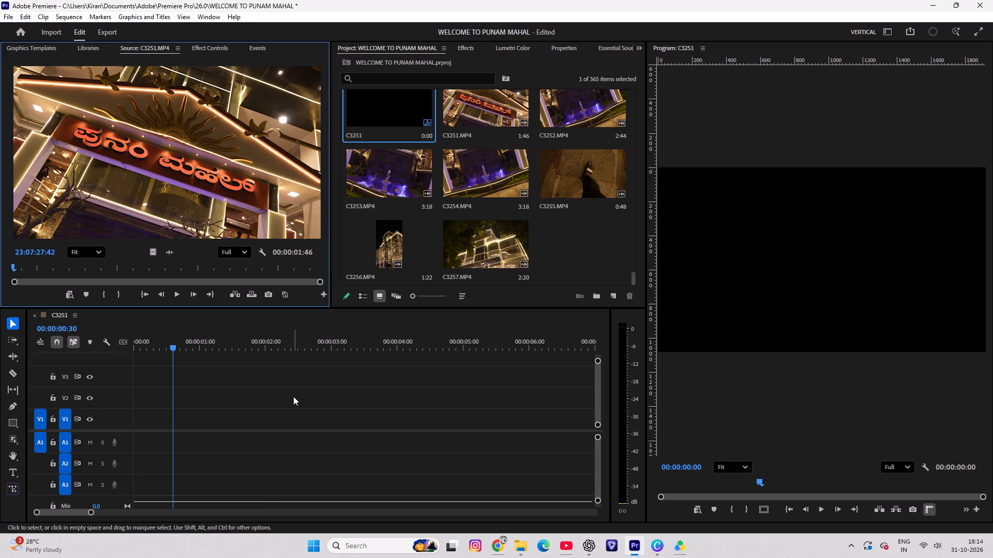
Browse the project footage, open C3257.MP4 in the Source monitor and place it at the start of tracks V1 and A1.
{"action": "scroll", "coordinate": [447, 230], "scroll_direction": "up", "scroll_amount": 20}
{"action": "scroll", "coordinate": [447, 230], "scroll_direction": "up", "scroll_amount": 4}
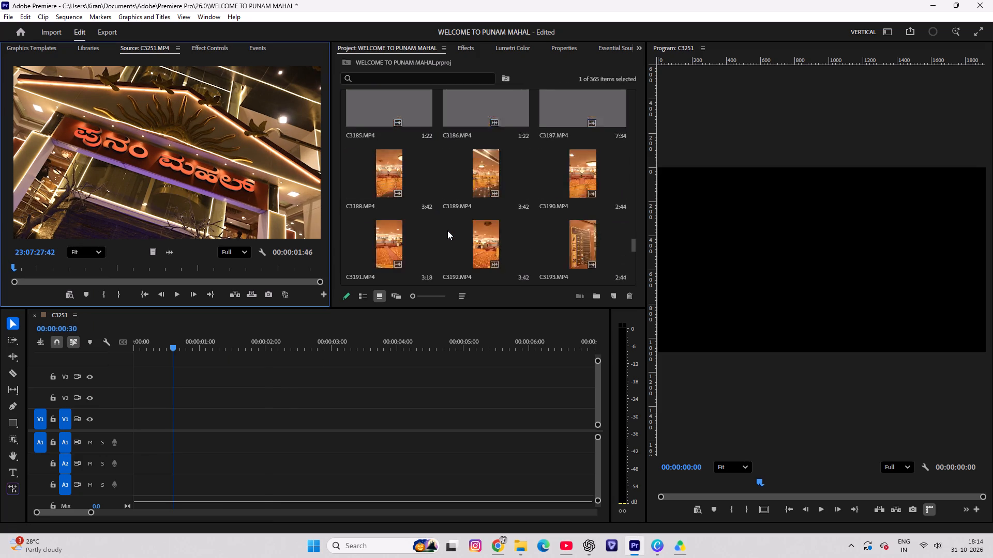
{"action": "scroll", "coordinate": [447, 230], "scroll_direction": "up", "scroll_amount": 4}
{"action": "left_click_drag", "start_coordinate": [633, 234], "coordinate": [628, 101]}
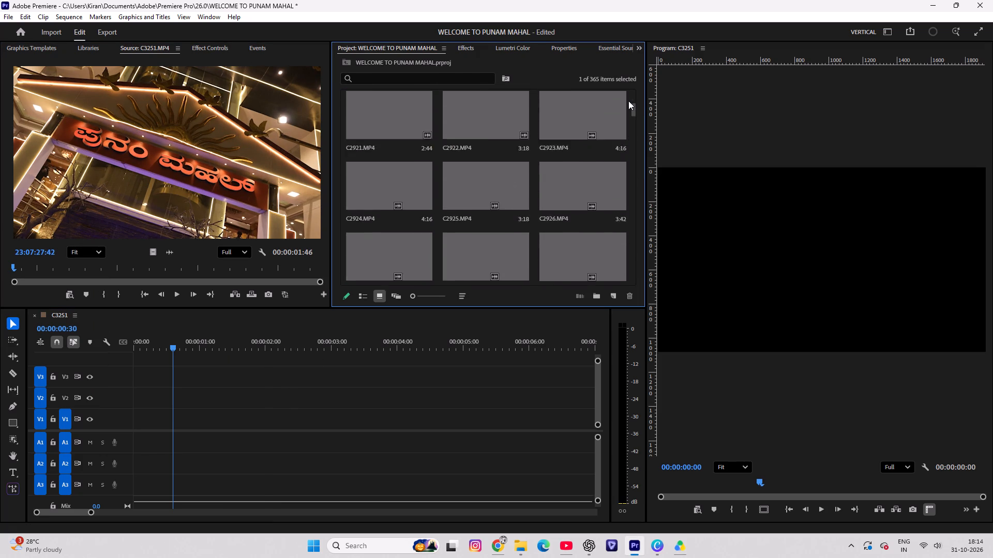
{"action": "left_click_drag", "start_coordinate": [628, 101], "coordinate": [628, 308]}
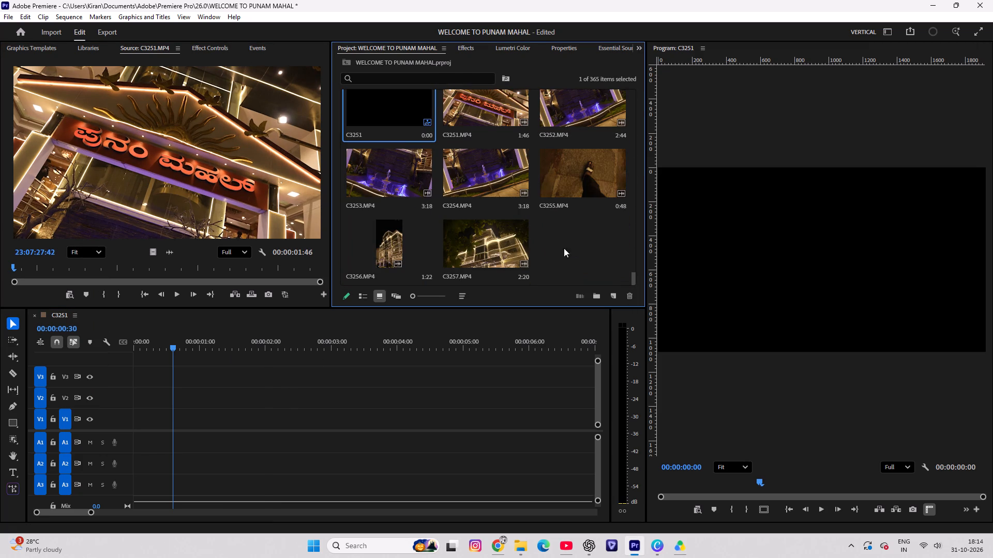
{"action": "double_click", "coordinate": [487, 246]}
{"action": "left_click_drag", "start_coordinate": [483, 245], "coordinate": [102, 430]}
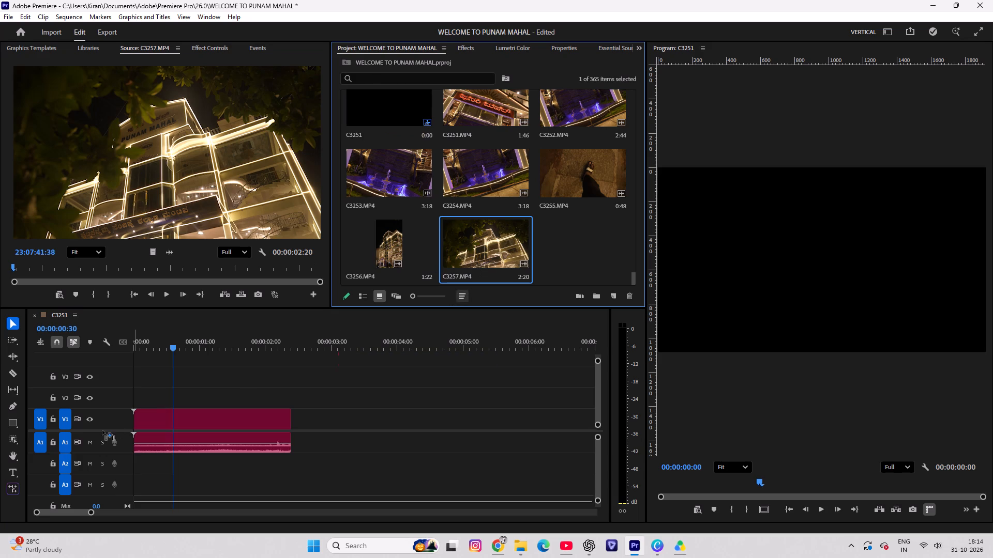
{"action": "left_click_drag", "start_coordinate": [102, 430], "coordinate": [102, 429]}
Play the C3257.MP4 clip and set its speed to 30% with Optical flow time interpolation.
{"action": "left_click_drag", "start_coordinate": [164, 338], "coordinate": [88, 364]}
{"action": "key", "text": "space"}
{"action": "key", "text": "space"}
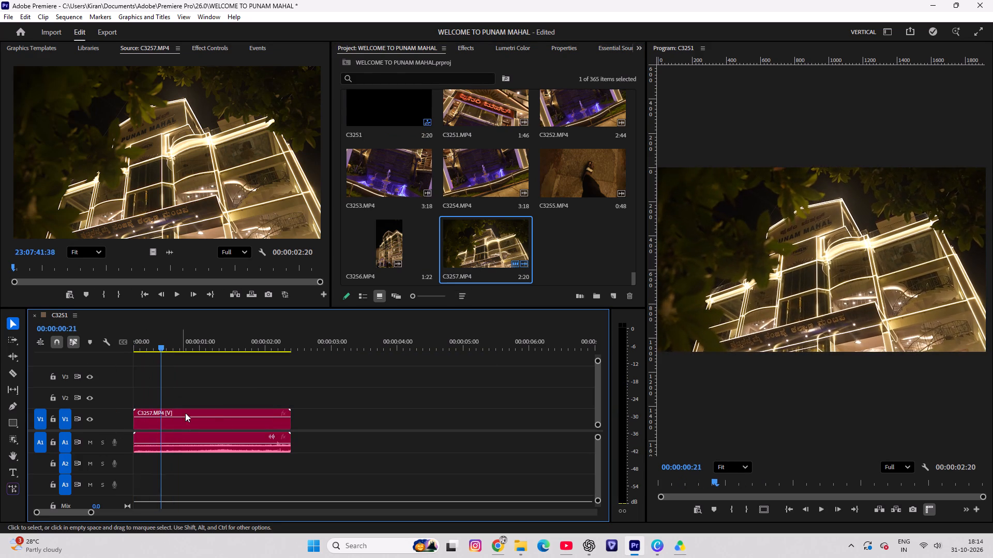
{"action": "key", "text": "space"}
{"action": "key", "text": "space"}
{"action": "key", "text": "space"}
{"action": "left_click", "coordinate": [174, 426]}
{"action": "key", "text": "space"}
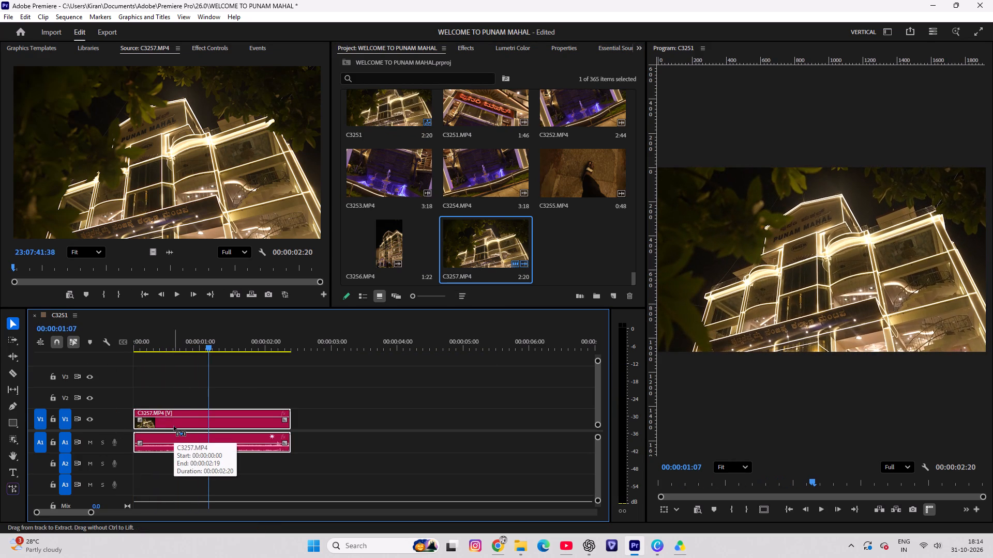
{"action": "key", "text": "ctrl+r"}
{"action": "type", "text": "30"}
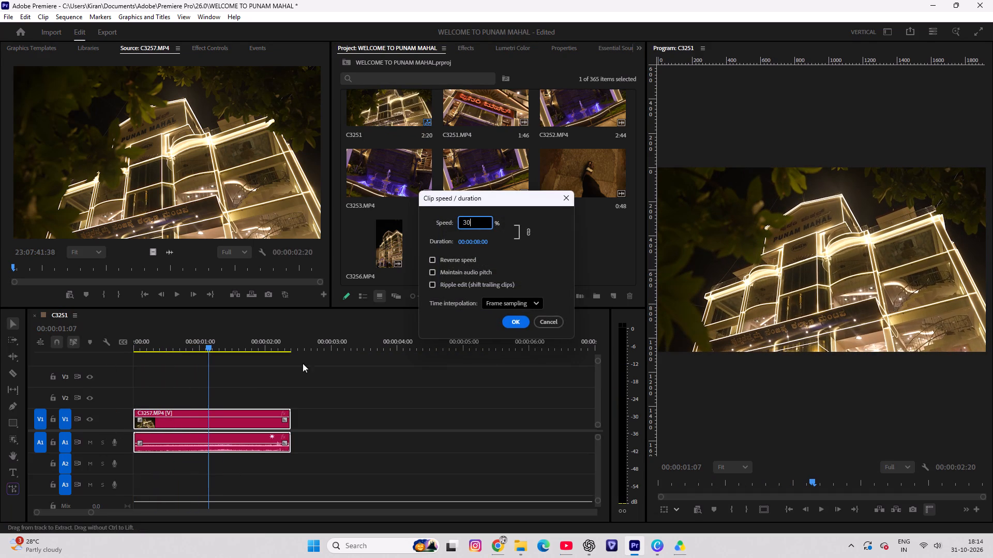
{"action": "left_click", "coordinate": [501, 305]}
{"action": "left_click", "coordinate": [514, 346]}
{"action": "left_click", "coordinate": [513, 319]}
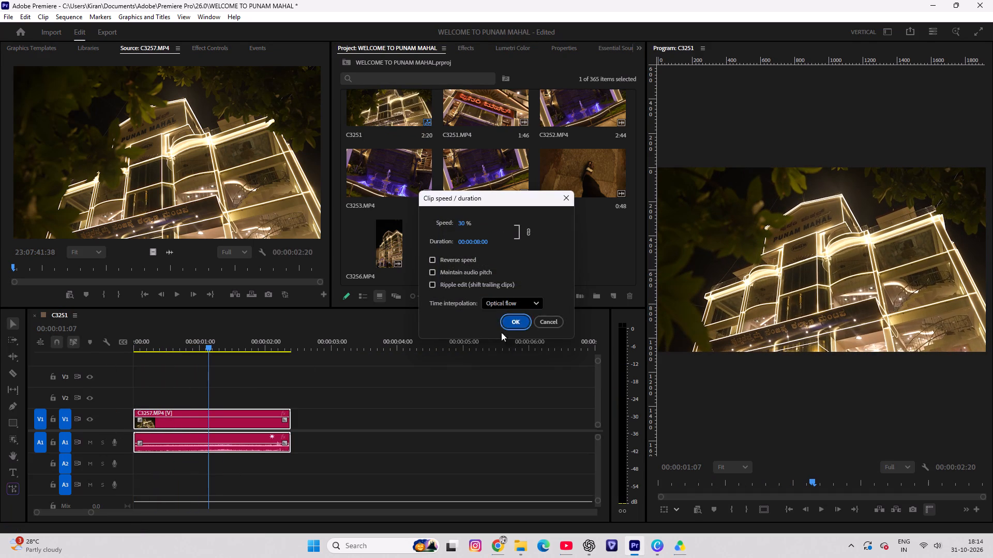
Play the slowed C3257.MP4 clip from the start and save the project.
{"action": "left_click", "coordinate": [403, 376]}
{"action": "left_click_drag", "start_coordinate": [209, 330], "coordinate": [3, 432]}
{"action": "key", "text": "space"}
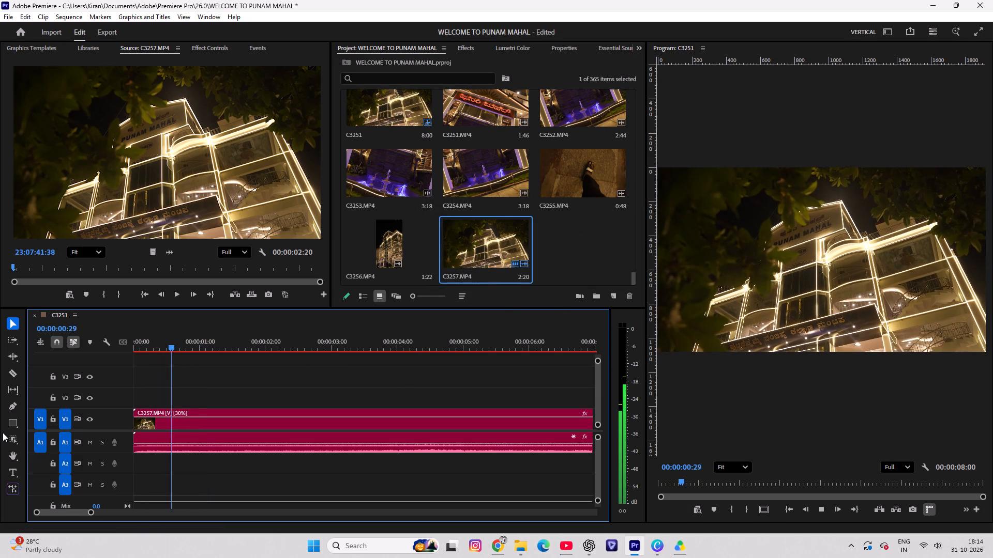
{"action": "key", "text": "space"}
{"action": "key", "text": "ctrl+s"}
Unlink the C3257.MP4 clip's audio from its video and delete the audio from track A1.
{"action": "left_click", "coordinate": [169, 447]}
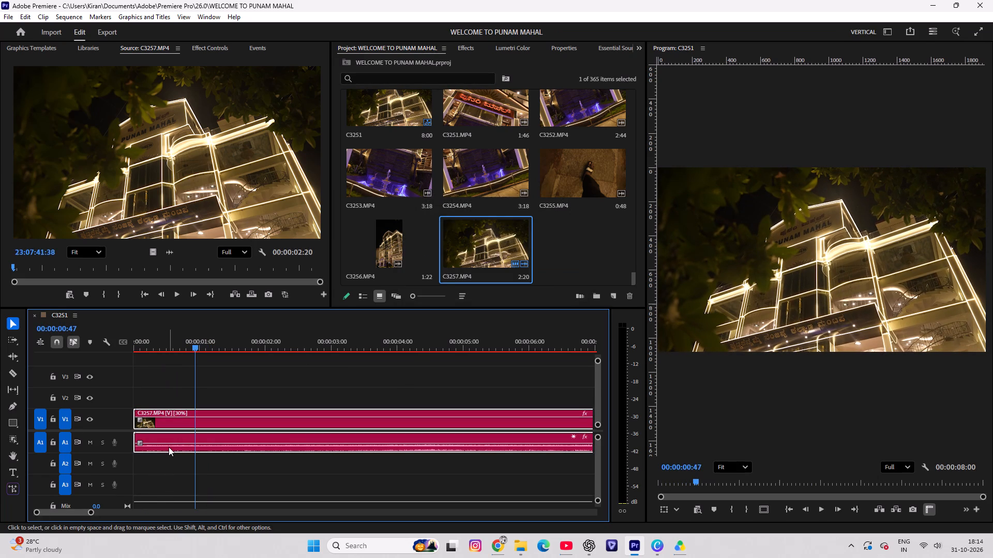
{"action": "key", "text": "ctrl+l"}
{"action": "left_click", "coordinate": [161, 430]}
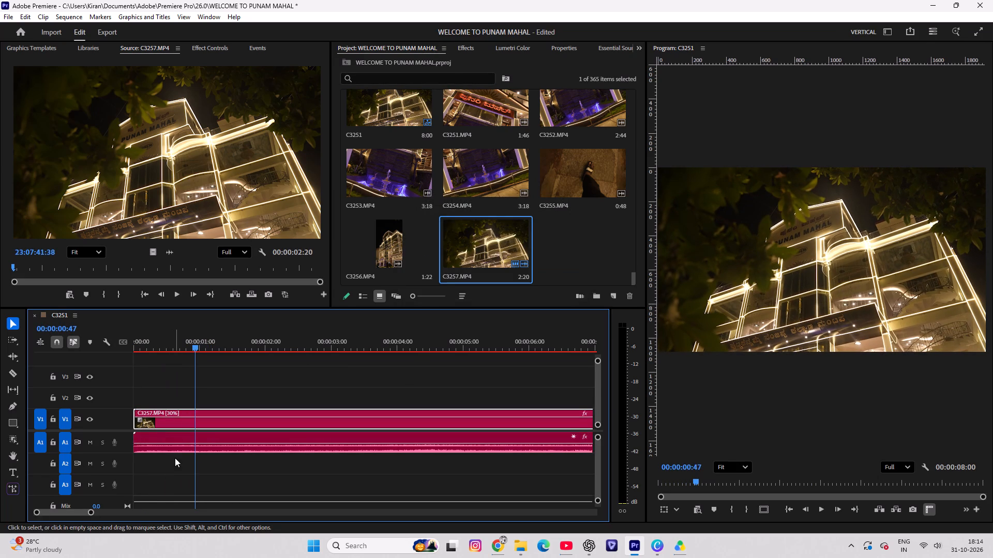
{"action": "left_click", "coordinate": [175, 458]}
{"action": "left_click", "coordinate": [174, 446]}
{"action": "key", "text": "Delete"}
Play the opening of the video-only C3257.MP4 clip, then shift it along V1 to start at about 1.5 seconds.
{"action": "left_click_drag", "start_coordinate": [162, 331], "coordinate": [108, 348]}
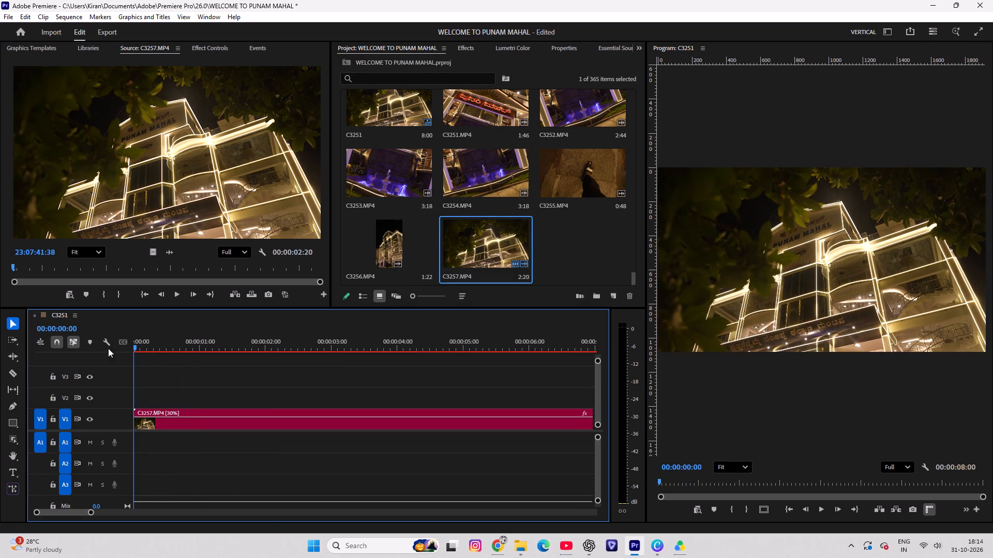
{"action": "left_click_drag", "start_coordinate": [108, 348], "coordinate": [70, 375]}
{"action": "key", "text": "space"}
{"action": "key", "text": "space"}
{"action": "scroll", "coordinate": [206, 401], "scroll_direction": "down", "scroll_amount": 1}
{"action": "scroll", "coordinate": [209, 413], "scroll_direction": "down", "scroll_amount": 3, "text": "alt"}
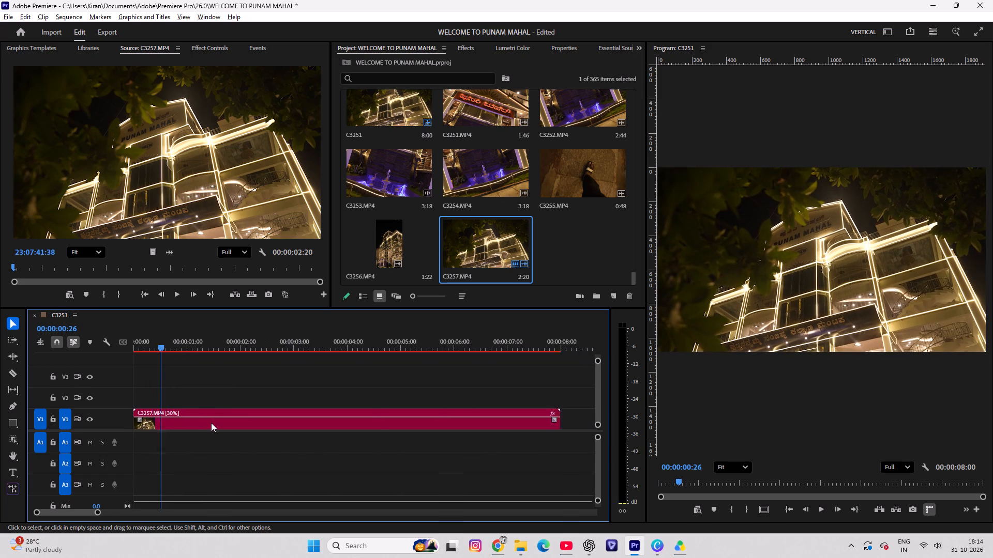
{"action": "scroll", "coordinate": [211, 423], "scroll_direction": "down", "scroll_amount": 4, "text": "alt"}
{"action": "left_click_drag", "start_coordinate": [149, 421], "coordinate": [198, 419]}
{"action": "left_click", "coordinate": [219, 378]}
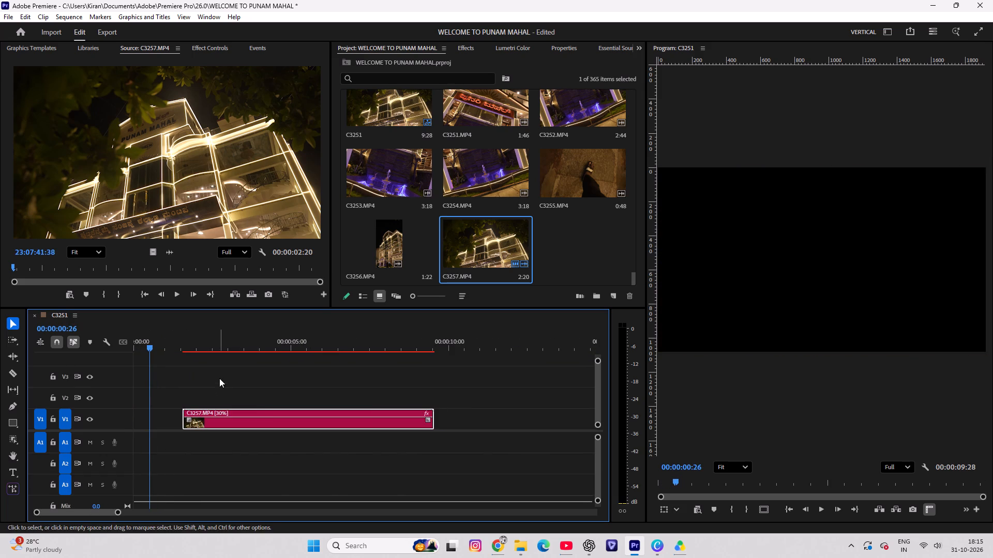
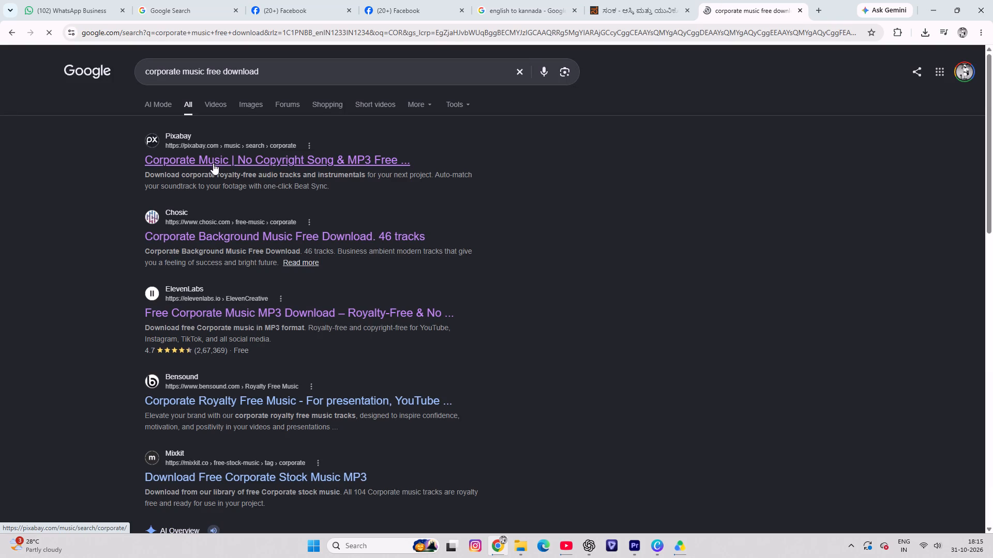
Preview the 2:29 track "Corporate" by NastelBom on Pixabay, download it and stop its playback.
{"action": "scroll", "coordinate": [170, 350], "scroll_direction": "down", "scroll_amount": 4}
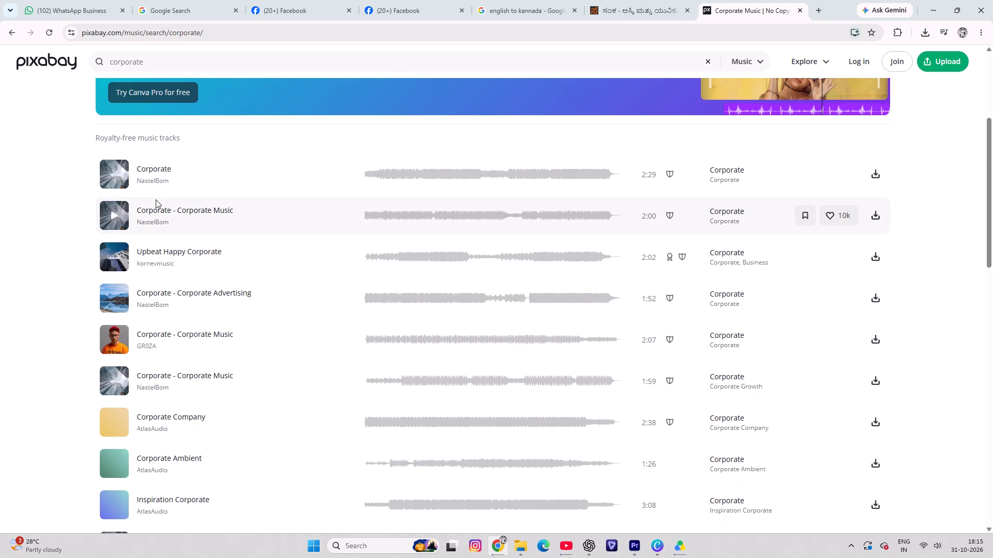
{"action": "left_click", "coordinate": [110, 171]}
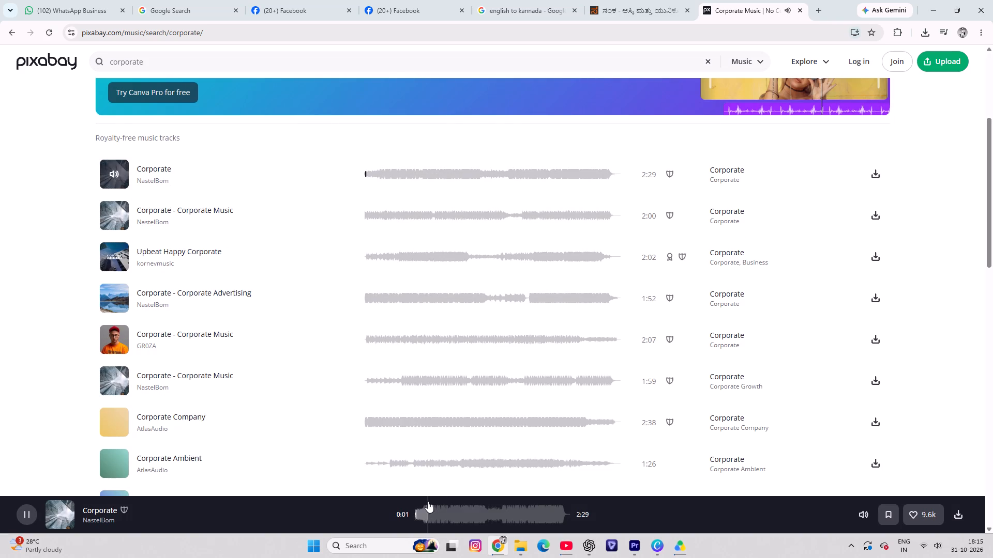
{"action": "key", "text": "space"}
{"action": "left_click", "coordinate": [959, 514]}
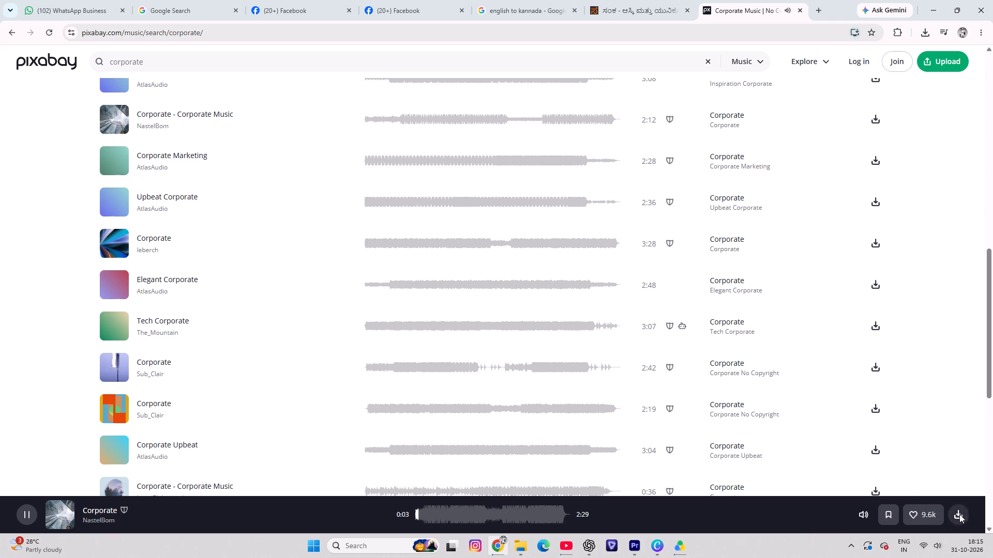
{"action": "scroll", "coordinate": [245, 429], "scroll_direction": "up", "scroll_amount": 10}
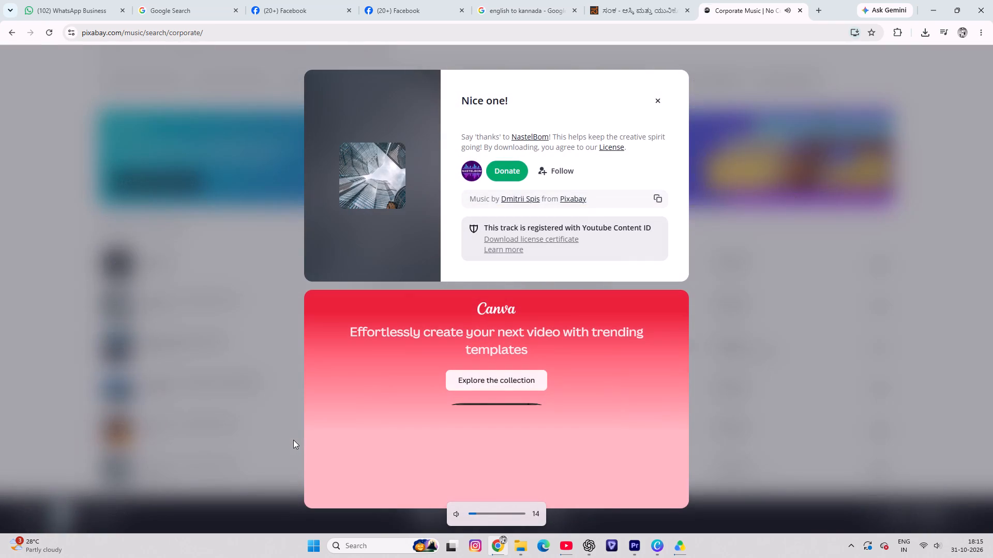
{"action": "left_click", "coordinate": [765, 138]}
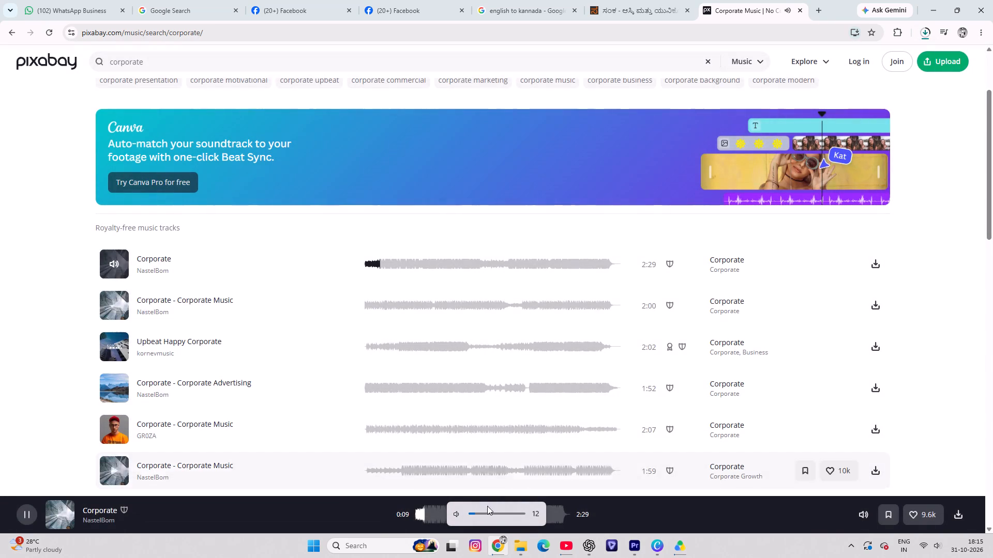
{"action": "left_click", "coordinate": [27, 513]}
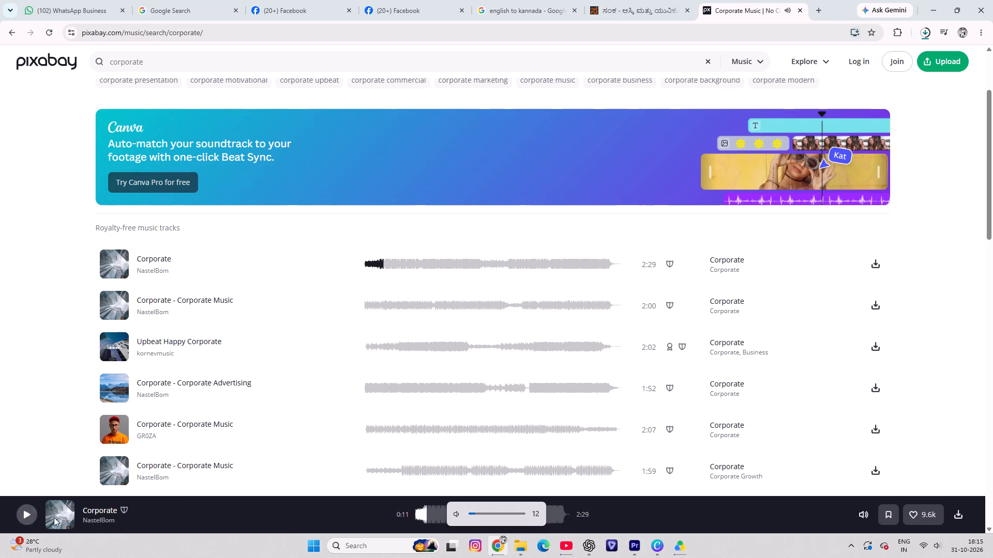
Bring the downloaded nastelbom-corporate music file into the C3251 sequence in Premiere Pro, on track A1 from the very start.
{"action": "left_click", "coordinate": [628, 544]}
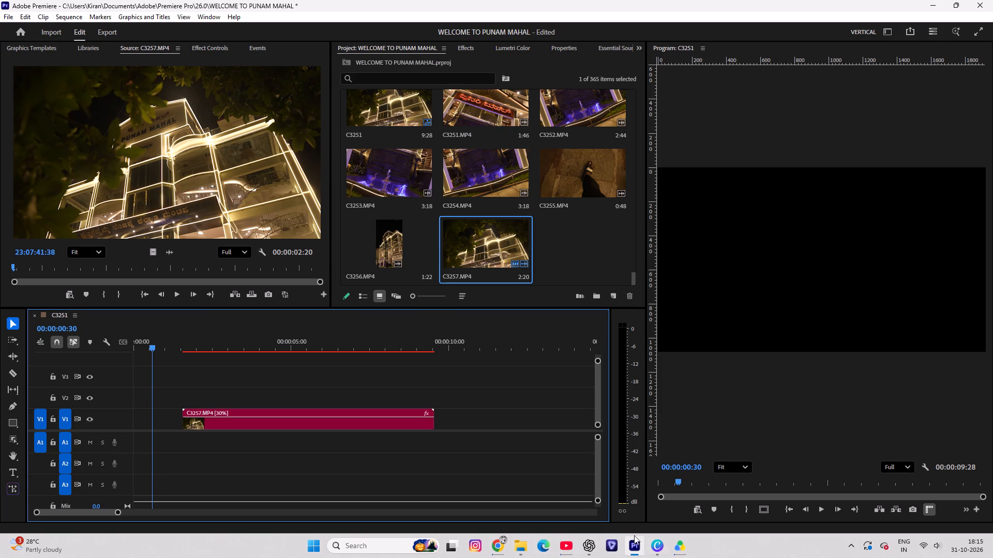
{"action": "left_click", "coordinate": [491, 547]}
{"action": "left_click", "coordinate": [924, 29]}
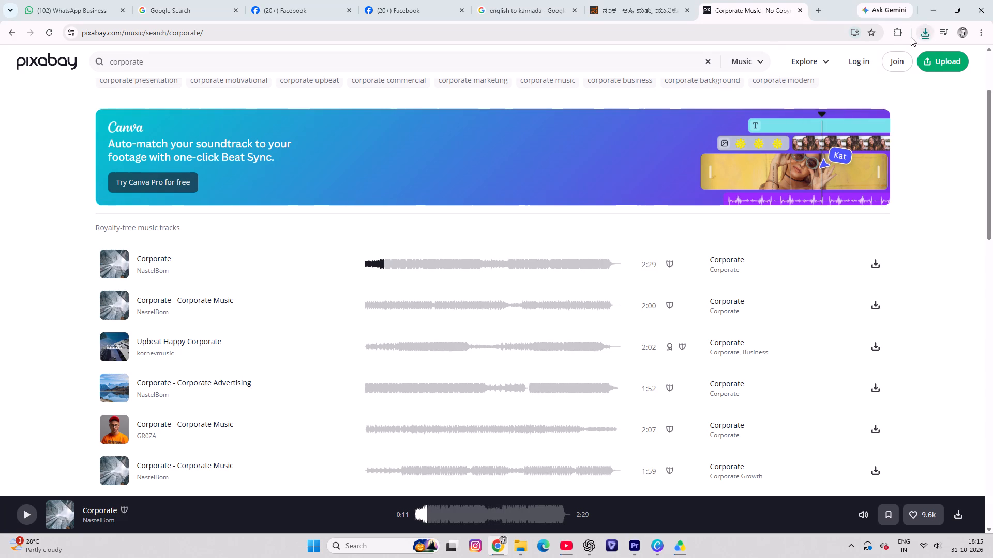
{"action": "left_click_drag", "start_coordinate": [813, 73], "coordinate": [758, 215]}
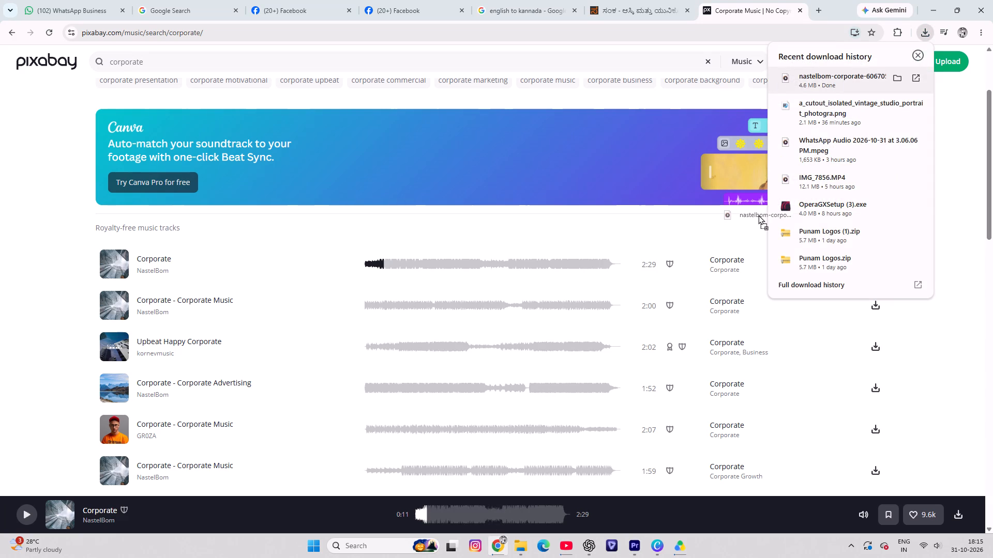
{"action": "left_click_drag", "start_coordinate": [758, 215], "coordinate": [630, 541]}
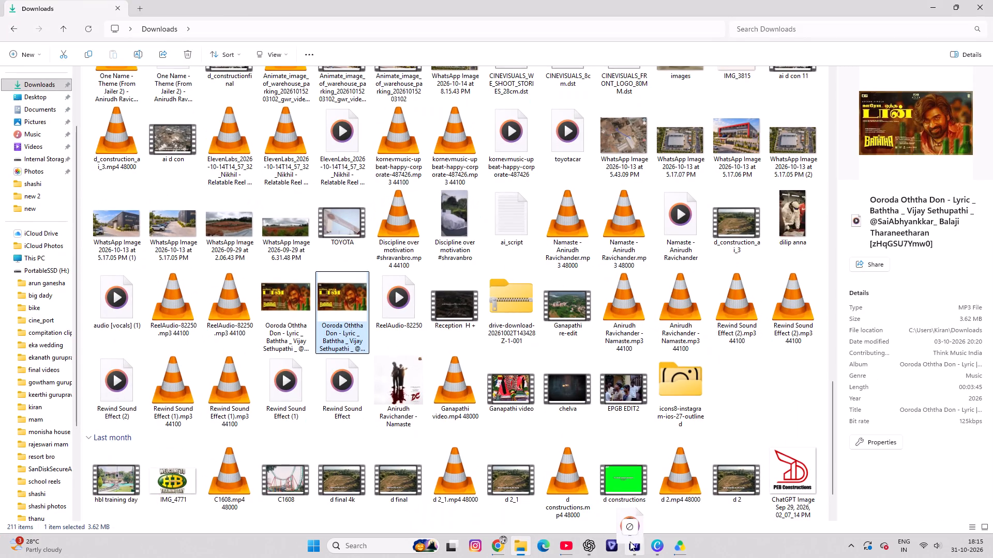
{"action": "left_click_drag", "start_coordinate": [630, 541], "coordinate": [129, 433]}
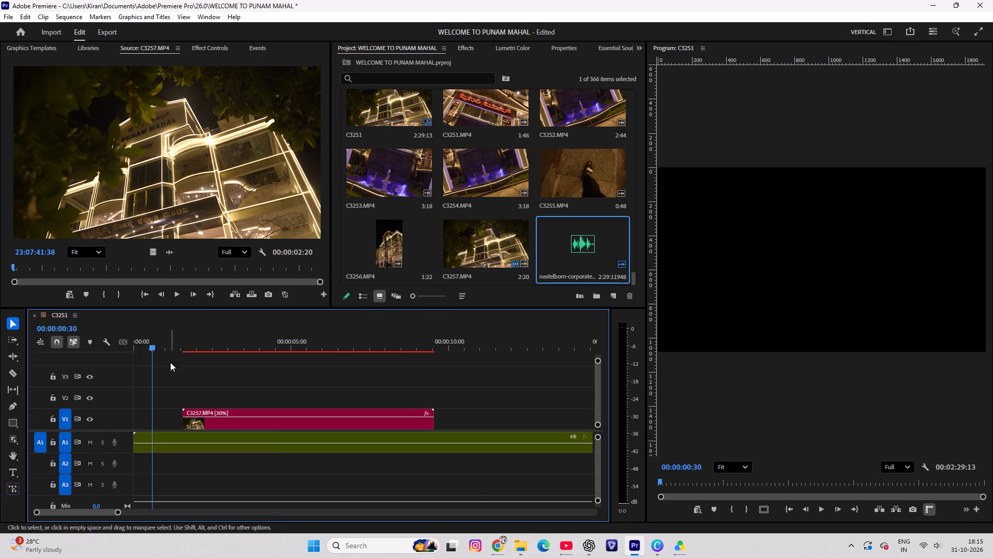
Play the music track's ending on A1 from about 2:20 to hear how it fades out.
{"action": "left_click_drag", "start_coordinate": [168, 341], "coordinate": [94, 362]}
{"action": "scroll", "coordinate": [191, 436], "scroll_direction": "down", "scroll_amount": 13, "text": "alt"}
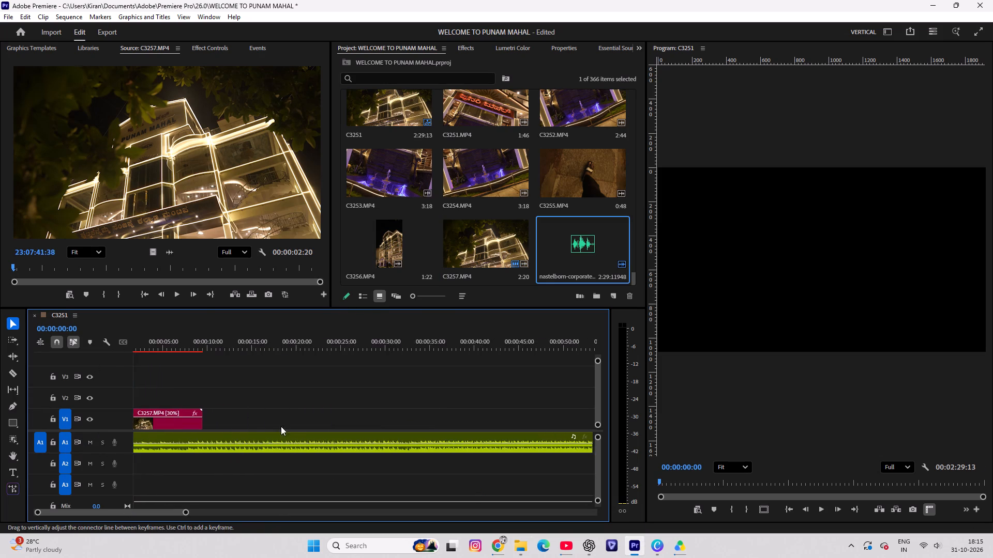
{"action": "scroll", "coordinate": [281, 426], "scroll_direction": "down", "scroll_amount": 6, "text": "alt"}
{"action": "scroll", "coordinate": [320, 429], "scroll_direction": "down", "scroll_amount": 20}
{"action": "scroll", "coordinate": [320, 429], "scroll_direction": "down", "scroll_amount": 1}
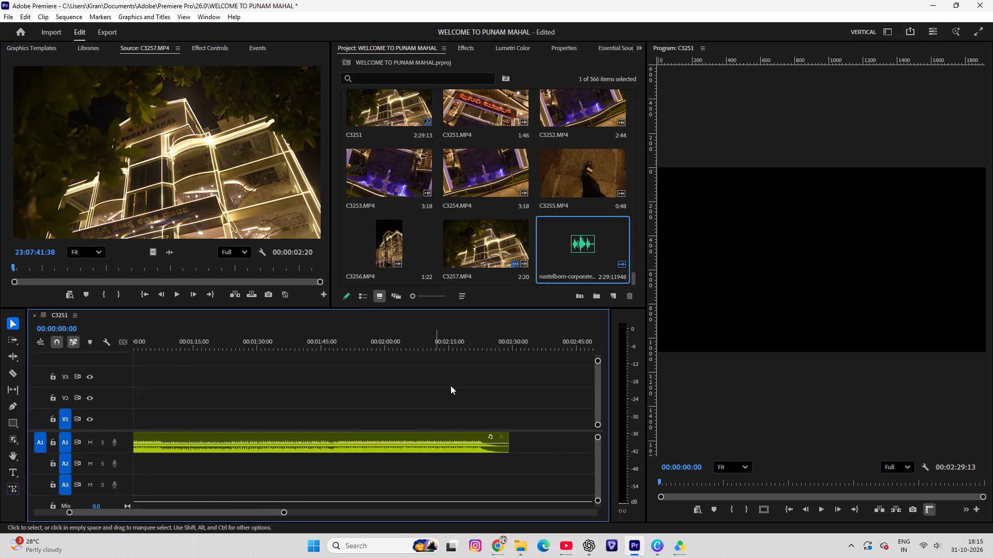
{"action": "left_click", "coordinate": [476, 340]}
{"action": "key", "text": "space"}
{"action": "scroll", "coordinate": [355, 436], "scroll_direction": "up", "scroll_amount": 8, "text": "alt"}
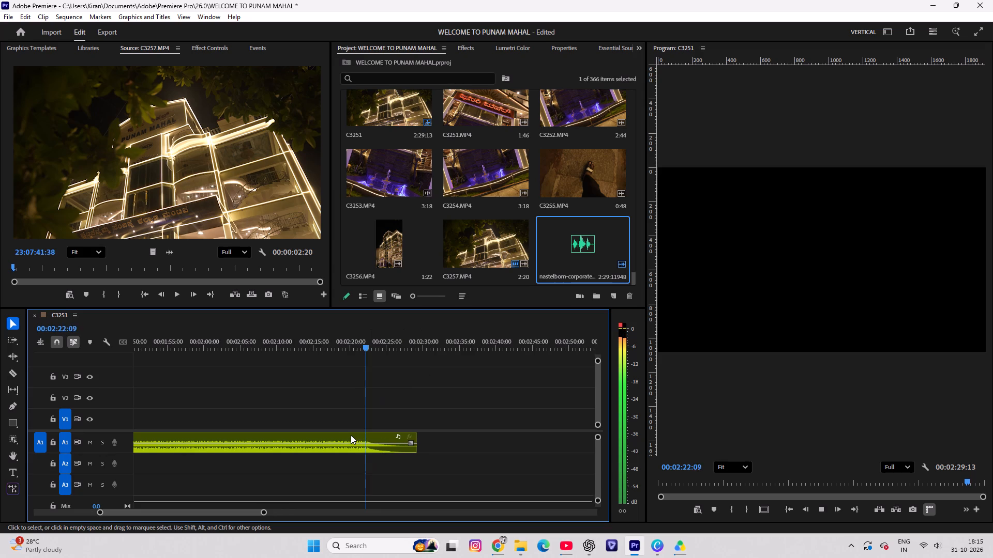
{"action": "scroll", "coordinate": [351, 435], "scroll_direction": "up", "scroll_amount": 4, "text": "alt"}
{"action": "key", "text": "space"}
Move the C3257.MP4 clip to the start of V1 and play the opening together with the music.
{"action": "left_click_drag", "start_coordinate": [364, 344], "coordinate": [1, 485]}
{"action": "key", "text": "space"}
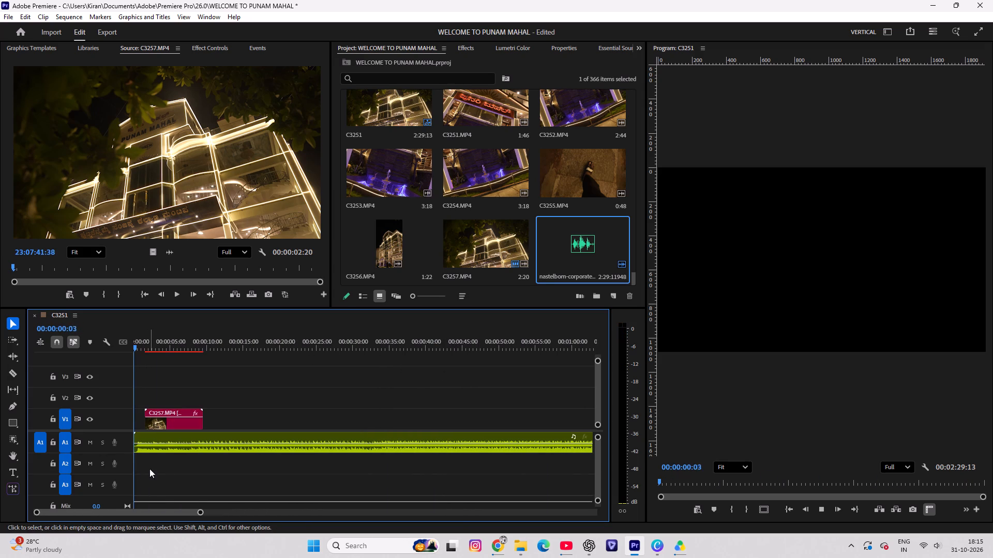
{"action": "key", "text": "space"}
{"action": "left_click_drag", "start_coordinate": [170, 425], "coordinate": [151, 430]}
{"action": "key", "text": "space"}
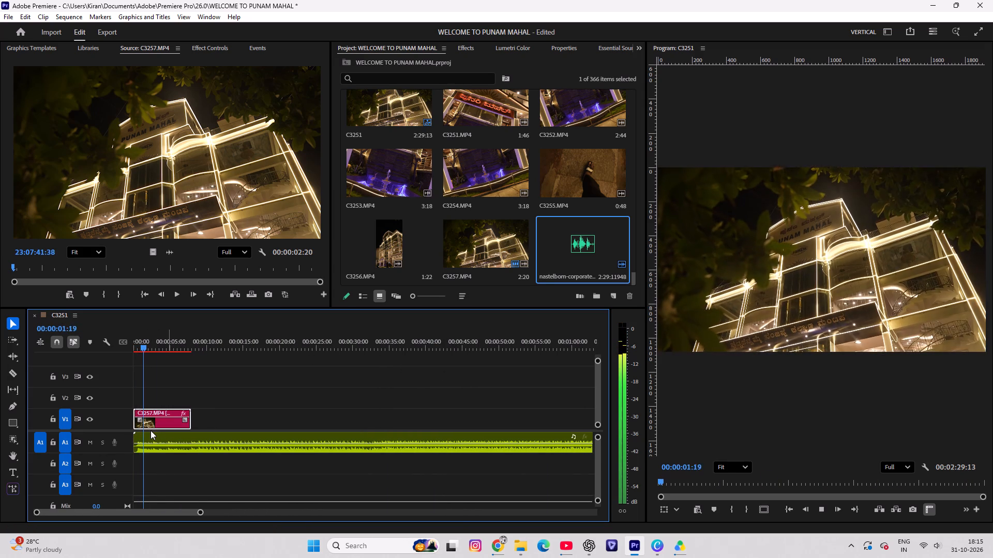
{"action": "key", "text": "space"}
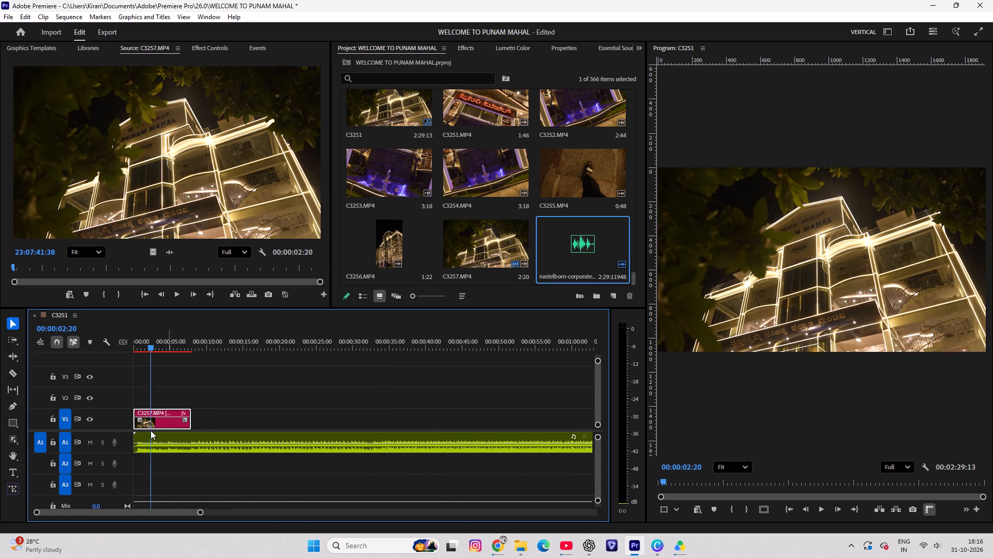
Save the project.
{"action": "key", "text": "ctrl+s"}
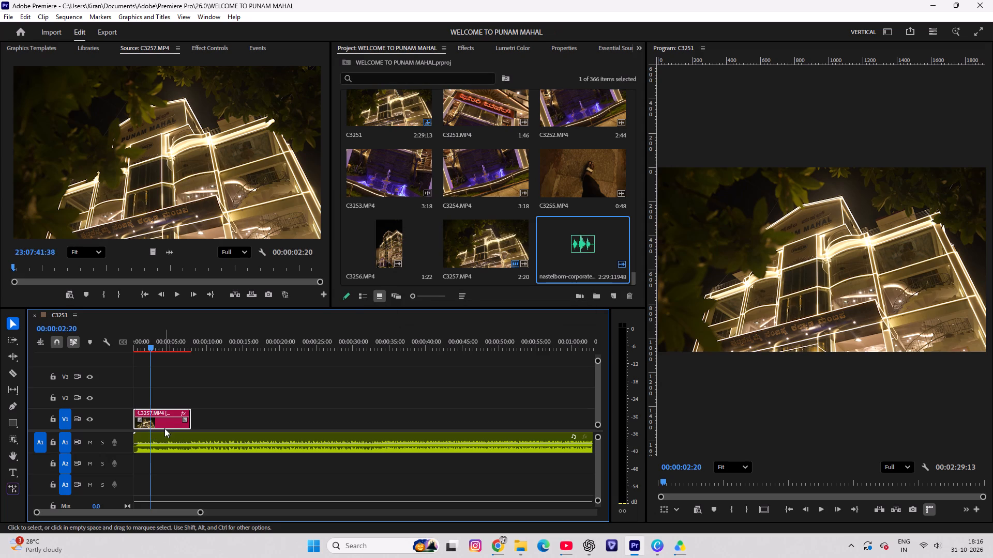
Shift the C3257.MP4 clip along V1 to start at about 2.6 seconds.
{"action": "left_click_drag", "start_coordinate": [158, 425], "coordinate": [187, 425]}
{"action": "scroll", "coordinate": [180, 426], "scroll_direction": "up", "scroll_amount": 8}
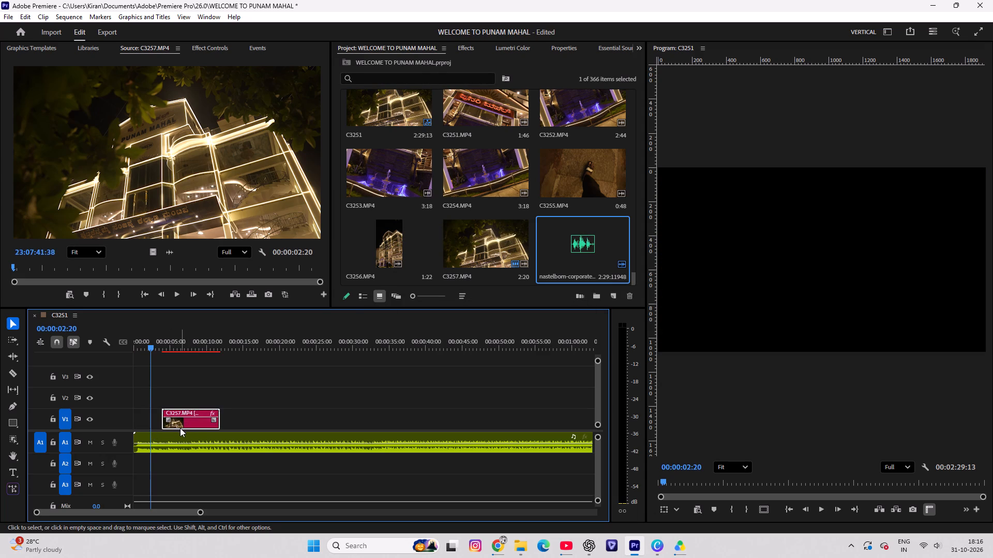
{"action": "scroll", "coordinate": [180, 428], "scroll_direction": "up", "scroll_amount": 14, "text": "alt"}
{"action": "left_click_drag", "start_coordinate": [174, 348], "coordinate": [179, 348]}
{"action": "left_click_drag", "start_coordinate": [227, 423], "coordinate": [208, 426]}
{"action": "left_click", "coordinate": [223, 395]}
Play the sequence from the beginning and from the C3257.MP4 clip's start to check the clip's timing against the music.
{"action": "left_click_drag", "start_coordinate": [180, 348], "coordinate": [115, 363]}
{"action": "key", "text": "space"}
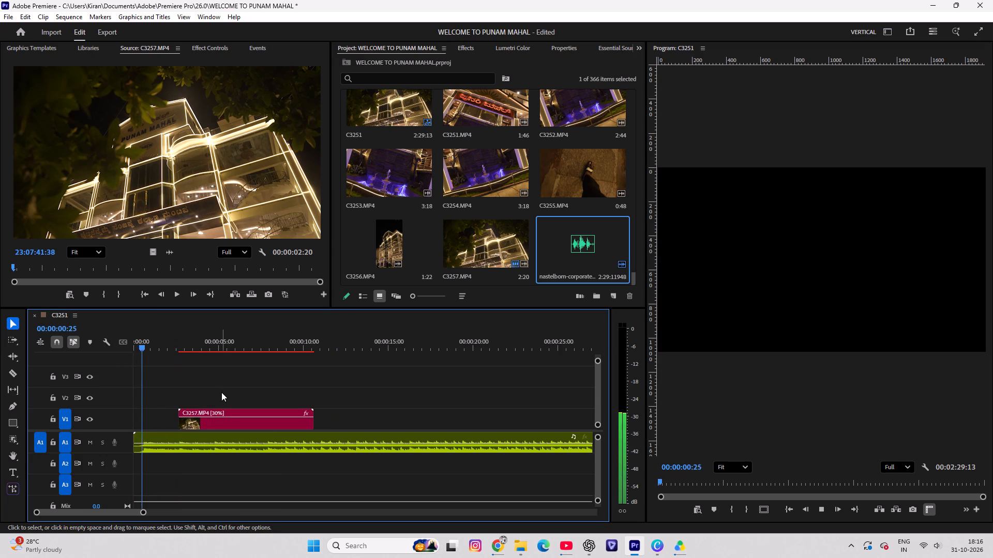
{"action": "key", "text": "space"}
{"action": "left_click_drag", "start_coordinate": [156, 343], "coordinate": [178, 347]}
{"action": "key", "text": "space"}
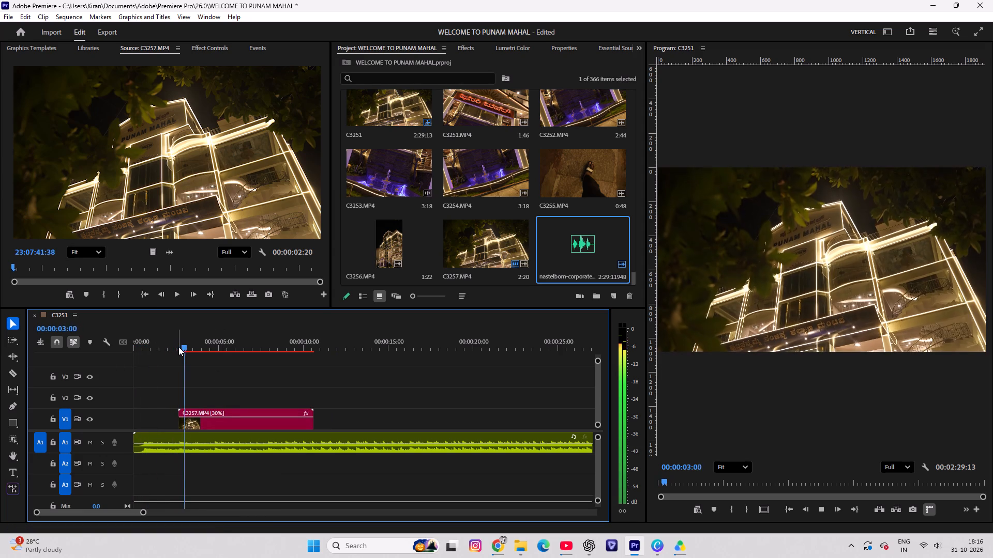
{"action": "key", "text": "space"}
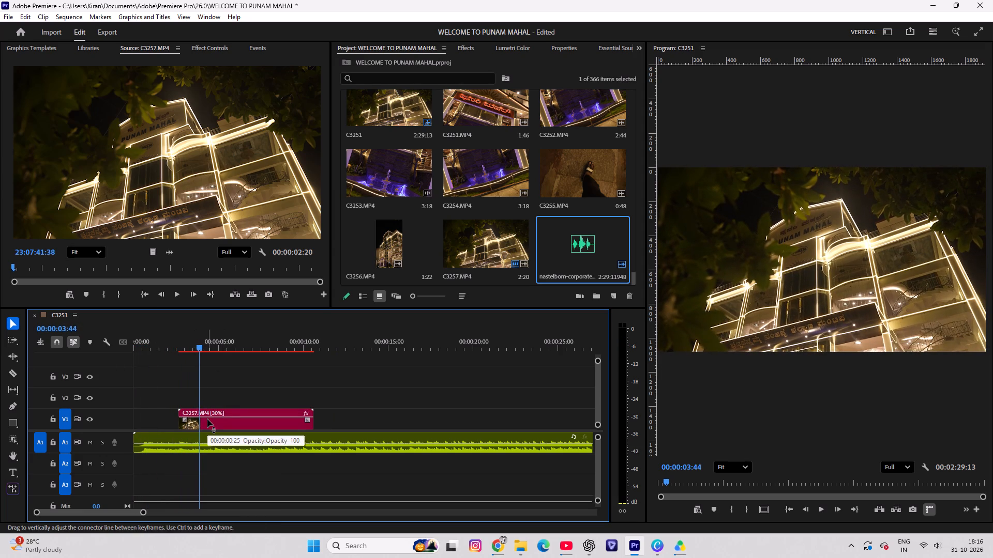
{"action": "left_click_drag", "start_coordinate": [270, 375], "coordinate": [277, 417]}
{"action": "left_click", "coordinate": [353, 387]}
{"action": "left_click_drag", "start_coordinate": [191, 341], "coordinate": [56, 376]}
{"action": "key", "text": "space"}
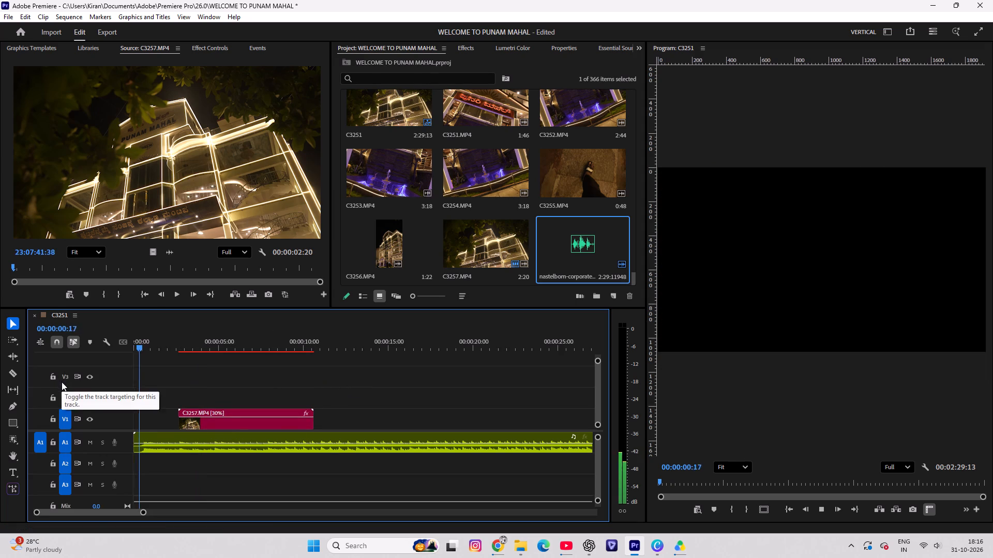
{"action": "key", "text": "space"}
{"action": "left_click", "coordinate": [232, 421]}
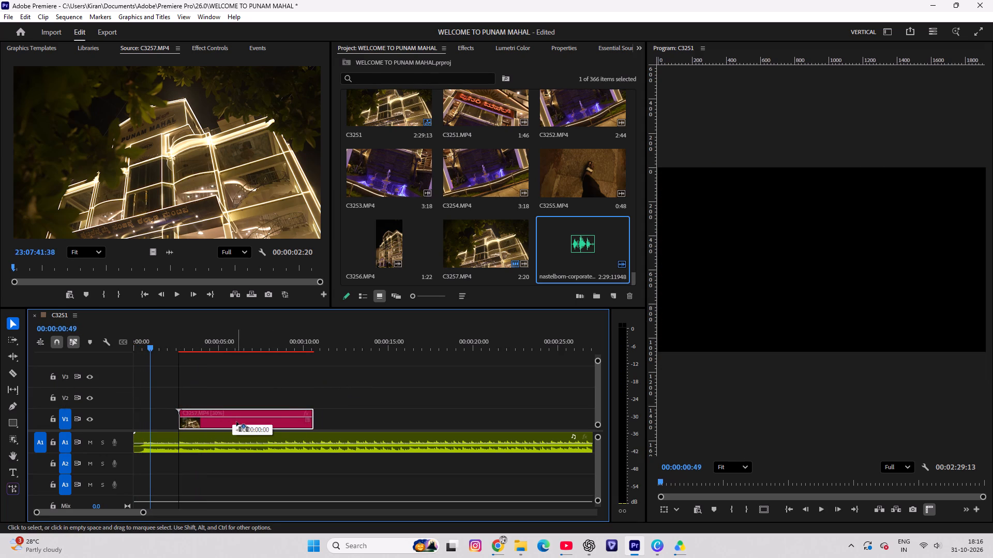
{"action": "left_click", "coordinate": [451, 362]}
Start creating a new item in the WELCOME TO PUNAM MAHAL project.
{"action": "left_click", "coordinate": [619, 290]}
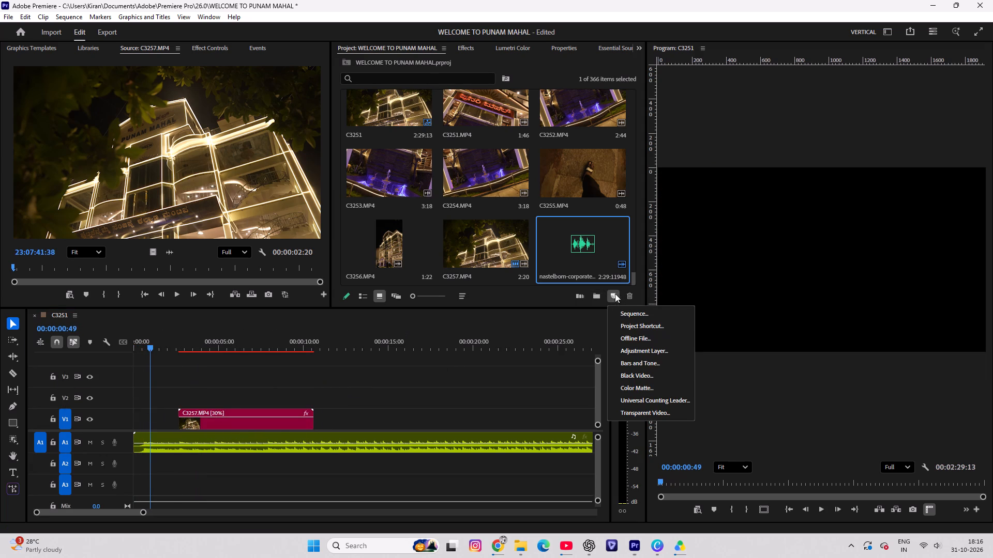
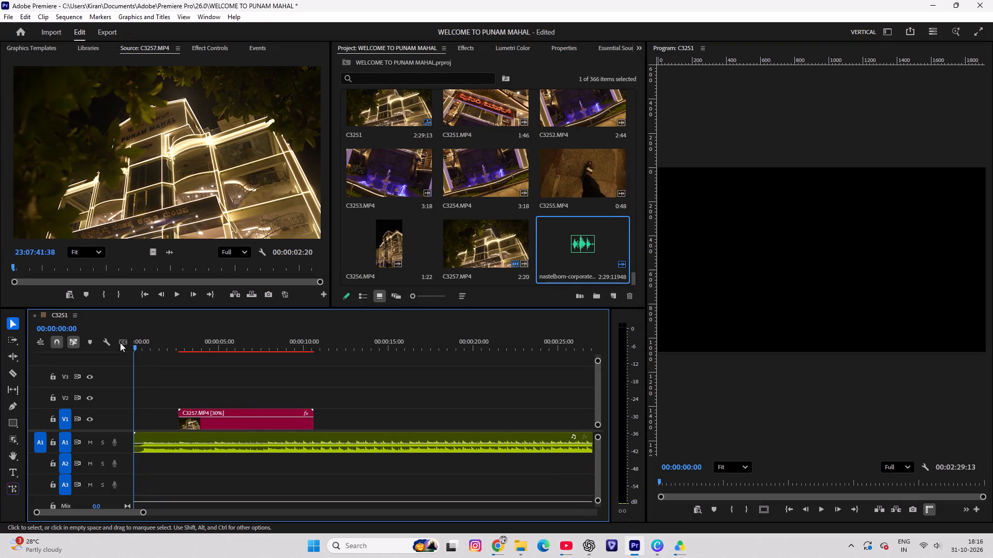
Create a black (000000) color matte named Color Matte in the project.
{"action": "left_click", "coordinate": [618, 296]}
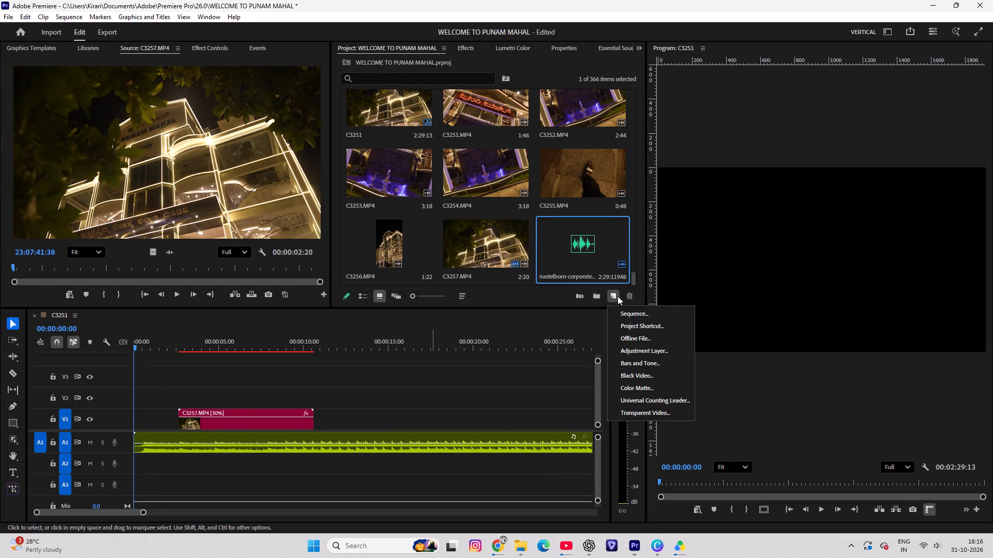
{"action": "key", "text": "space"}
{"action": "left_click", "coordinate": [617, 295]}
{"action": "left_click", "coordinate": [640, 392]}
{"action": "left_click", "coordinate": [530, 314]}
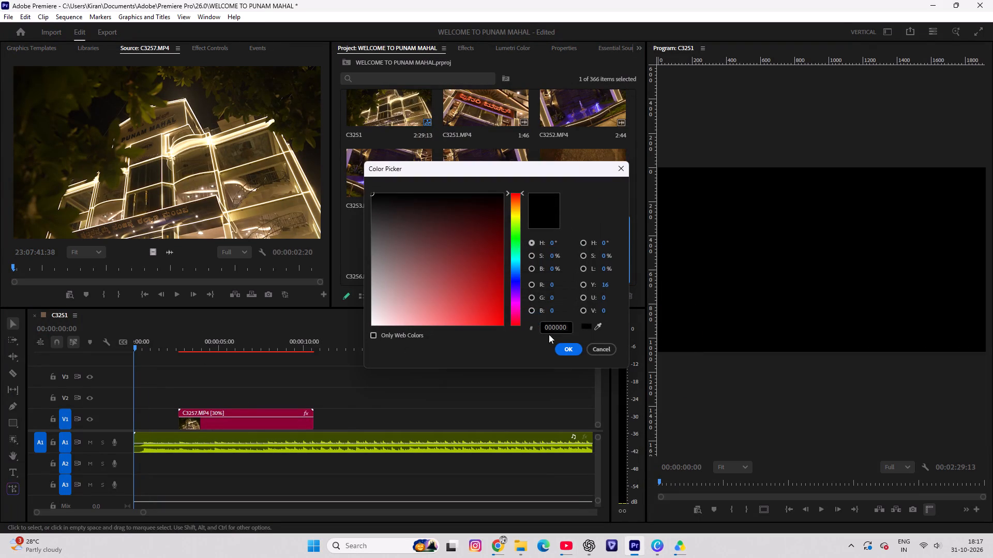
{"action": "left_click", "coordinate": [568, 349]}
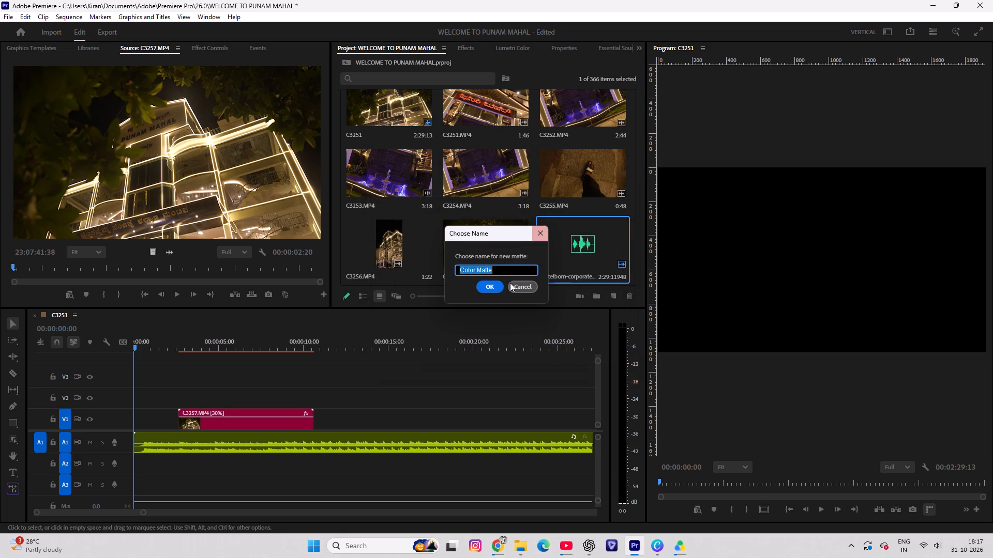
{"action": "left_click", "coordinate": [487, 284]}
Change the Color Matte item's color to white (FFFFFF).
{"action": "scroll", "coordinate": [417, 239], "scroll_direction": "up", "scroll_amount": 19}
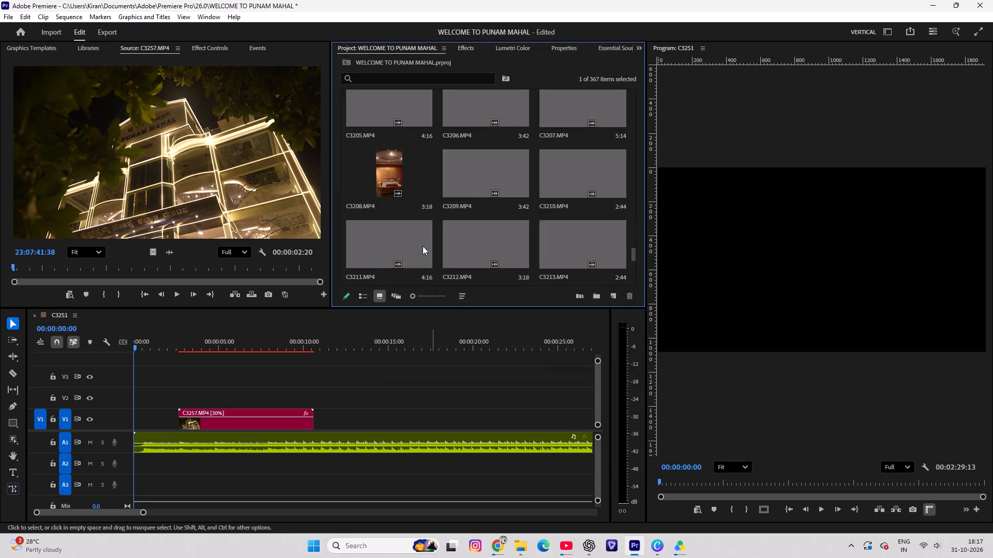
{"action": "left_click_drag", "start_coordinate": [635, 255], "coordinate": [600, 37]}
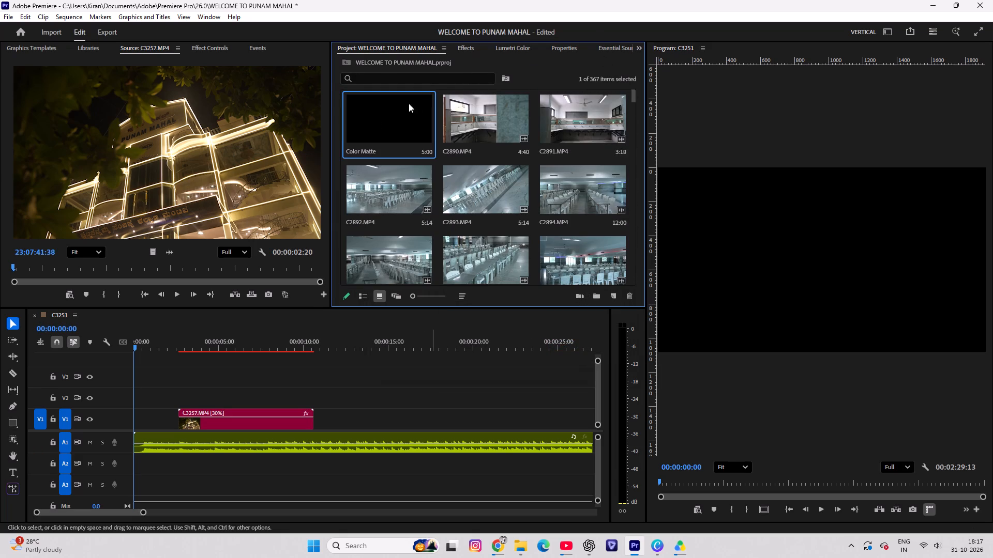
{"action": "double_click", "coordinate": [374, 118]}
{"action": "left_click_drag", "start_coordinate": [408, 311], "coordinate": [298, 371]}
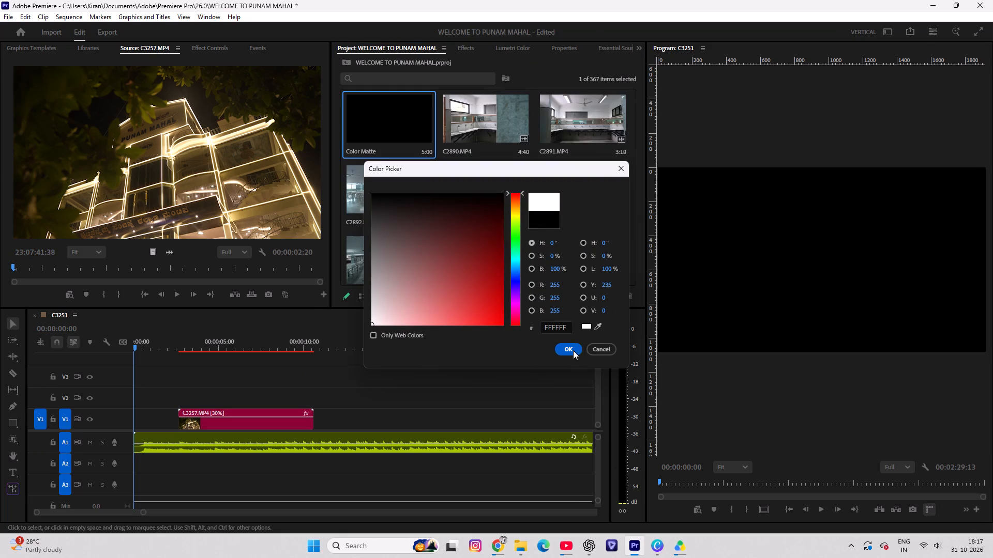
{"action": "left_click", "coordinate": [573, 350]}
Place the white color matte on V1 at the sequence start, trimmed to end where the C3257.MP4 clip begins.
{"action": "left_click_drag", "start_coordinate": [380, 114], "coordinate": [119, 401]}
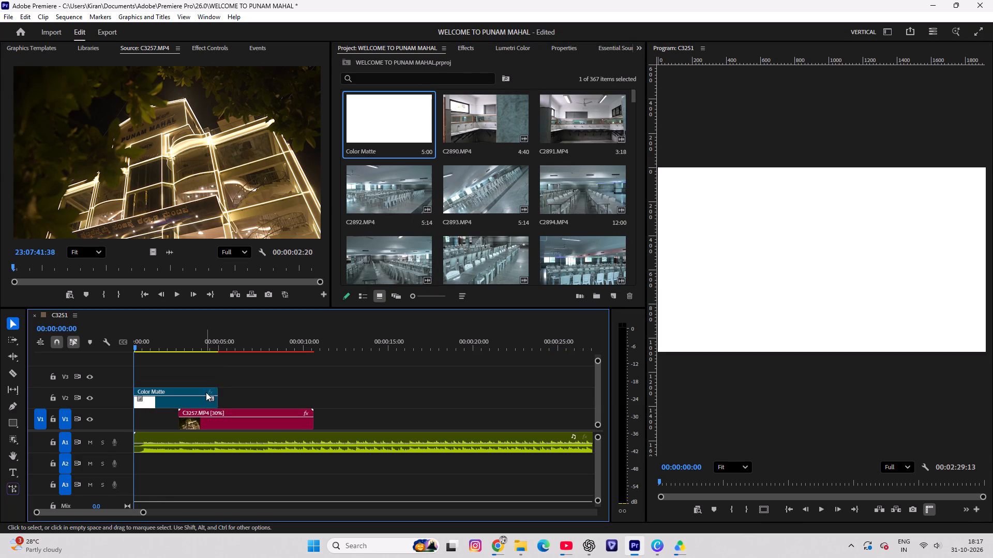
{"action": "left_click_drag", "start_coordinate": [220, 391], "coordinate": [177, 396]}
{"action": "left_click_drag", "start_coordinate": [155, 401], "coordinate": [154, 422]}
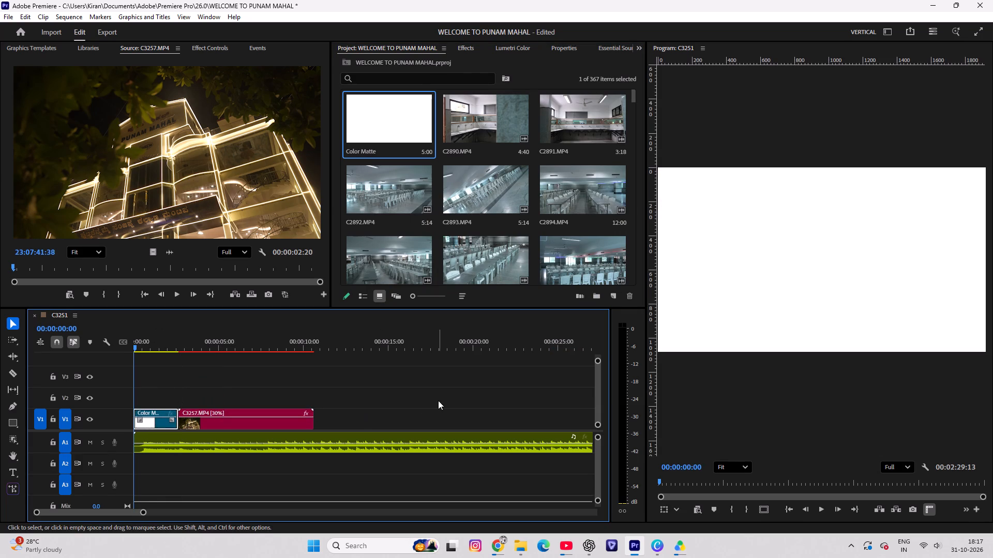
{"action": "left_click", "coordinate": [438, 400]}
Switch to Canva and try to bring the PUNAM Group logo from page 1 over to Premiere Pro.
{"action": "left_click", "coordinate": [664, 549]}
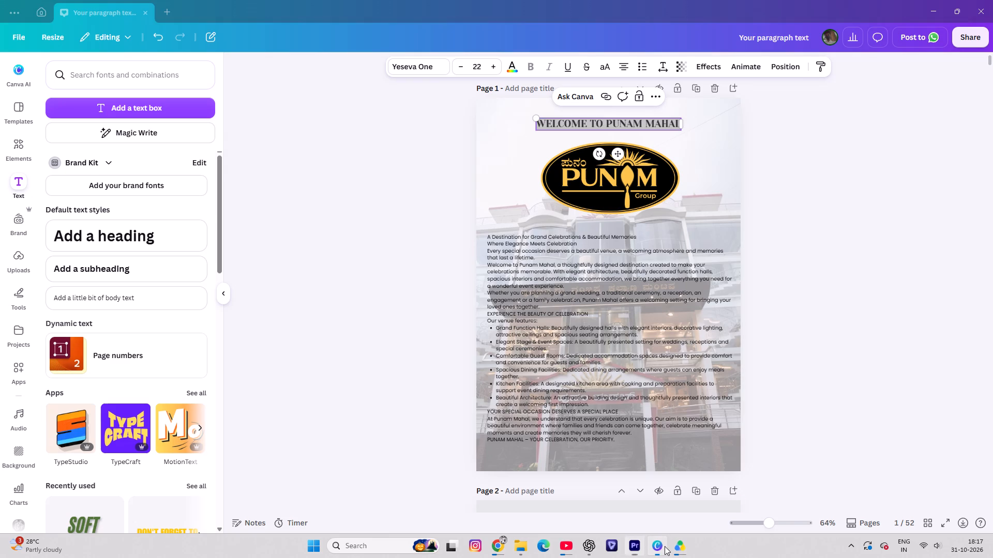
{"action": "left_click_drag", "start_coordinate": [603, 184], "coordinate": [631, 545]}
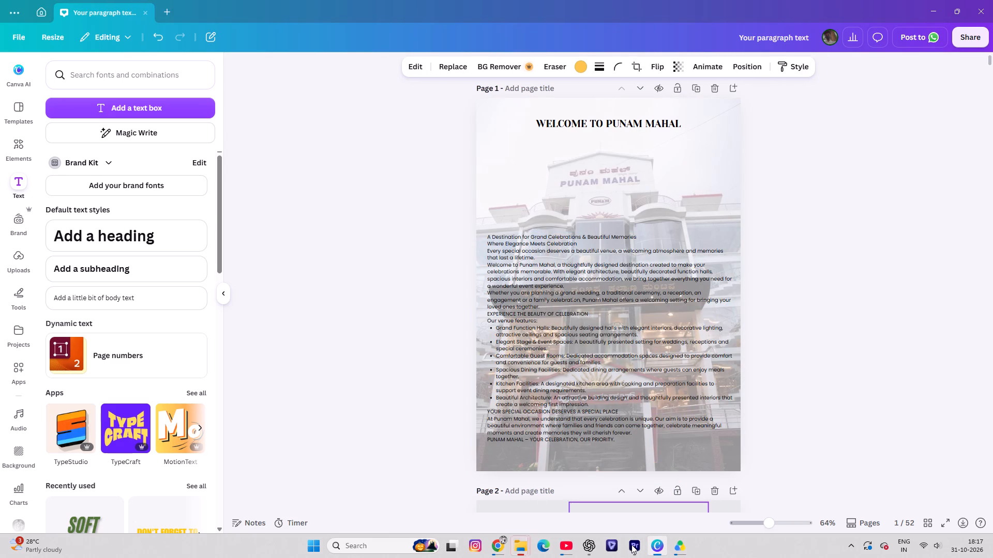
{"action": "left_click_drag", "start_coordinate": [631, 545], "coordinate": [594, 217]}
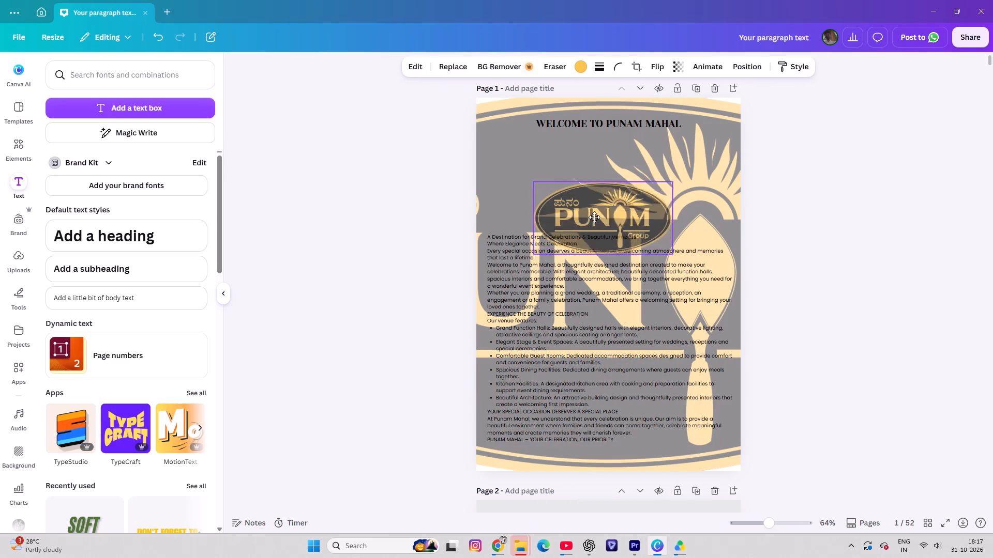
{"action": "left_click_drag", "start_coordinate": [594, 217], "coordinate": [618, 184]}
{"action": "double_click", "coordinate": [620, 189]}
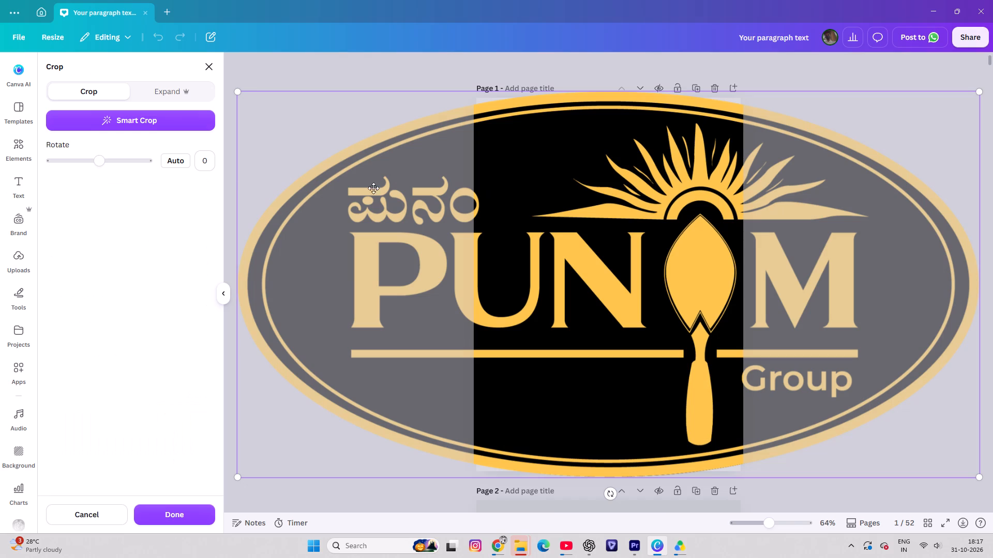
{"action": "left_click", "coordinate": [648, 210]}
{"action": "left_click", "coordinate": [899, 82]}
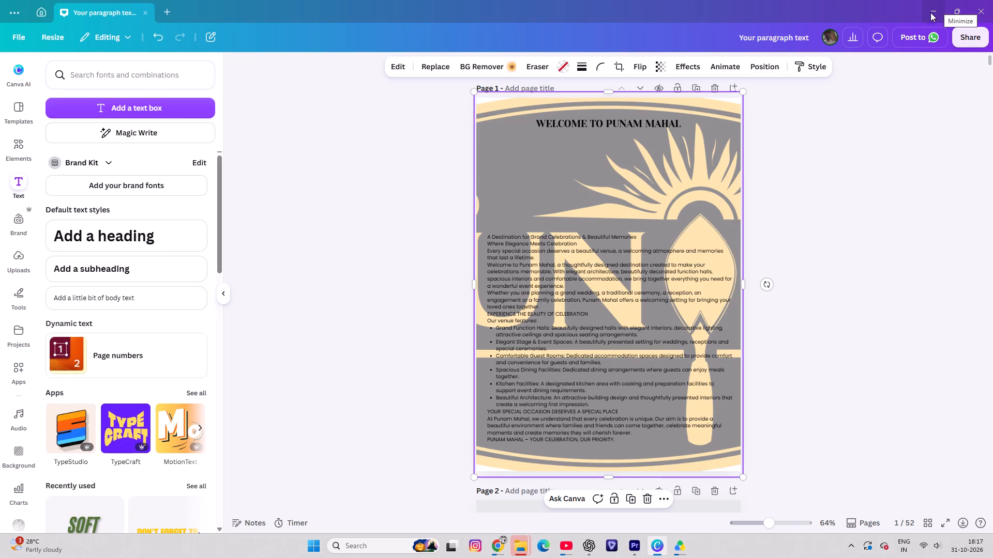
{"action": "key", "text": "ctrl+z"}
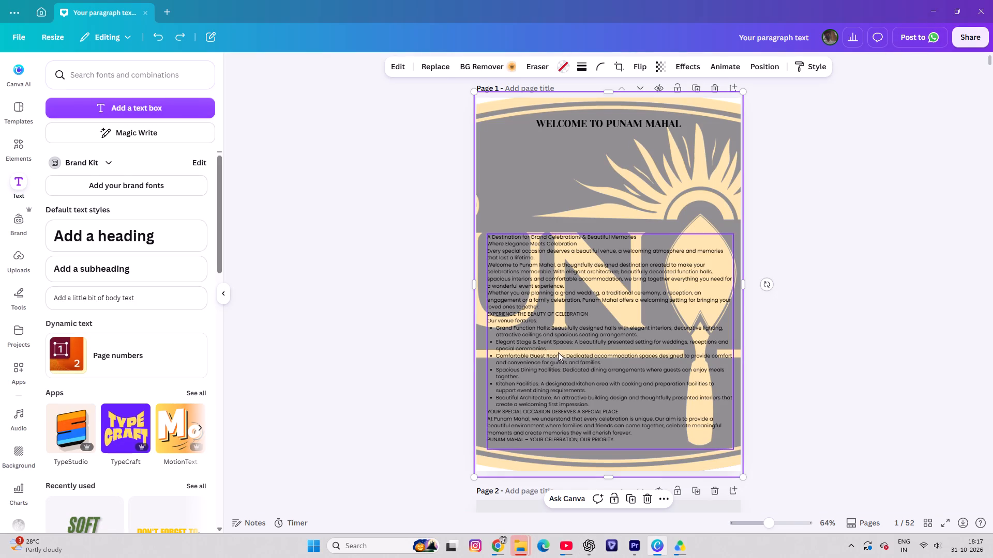
Copy the page 1 body text from "Destination for Grand Celebrations & Beautiful Memories" through "loved ones together.".
{"action": "double_click", "coordinate": [558, 349]}
{"action": "left_click_drag", "start_coordinate": [492, 238], "coordinate": [520, 243]}
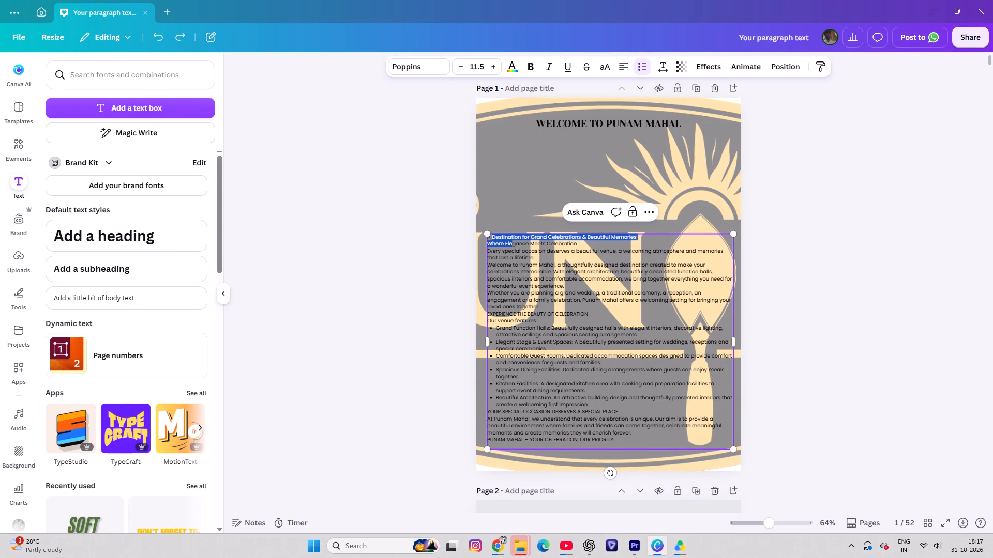
{"action": "left_click_drag", "start_coordinate": [520, 243], "coordinate": [585, 304]}
{"action": "key", "text": "ctrl+c"}
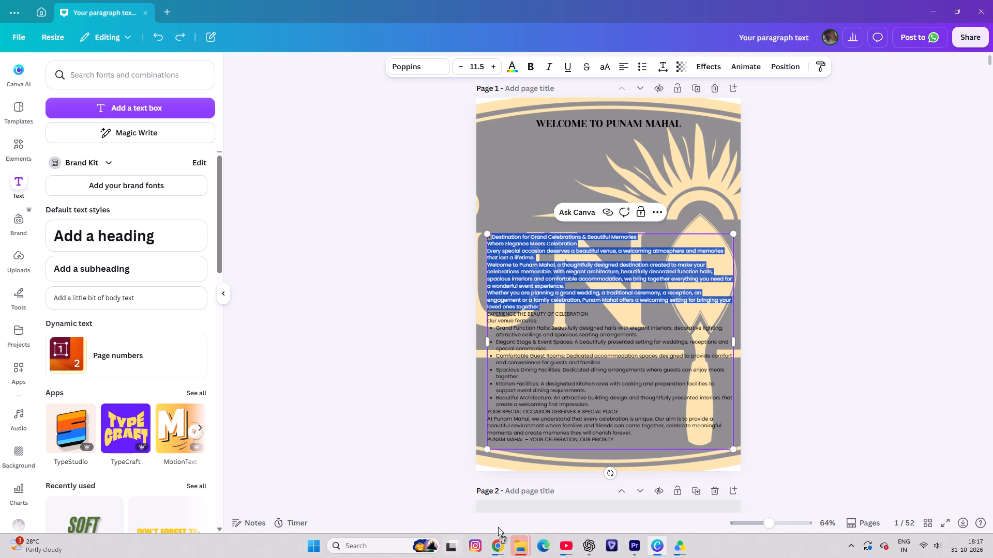
Switch to File Explorer and look through the Punam Logo Final 1 folder inside the Punam Logos archive in Downloads.
{"action": "left_click", "coordinate": [518, 550]}
{"action": "left_click", "coordinate": [496, 491]}
{"action": "scroll", "coordinate": [187, 122], "scroll_direction": "up", "scroll_amount": 13}
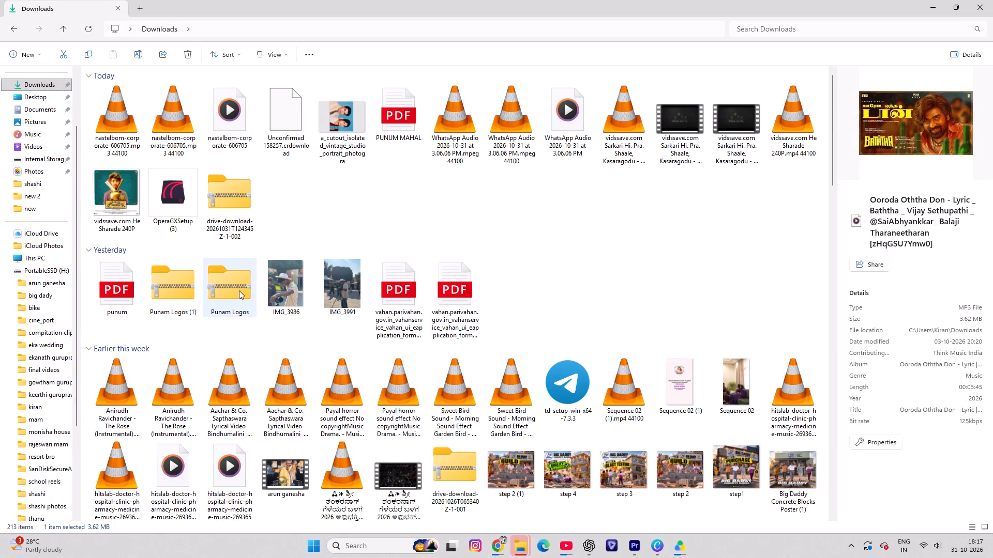
{"action": "double_click", "coordinate": [239, 290]}
{"action": "double_click", "coordinate": [132, 90]}
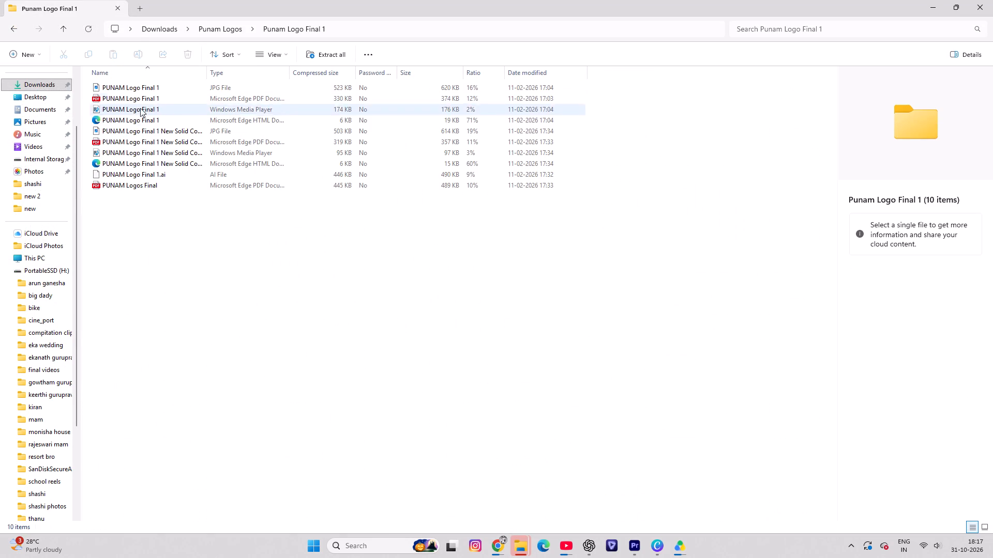
{"action": "left_click_drag", "start_coordinate": [154, 189], "coordinate": [157, 183]}
{"action": "left_click_drag", "start_coordinate": [156, 182], "coordinate": [164, 180]}
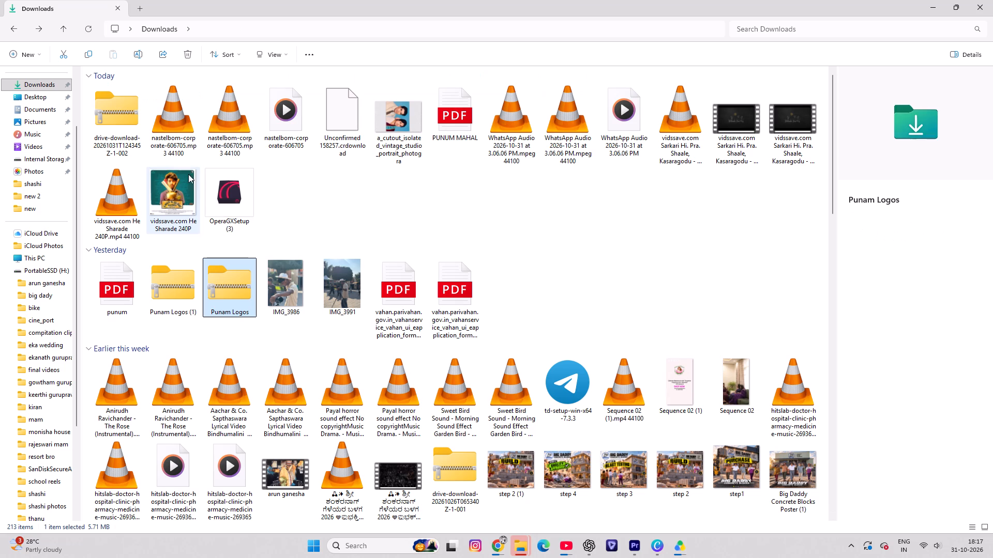
Extract the Punam Logos (1) archive into the Downloads\Punam Logos (1) folder.
{"action": "double_click", "coordinate": [179, 272]}
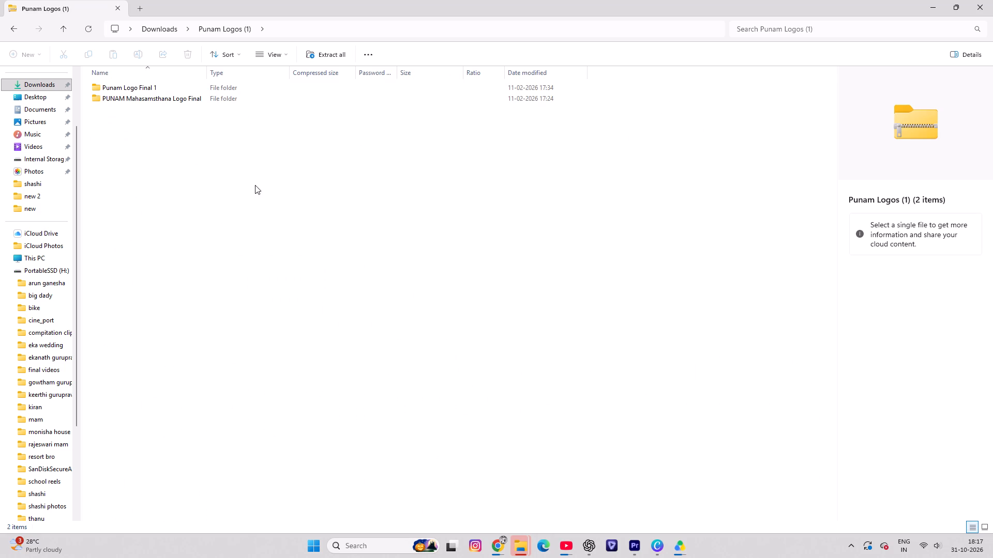
{"action": "left_click", "coordinate": [315, 62]}
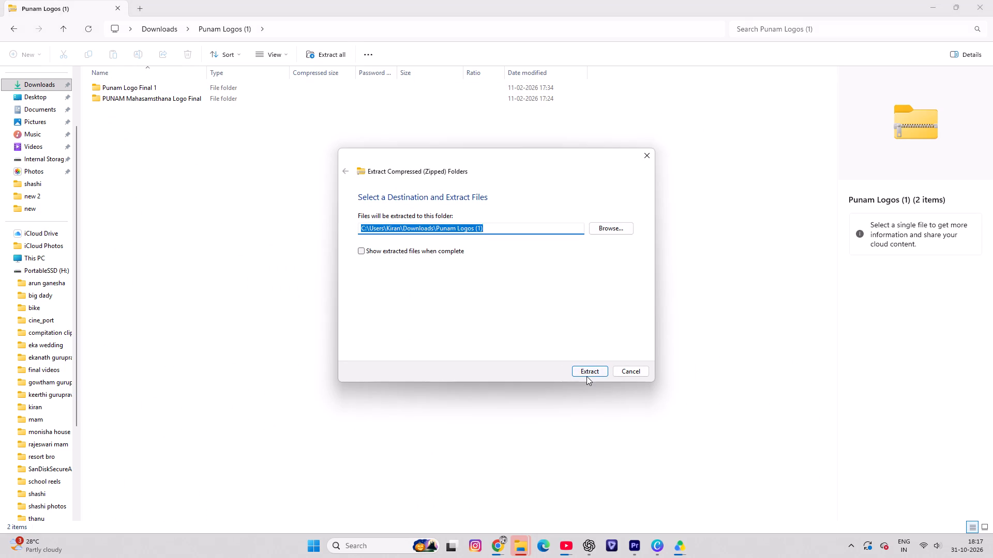
{"action": "left_click", "coordinate": [586, 376]}
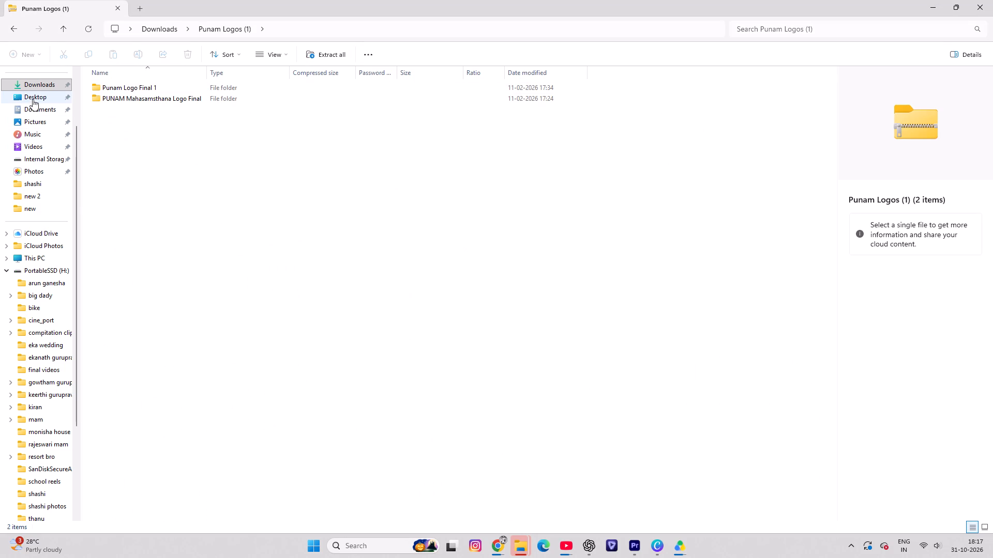
Add the extracted PUNAM Logo Final 1 PNG to Premiere Pro's V2 at the sequence start, trimmed to the color matte's end.
{"action": "left_click", "coordinate": [37, 87]}
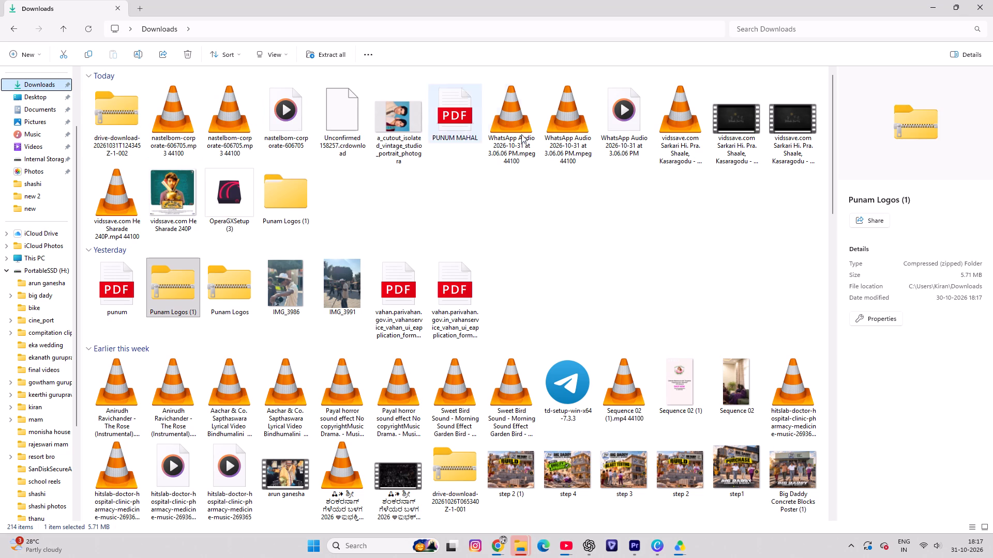
{"action": "double_click", "coordinate": [298, 200]}
{"action": "double_click", "coordinate": [144, 103]}
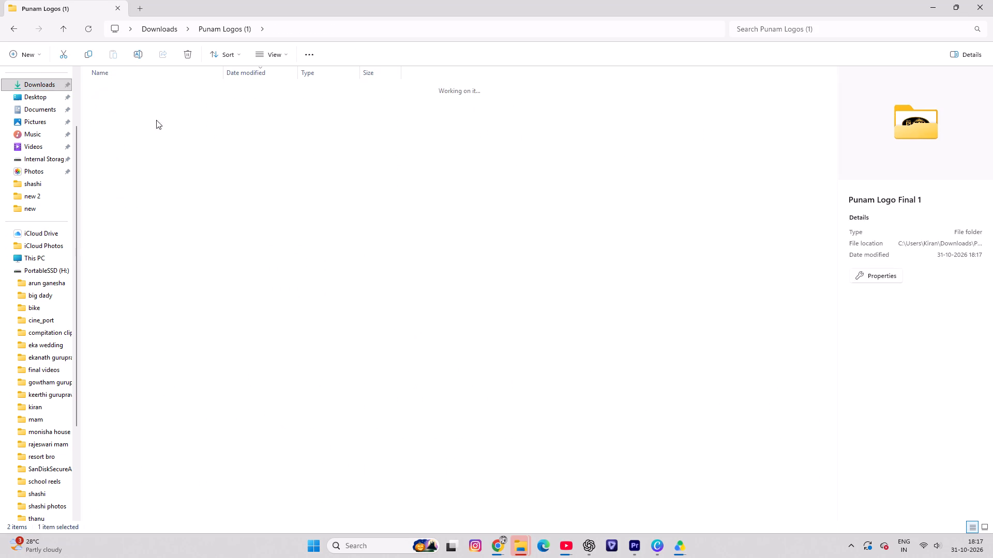
{"action": "double_click", "coordinate": [118, 179]}
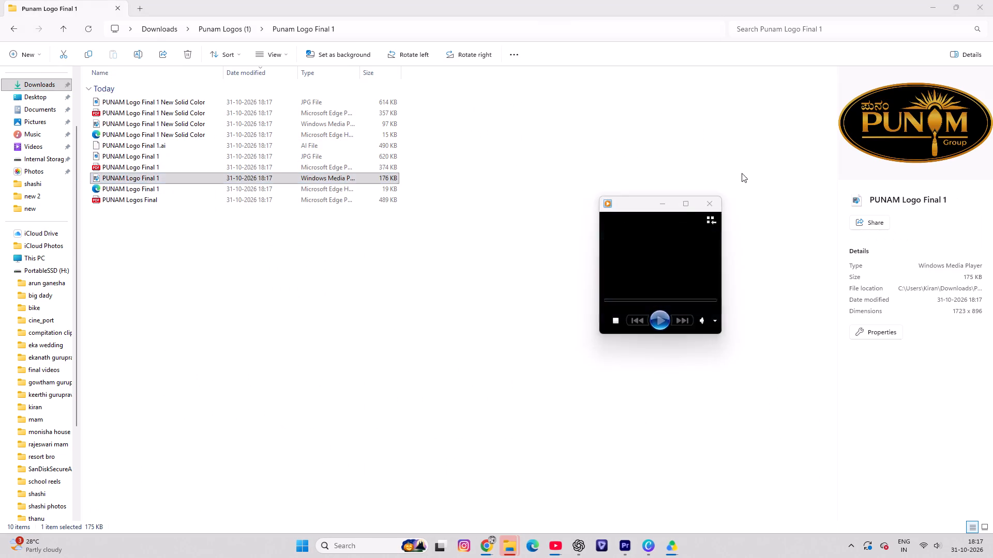
{"action": "left_click", "coordinate": [987, 63]}
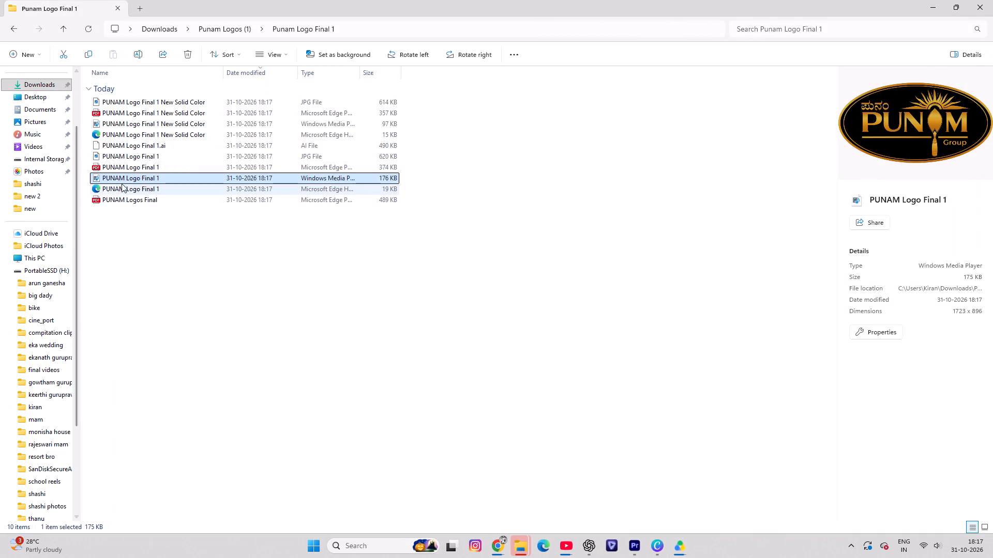
{"action": "left_click_drag", "start_coordinate": [122, 179], "coordinate": [238, 398]}
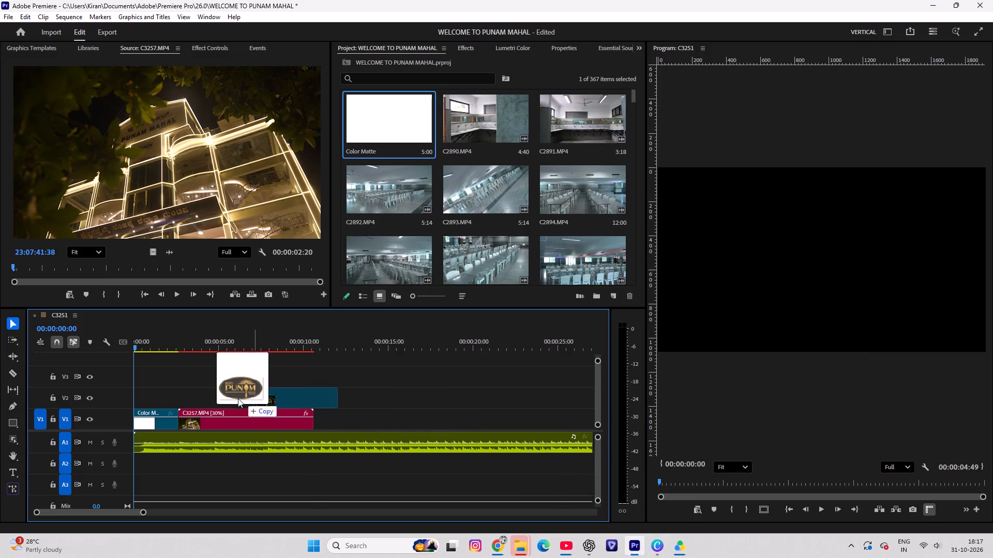
{"action": "left_click_drag", "start_coordinate": [238, 398], "coordinate": [123, 397]}
{"action": "left_click_drag", "start_coordinate": [220, 392], "coordinate": [179, 392]}
{"action": "left_click_drag", "start_coordinate": [249, 392], "coordinate": [237, 393]}
Set the PUNAM logo's scale to 20.4 and its position to 960, 318 above the center of the white frame.
{"action": "left_click", "coordinate": [158, 400]}
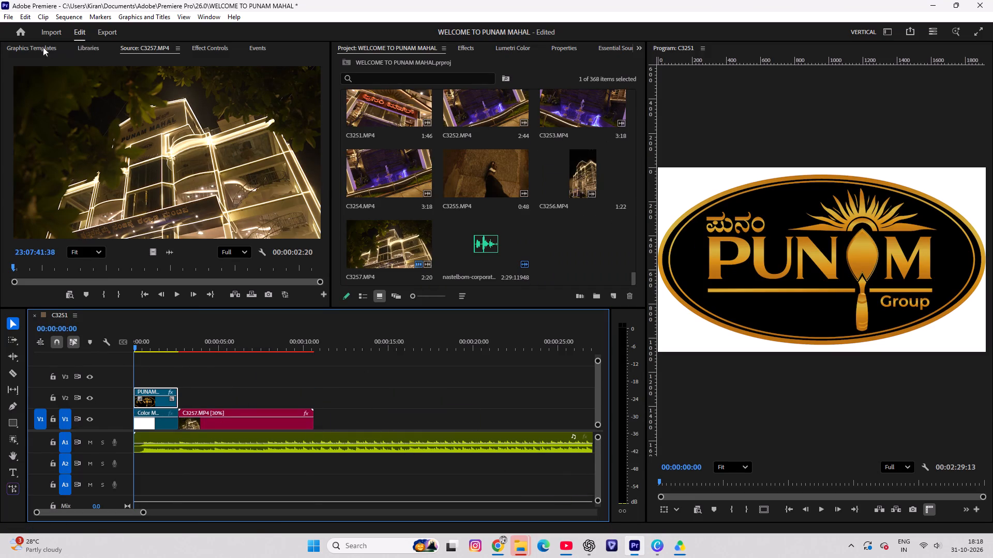
{"action": "left_click", "coordinate": [200, 46]}
{"action": "left_click_drag", "start_coordinate": [103, 126], "coordinate": [102, 127]}
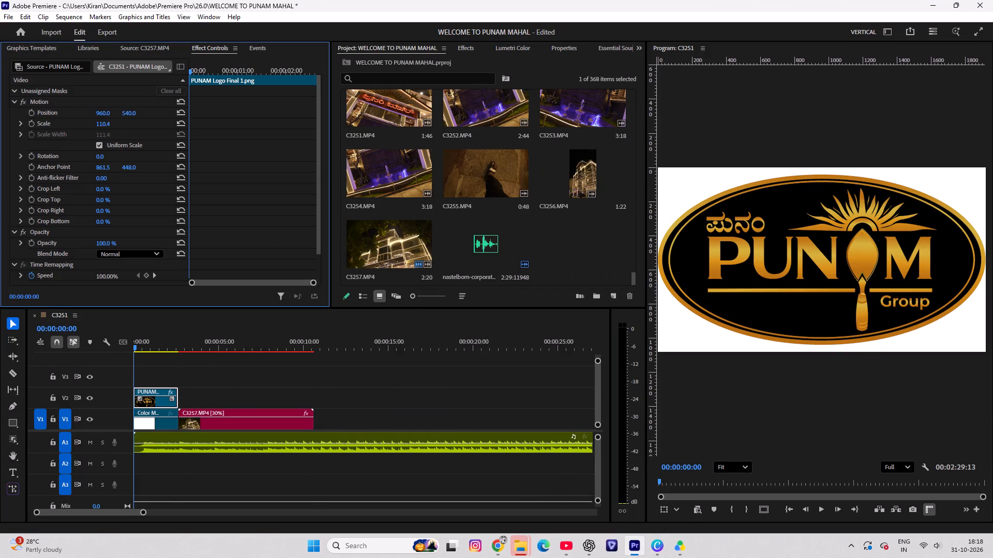
{"action": "left_click_drag", "start_coordinate": [102, 127], "coordinate": [70, 140]}
{"action": "left_click", "coordinate": [101, 113]}
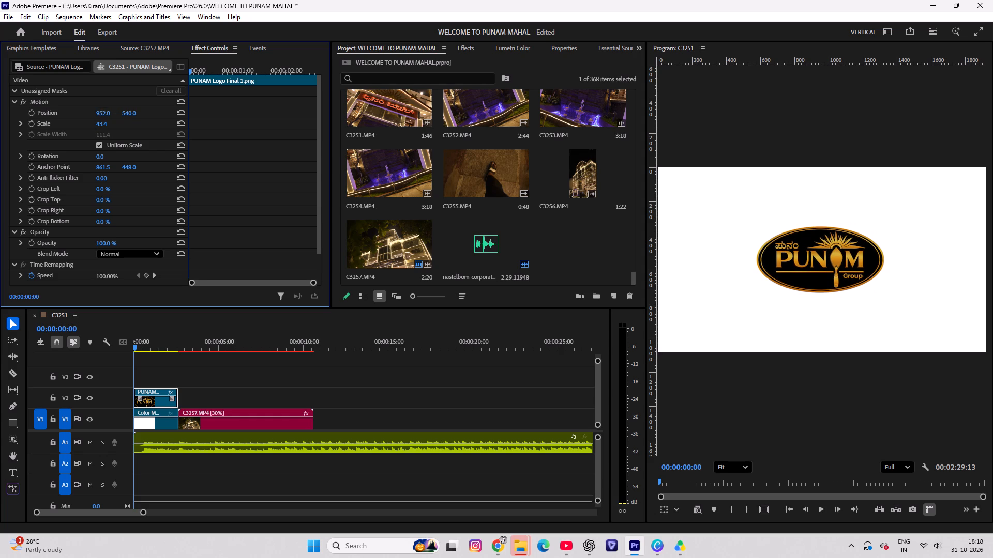
{"action": "key", "text": "ctrl+z"}
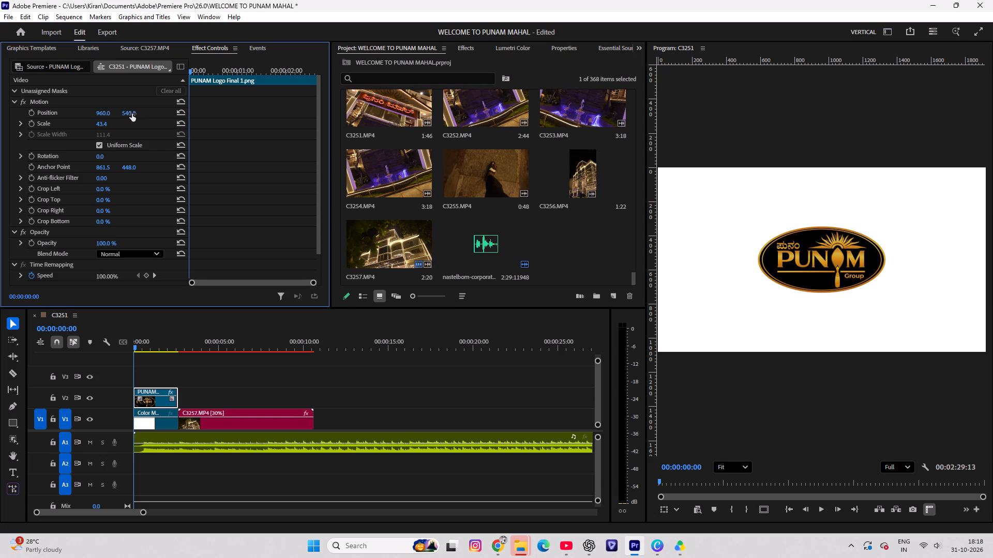
{"action": "left_click_drag", "start_coordinate": [132, 114], "coordinate": [17, 139]}
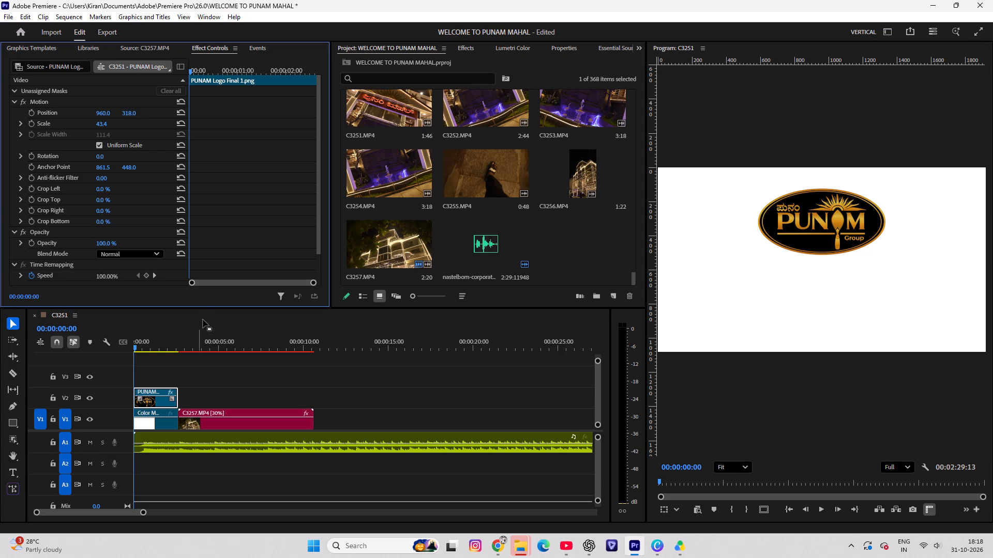
{"action": "left_click_drag", "start_coordinate": [102, 123], "coordinate": [89, 128]}
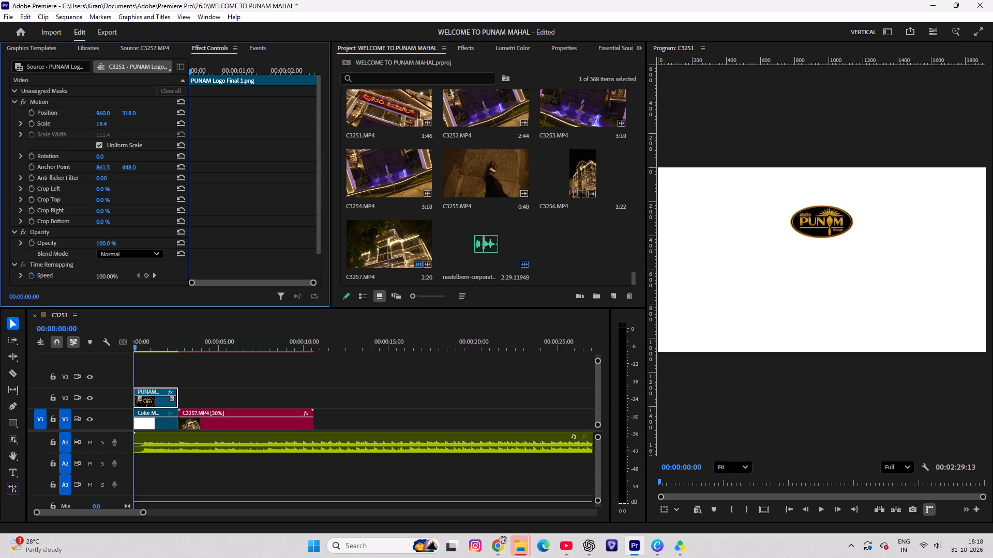
{"action": "left_click_drag", "start_coordinate": [89, 128], "coordinate": [90, 128]}
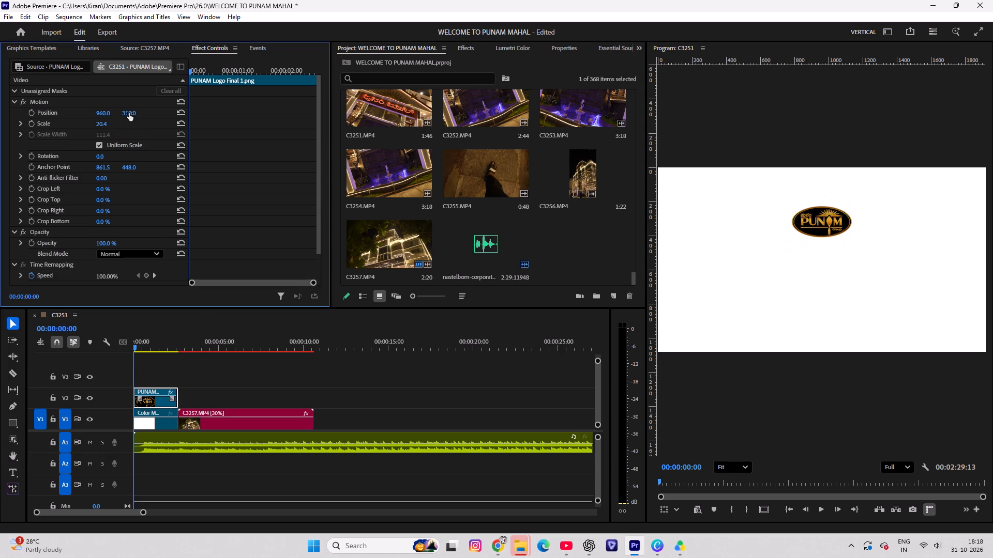
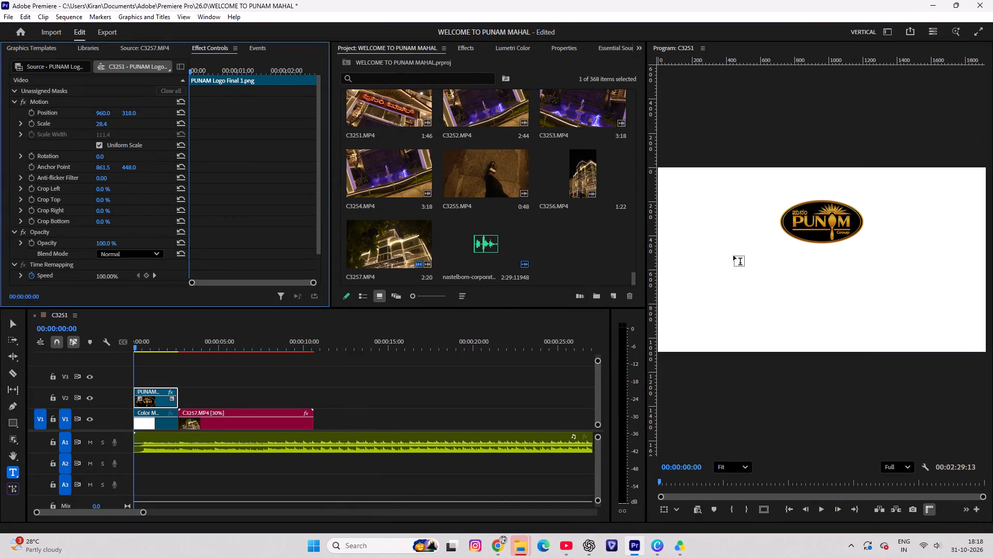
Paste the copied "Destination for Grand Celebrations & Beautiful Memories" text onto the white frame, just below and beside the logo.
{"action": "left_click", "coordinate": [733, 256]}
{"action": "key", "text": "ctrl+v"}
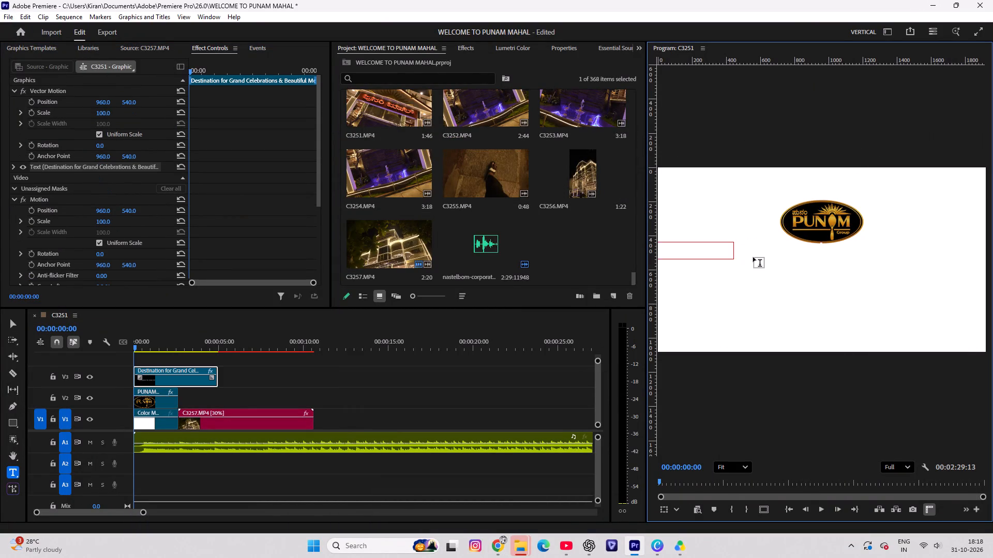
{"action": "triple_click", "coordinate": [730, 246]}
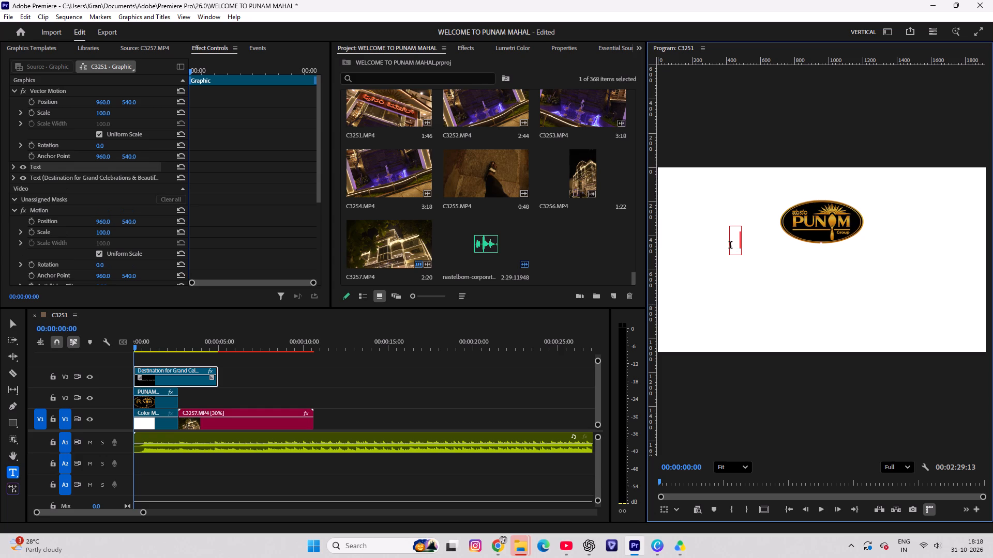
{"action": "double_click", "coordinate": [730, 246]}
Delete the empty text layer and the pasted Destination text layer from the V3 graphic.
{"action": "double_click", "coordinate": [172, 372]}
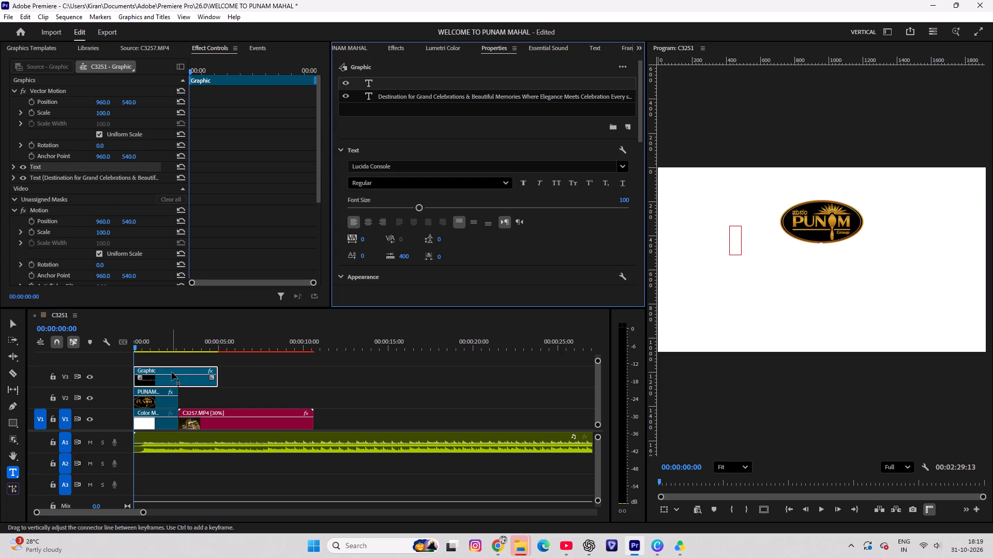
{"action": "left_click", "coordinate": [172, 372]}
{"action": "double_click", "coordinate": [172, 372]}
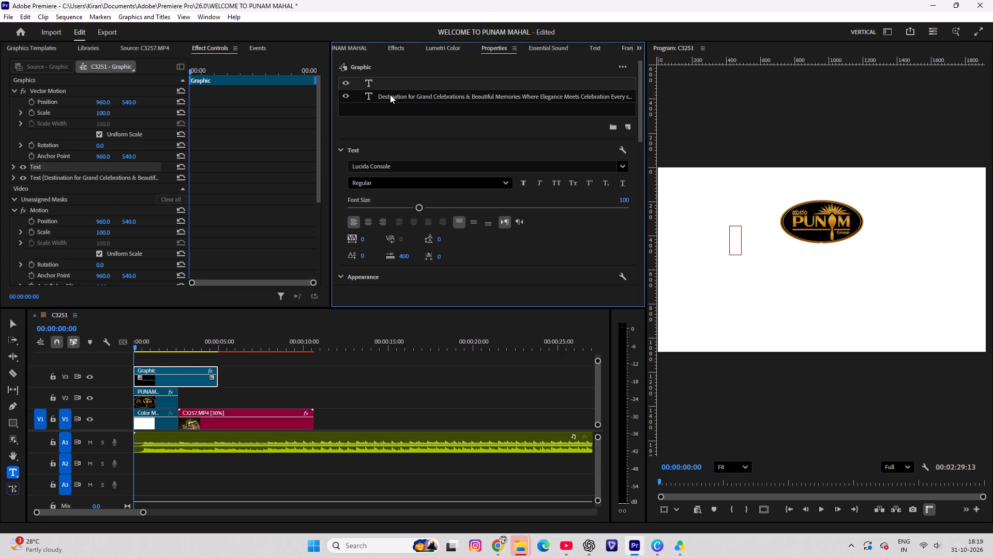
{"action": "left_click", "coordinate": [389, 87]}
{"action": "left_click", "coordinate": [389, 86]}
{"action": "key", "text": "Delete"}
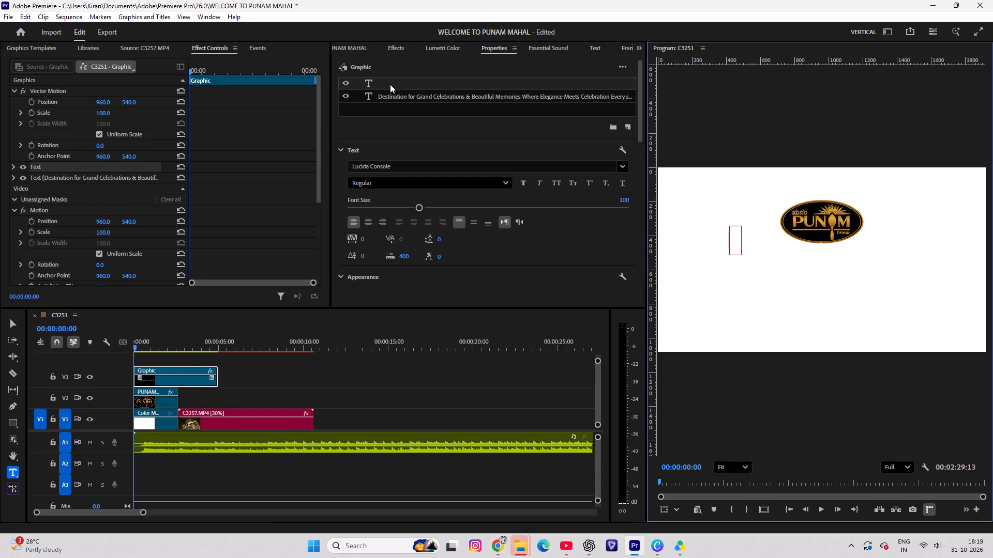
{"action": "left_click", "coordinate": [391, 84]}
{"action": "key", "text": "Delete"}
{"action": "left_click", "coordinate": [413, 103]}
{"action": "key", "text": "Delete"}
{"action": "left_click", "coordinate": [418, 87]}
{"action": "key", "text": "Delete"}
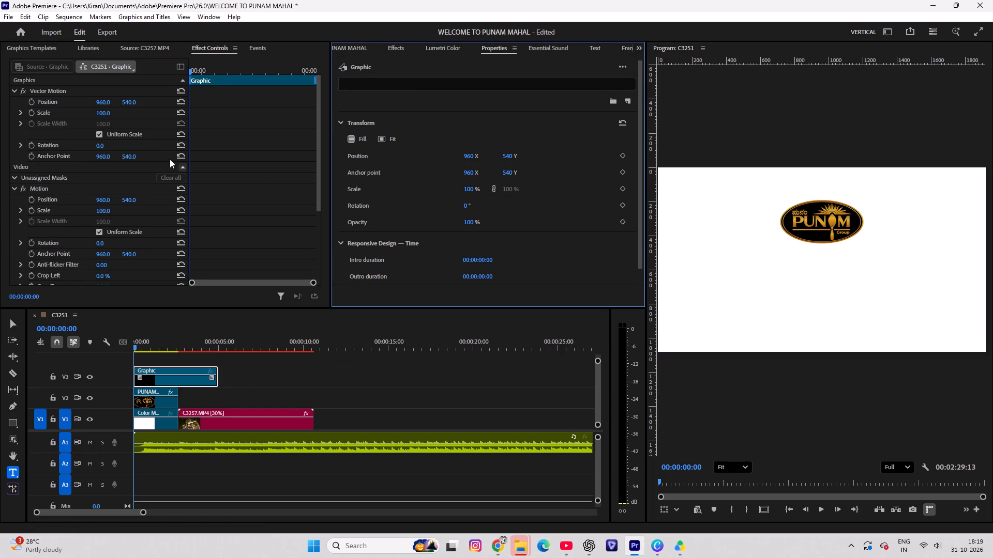
Paste the "Destination for Grand Celebrations & Beautiful Memories" text as a new text layer in the V3 graphic, starting beside the logo.
{"action": "key", "text": "t"}
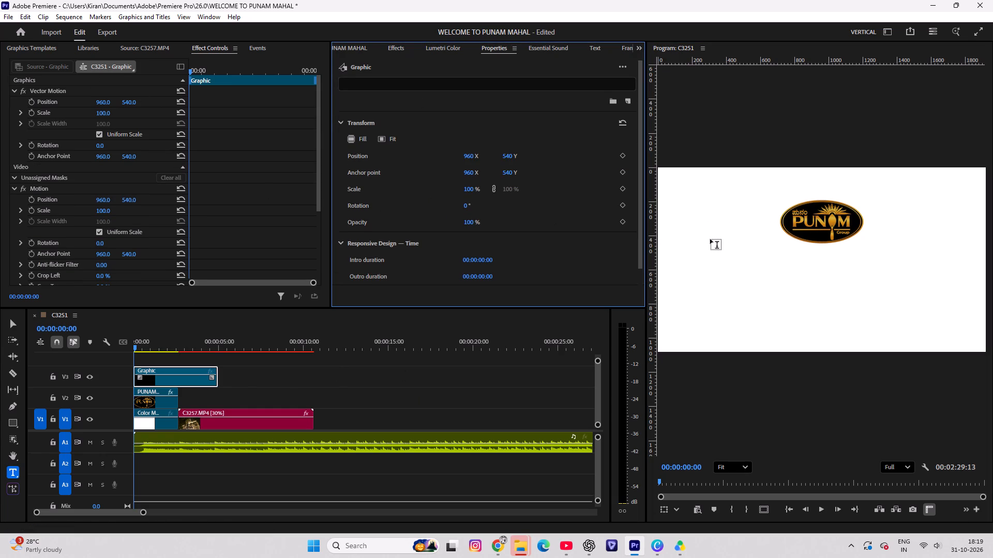
{"action": "left_click", "coordinate": [710, 239]}
{"action": "key", "text": "ctrl+v"}
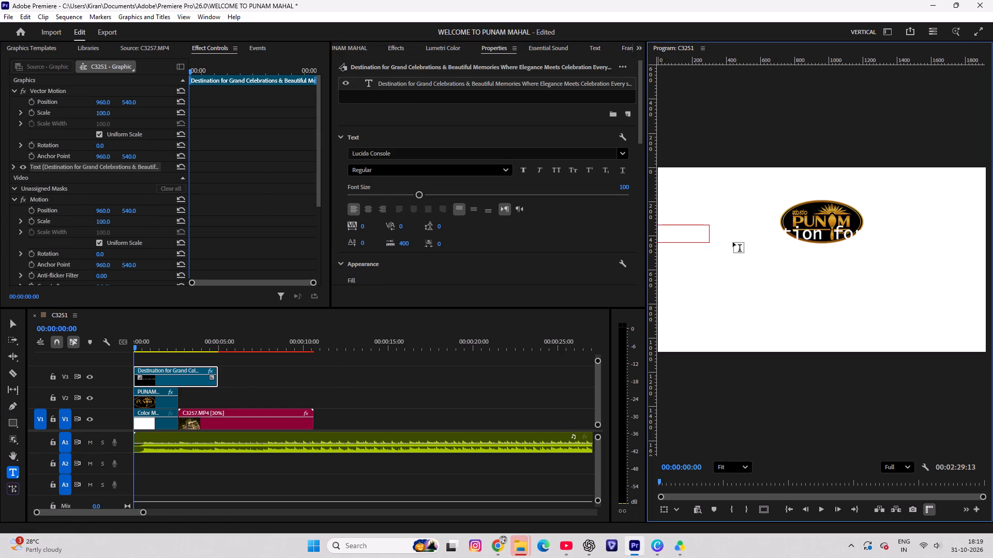
Set the fill of the entire Destination text to solid black, 000000.
{"action": "key", "text": "ctrl+a"}
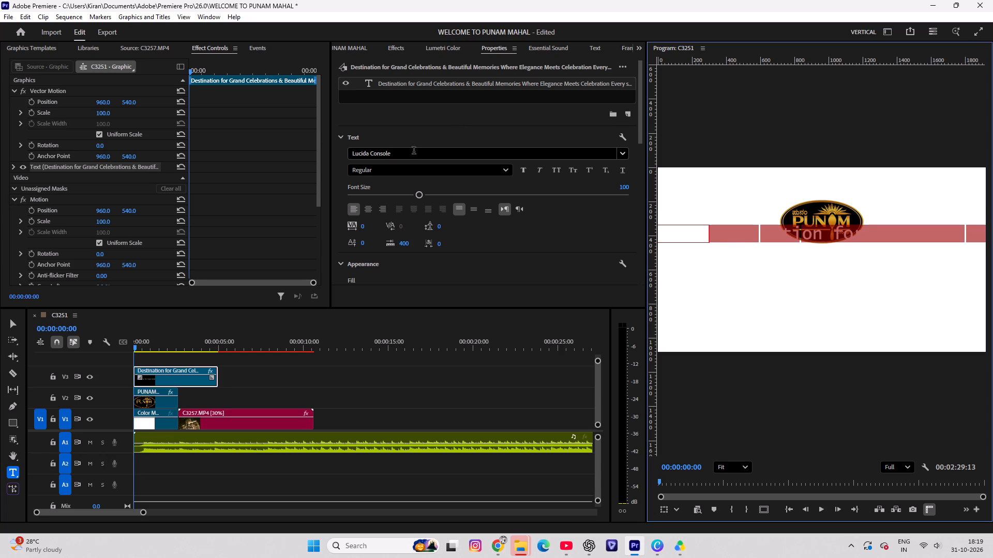
{"action": "scroll", "coordinate": [381, 250], "scroll_direction": "down", "scroll_amount": 5}
{"action": "left_click", "coordinate": [373, 245]}
{"action": "left_click", "coordinate": [369, 244]}
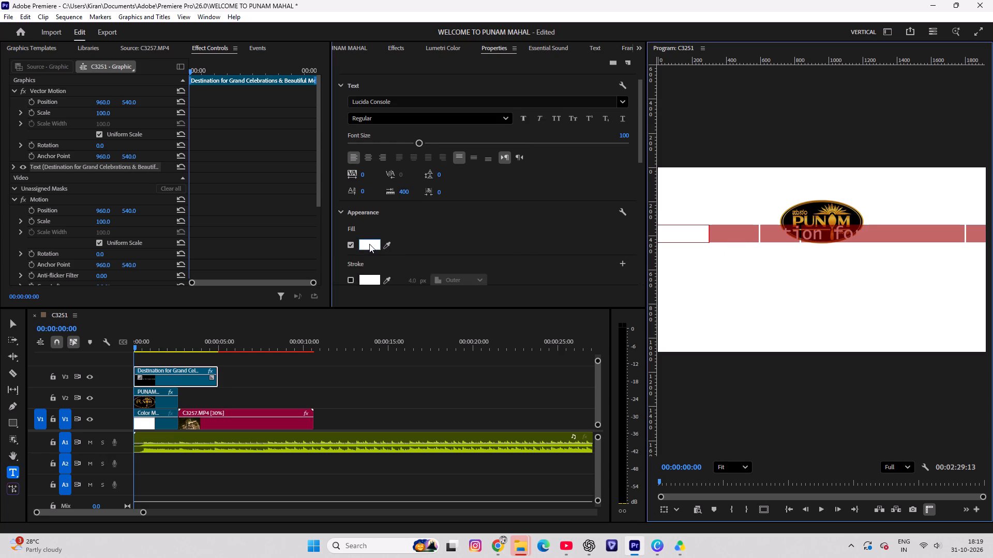
{"action": "left_click_drag", "start_coordinate": [603, 244], "coordinate": [574, 173]}
{"action": "left_click_drag", "start_coordinate": [457, 221], "coordinate": [556, 151]}
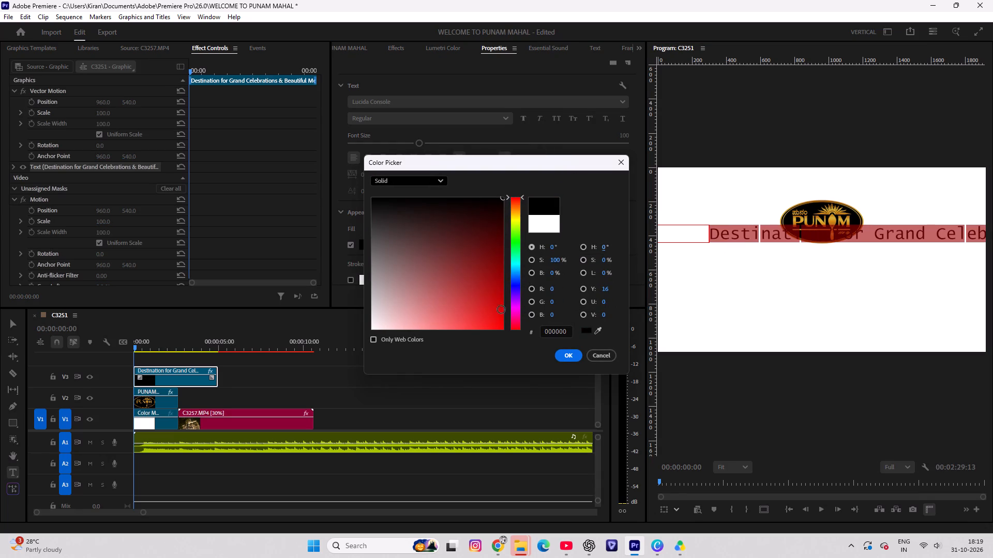
{"action": "left_click", "coordinate": [565, 357]}
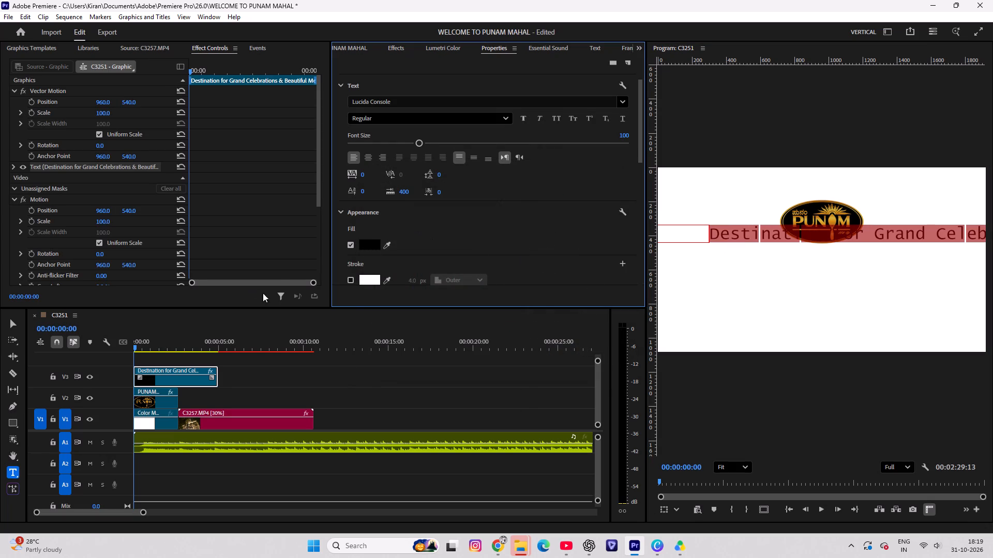
Trim the V3 title clip to the color matte's end and briefly play the opening from the sequence start.
{"action": "left_click_drag", "start_coordinate": [220, 367], "coordinate": [182, 364]}
{"action": "left_click", "coordinate": [199, 374]}
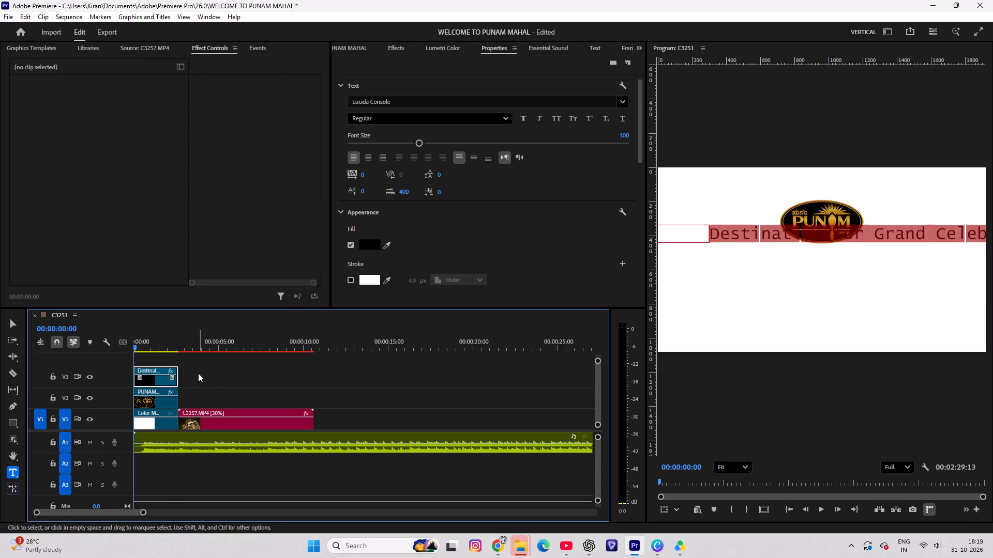
{"action": "left_click_drag", "start_coordinate": [162, 346], "coordinate": [112, 348]}
{"action": "key", "text": "space"}
{"action": "key", "text": "space"}
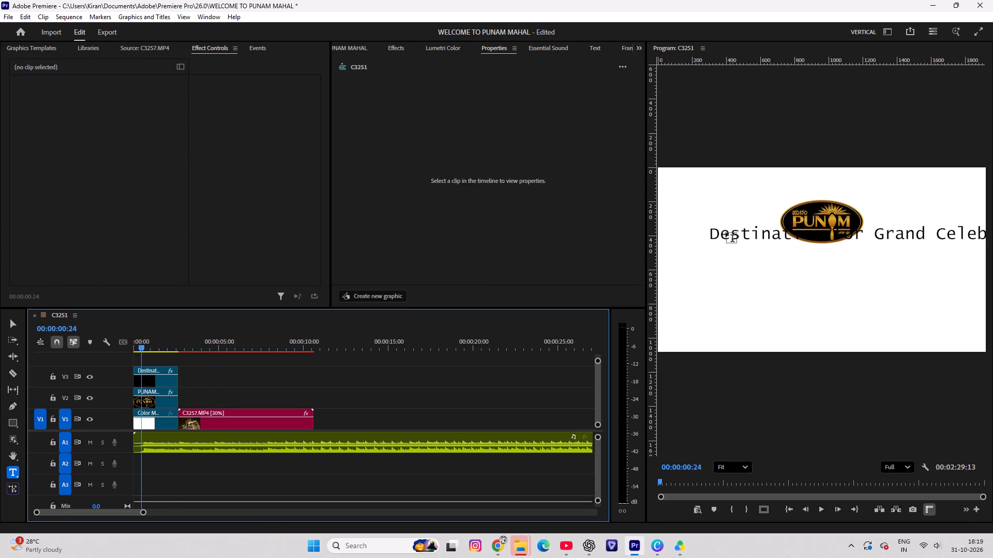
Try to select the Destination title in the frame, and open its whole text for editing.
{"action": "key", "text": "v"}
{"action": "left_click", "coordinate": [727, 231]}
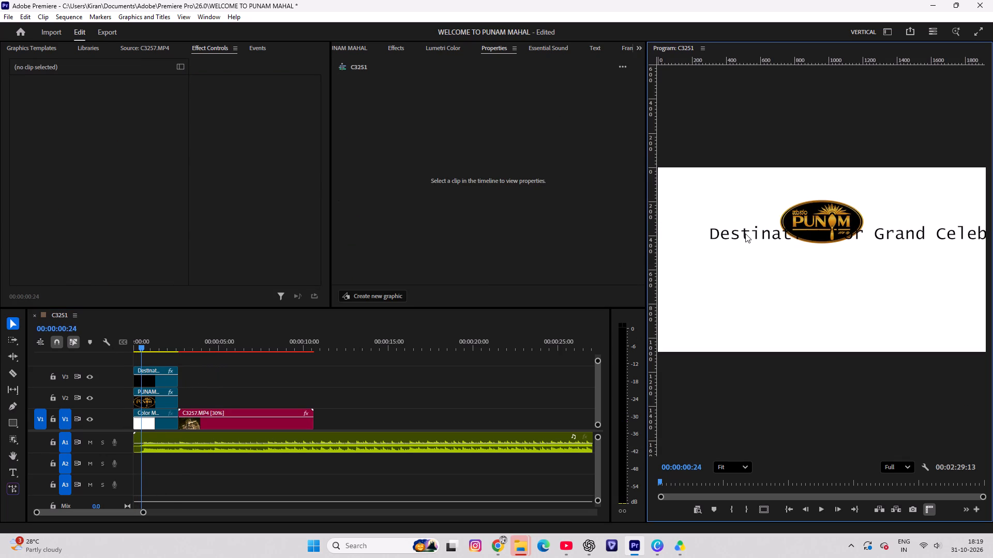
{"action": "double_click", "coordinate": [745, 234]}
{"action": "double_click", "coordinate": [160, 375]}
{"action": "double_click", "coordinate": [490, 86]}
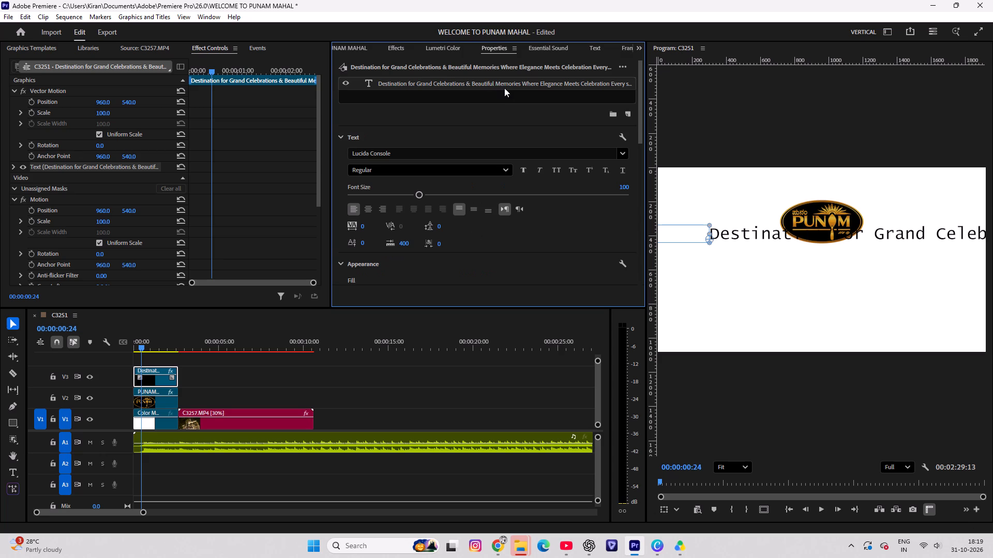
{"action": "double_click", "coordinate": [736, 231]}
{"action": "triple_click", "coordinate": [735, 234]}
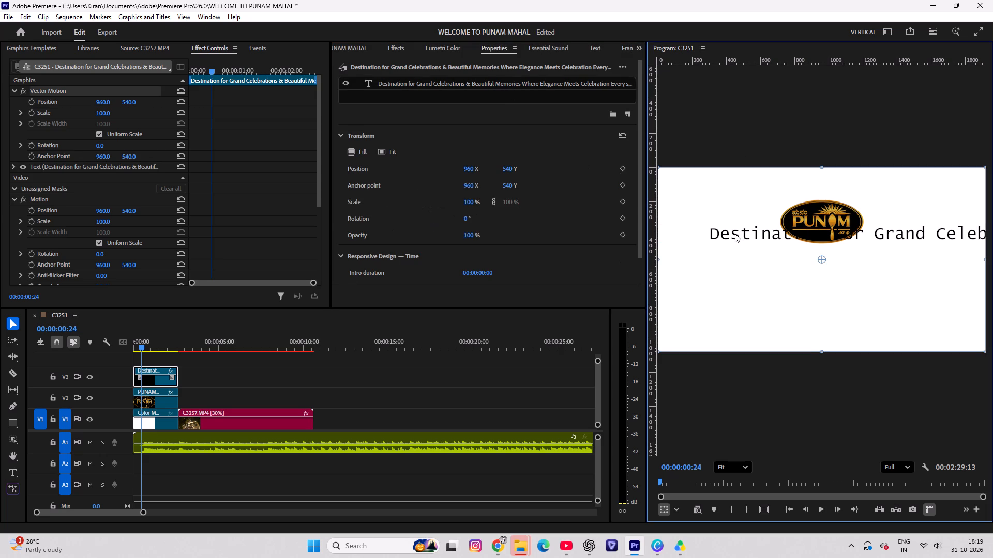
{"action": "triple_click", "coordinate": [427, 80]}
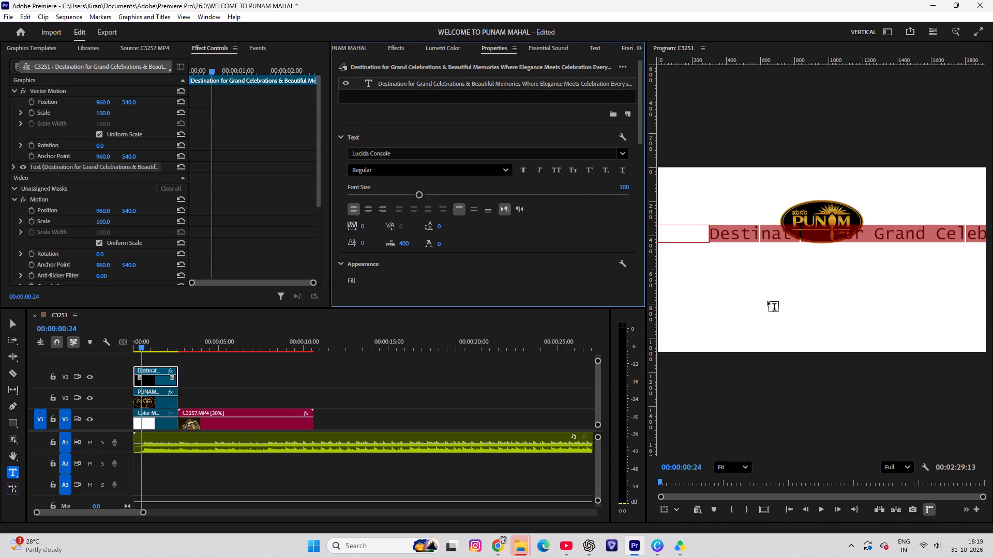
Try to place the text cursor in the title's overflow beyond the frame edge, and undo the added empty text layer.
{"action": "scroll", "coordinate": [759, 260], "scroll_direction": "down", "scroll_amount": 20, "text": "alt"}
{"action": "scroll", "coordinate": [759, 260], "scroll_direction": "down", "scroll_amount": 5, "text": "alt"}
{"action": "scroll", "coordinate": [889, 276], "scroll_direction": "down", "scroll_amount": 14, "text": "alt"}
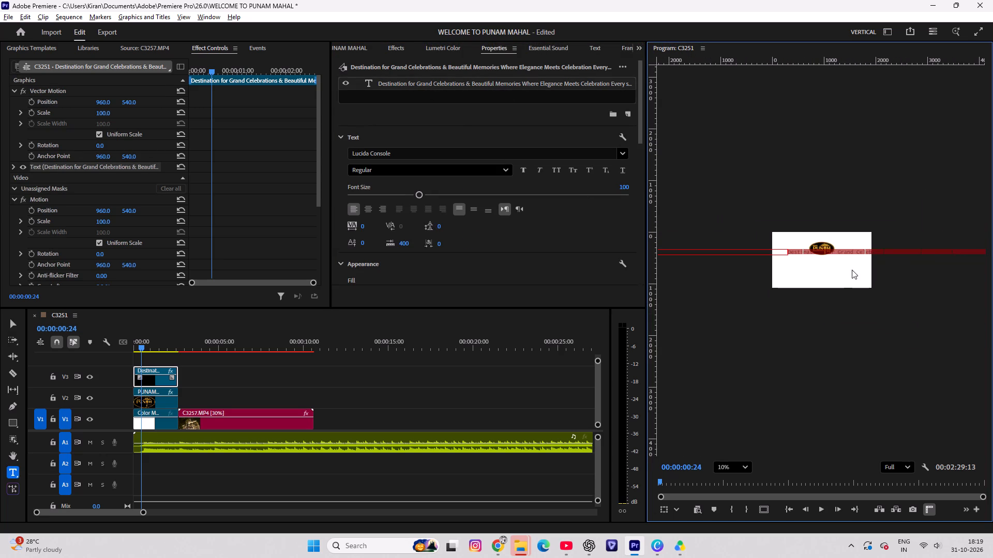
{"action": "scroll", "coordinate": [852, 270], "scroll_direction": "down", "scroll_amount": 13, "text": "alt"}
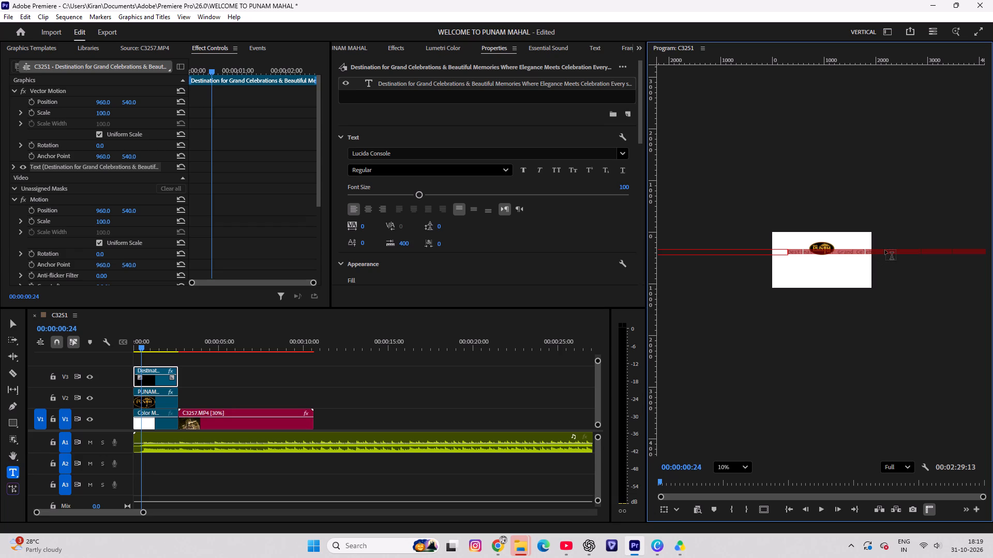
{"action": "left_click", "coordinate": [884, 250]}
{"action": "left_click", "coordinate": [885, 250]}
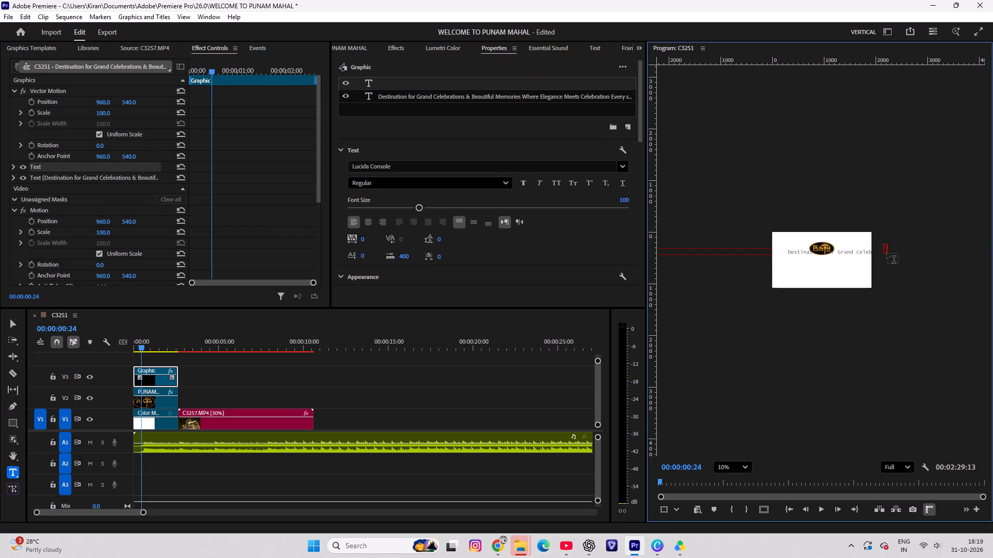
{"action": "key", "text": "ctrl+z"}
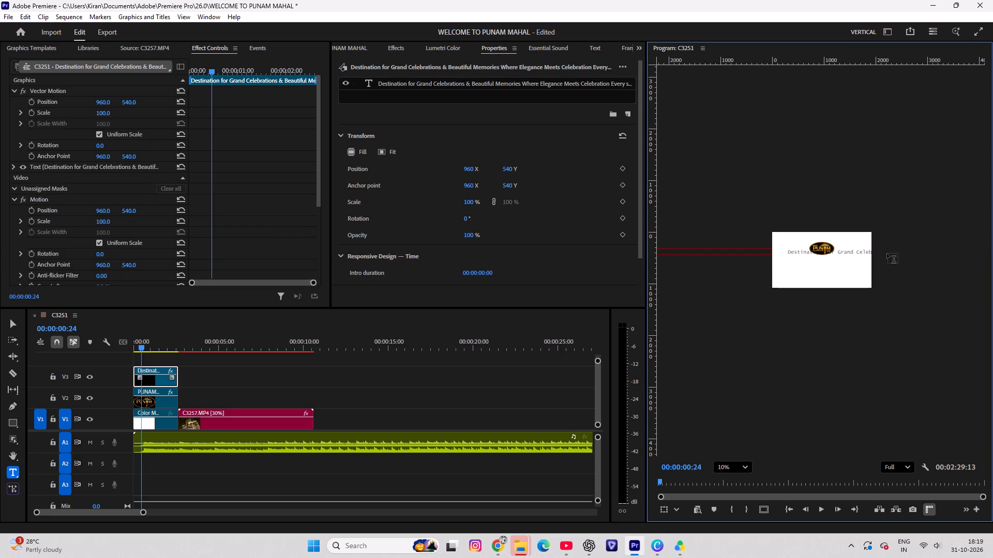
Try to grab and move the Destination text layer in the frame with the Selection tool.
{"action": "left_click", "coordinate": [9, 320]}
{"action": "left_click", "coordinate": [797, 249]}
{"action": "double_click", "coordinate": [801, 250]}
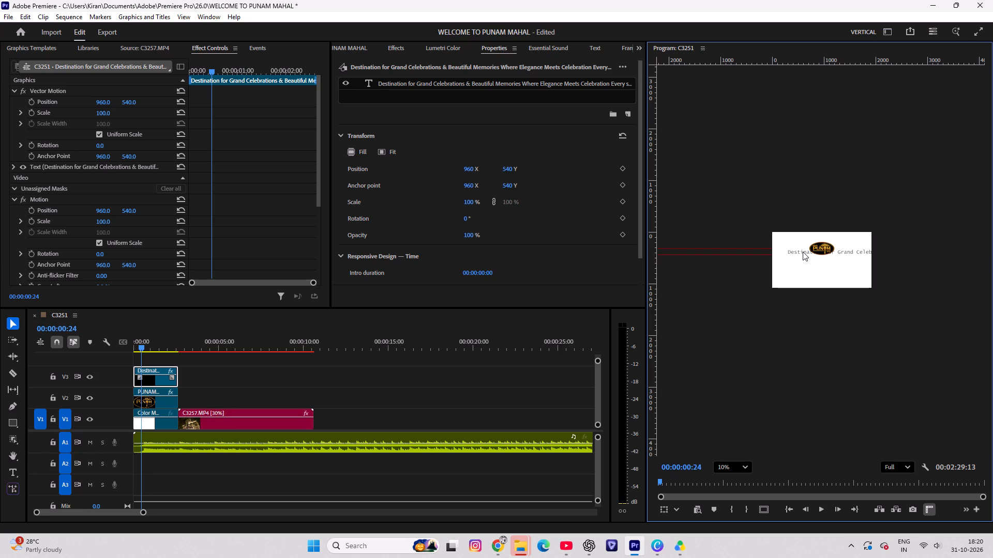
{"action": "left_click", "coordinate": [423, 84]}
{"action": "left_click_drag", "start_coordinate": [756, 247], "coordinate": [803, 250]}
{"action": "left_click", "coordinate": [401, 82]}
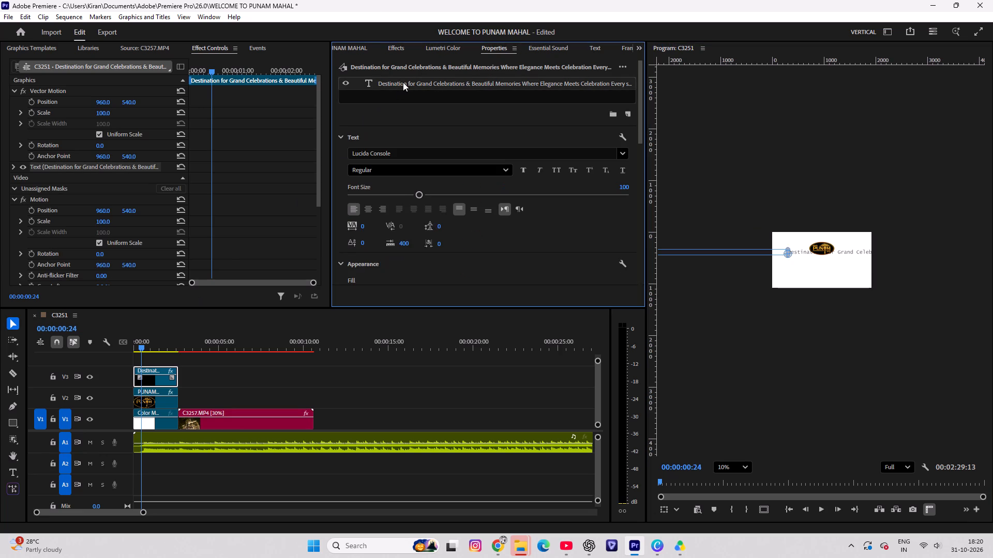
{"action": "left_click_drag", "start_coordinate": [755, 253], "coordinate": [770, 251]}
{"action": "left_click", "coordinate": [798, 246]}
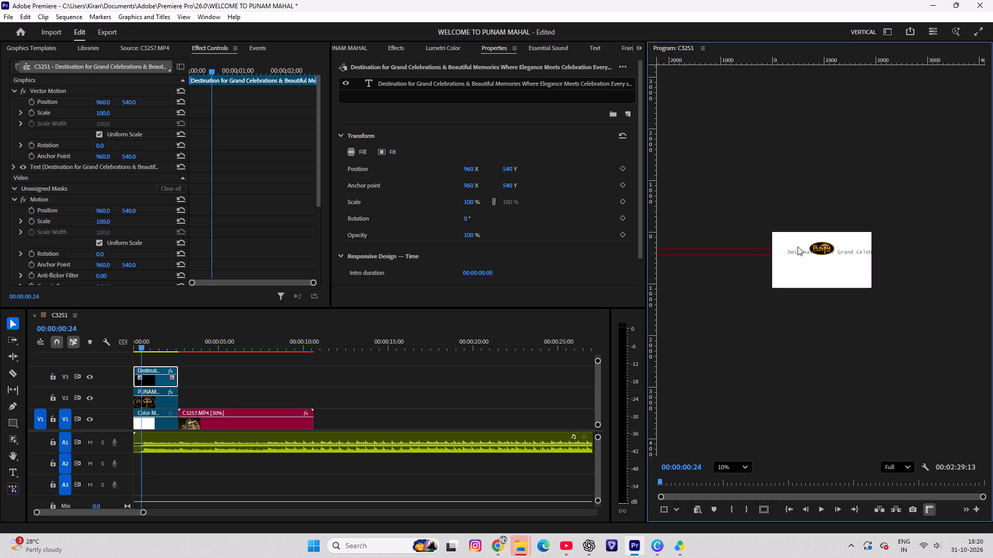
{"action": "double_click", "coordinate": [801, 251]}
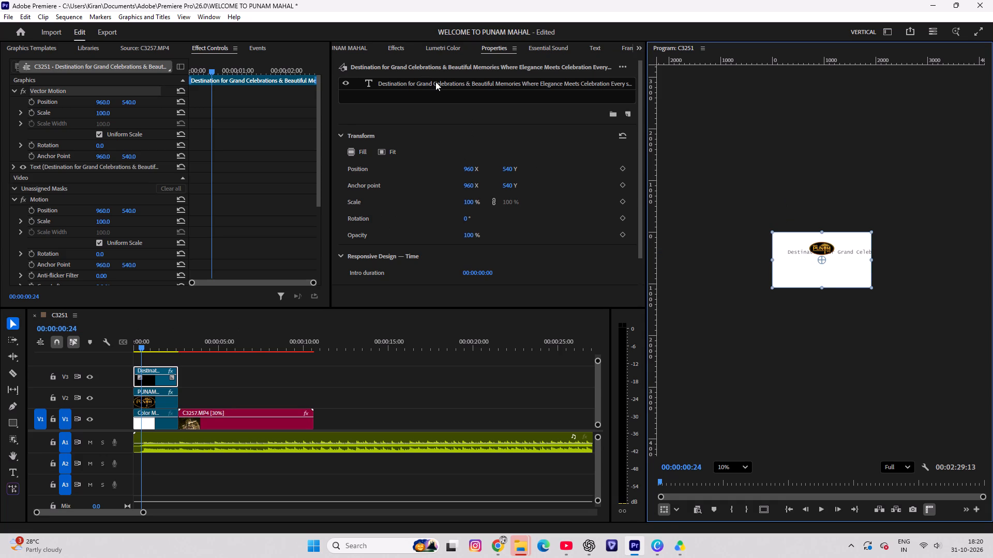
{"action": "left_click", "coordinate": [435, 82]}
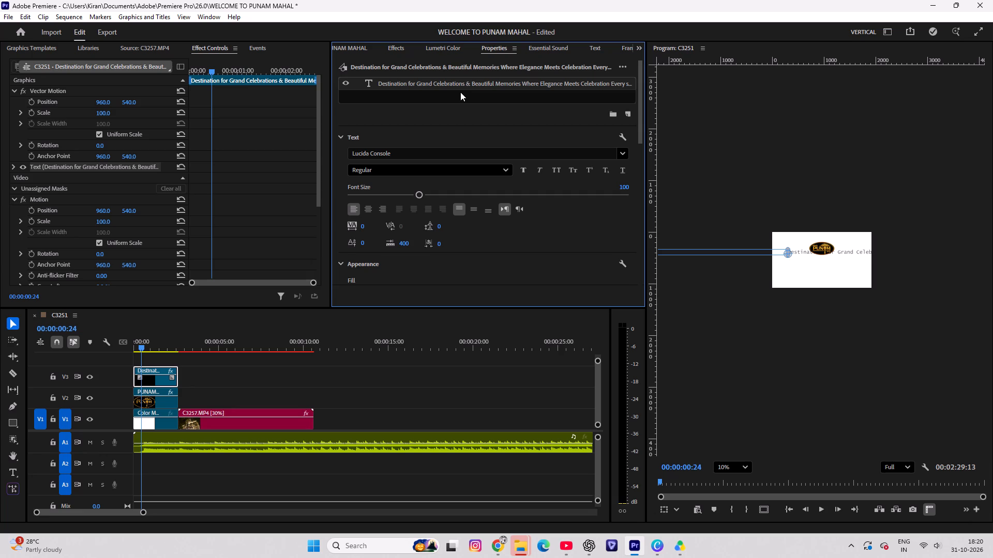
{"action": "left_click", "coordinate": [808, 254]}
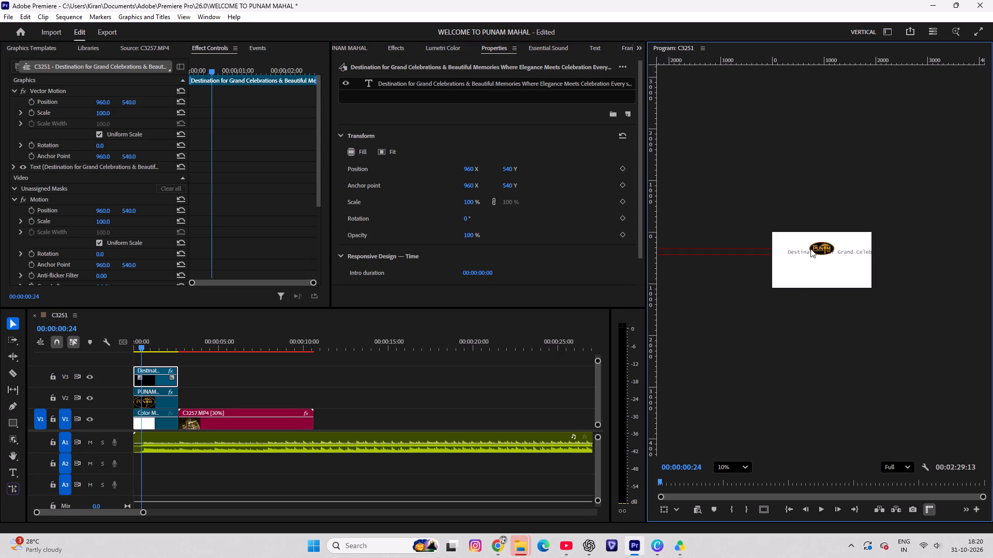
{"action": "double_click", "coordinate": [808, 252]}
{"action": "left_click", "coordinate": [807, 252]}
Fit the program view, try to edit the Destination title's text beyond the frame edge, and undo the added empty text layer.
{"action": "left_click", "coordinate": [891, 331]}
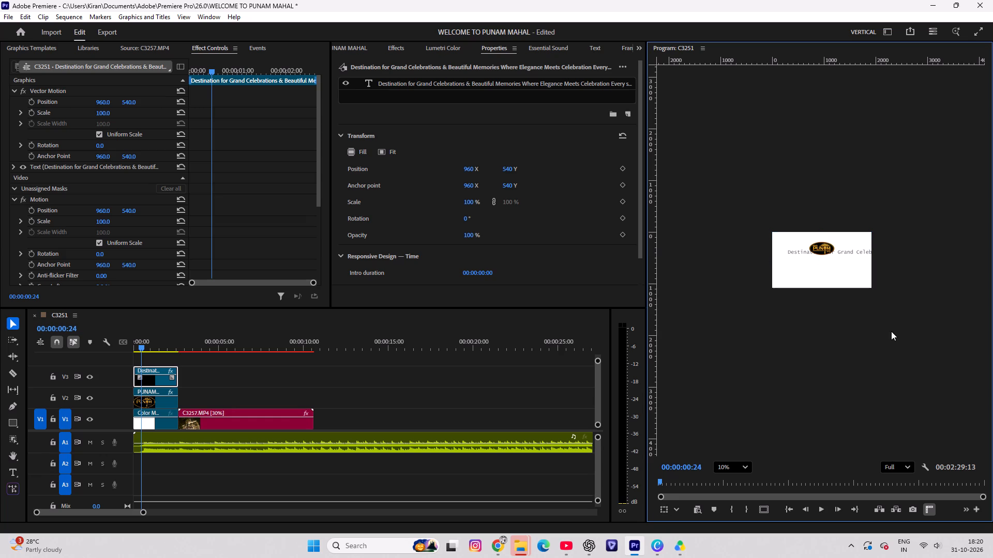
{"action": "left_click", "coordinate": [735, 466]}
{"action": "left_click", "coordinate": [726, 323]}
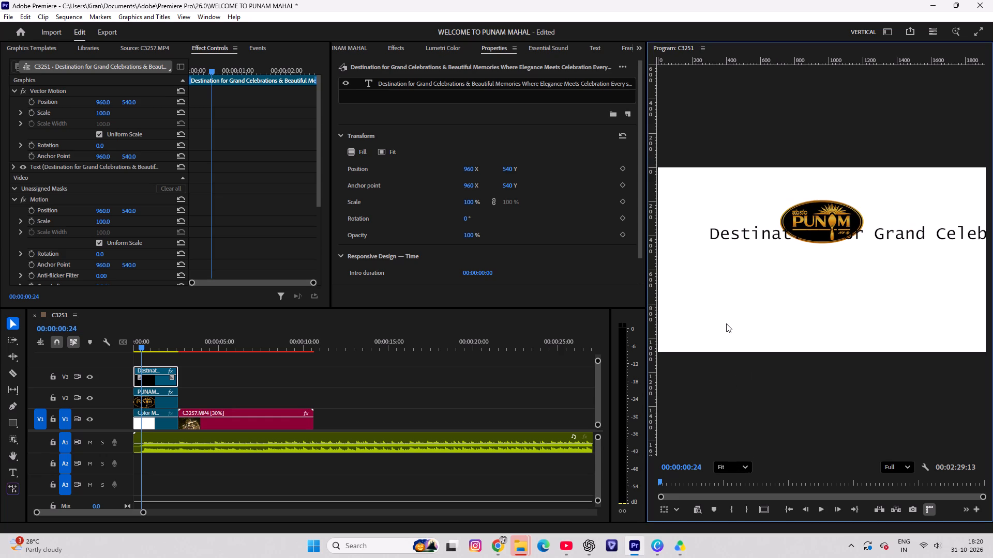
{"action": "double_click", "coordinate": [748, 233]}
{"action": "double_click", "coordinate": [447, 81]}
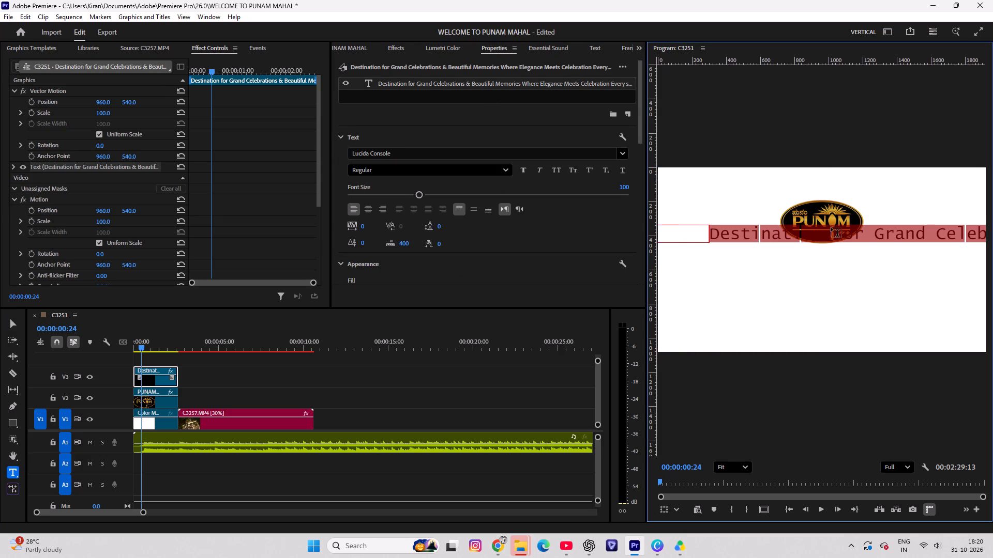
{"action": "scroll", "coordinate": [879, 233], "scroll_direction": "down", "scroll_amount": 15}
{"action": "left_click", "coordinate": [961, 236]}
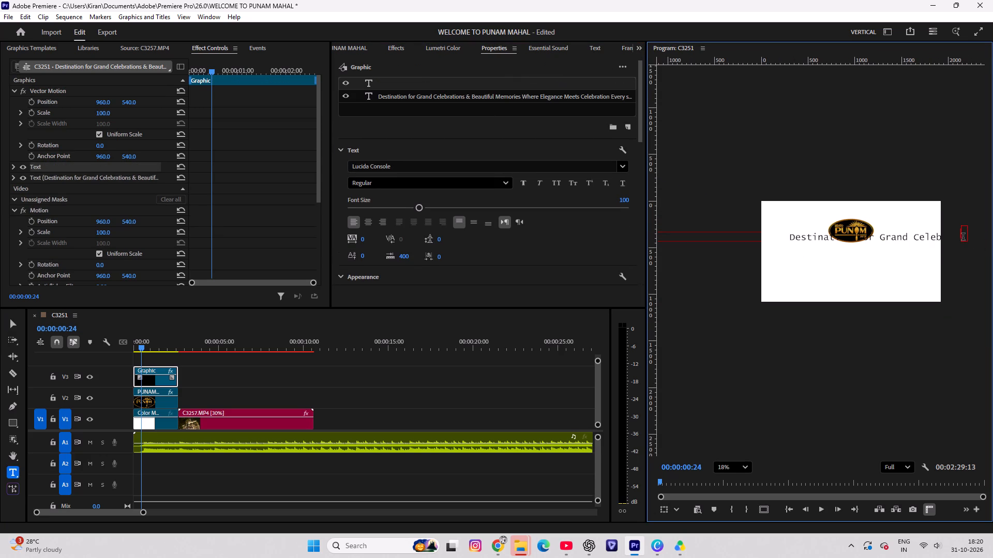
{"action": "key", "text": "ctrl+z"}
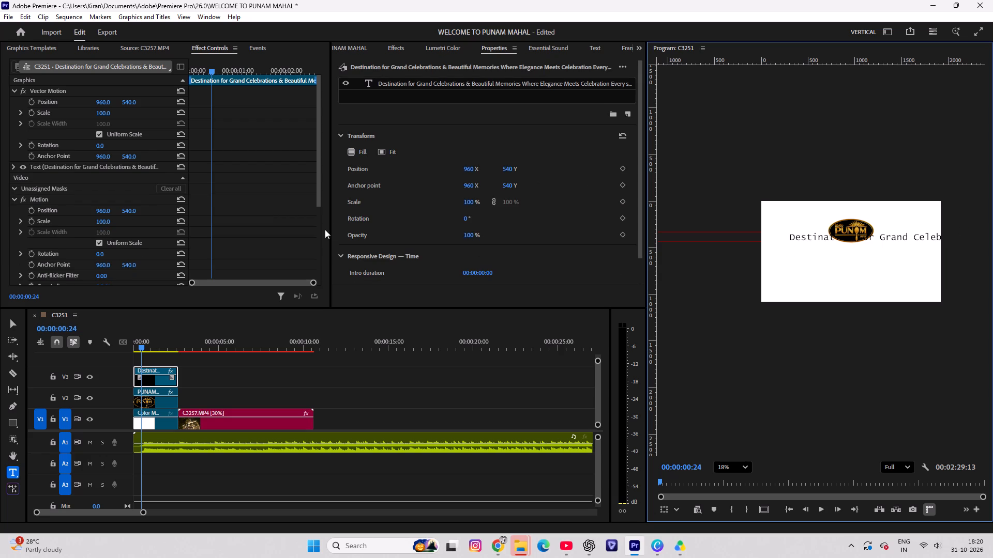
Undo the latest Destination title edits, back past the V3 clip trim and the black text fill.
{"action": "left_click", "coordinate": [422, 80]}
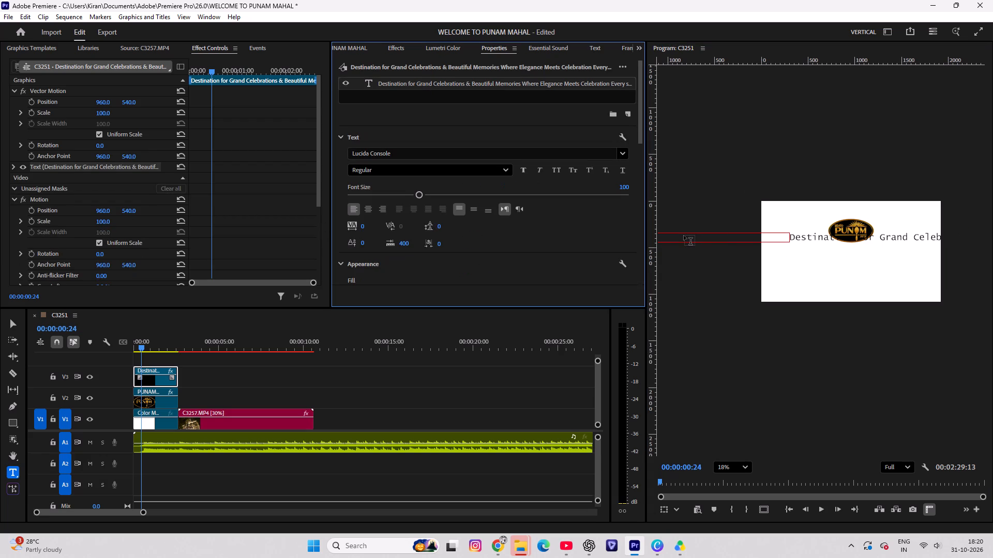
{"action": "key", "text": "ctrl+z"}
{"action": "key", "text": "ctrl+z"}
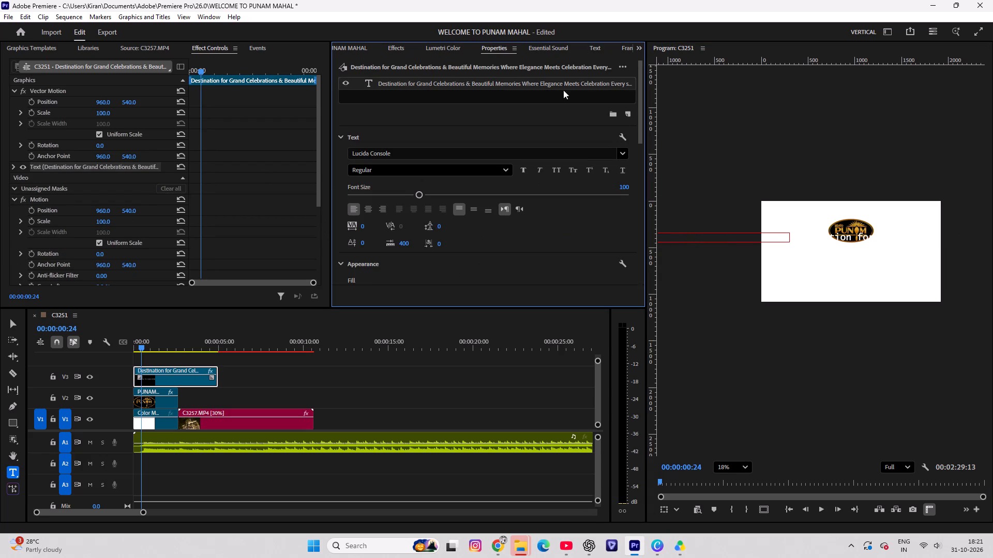
Clear the Destination title's text and delete its graphic clip from V3.
{"action": "left_click", "coordinate": [519, 86]}
{"action": "left_click", "coordinate": [519, 86]}
{"action": "key", "text": "Delete"}
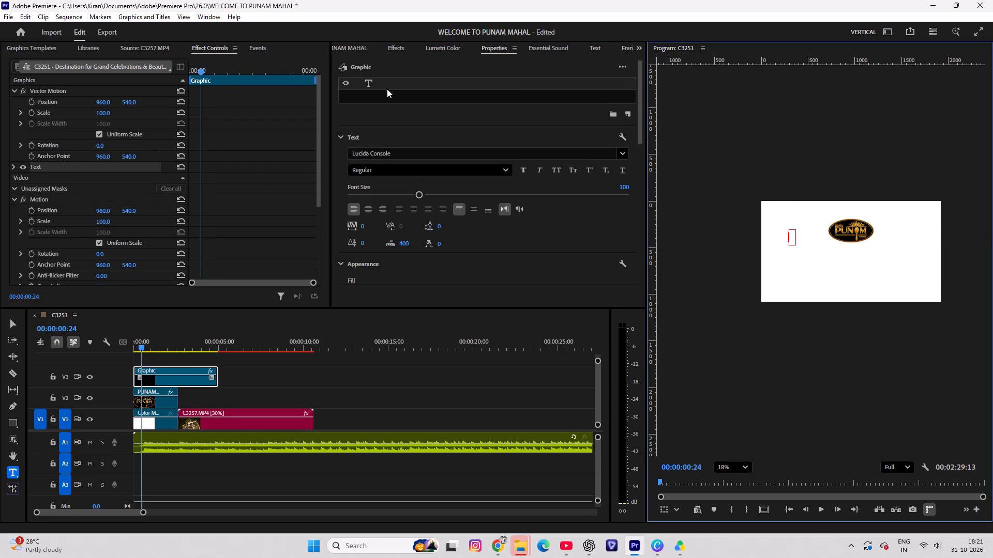
{"action": "left_click", "coordinate": [389, 85]}
{"action": "key", "text": "Delete"}
{"action": "key", "text": "Delete"}
{"action": "left_click", "coordinate": [174, 383]}
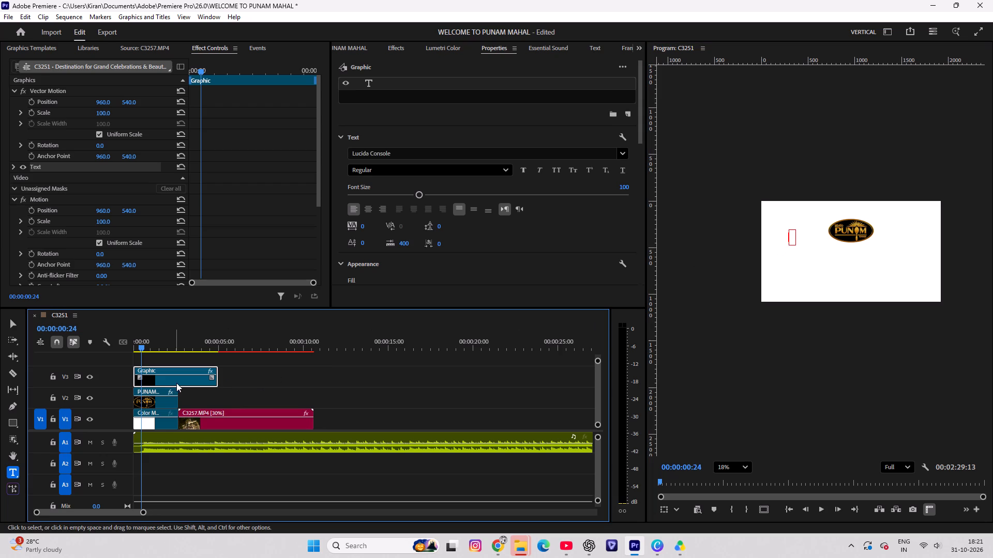
{"action": "key", "text": "Delete"}
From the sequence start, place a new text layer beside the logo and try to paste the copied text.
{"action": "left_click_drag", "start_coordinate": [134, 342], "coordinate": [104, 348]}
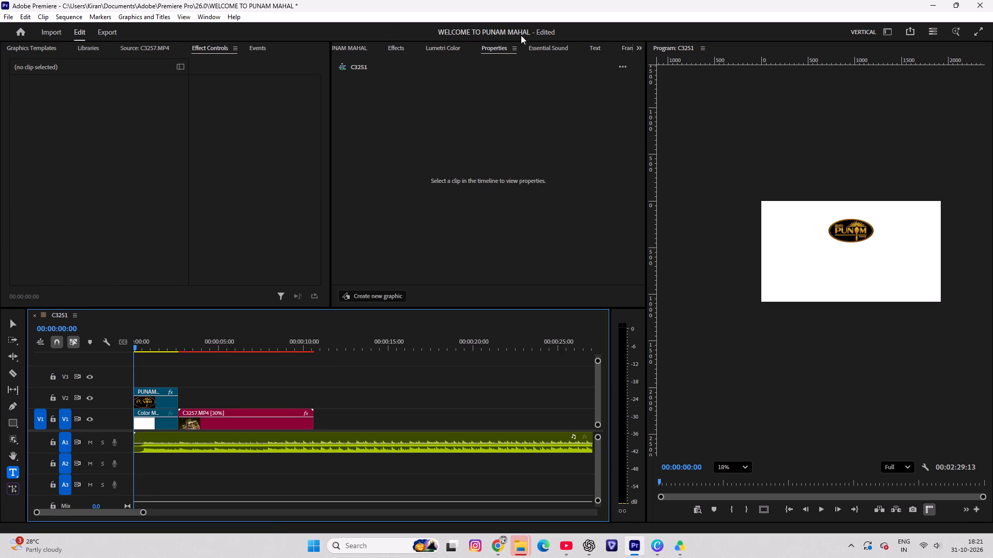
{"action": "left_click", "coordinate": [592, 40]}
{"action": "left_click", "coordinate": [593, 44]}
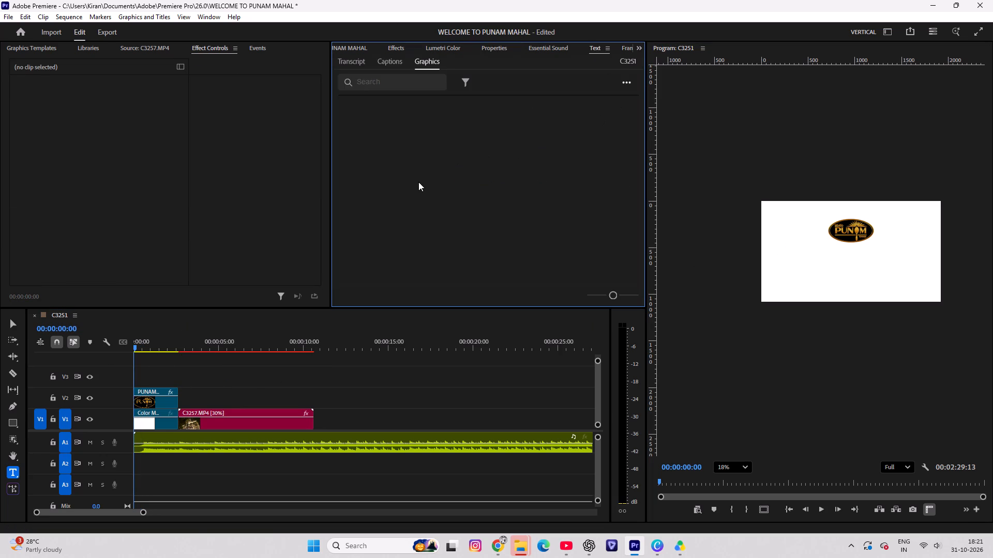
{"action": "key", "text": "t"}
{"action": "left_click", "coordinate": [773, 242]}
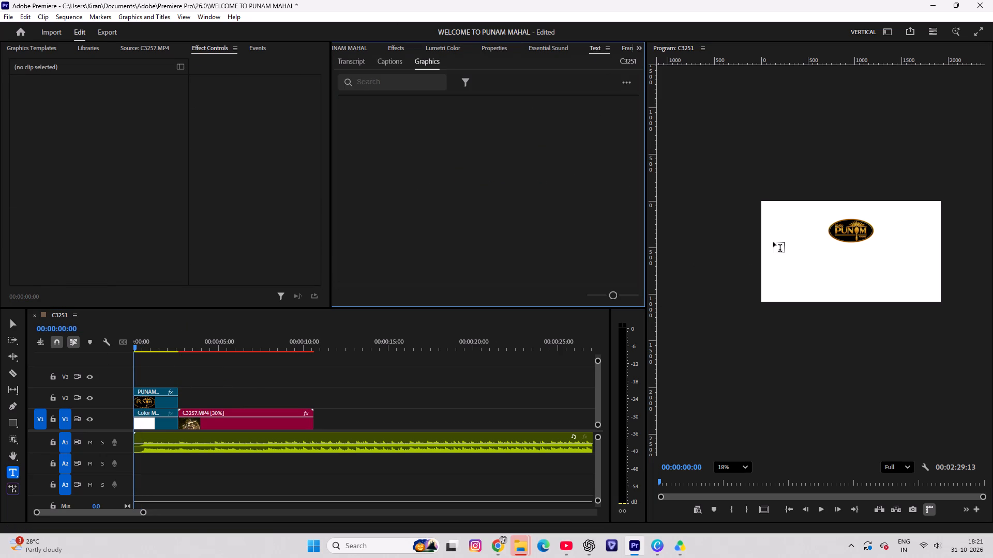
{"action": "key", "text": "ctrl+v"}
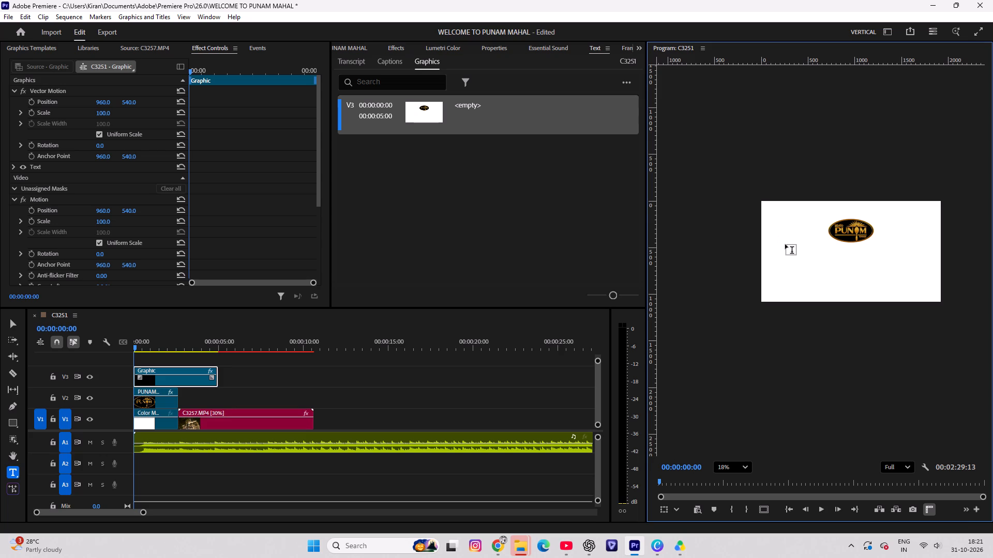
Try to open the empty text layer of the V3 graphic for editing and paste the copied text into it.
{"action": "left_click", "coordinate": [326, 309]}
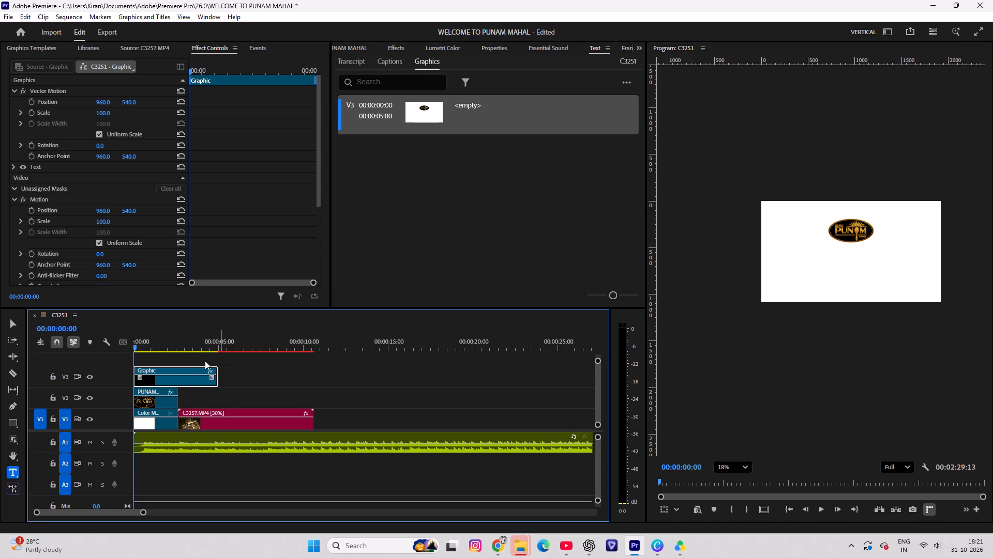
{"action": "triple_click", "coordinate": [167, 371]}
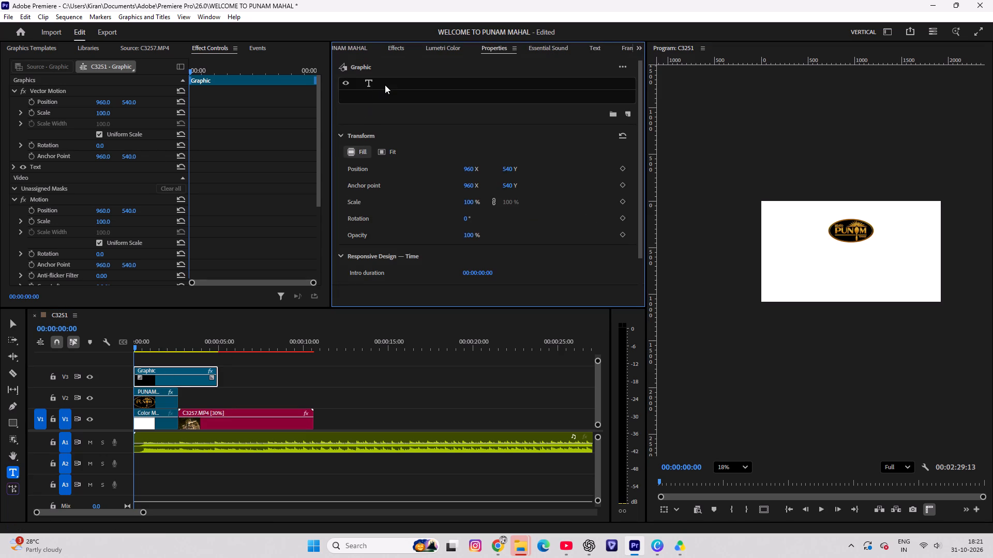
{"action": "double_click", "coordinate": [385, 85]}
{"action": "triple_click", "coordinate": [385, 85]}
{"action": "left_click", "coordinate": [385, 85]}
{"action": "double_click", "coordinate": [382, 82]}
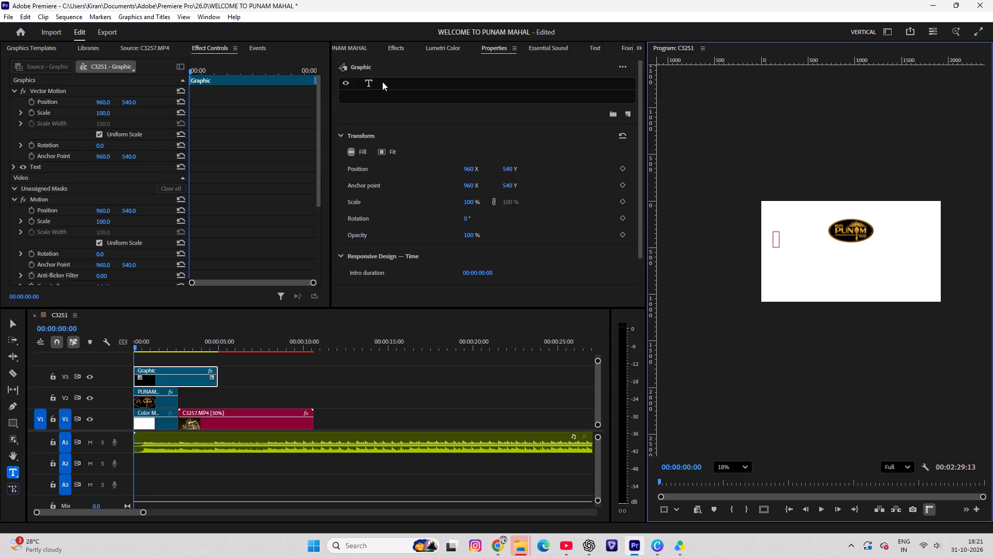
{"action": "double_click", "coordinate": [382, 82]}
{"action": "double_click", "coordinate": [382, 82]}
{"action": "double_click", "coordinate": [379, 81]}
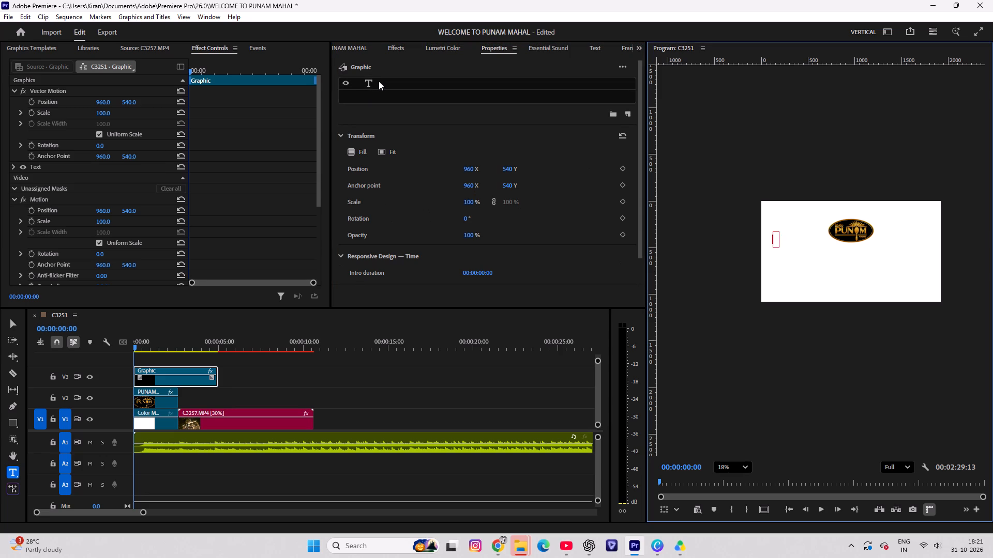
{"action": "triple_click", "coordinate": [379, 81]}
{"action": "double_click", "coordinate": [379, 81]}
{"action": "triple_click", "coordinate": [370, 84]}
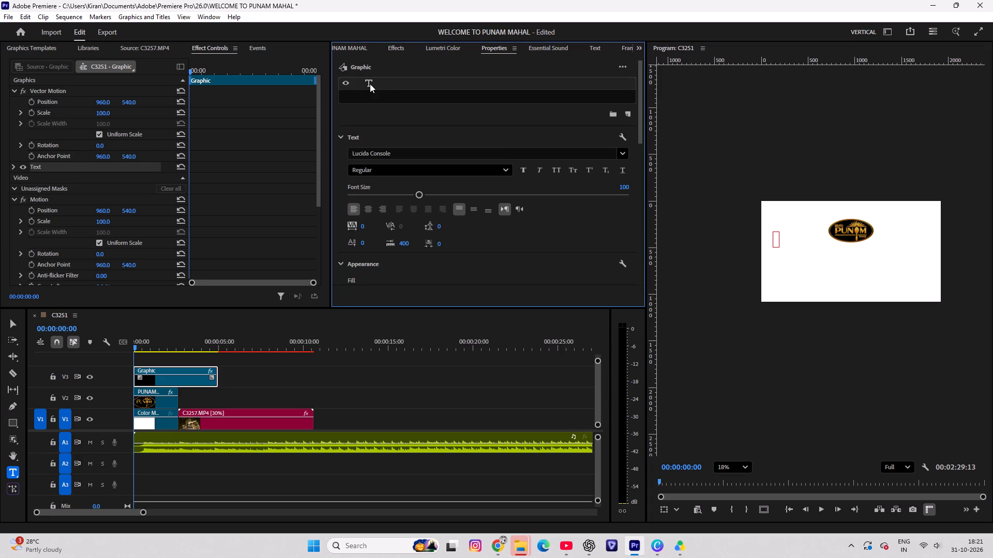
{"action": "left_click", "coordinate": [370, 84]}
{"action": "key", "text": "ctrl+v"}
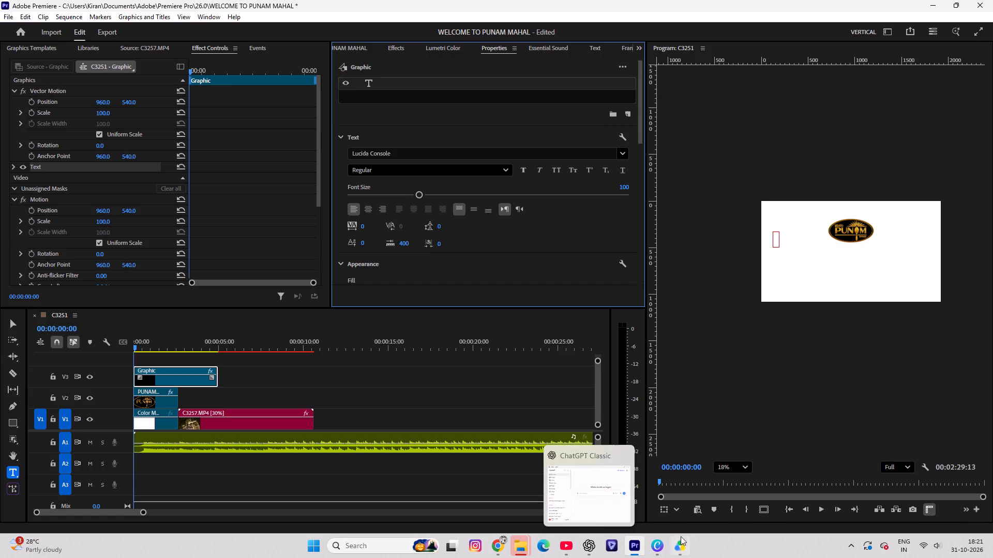
Switch to Canva and copy the page 1 paragraphs from "A Destination for Grand Celebrations" through "loved ones together.".
{"action": "left_click", "coordinate": [653, 549]}
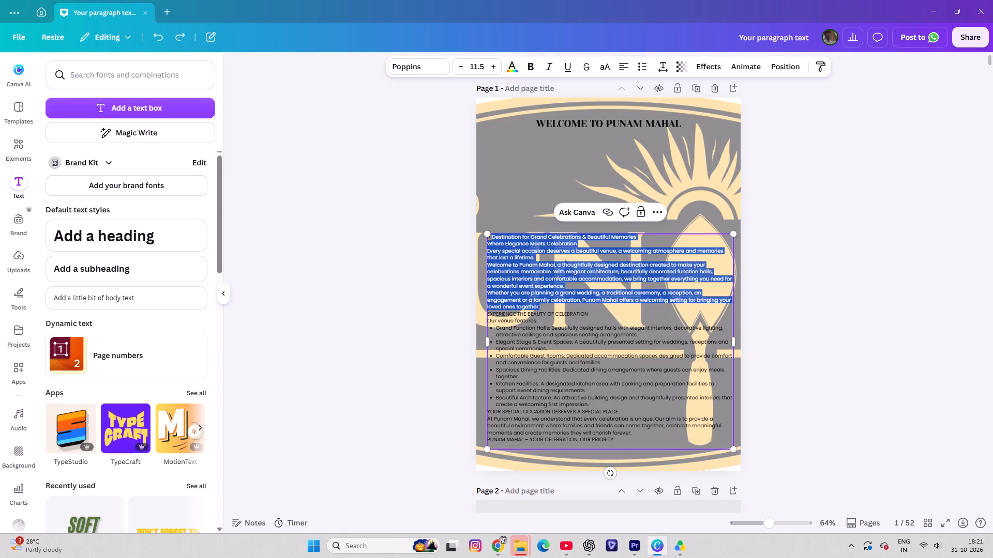
{"action": "left_click", "coordinate": [541, 307]}
{"action": "left_click_drag", "start_coordinate": [541, 307], "coordinate": [490, 250]}
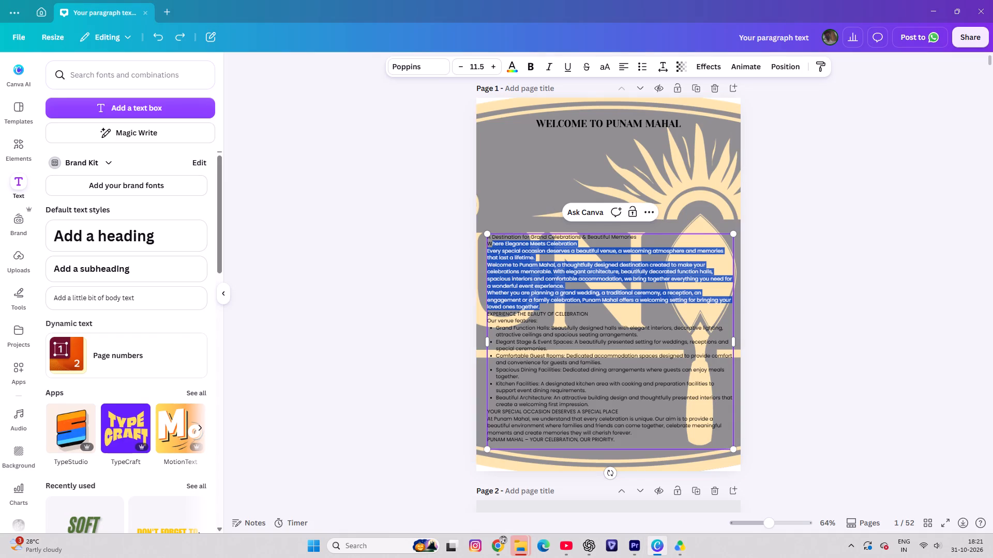
{"action": "left_click_drag", "start_coordinate": [490, 250], "coordinate": [446, 251]}
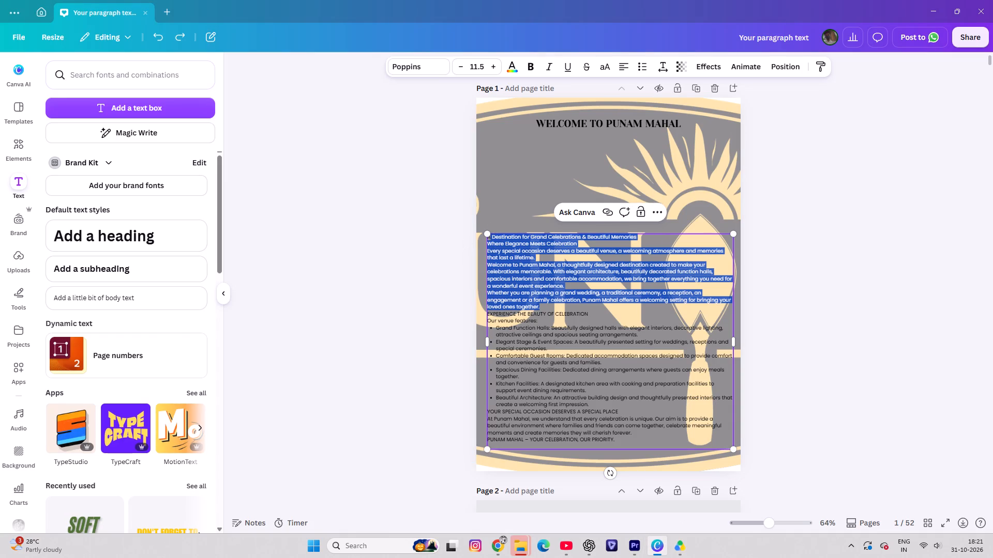
{"action": "double_click", "coordinate": [491, 237]}
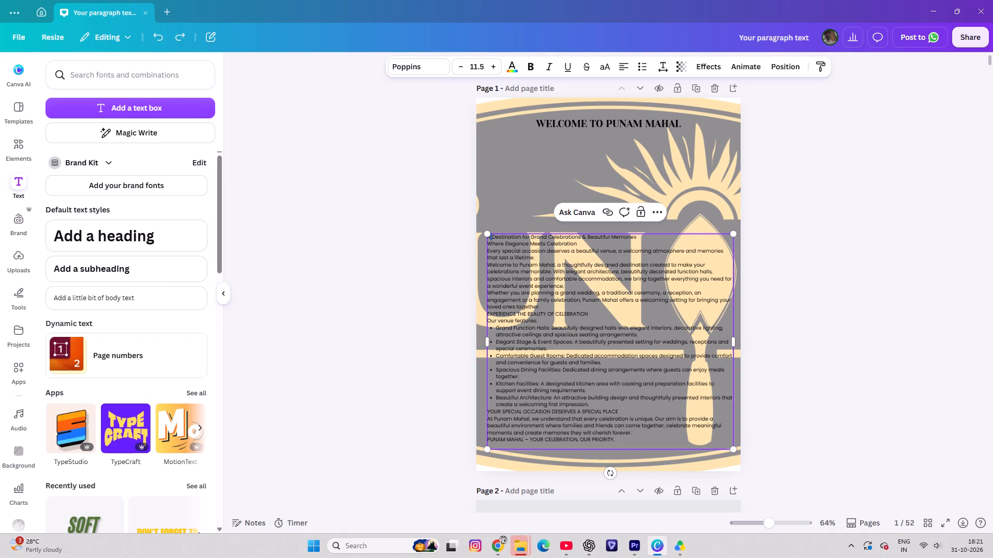
{"action": "left_click_drag", "start_coordinate": [488, 238], "coordinate": [564, 307]}
{"action": "key", "text": "ctrl+c"}
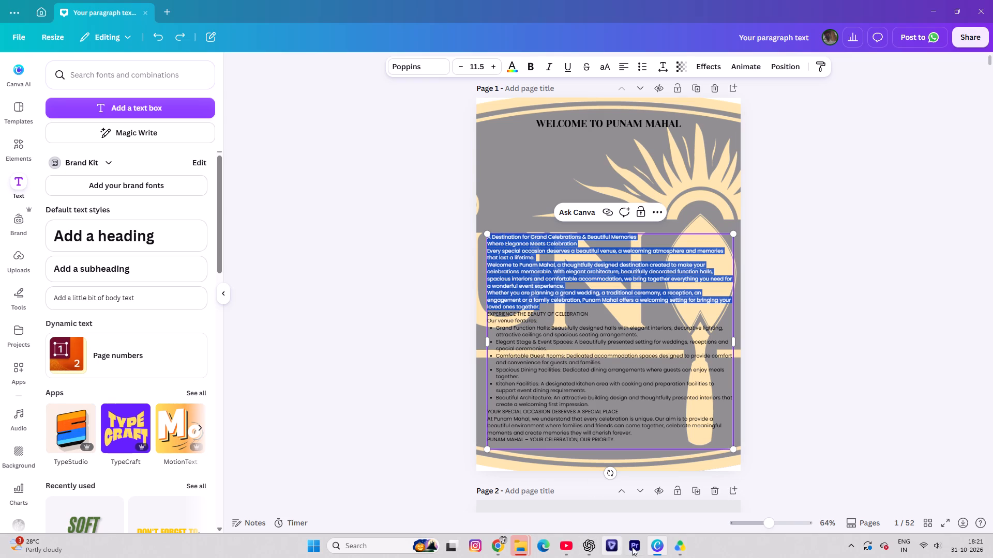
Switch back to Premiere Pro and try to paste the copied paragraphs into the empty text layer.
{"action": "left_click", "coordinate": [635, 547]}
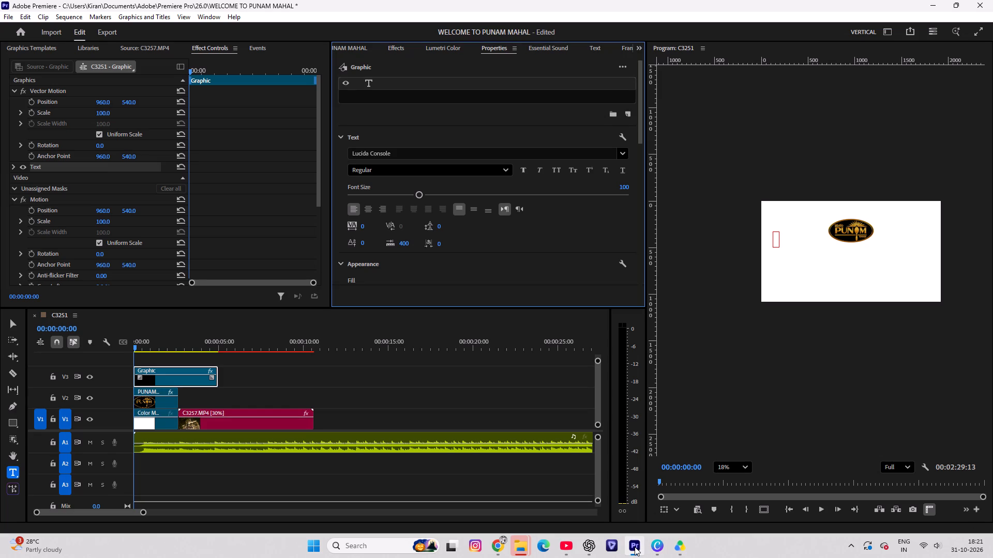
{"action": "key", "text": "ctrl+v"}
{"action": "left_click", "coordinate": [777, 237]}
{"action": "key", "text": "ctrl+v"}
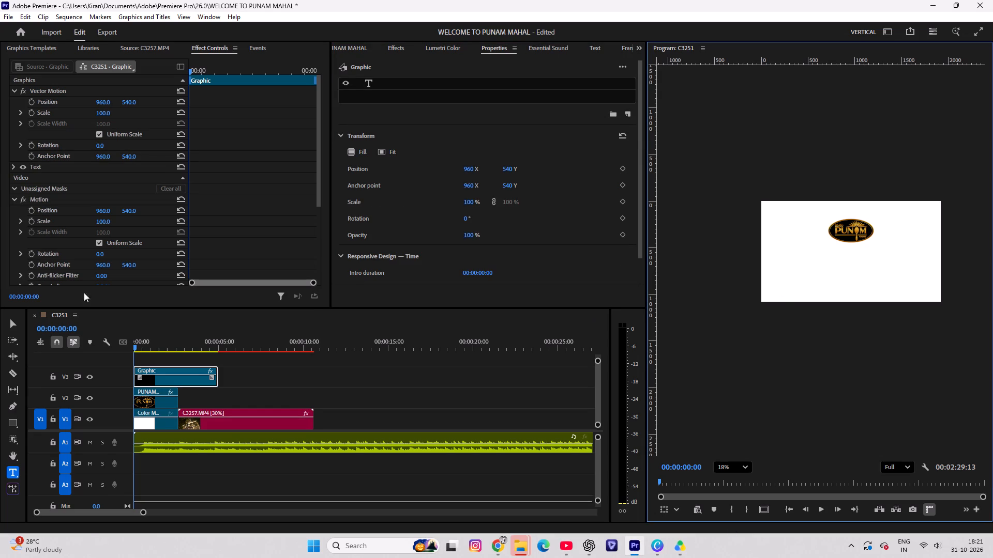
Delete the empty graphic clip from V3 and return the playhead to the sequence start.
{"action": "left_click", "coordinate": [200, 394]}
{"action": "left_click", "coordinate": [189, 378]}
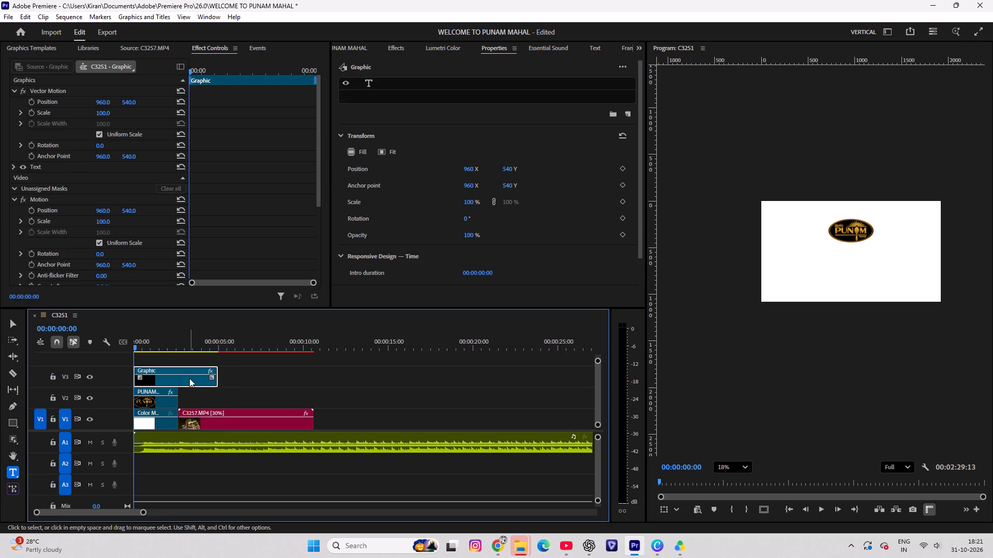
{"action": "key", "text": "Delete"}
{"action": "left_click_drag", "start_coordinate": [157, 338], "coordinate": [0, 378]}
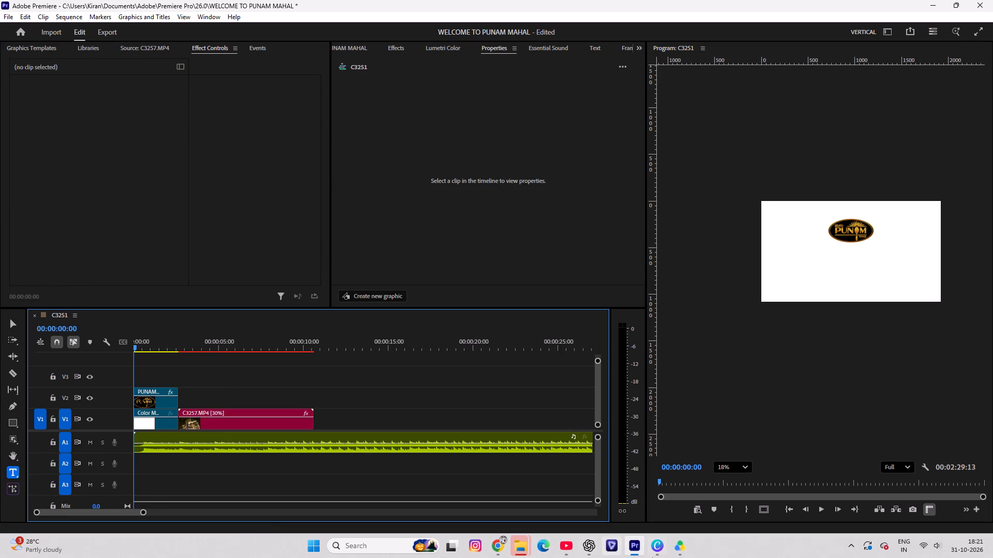
Switch to Canva and copy the selected Destination paragraphs on page 1 again.
{"action": "left_click", "coordinate": [652, 540]}
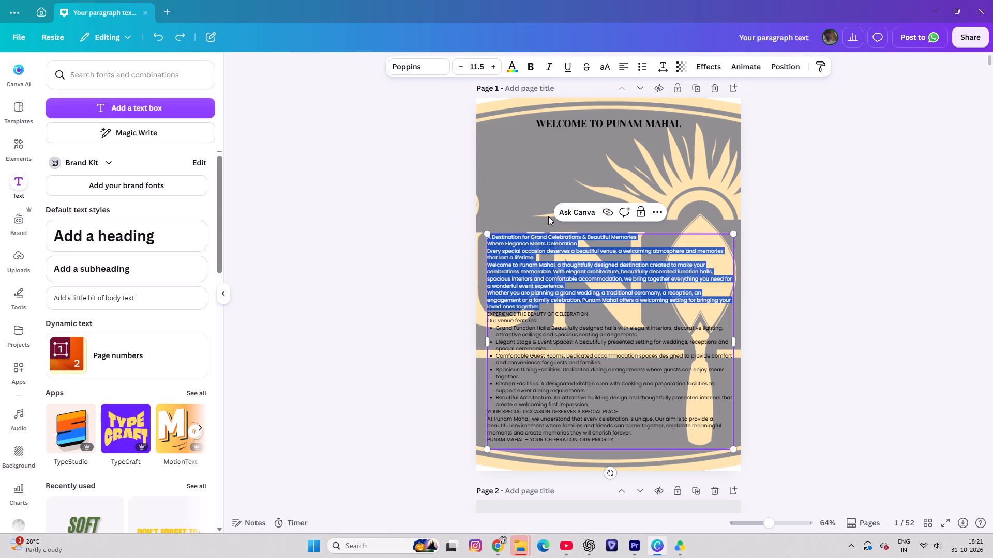
{"action": "left_click", "coordinate": [543, 306]}
{"action": "key", "text": "ctrl+c"}
{"action": "key", "text": "ctrl+c"}
{"action": "key", "text": "ctrl+c"}
{"action": "key", "text": "ctrl+c"}
Search Windows for "NOT" and open Notepad.
{"action": "left_click", "coordinate": [353, 541]}
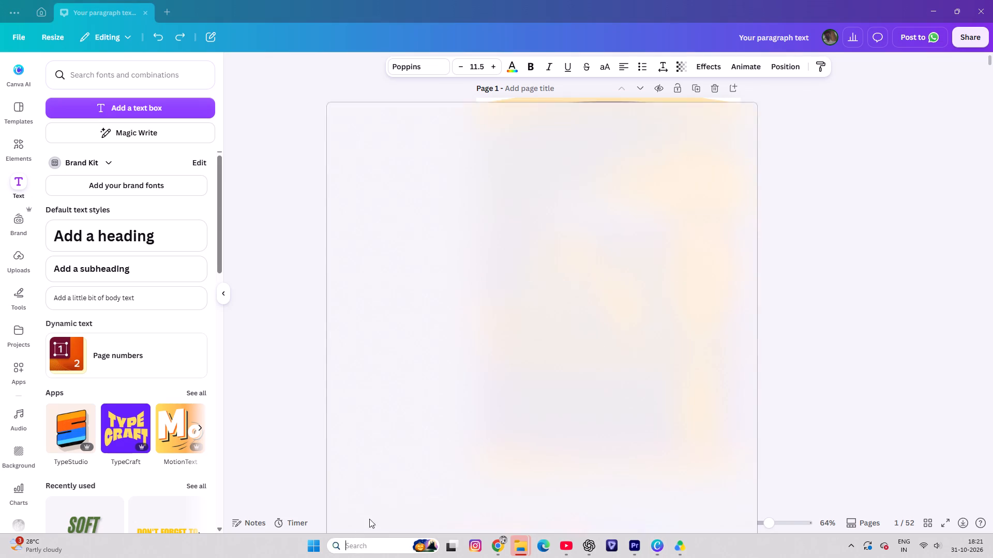
{"action": "key", "text": "i"}
{"action": "key", "text": "BackSpace"}
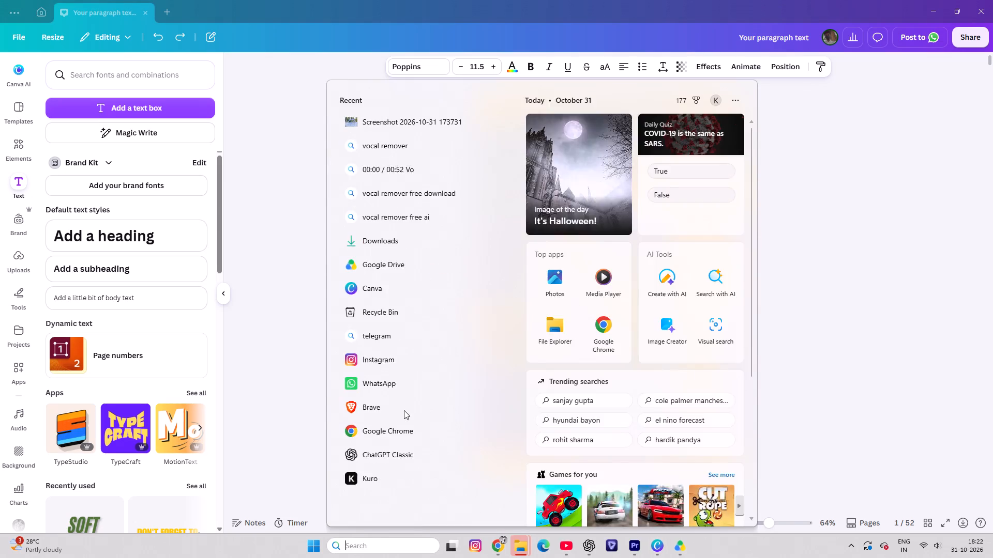
{"action": "type", "text": "NOT"}
{"action": "left_click", "coordinate": [373, 142]}
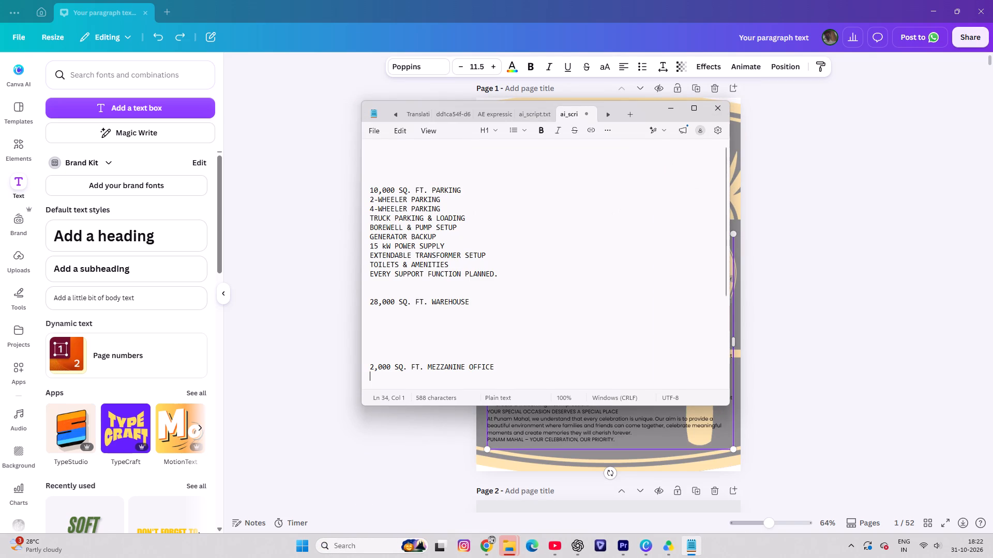
Replace the Notepad script lines from "10,000 SQ. FT. PARKING" onward with the copied Destination paragraphs.
{"action": "left_click_drag", "start_coordinate": [369, 187], "coordinate": [472, 410]}
{"action": "key", "text": "ctrl+v"}
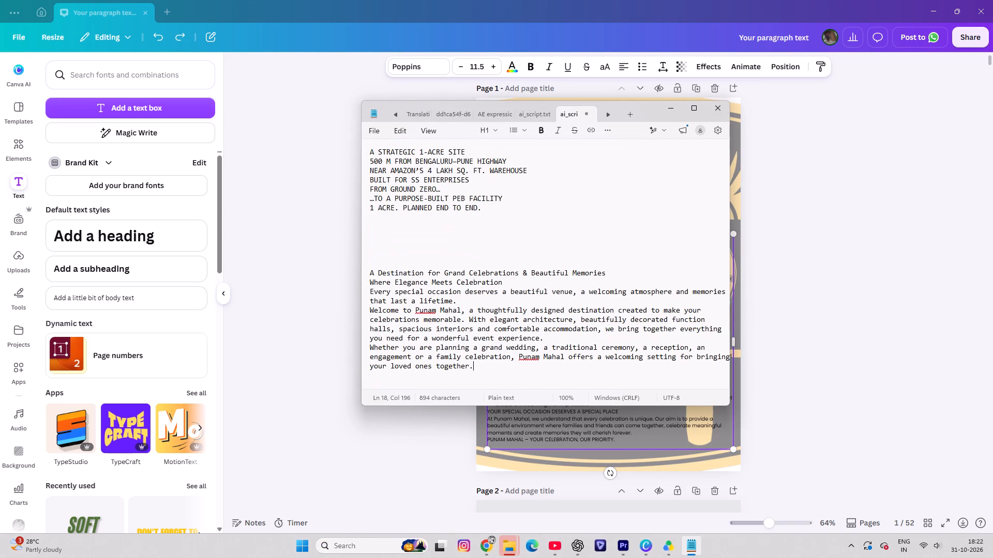
{"action": "scroll", "coordinate": [525, 260], "scroll_direction": "up", "scroll_amount": 5}
{"action": "left_click", "coordinate": [429, 247]}
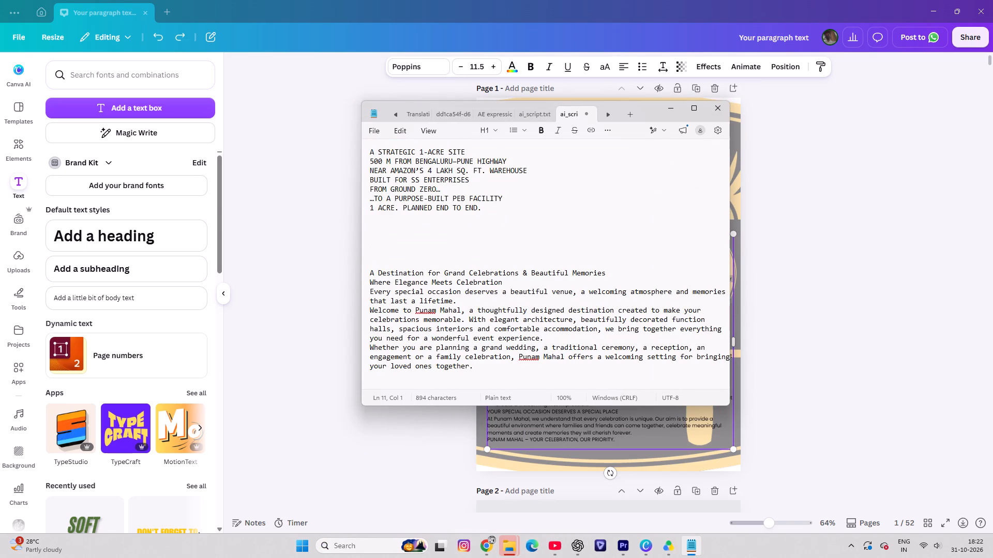
Copy the pasted paragraphs in Notepad, from "A Destination for Grand Celebrations" through "your loved ones together.".
{"action": "left_click_drag", "start_coordinate": [371, 271], "coordinate": [480, 380]}
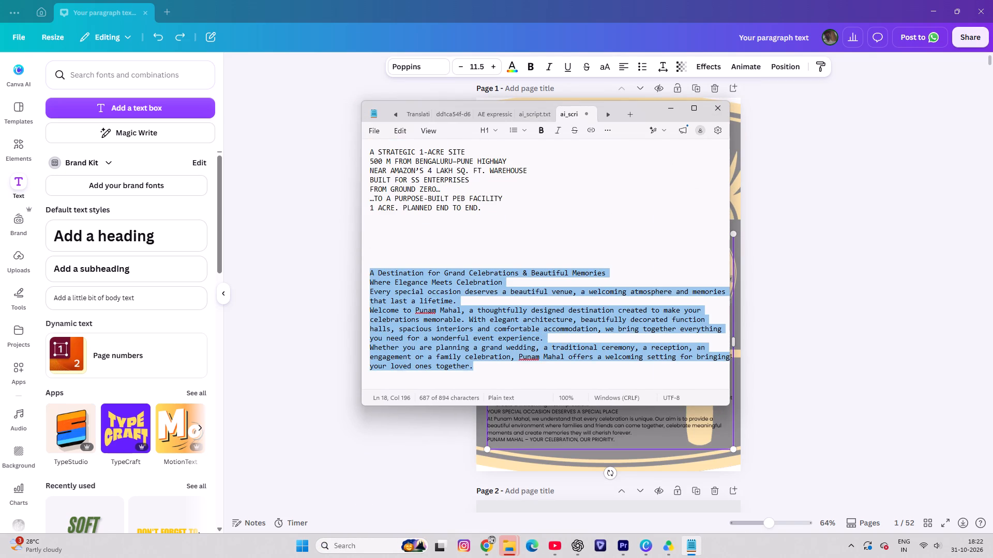
{"action": "left_click_drag", "start_coordinate": [480, 380], "coordinate": [480, 382]}
{"action": "key", "text": "ctrl+v"}
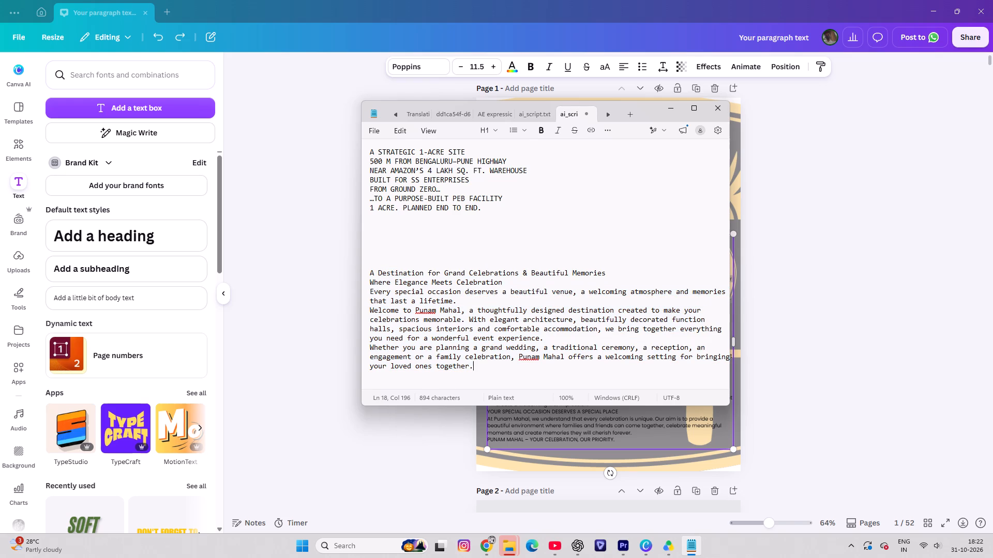
{"action": "left_click_drag", "start_coordinate": [477, 369], "coordinate": [342, 222]}
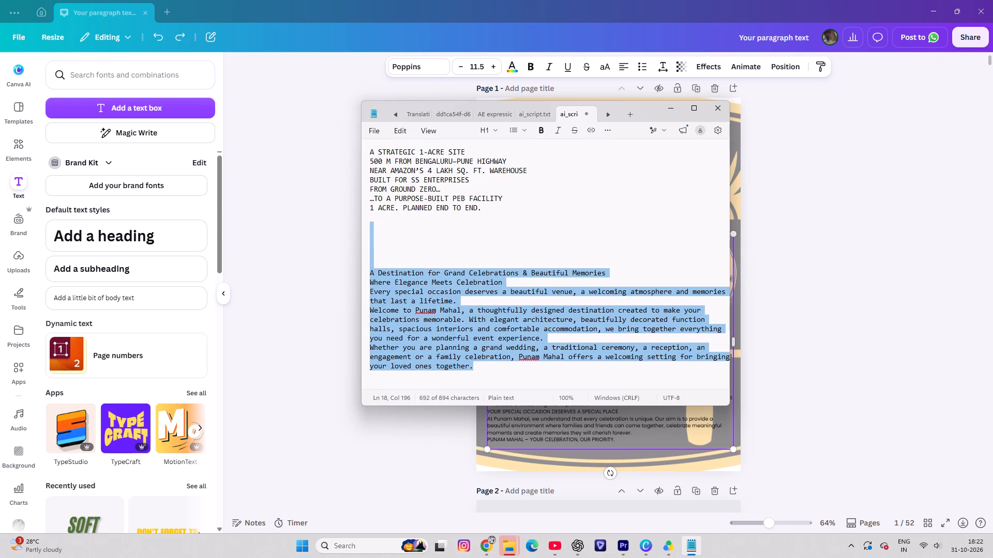
{"action": "left_click_drag", "start_coordinate": [342, 222], "coordinate": [342, 221]}
{"action": "left_click", "coordinate": [388, 260]}
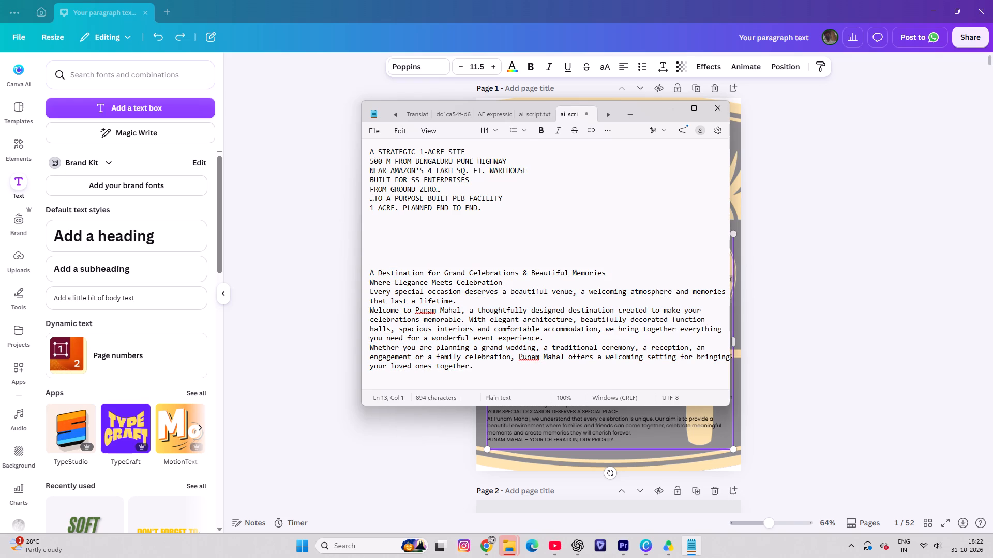
{"action": "left_click_drag", "start_coordinate": [473, 367], "coordinate": [359, 277]}
{"action": "key", "text": "ctrl+c"}
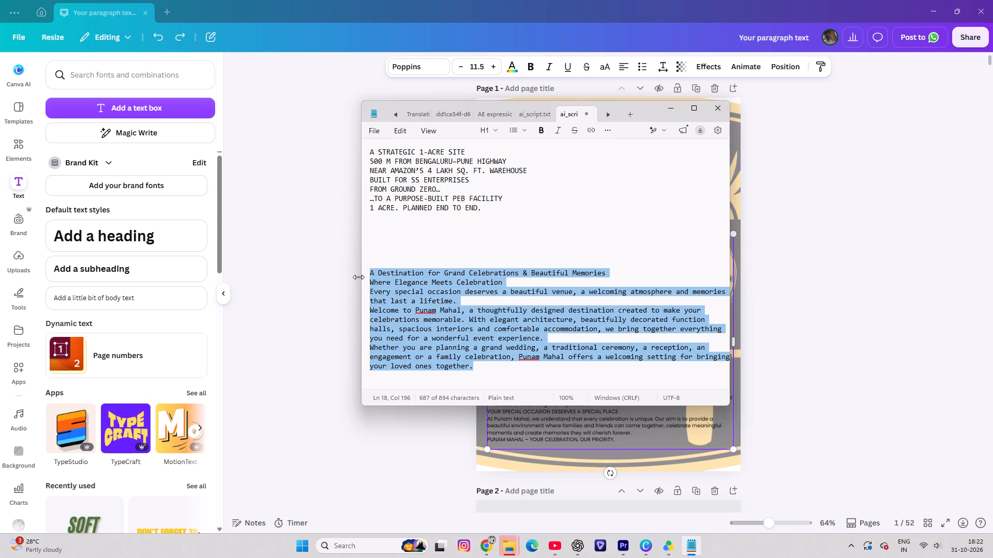
{"action": "key", "text": "ctrl+c"}
{"action": "key", "text": "ctrl+c"}
{"action": "key", "text": "ctrl+c"}
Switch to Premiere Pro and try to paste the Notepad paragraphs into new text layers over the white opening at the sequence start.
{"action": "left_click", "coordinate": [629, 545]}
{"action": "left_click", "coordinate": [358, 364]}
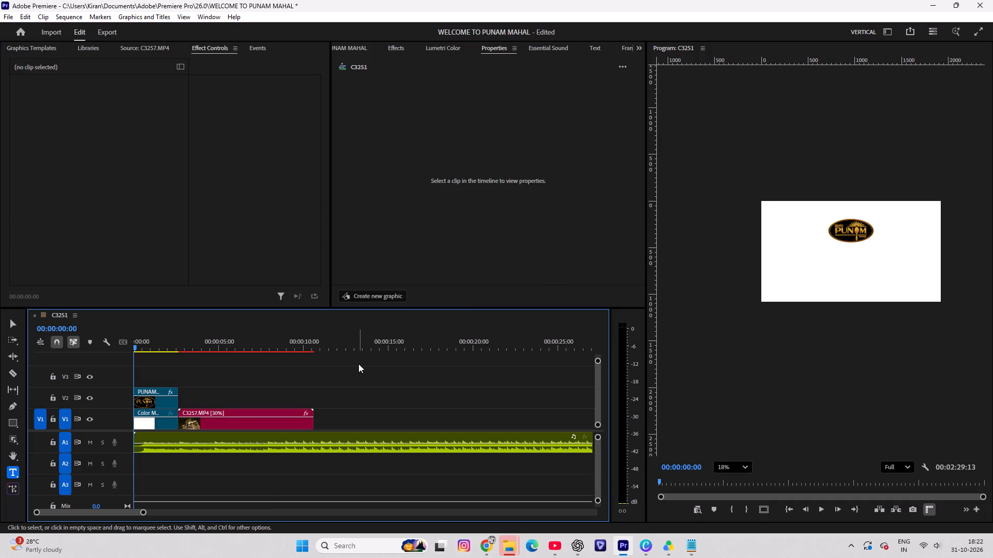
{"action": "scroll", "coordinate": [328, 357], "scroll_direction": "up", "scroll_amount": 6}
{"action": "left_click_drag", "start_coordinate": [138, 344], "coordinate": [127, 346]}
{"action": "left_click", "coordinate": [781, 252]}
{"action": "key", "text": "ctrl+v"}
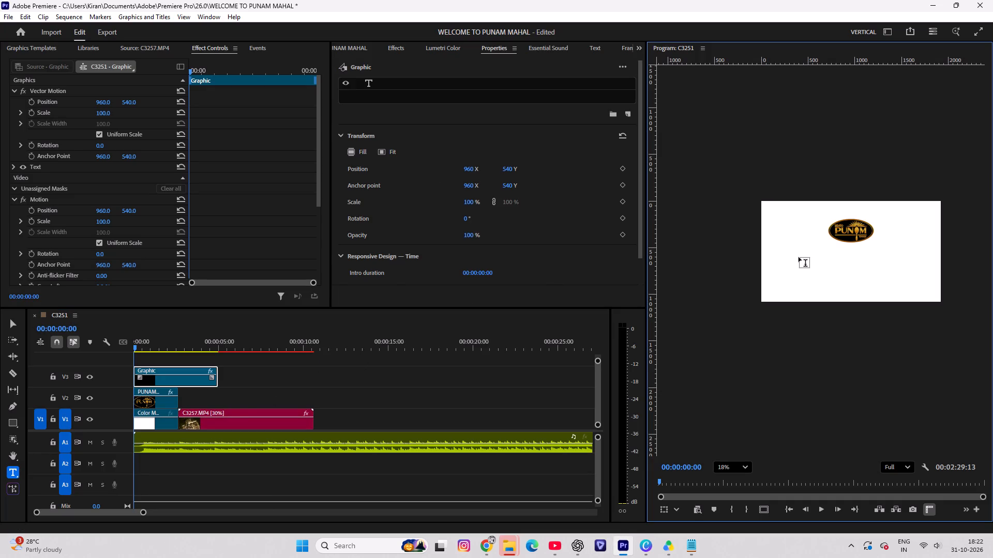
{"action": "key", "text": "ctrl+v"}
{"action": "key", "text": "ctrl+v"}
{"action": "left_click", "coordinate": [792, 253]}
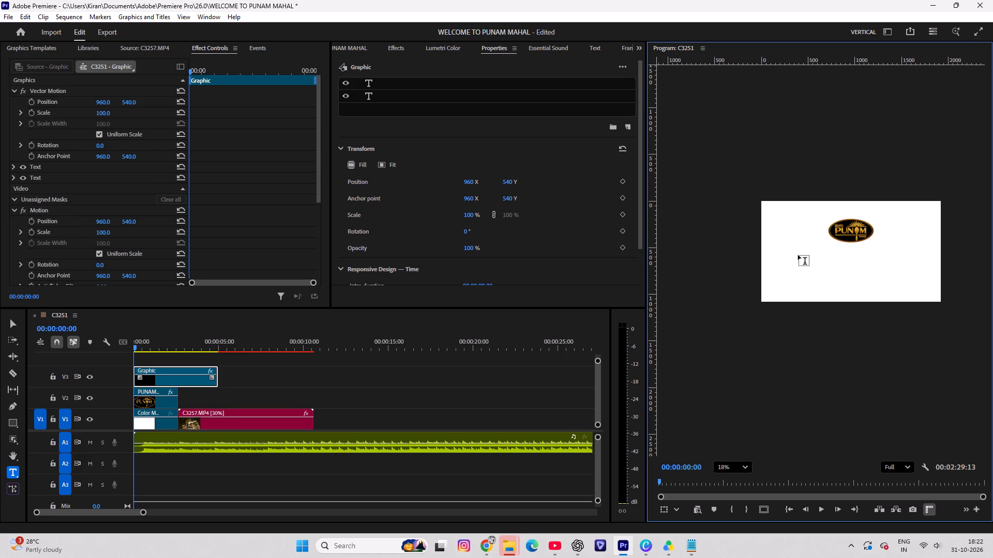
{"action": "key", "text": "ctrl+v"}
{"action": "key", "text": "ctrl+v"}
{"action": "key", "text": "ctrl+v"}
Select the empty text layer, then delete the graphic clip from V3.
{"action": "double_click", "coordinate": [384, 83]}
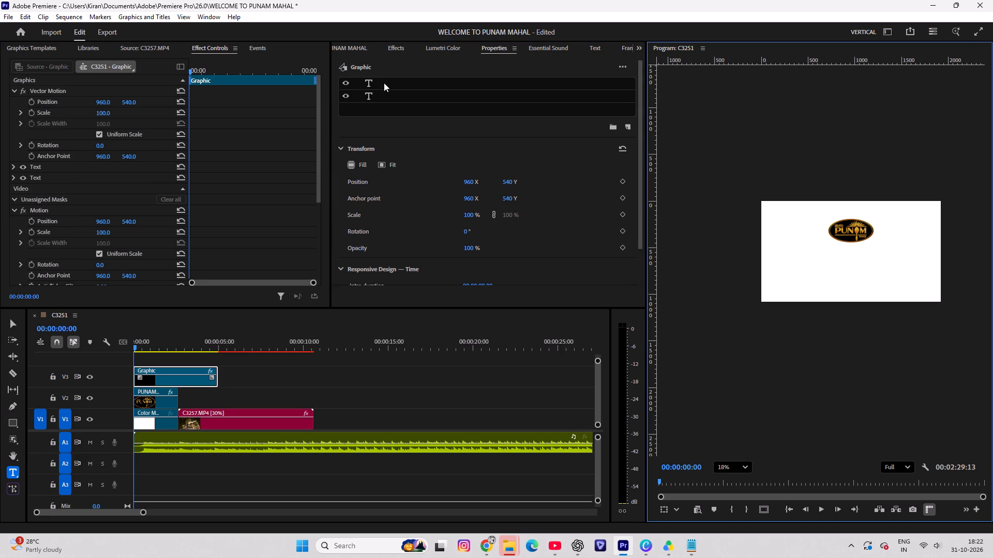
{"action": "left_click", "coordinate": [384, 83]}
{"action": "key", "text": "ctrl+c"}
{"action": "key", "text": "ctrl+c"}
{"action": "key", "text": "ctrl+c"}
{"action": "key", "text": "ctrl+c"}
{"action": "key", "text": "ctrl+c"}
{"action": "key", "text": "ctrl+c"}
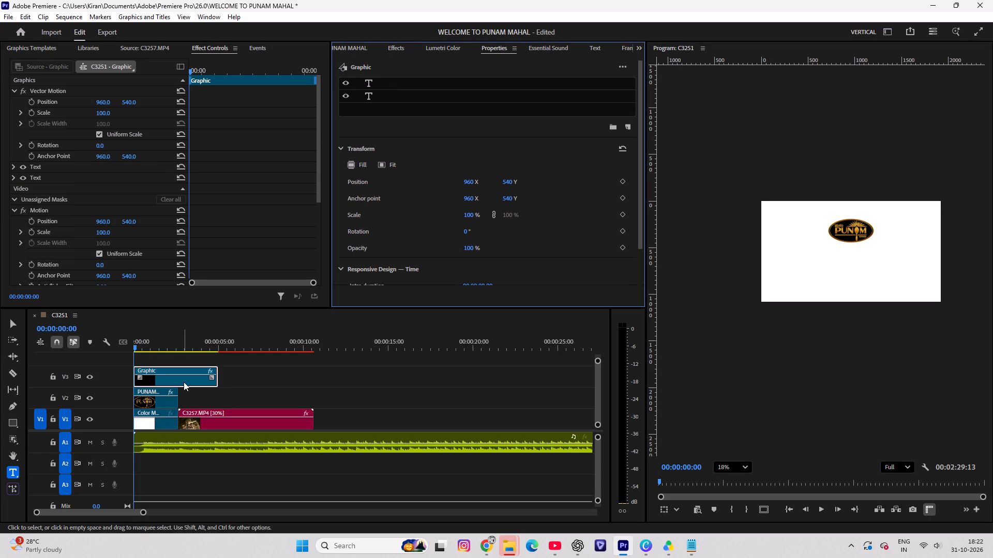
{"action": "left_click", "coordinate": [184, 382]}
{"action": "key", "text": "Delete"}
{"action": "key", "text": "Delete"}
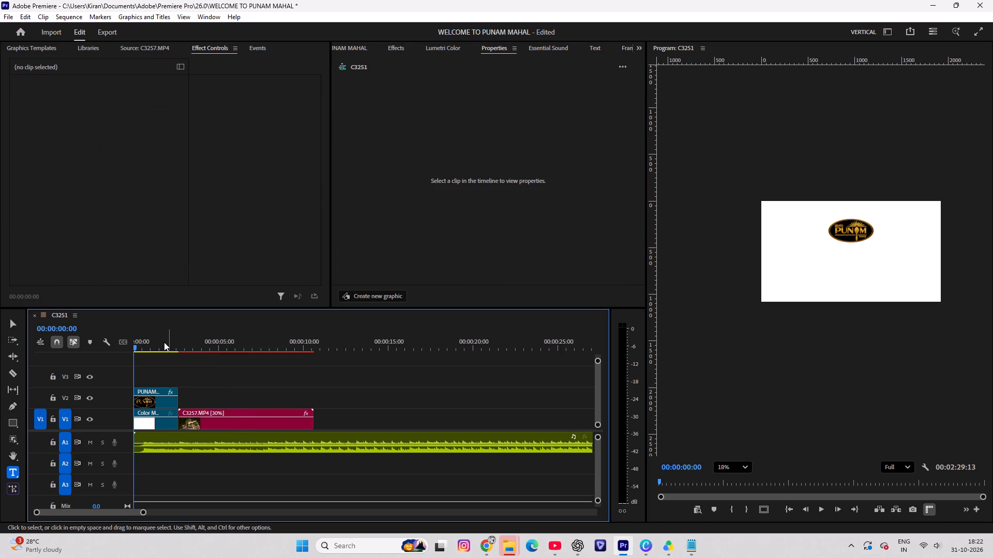
Play the sequence from the start and trim the end of C3257.MP4 on V1 back to 00:00:04:38.
{"action": "left_click_drag", "start_coordinate": [165, 337], "coordinate": [67, 350]}
{"action": "key", "text": "space"}
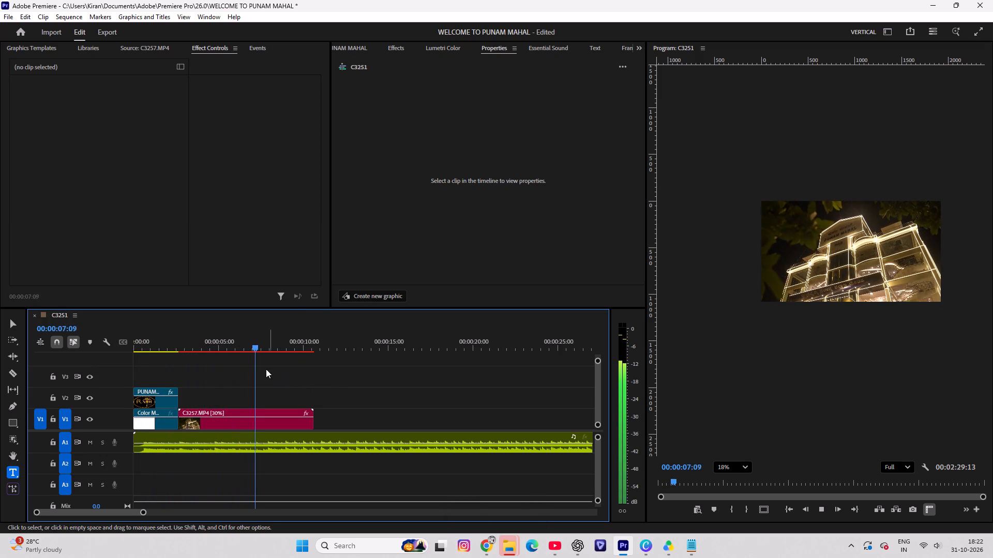
{"action": "key", "text": "space"}
{"action": "left_click_drag", "start_coordinate": [255, 343], "coordinate": [216, 358]}
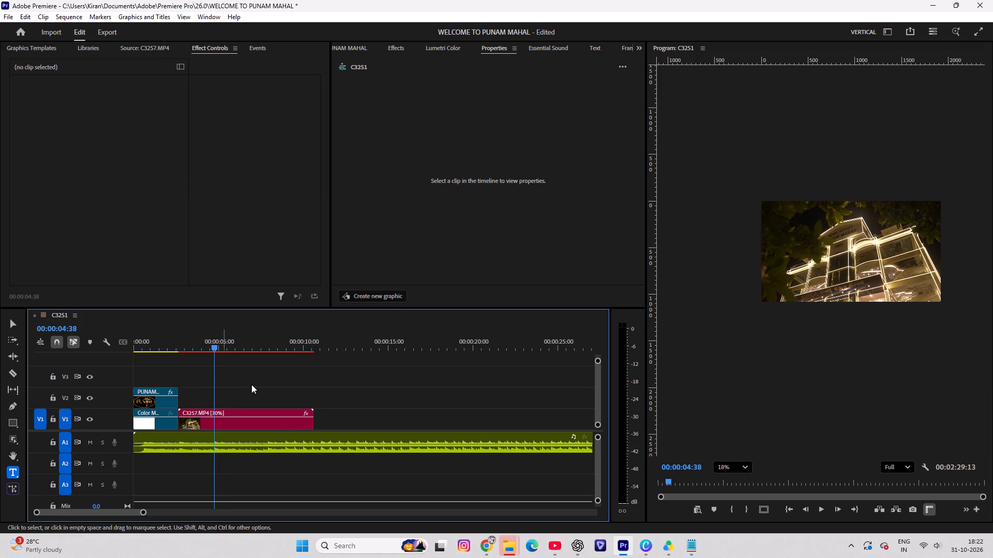
{"action": "left_click_drag", "start_coordinate": [314, 412], "coordinate": [217, 414]}
Listen to the music beyond the trimmed C3257.MP4 clip and park the playhead at 00:00:16:15.
{"action": "key", "text": "space"}
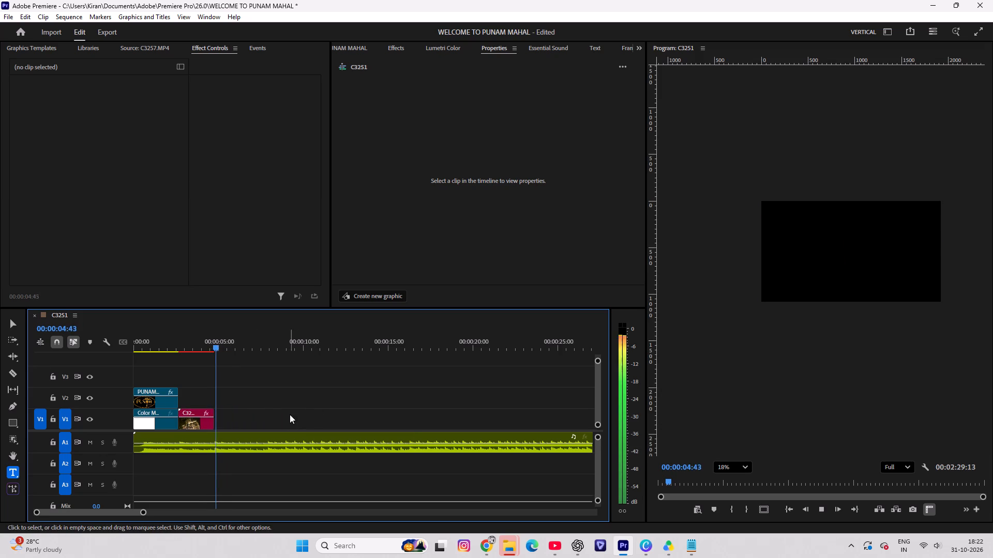
{"action": "left_click_drag", "start_coordinate": [279, 343], "coordinate": [284, 343]}
{"action": "key", "text": "space"}
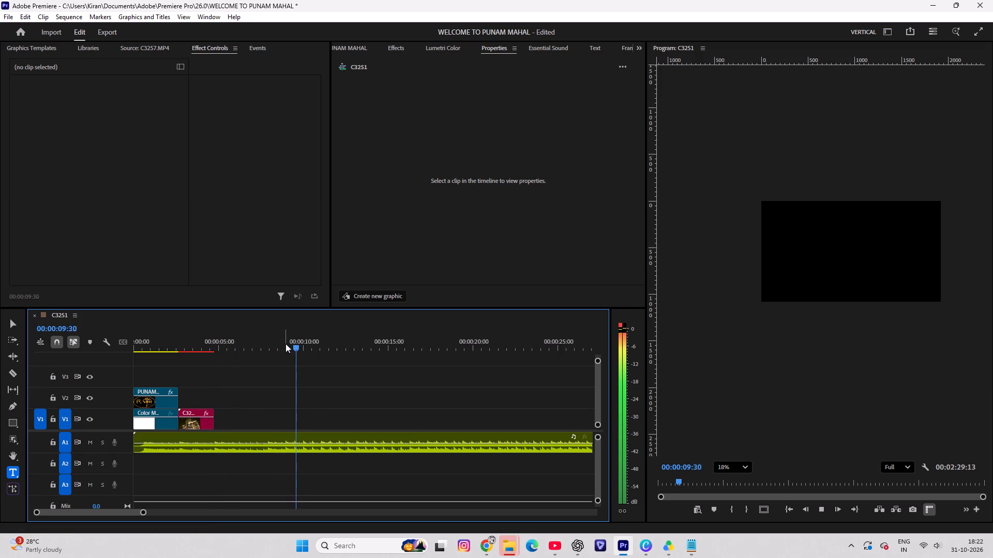
{"action": "scroll", "coordinate": [373, 395], "scroll_direction": "down", "scroll_amount": 1}
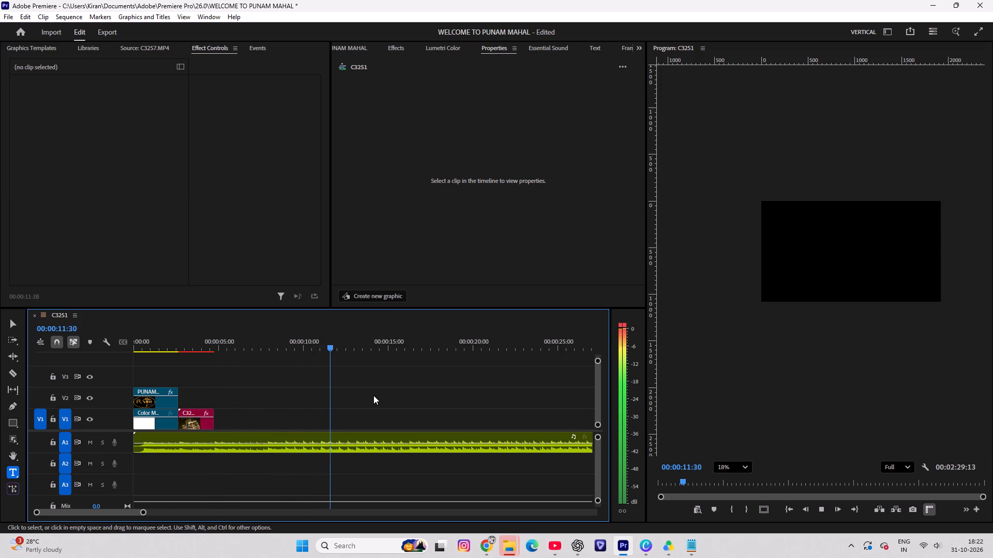
{"action": "scroll", "coordinate": [373, 395], "scroll_direction": "down", "scroll_amount": 4}
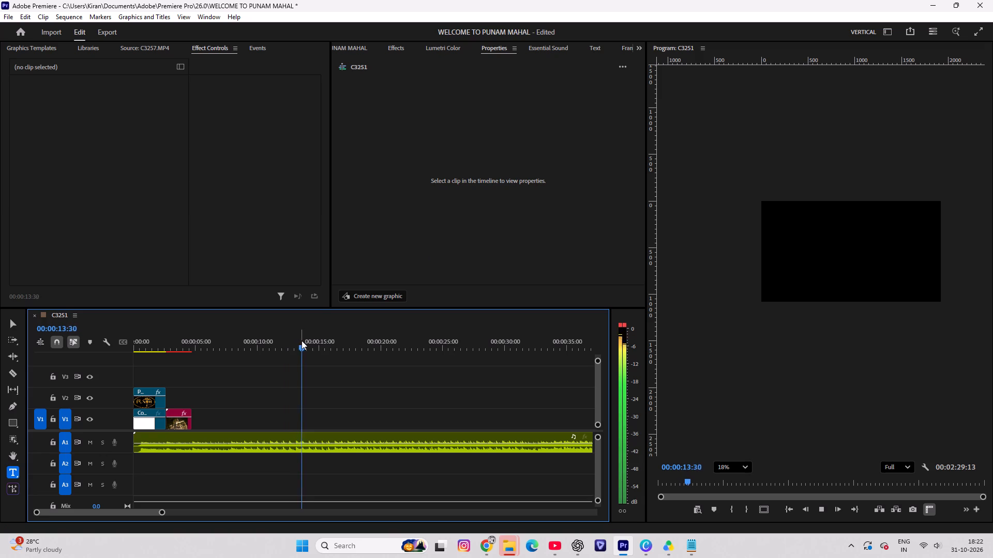
{"action": "left_click_drag", "start_coordinate": [302, 340], "coordinate": [336, 342]}
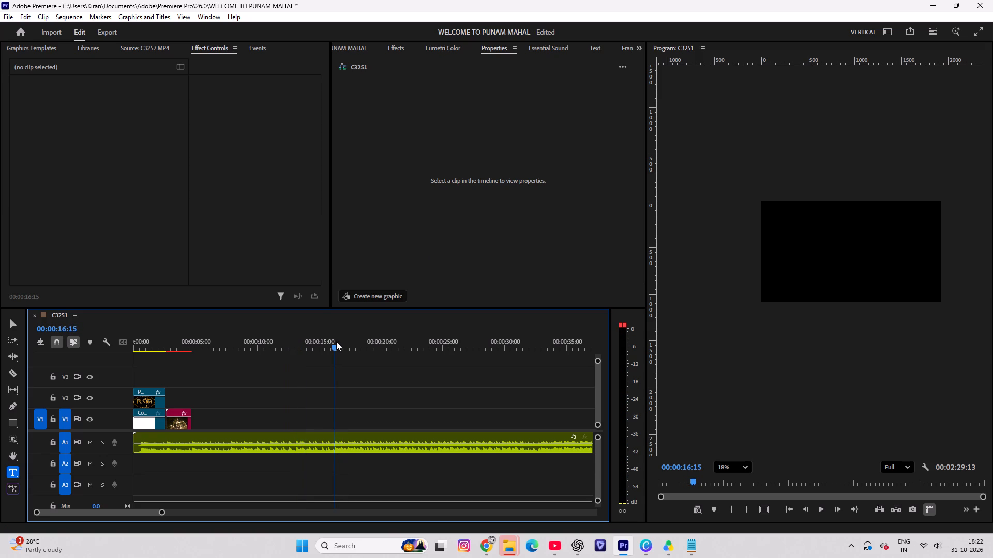
{"action": "left_click_drag", "start_coordinate": [336, 342], "coordinate": [337, 342]}
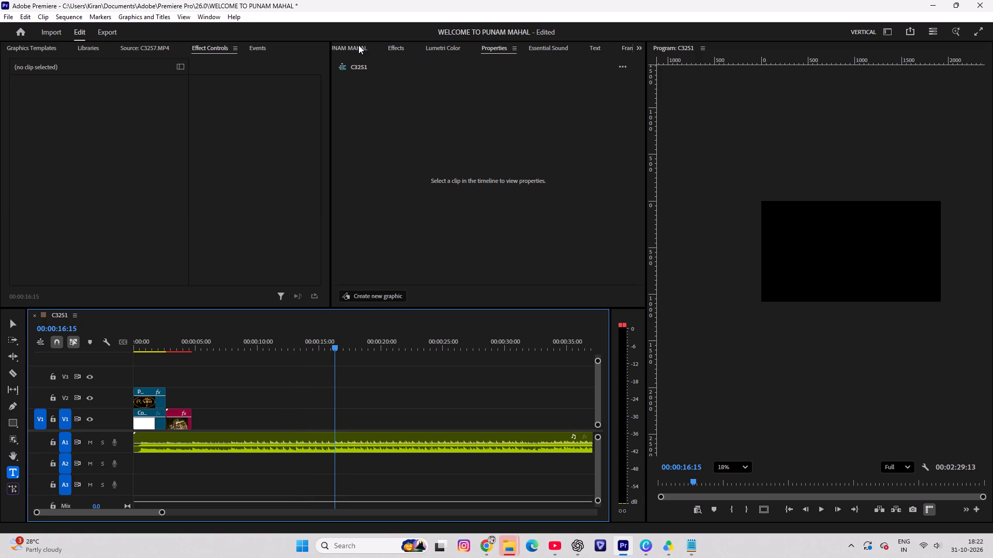
Browse the project's clips from the top for hall interior footage and preview C3019.MP4.
{"action": "left_click", "coordinate": [358, 45]}
{"action": "scroll", "coordinate": [461, 179], "scroll_direction": "up", "scroll_amount": 6}
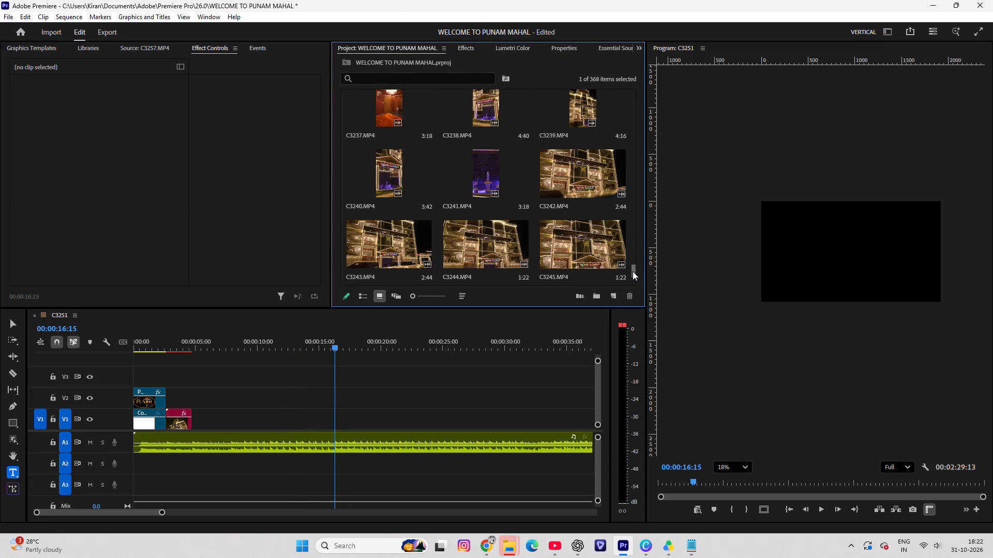
{"action": "left_click_drag", "start_coordinate": [632, 271], "coordinate": [632, 72]}
{"action": "scroll", "coordinate": [492, 203], "scroll_direction": "down", "scroll_amount": 7}
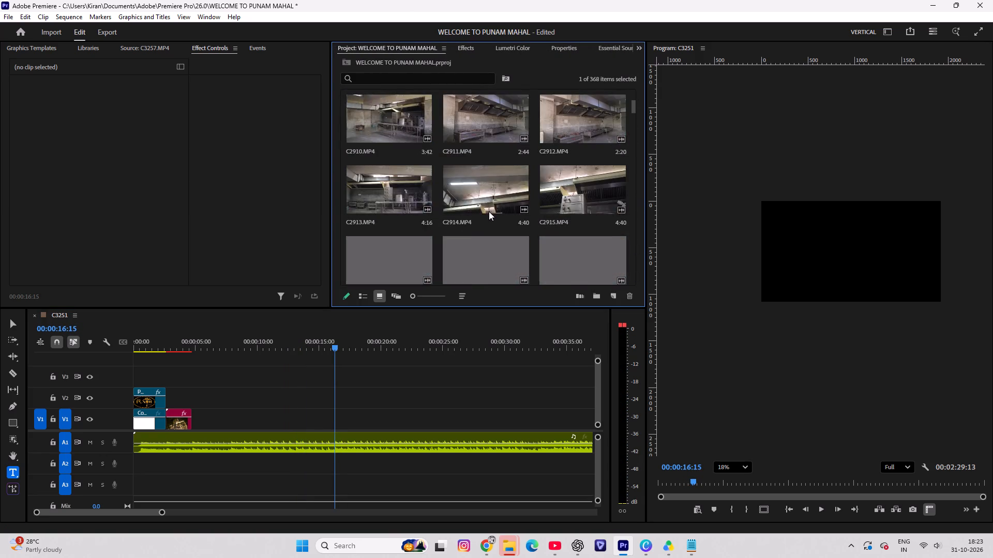
{"action": "scroll", "coordinate": [489, 211], "scroll_direction": "down", "scroll_amount": 16}
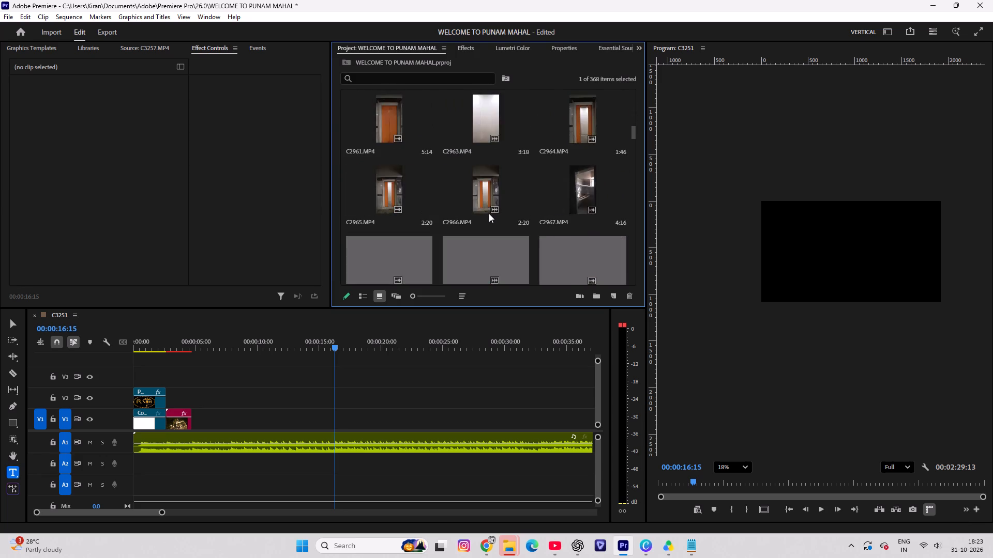
{"action": "scroll", "coordinate": [489, 213], "scroll_direction": "down", "scroll_amount": 8}
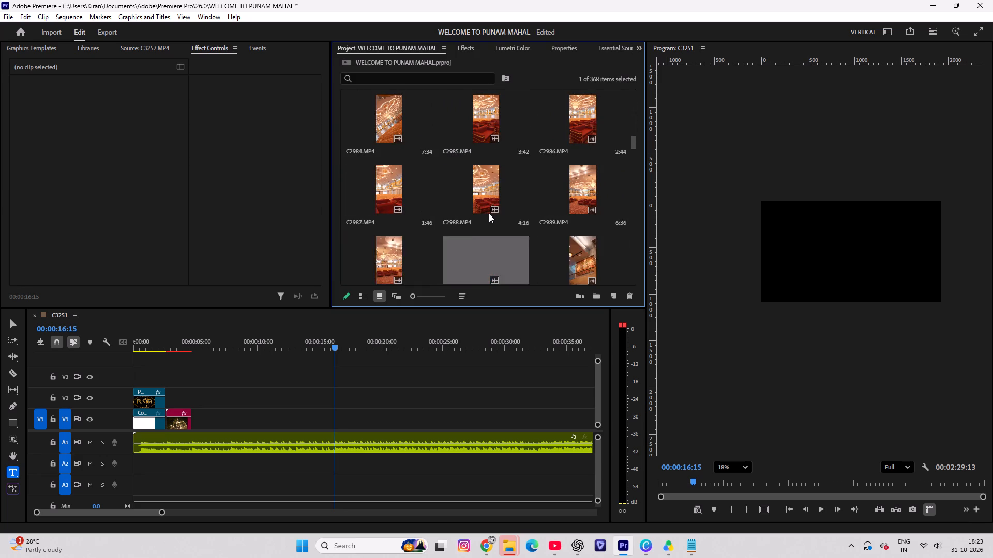
{"action": "scroll", "coordinate": [489, 213], "scroll_direction": "down", "scroll_amount": 4}
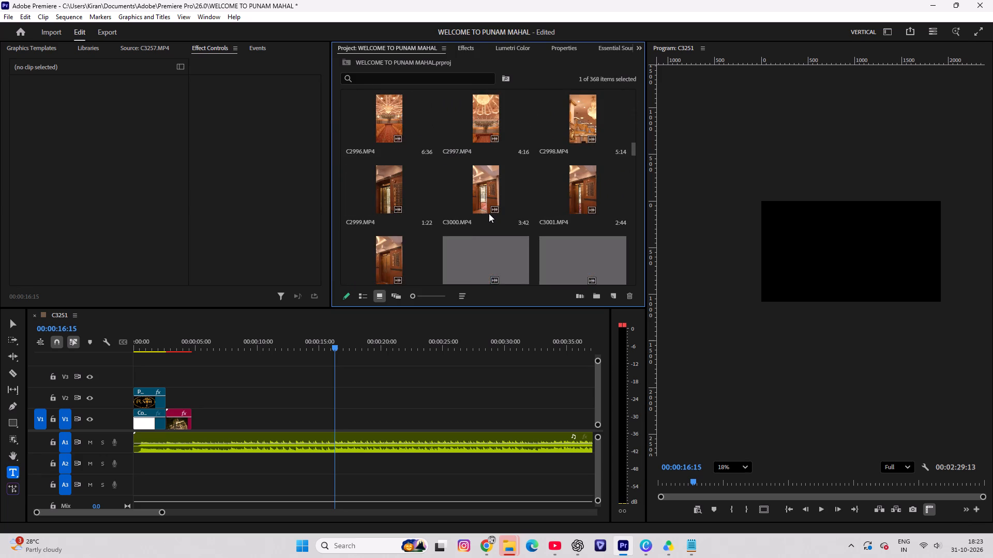
{"action": "scroll", "coordinate": [489, 213], "scroll_direction": "down", "scroll_amount": 4}
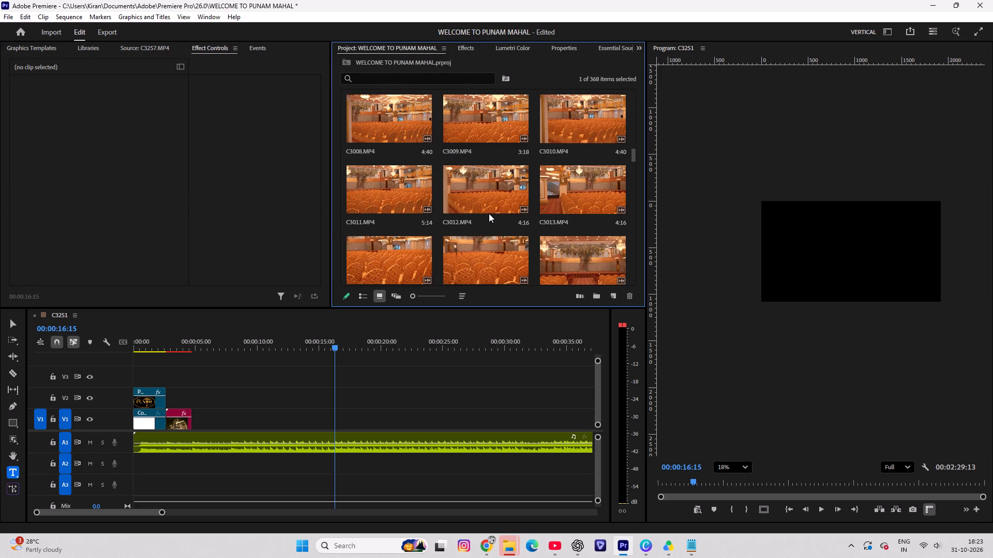
{"action": "scroll", "coordinate": [489, 213], "scroll_direction": "down", "scroll_amount": 1}
{"action": "scroll", "coordinate": [555, 205], "scroll_direction": "down", "scroll_amount": 1}
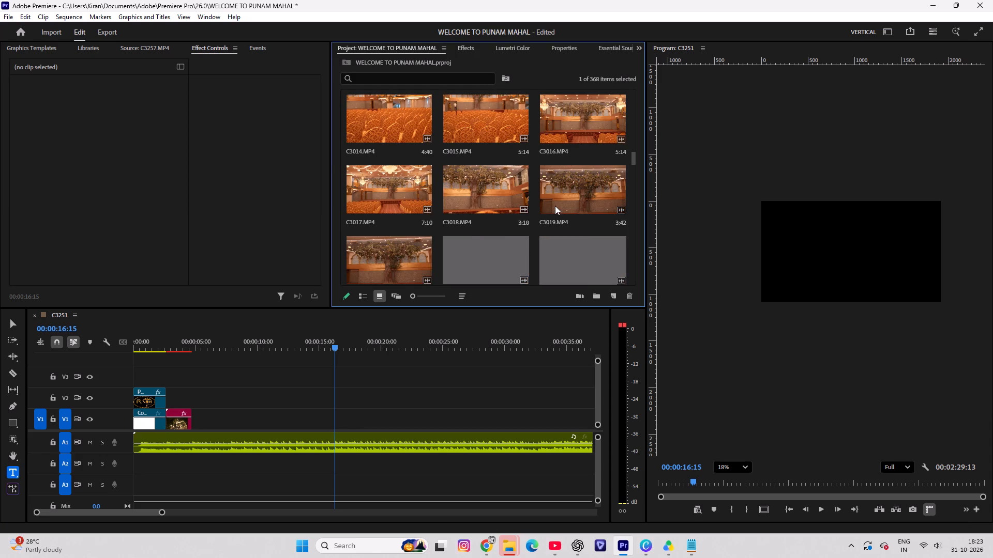
{"action": "scroll", "coordinate": [549, 200], "scroll_direction": "down", "scroll_amount": 1}
{"action": "double_click", "coordinate": [571, 127]}
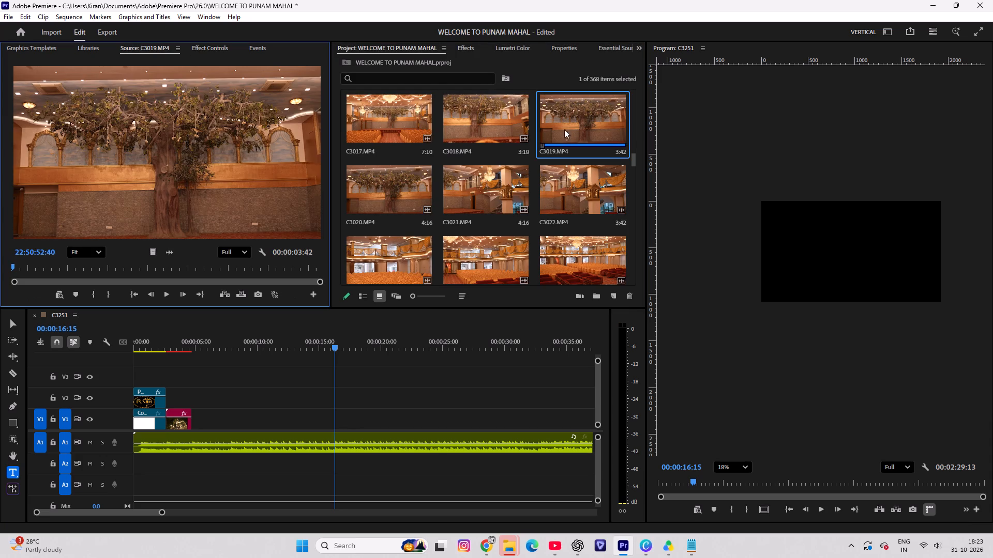
{"action": "left_click_drag", "start_coordinate": [26, 266], "coordinate": [125, 277]}
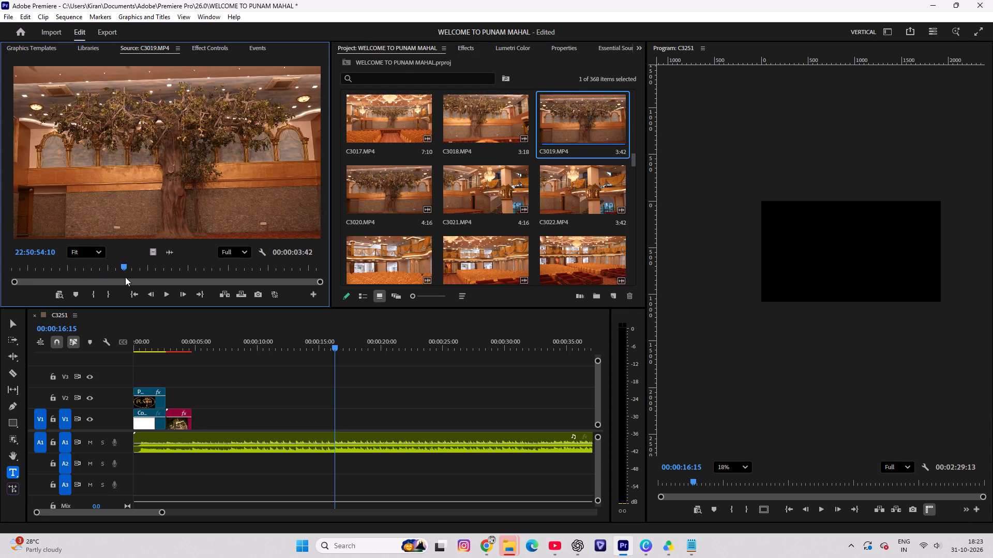
{"action": "left_click_drag", "start_coordinate": [125, 277], "coordinate": [126, 277]}
Open C3017.MP4, set its In point at 22:50:43:07, and place its video on V1 at 00:00:16:15.
{"action": "scroll", "coordinate": [479, 163], "scroll_direction": "up", "scroll_amount": 1}
{"action": "double_click", "coordinate": [382, 198]}
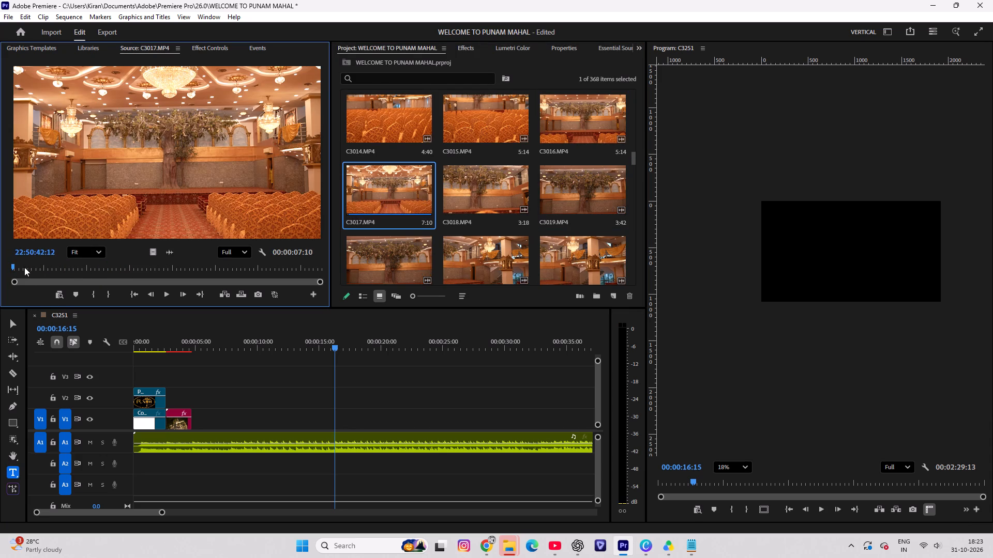
{"action": "left_click_drag", "start_coordinate": [23, 267], "coordinate": [51, 273]}
{"action": "key", "text": "i"}
{"action": "left_click_drag", "start_coordinate": [155, 254], "coordinate": [333, 414]}
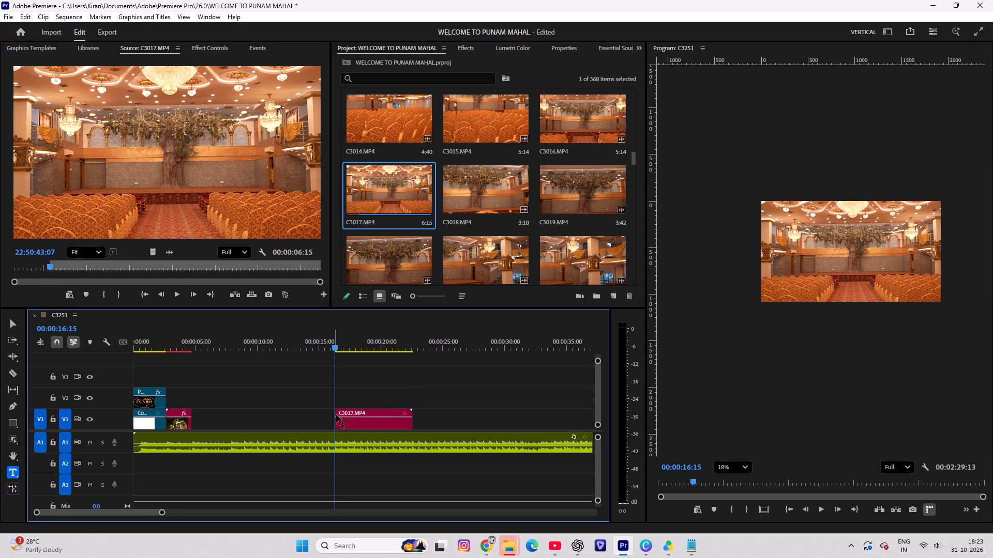
Set the C3017.MP4 clip on V1 to 30% speed with Optical flow time interpolation.
{"action": "left_click", "coordinate": [363, 416]}
{"action": "key", "text": "ctrl+r"}
{"action": "type", "text": "30"}
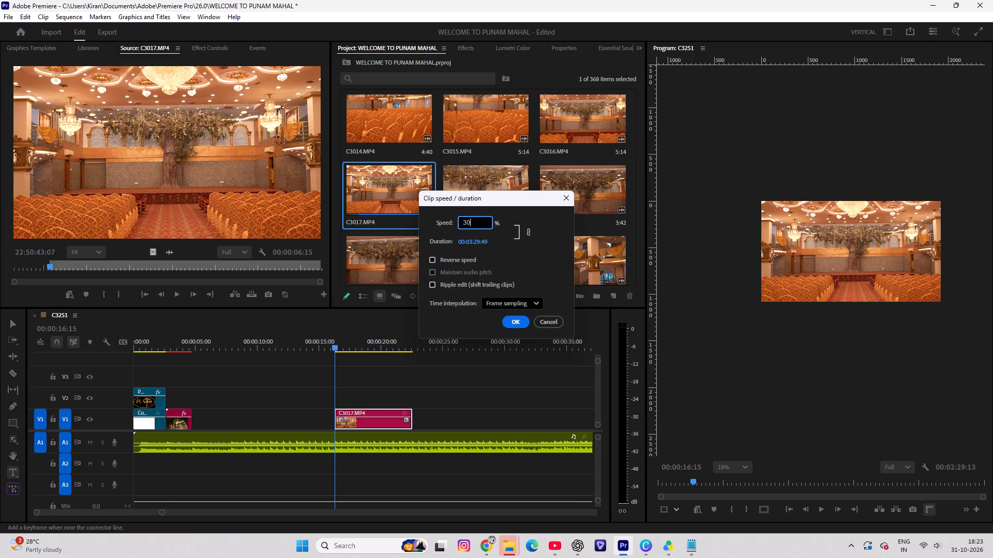
{"action": "left_click", "coordinate": [505, 298]}
{"action": "left_click", "coordinate": [510, 350]}
{"action": "left_click", "coordinate": [514, 324]}
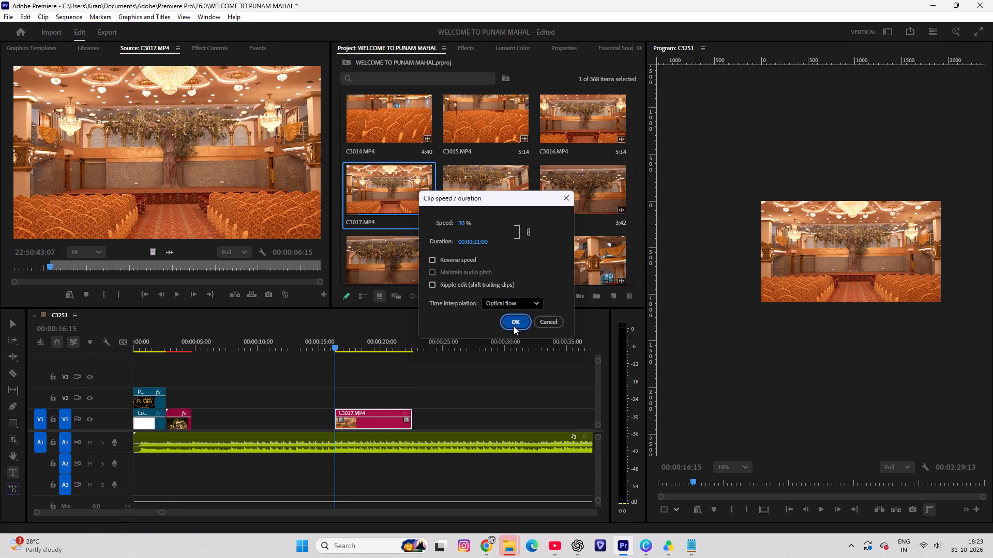
Set the Program monitor's zoom level to Fit while the slowed C3017.MP4 clip plays.
{"action": "key", "text": "space"}
{"action": "left_click", "coordinate": [731, 471]}
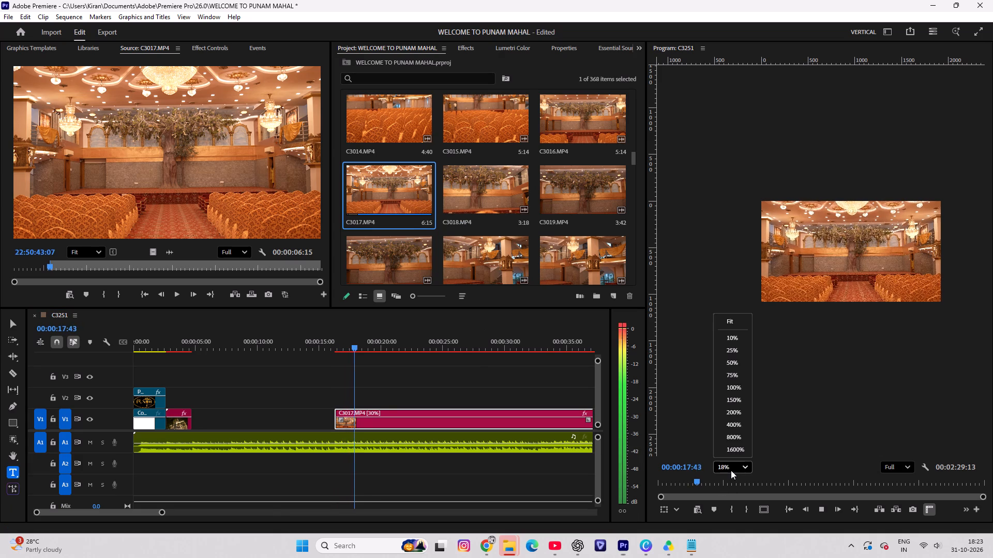
{"action": "left_click", "coordinate": [728, 323]}
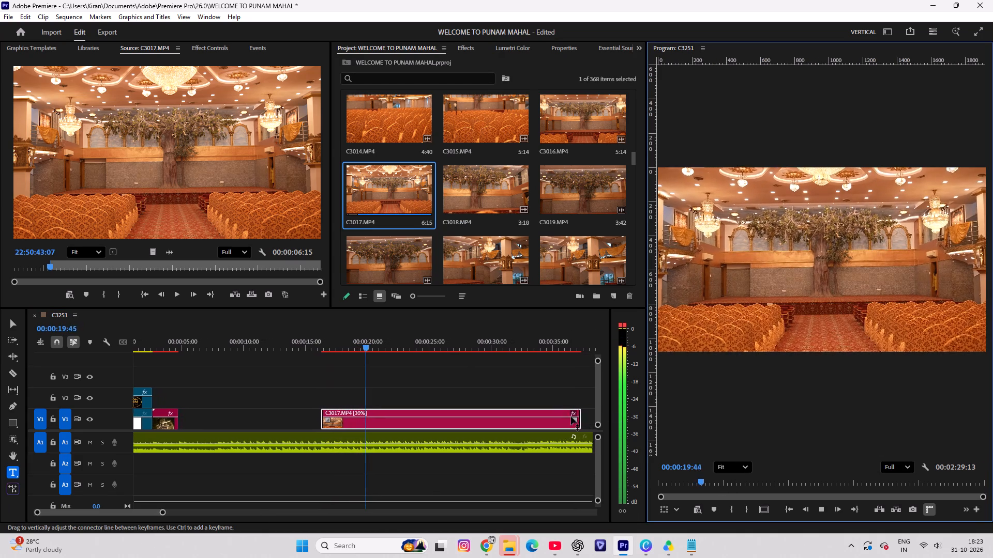
Split the C3017.MP4 clip on V1 at 00:00:21:24 and delete the portion after the cut.
{"action": "key", "text": "space"}
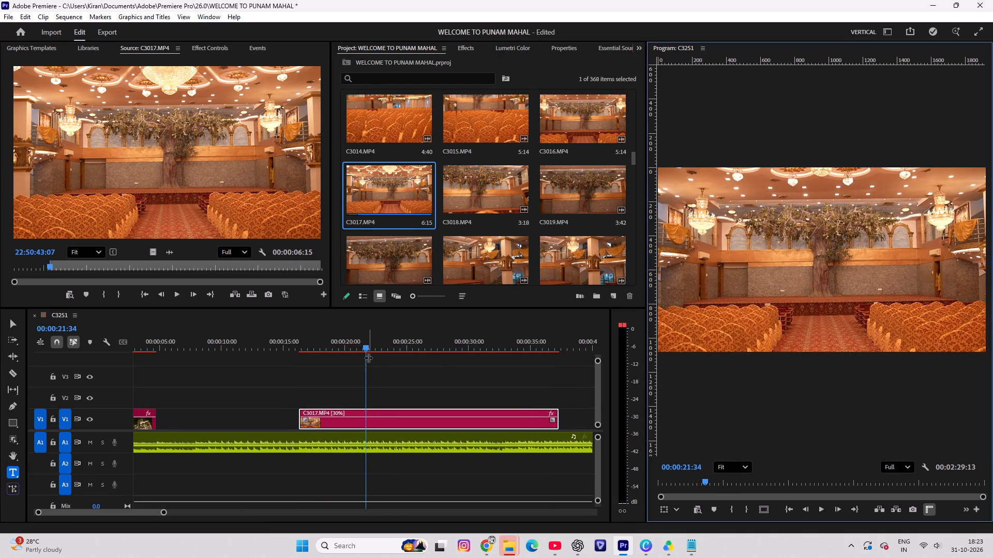
{"action": "left_click_drag", "start_coordinate": [359, 347], "coordinate": [364, 345]}
{"action": "key", "text": "c"}
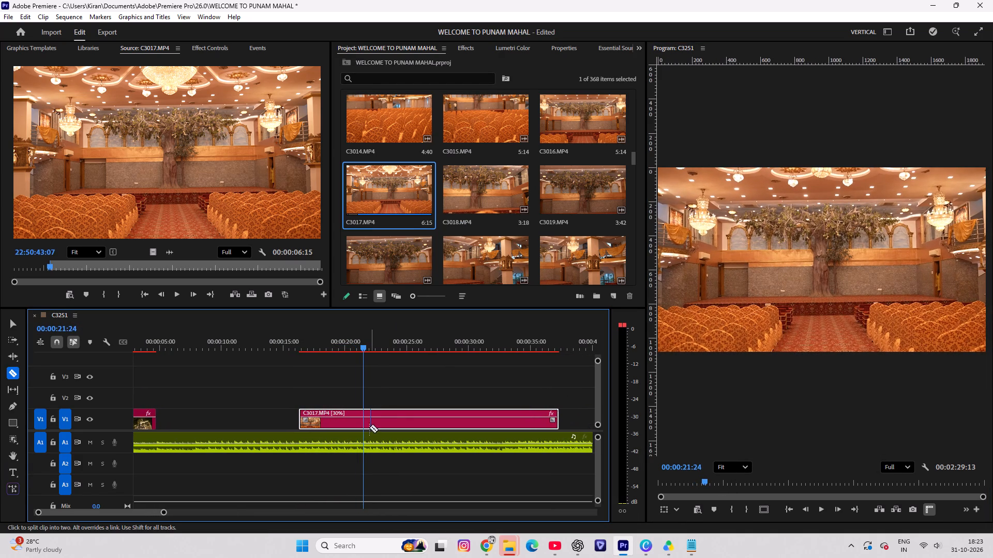
{"action": "left_click", "coordinate": [365, 423]}
{"action": "key", "text": "v"}
{"action": "left_click", "coordinate": [409, 427]}
{"action": "key", "text": "Delete"}
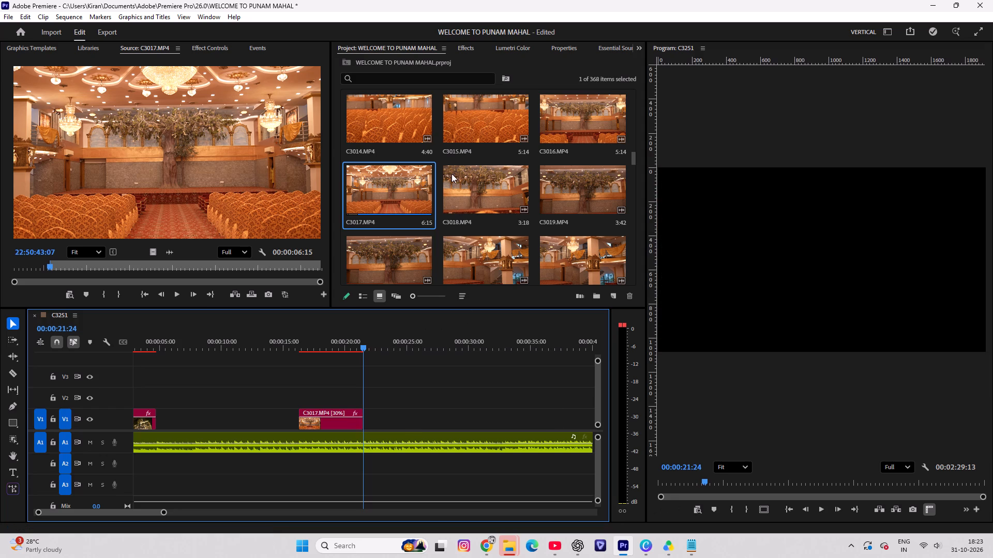
Browse further hall interior footage in the project, previewing C3021.MP4, C3024.MP4 and C3026.MP4.
{"action": "scroll", "coordinate": [463, 181], "scroll_direction": "down", "scroll_amount": 1}
{"action": "double_click", "coordinate": [477, 196]}
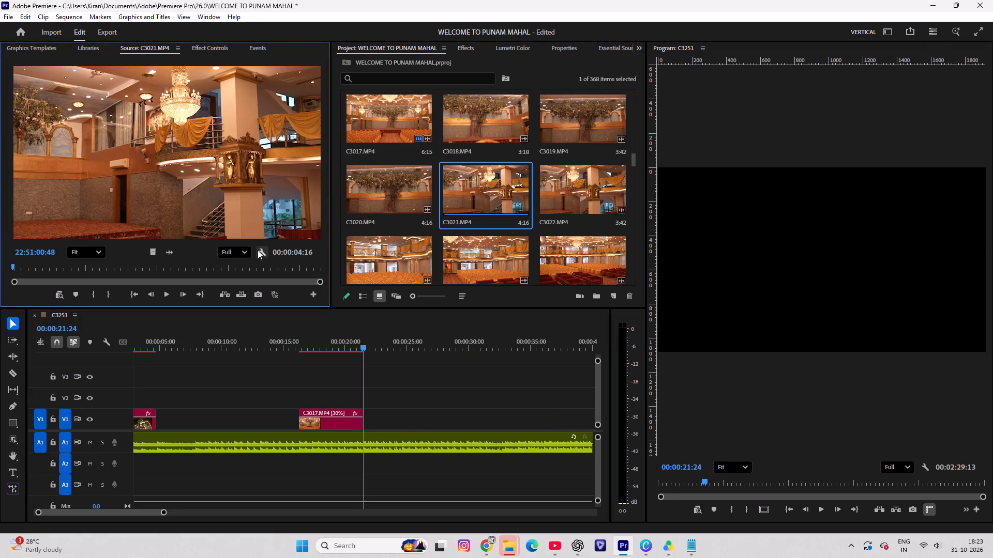
{"action": "left_click_drag", "start_coordinate": [15, 271], "coordinate": [64, 271]}
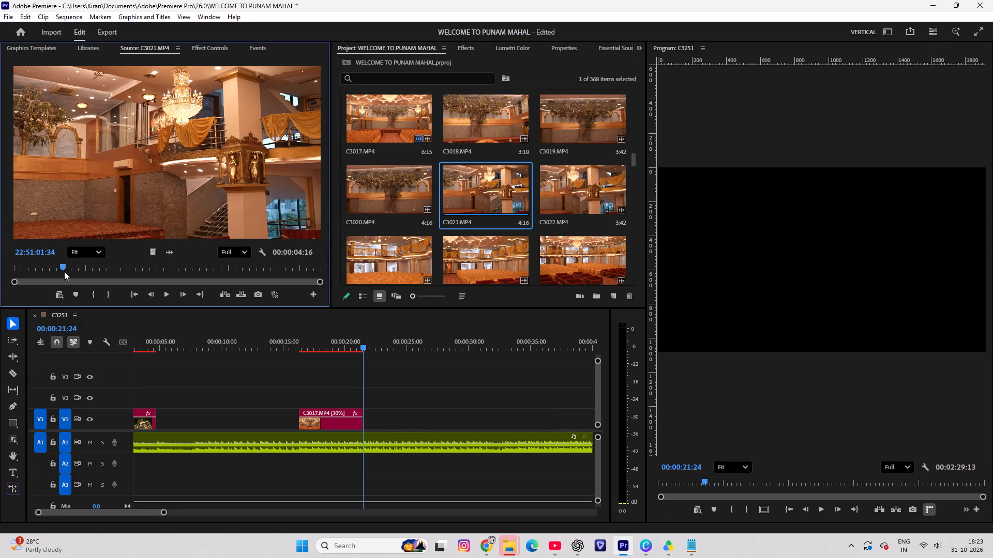
{"action": "left_click_drag", "start_coordinate": [64, 271], "coordinate": [65, 271]}
{"action": "scroll", "coordinate": [495, 255], "scroll_direction": "down", "scroll_amount": 1}
{"action": "double_click", "coordinate": [464, 185]}
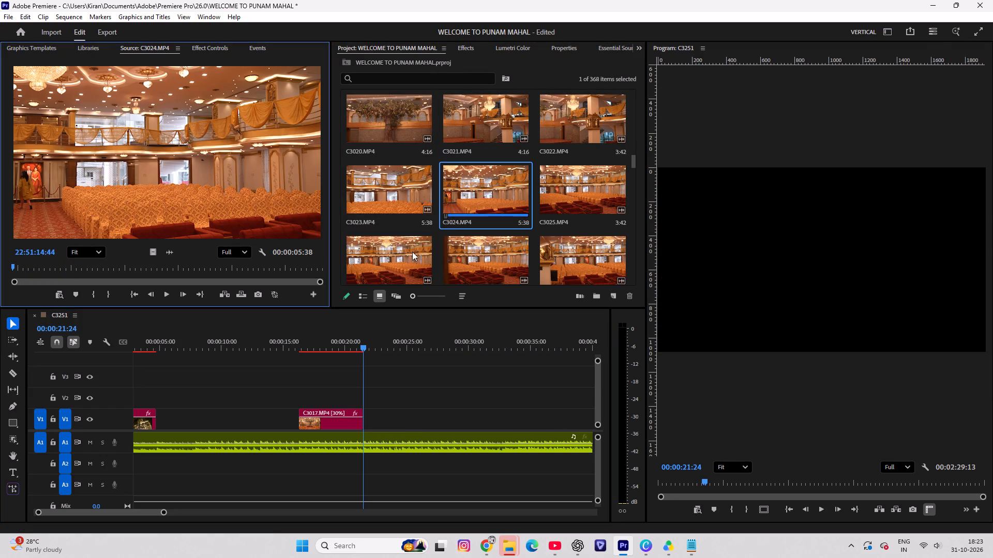
{"action": "double_click", "coordinate": [388, 272]}
{"action": "left_click_drag", "start_coordinate": [18, 264], "coordinate": [57, 267]}
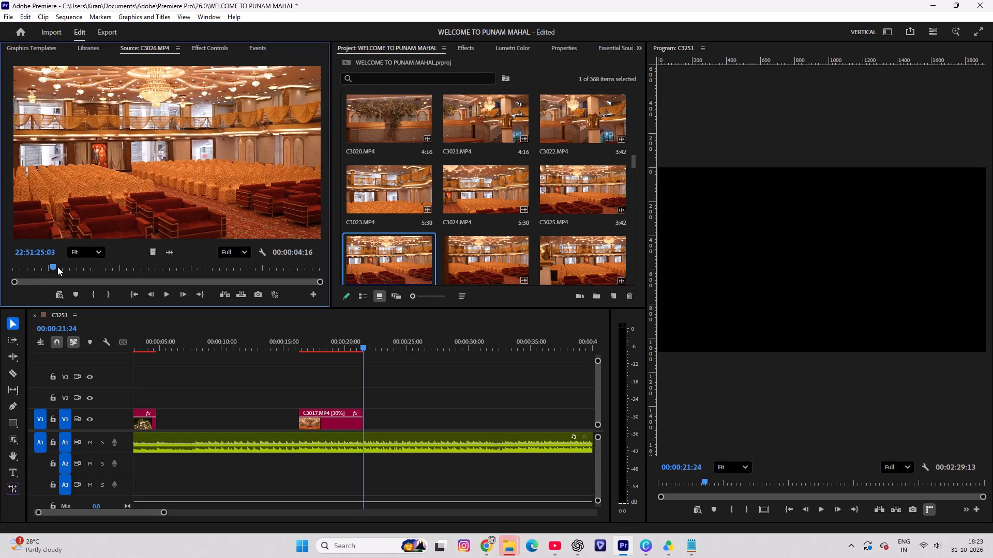
{"action": "left_click_drag", "start_coordinate": [57, 267], "coordinate": [245, 276]}
Open C3027.MP4, set its In point at 22:51:30:31, and place its video on V1 at 00:00:21:24.
{"action": "scroll", "coordinate": [238, 276], "scroll_direction": "down", "scroll_amount": 1}
{"action": "double_click", "coordinate": [480, 262]}
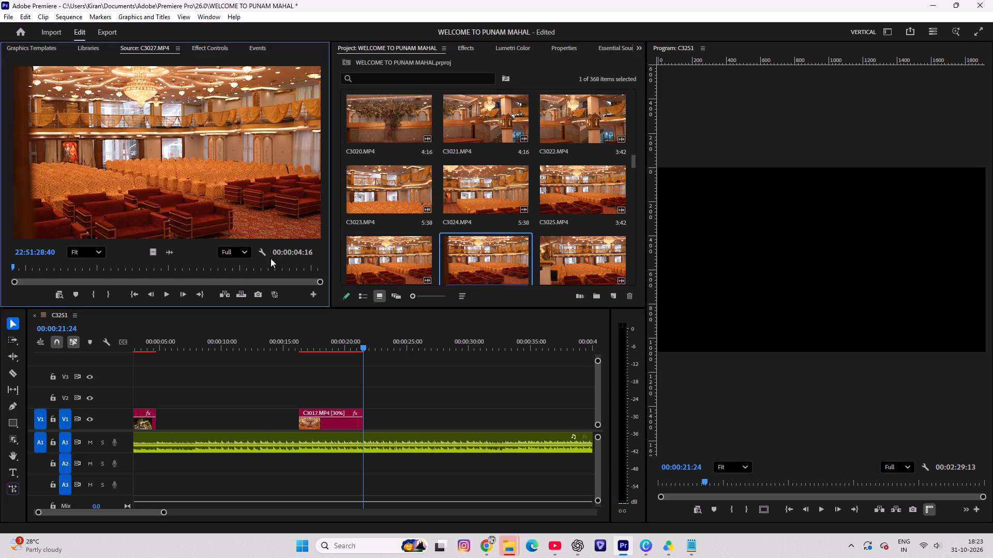
{"action": "left_click_drag", "start_coordinate": [22, 270], "coordinate": [156, 283]}
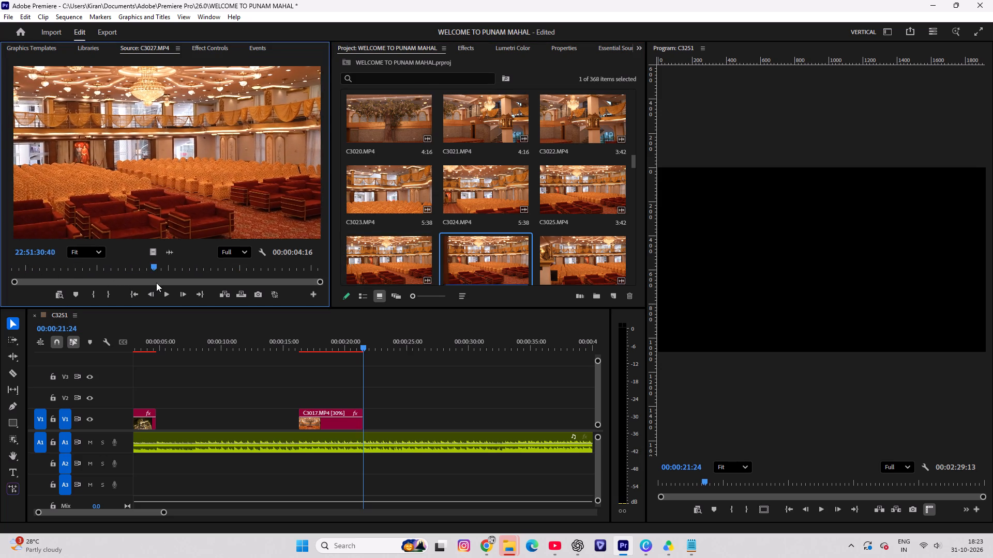
{"action": "left_click_drag", "start_coordinate": [156, 283], "coordinate": [141, 288]}
{"action": "key", "text": "i"}
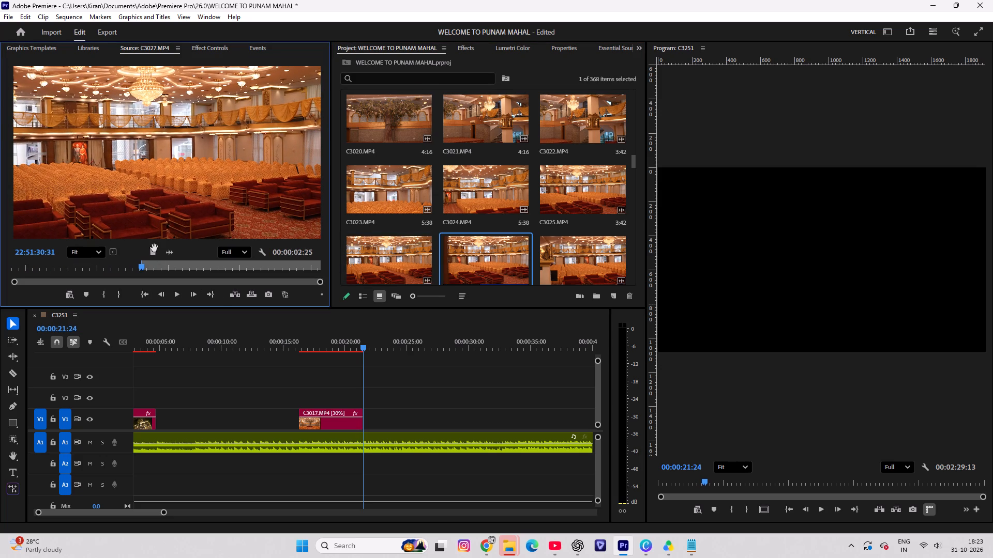
{"action": "left_click_drag", "start_coordinate": [154, 248], "coordinate": [367, 413]}
Set the C3027.MP4 clip on V1 to 30% speed with Optical flow time interpolation.
{"action": "left_click", "coordinate": [373, 420]}
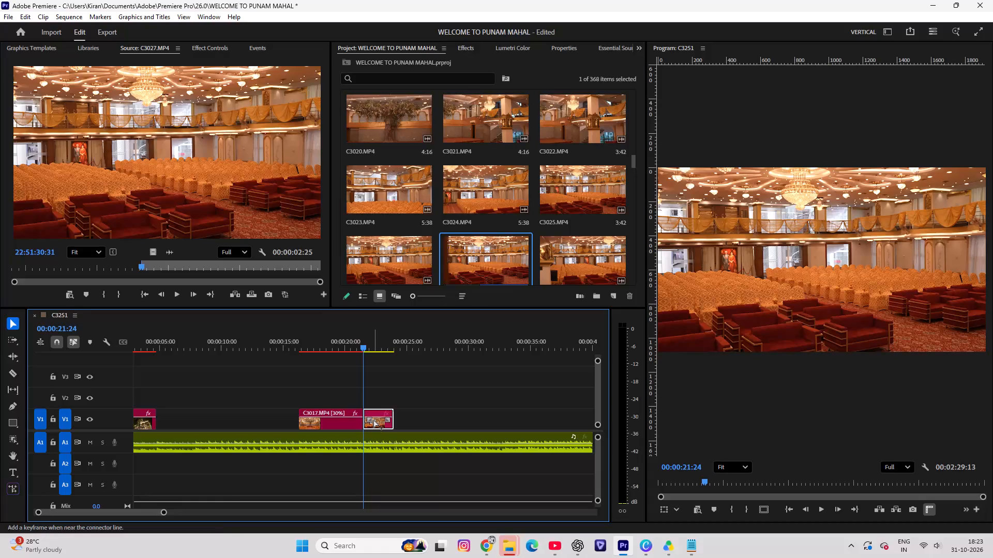
{"action": "key", "text": "ctrl+r"}
{"action": "type", "text": "20"}
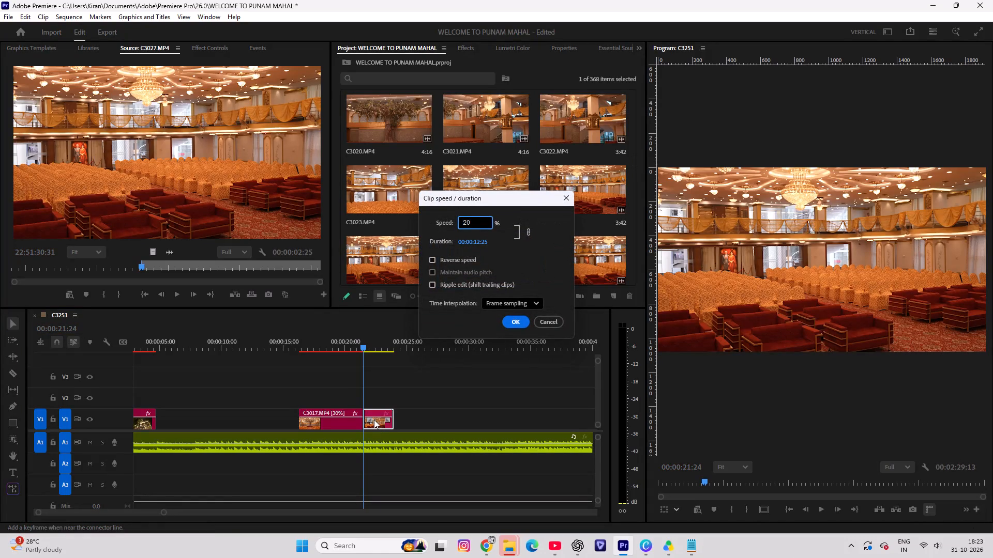
{"action": "key", "text": "BackSpace"}
{"action": "key", "text": "BackSpace"}
{"action": "type", "text": "30"}
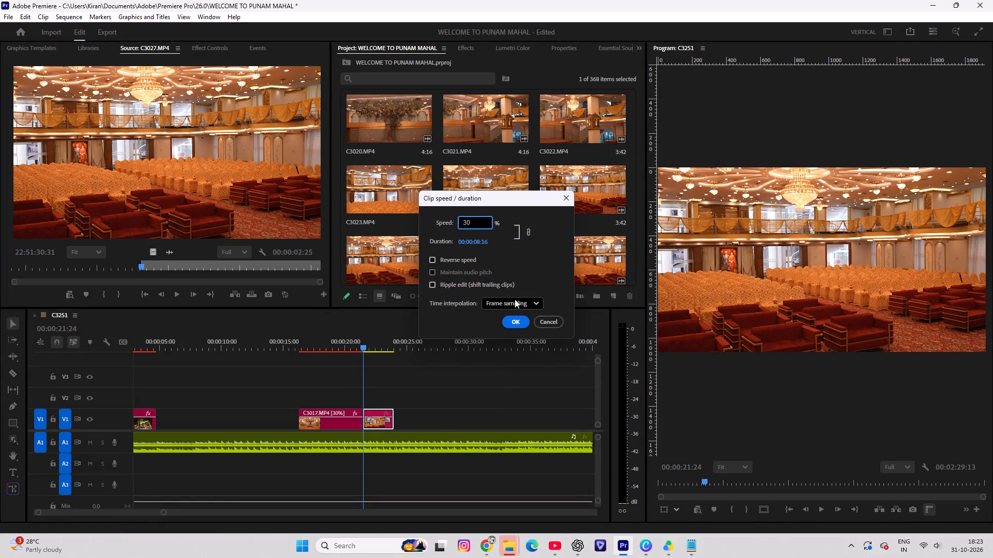
{"action": "left_click", "coordinate": [515, 299]}
{"action": "left_click", "coordinate": [513, 346]}
{"action": "left_click", "coordinate": [514, 325]}
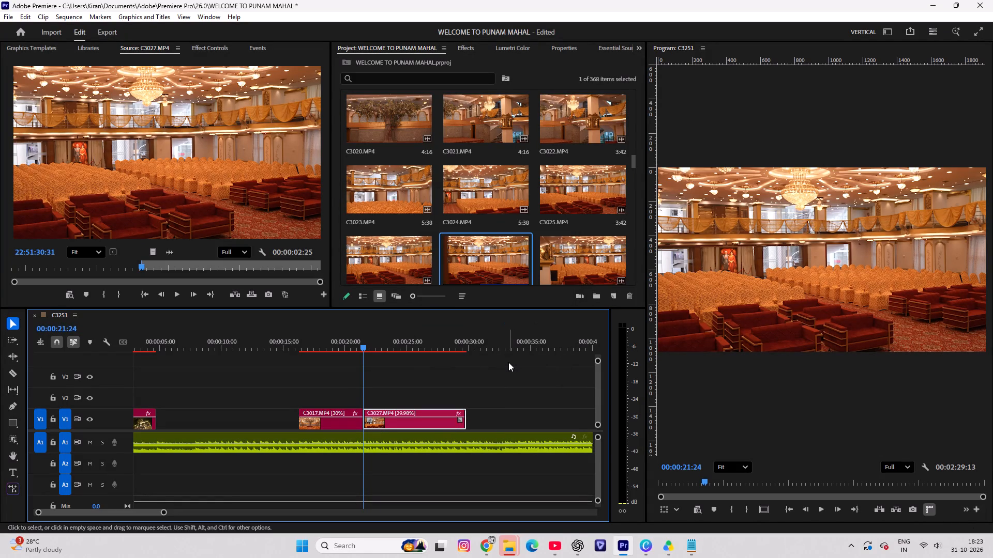
{"action": "left_click", "coordinate": [424, 371]}
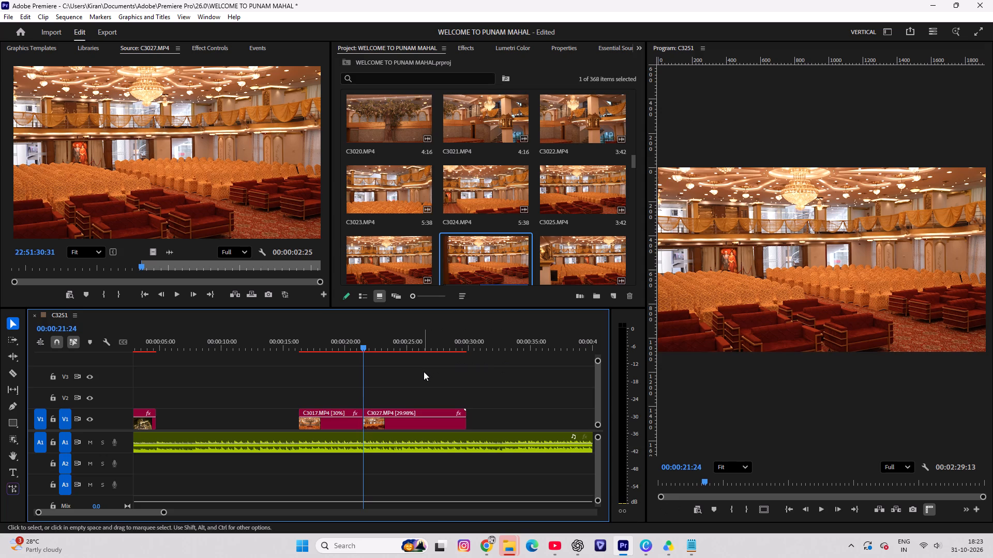
Play across the cut from C3017.MP4 to C3027.MP4, starting at 00:00:20:32, and save the project.
{"action": "left_click_drag", "start_coordinate": [361, 346], "coordinate": [351, 349]}
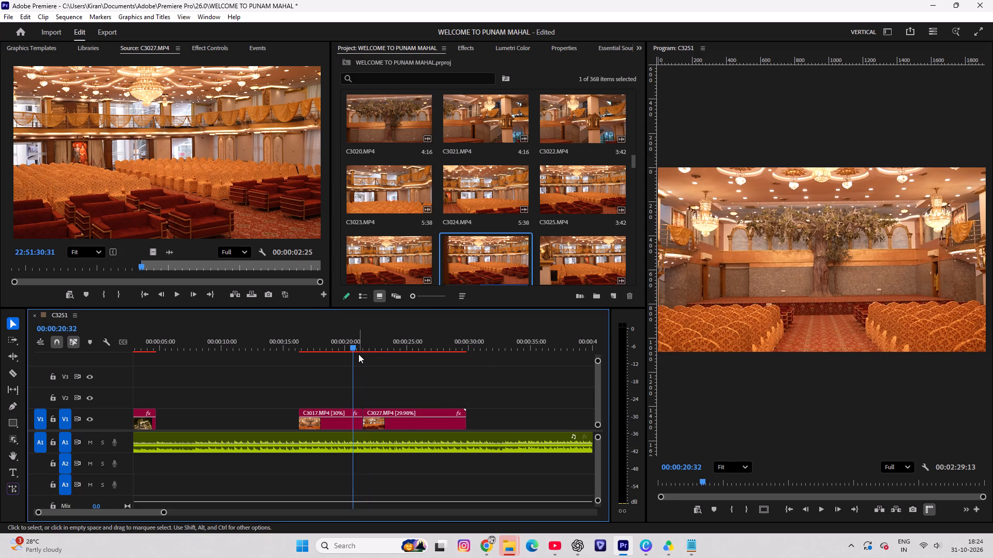
{"action": "key", "text": "space"}
{"action": "key", "text": "ctrl+s"}
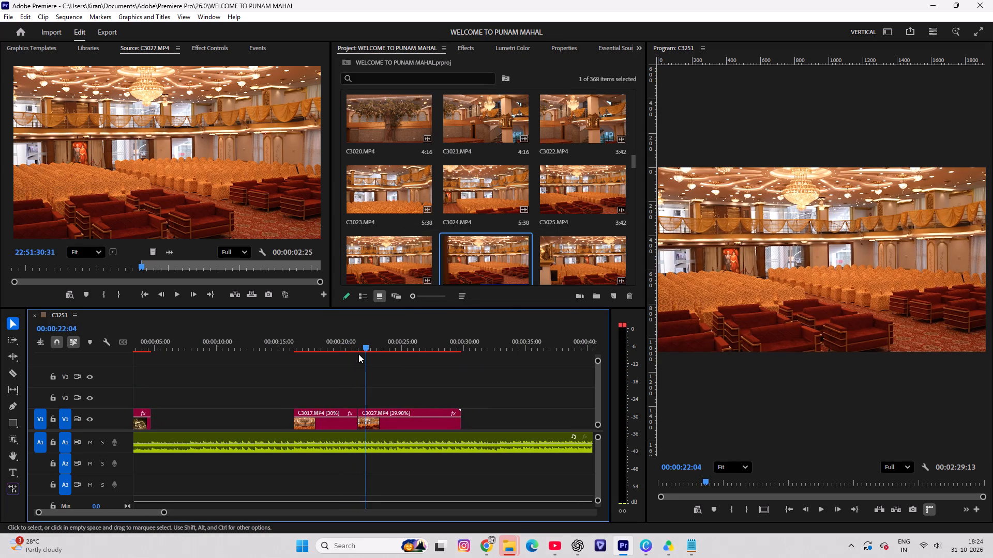
Listen through C3027.MP4 with the music and trim the clip's end on V1 to 00:00:25:32.
{"action": "key", "text": "space"}
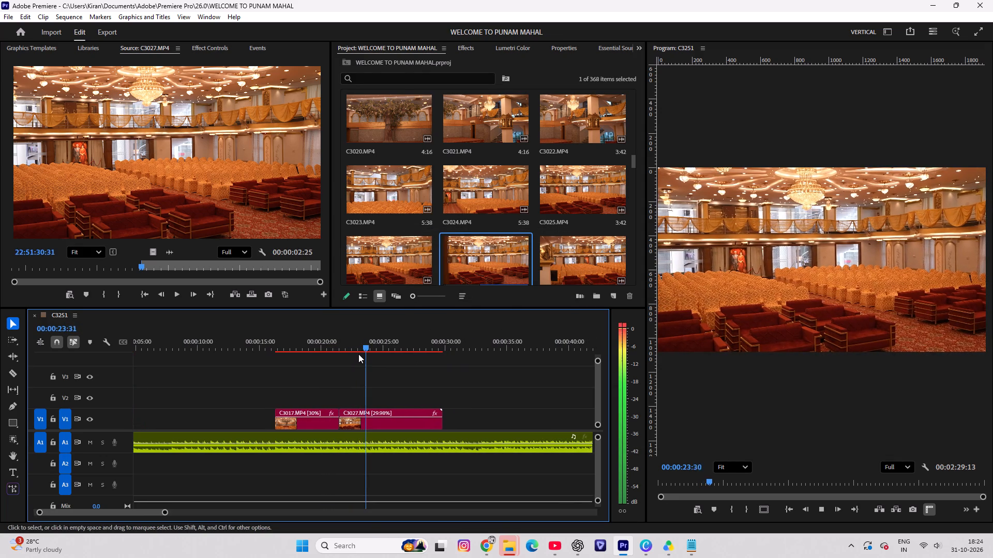
{"action": "key", "text": "space"}
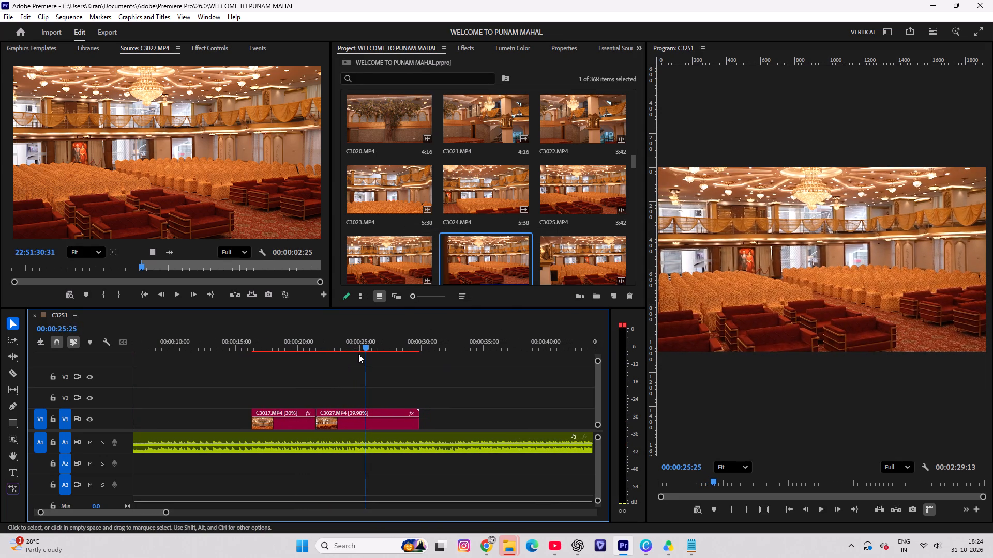
{"action": "key", "text": "space"}
{"action": "key", "text": "space"}
{"action": "left_click_drag", "start_coordinate": [367, 335], "coordinate": [364, 341]}
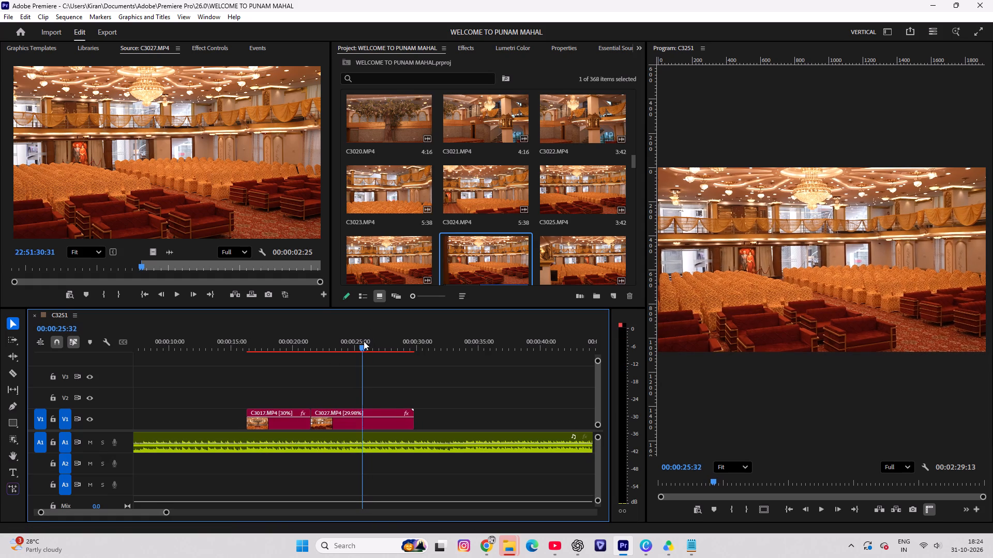
{"action": "left_click_drag", "start_coordinate": [364, 341], "coordinate": [364, 342]}
{"action": "left_click_drag", "start_coordinate": [417, 417], "coordinate": [368, 424]}
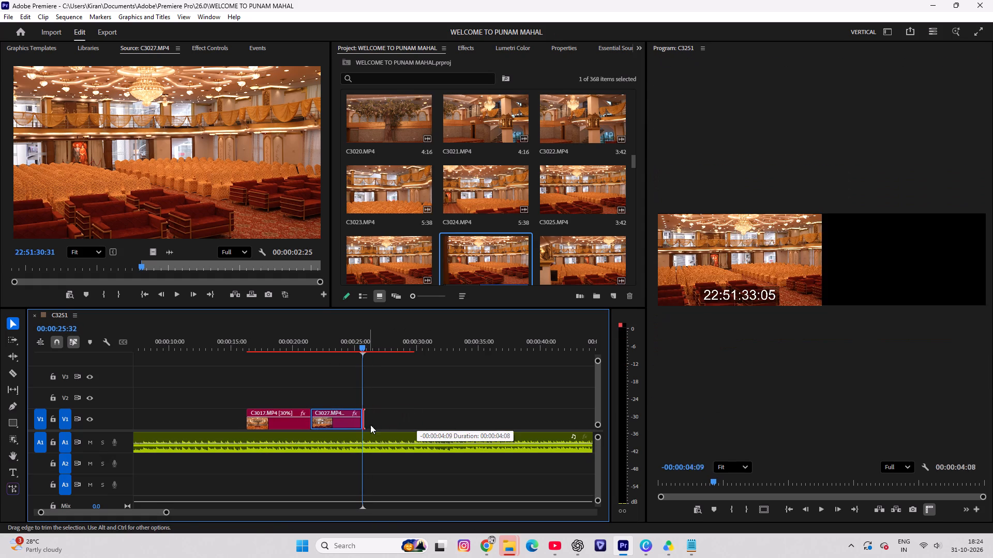
{"action": "left_click", "coordinate": [400, 422]}
Preview C3030.MP4, then open C3031.MP4, set its In point at 22:51:49:09, and place its video on V1 at 00:00:25:32.
{"action": "scroll", "coordinate": [491, 167], "scroll_direction": "down", "scroll_amount": 2}
{"action": "double_click", "coordinate": [470, 198]}
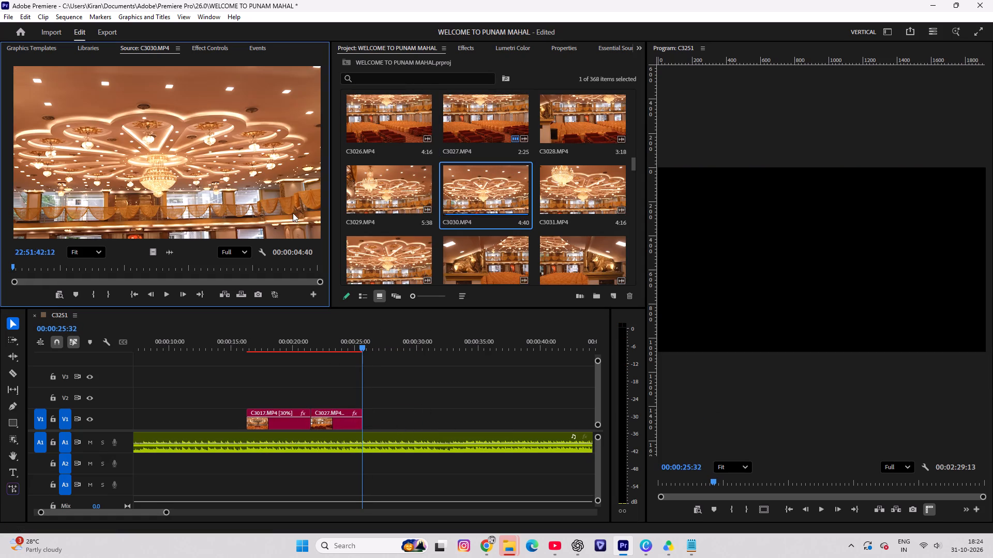
{"action": "left_click_drag", "start_coordinate": [20, 266], "coordinate": [125, 266]}
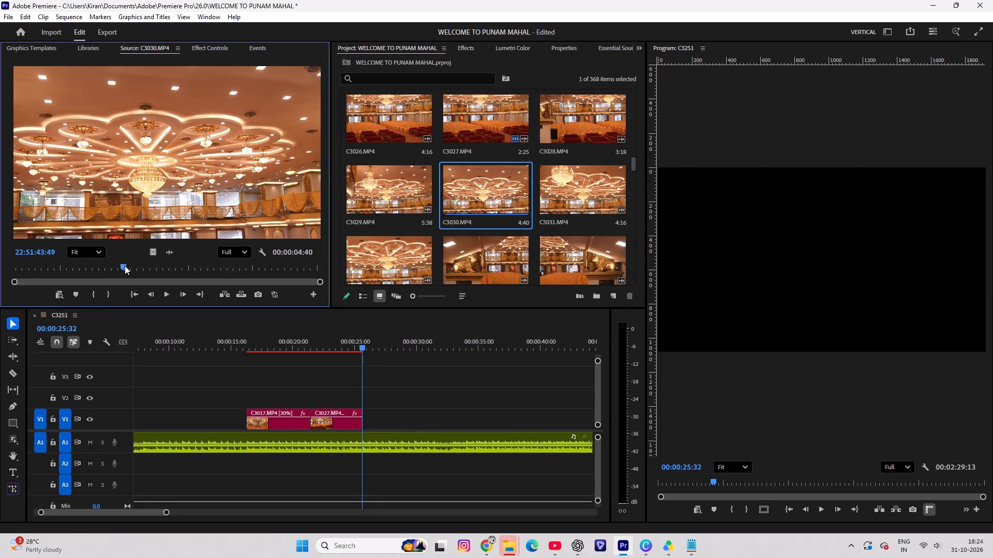
{"action": "left_click_drag", "start_coordinate": [125, 266], "coordinate": [125, 266]}
{"action": "scroll", "coordinate": [480, 214], "scroll_direction": "down", "scroll_amount": 1}
{"action": "double_click", "coordinate": [573, 200]}
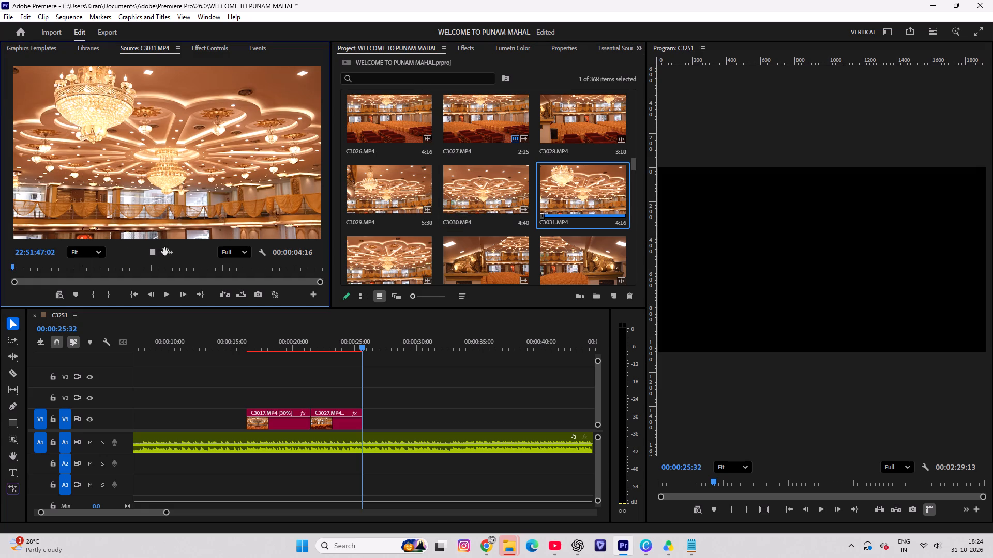
{"action": "left_click_drag", "start_coordinate": [21, 267], "coordinate": [118, 270]}
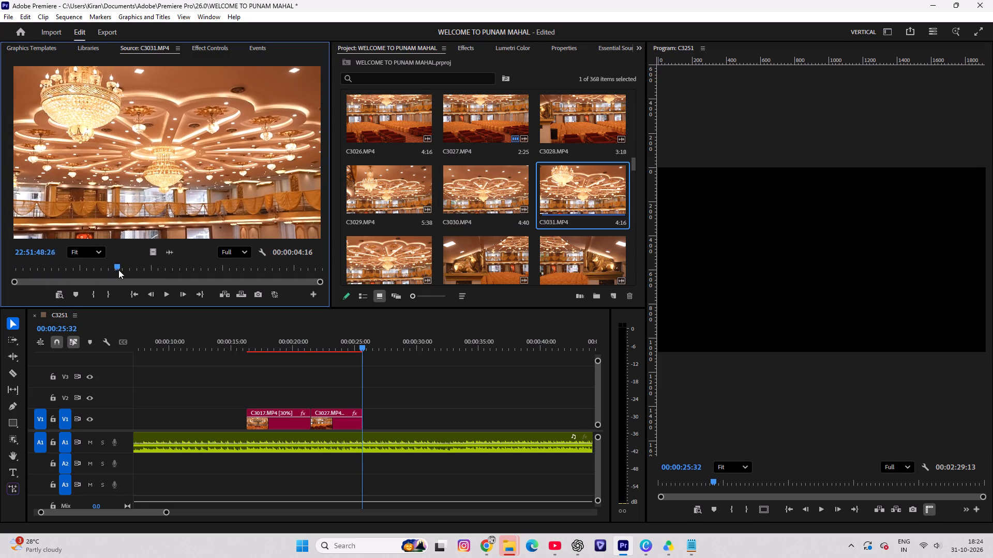
{"action": "left_click_drag", "start_coordinate": [118, 270], "coordinate": [181, 281]}
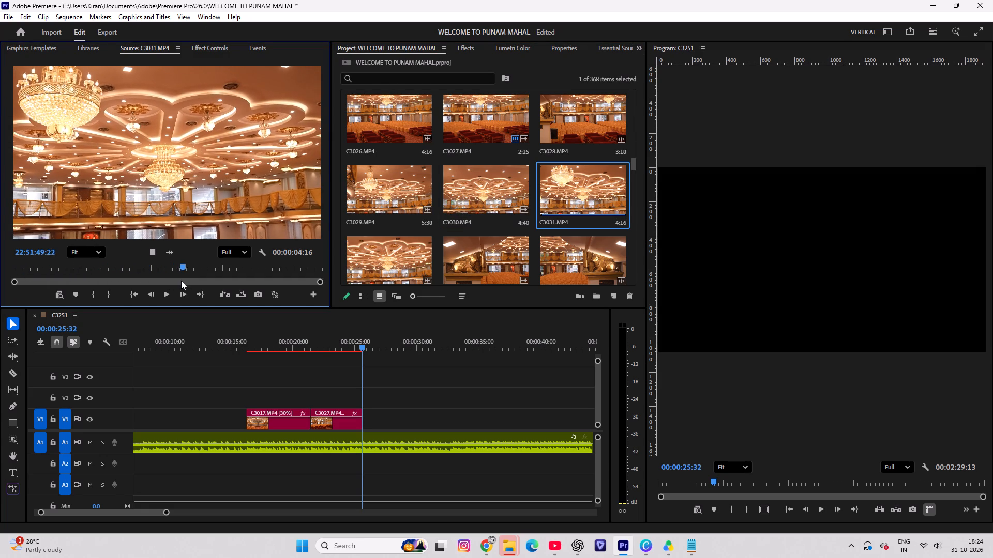
{"action": "left_click_drag", "start_coordinate": [181, 281], "coordinate": [165, 284]}
{"action": "key", "text": "i"}
{"action": "left_click_drag", "start_coordinate": [150, 250], "coordinate": [366, 400]}
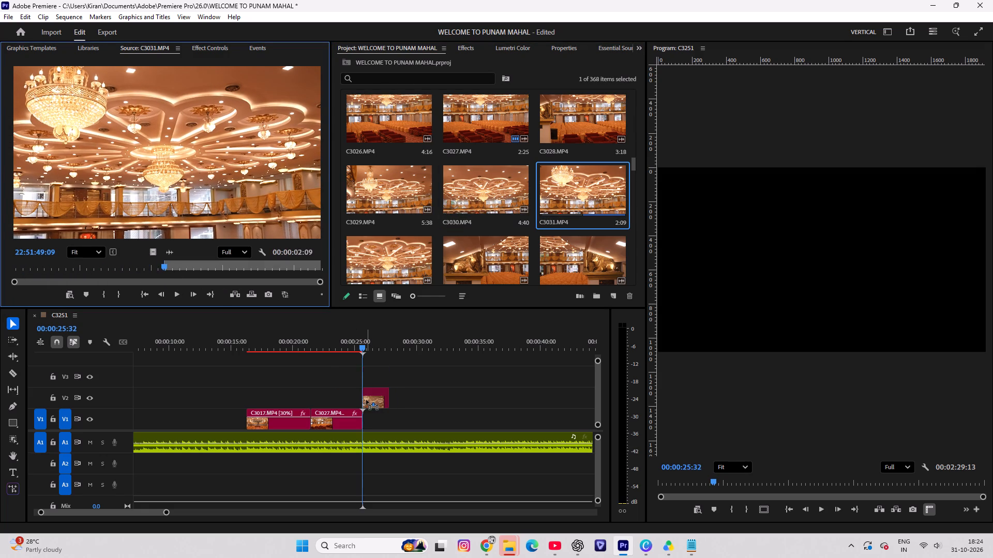
{"action": "left_click_drag", "start_coordinate": [366, 400], "coordinate": [366, 409]}
Set the C3031.MP4 clip on V1 to 30% speed with Optical flow time interpolation.
{"action": "left_click", "coordinate": [372, 421]}
{"action": "key", "text": "ctrl+r"}
{"action": "type", "text": "30"}
{"action": "left_click", "coordinate": [503, 304]}
{"action": "left_click", "coordinate": [504, 347]}
{"action": "left_click", "coordinate": [515, 320]}
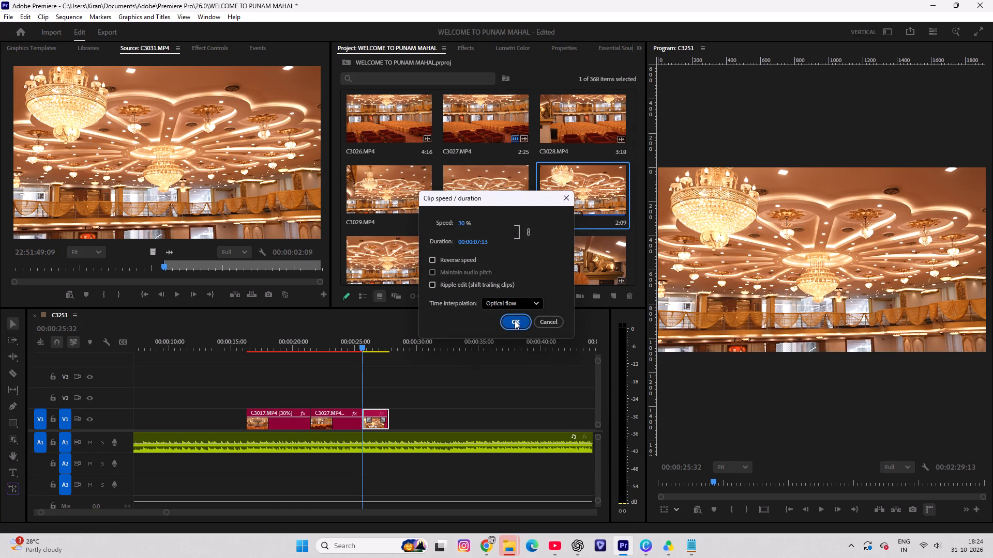
Listen through C3031.MP4 with the music, cut it on V1 at 00:00:27:37, and delete the remainder.
{"action": "key", "text": "space"}
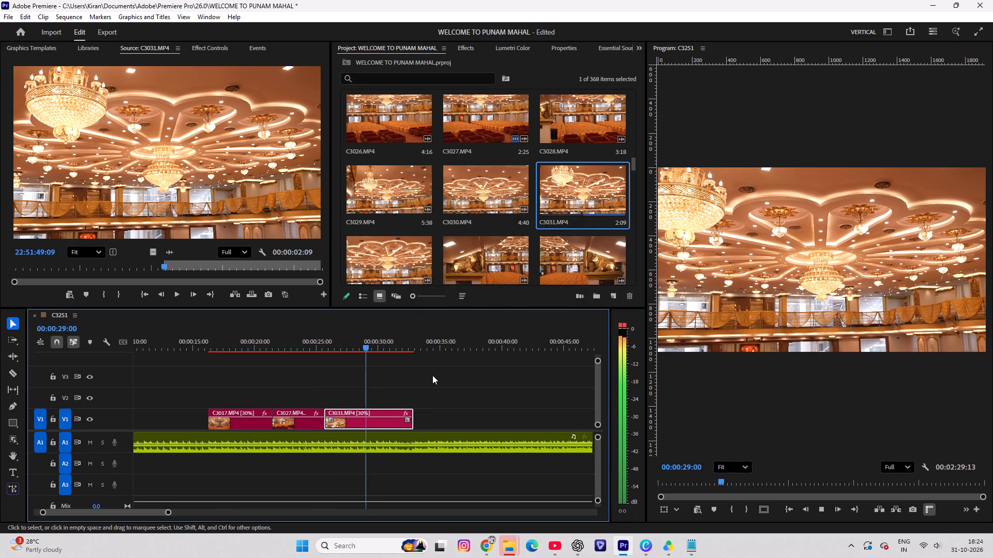
{"action": "key", "text": "space"}
{"action": "key", "text": "space"}
{"action": "key", "text": "space"}
{"action": "left_click_drag", "start_coordinate": [374, 349], "coordinate": [368, 351]}
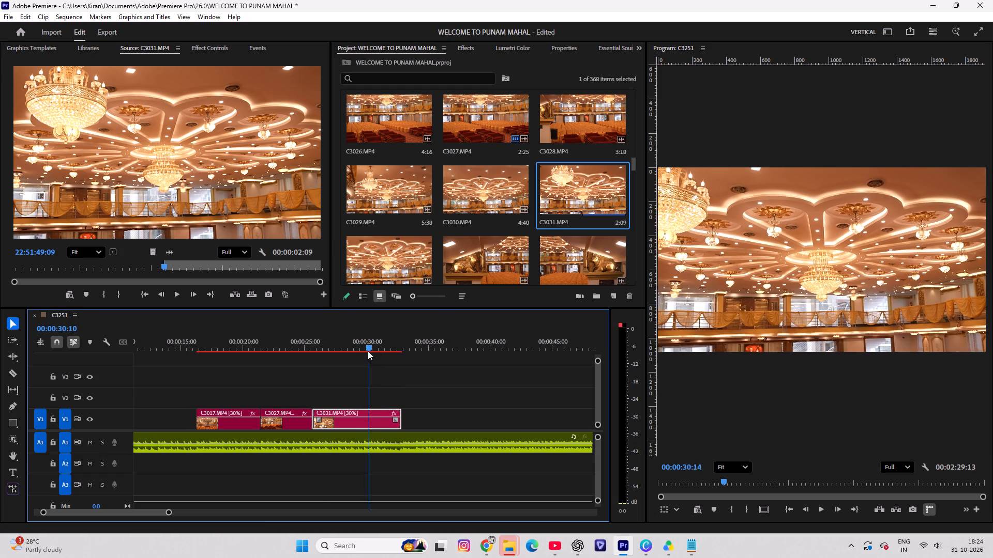
{"action": "left_click_drag", "start_coordinate": [368, 351], "coordinate": [311, 367]}
{"action": "key", "text": "space"}
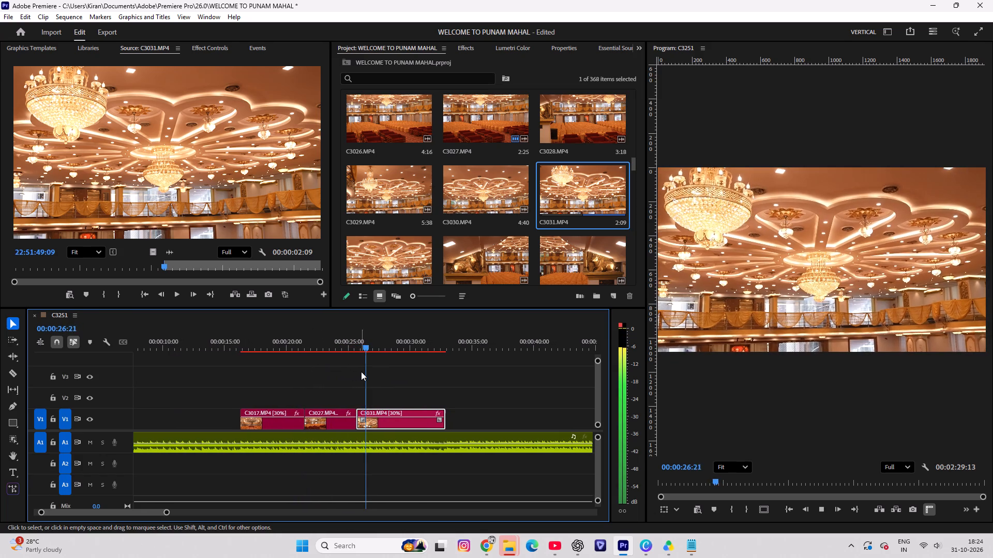
{"action": "key", "text": "space"}
{"action": "left_click_drag", "start_coordinate": [368, 338], "coordinate": [366, 342]}
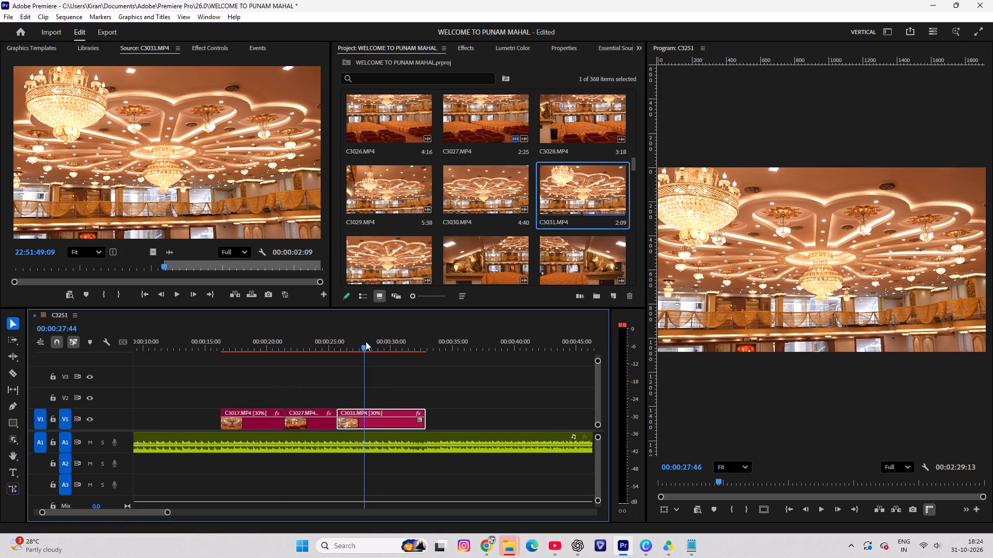
{"action": "left_click_drag", "start_coordinate": [366, 342], "coordinate": [364, 349]}
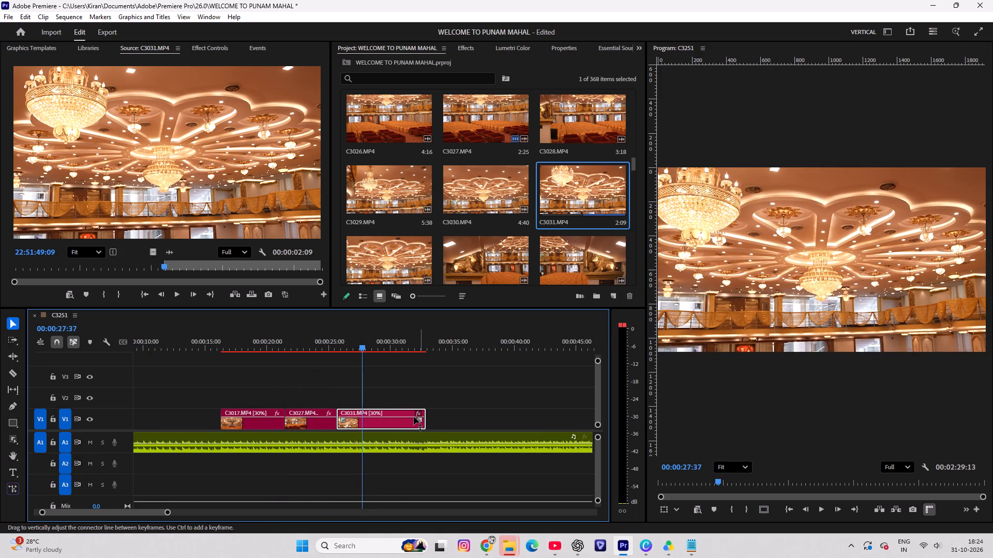
{"action": "key", "text": "c"}
{"action": "left_click", "coordinate": [365, 425]}
{"action": "key", "text": "v"}
{"action": "left_click", "coordinate": [387, 423]}
{"action": "key", "text": "Delete"}
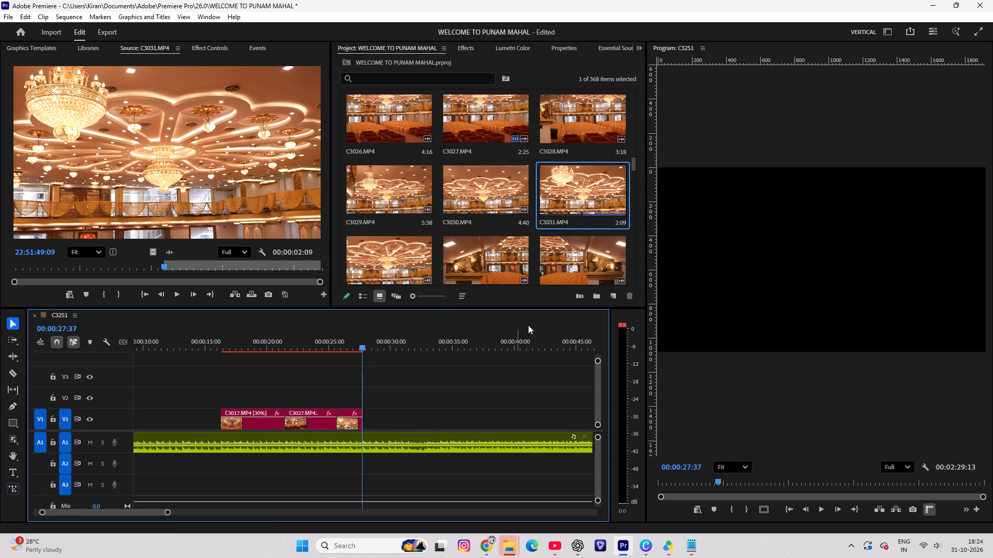
Preview C3036.MP4, then open C3040.MP4, set its In point at 22:52:31:02, and place its video on V1 at 00:00:27:37.
{"action": "scroll", "coordinate": [477, 241], "scroll_direction": "down", "scroll_amount": 2}
{"action": "double_click", "coordinate": [475, 185]}
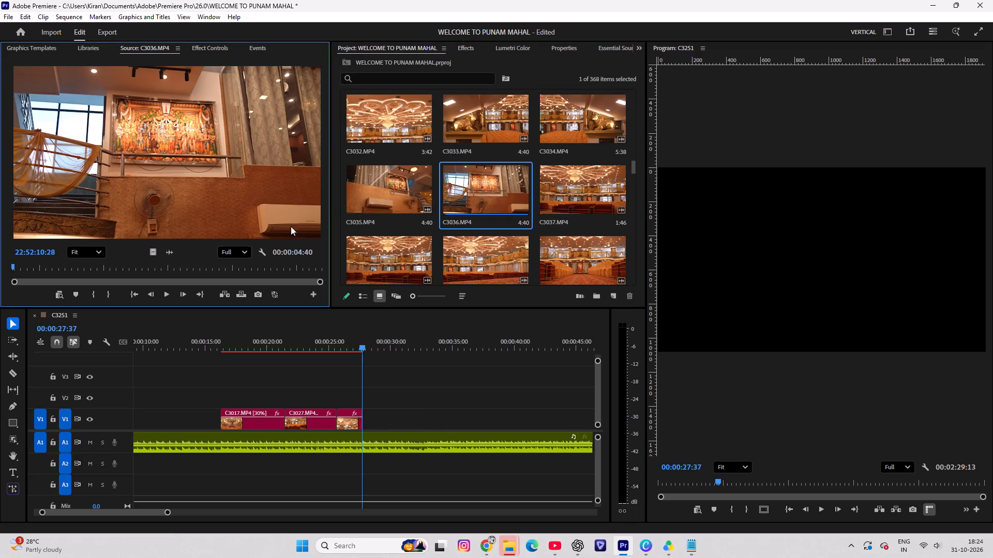
{"action": "left_click_drag", "start_coordinate": [27, 265], "coordinate": [104, 265]}
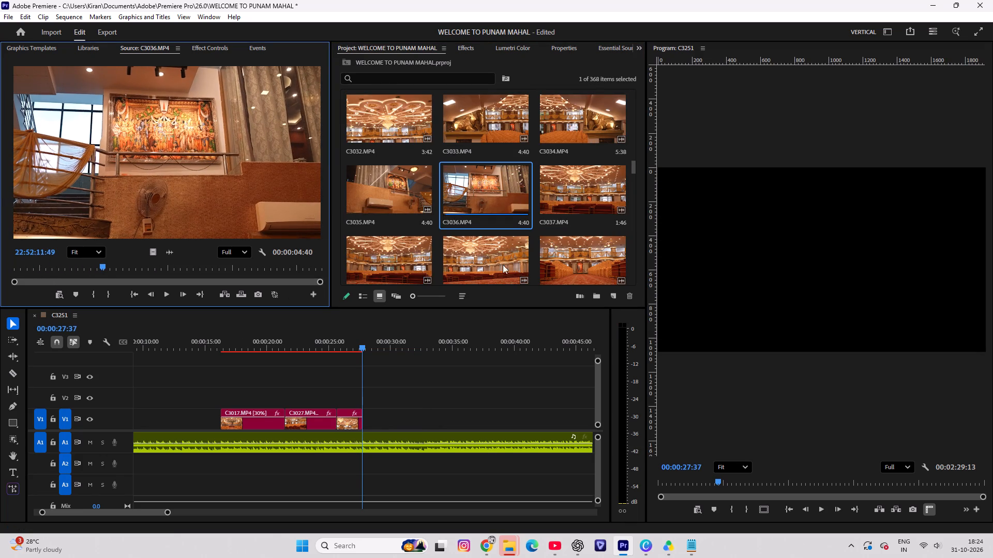
{"action": "double_click", "coordinate": [581, 278]}
{"action": "left_click_drag", "start_coordinate": [22, 267], "coordinate": [58, 268]}
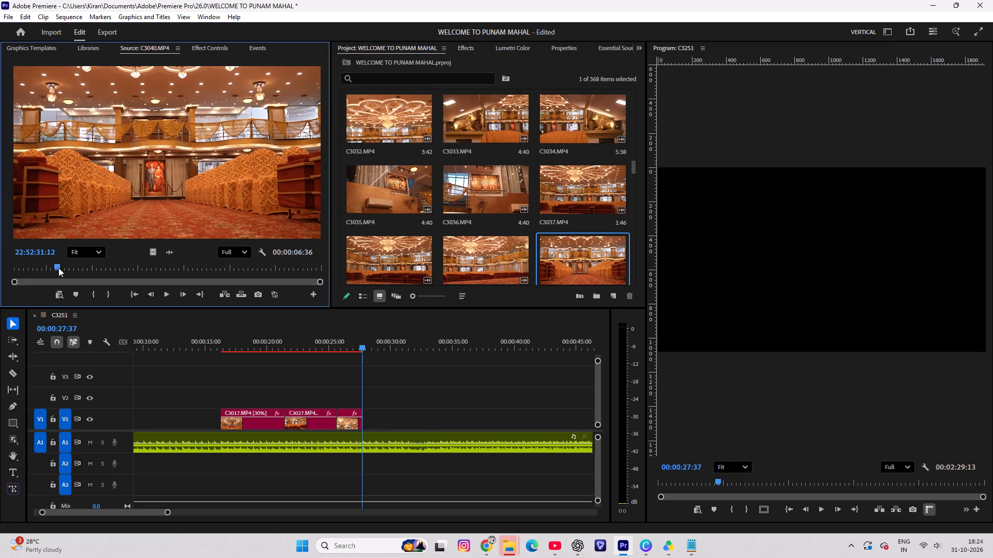
{"action": "left_click_drag", "start_coordinate": [58, 268], "coordinate": [50, 272]}
{"action": "key", "text": "i"}
{"action": "left_click_drag", "start_coordinate": [156, 250], "coordinate": [373, 393]}
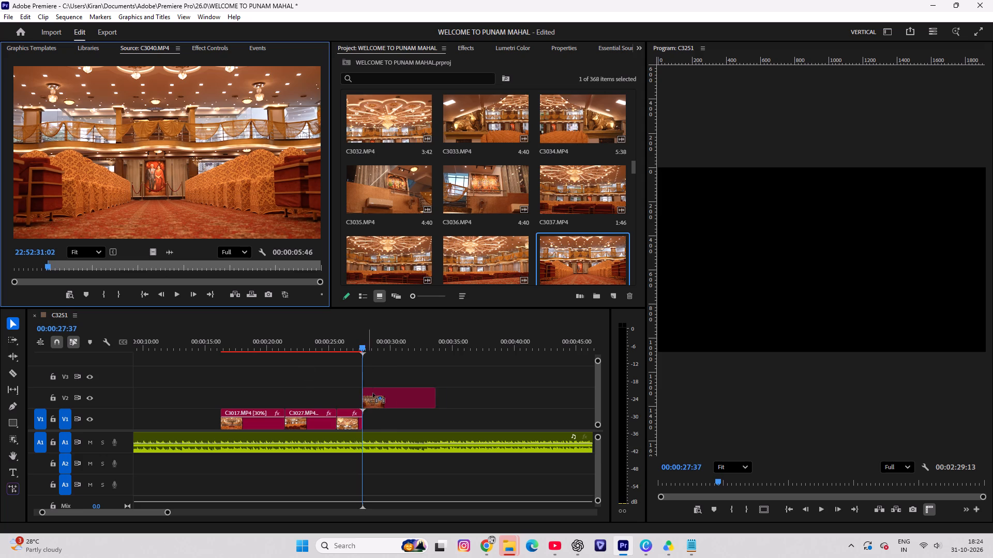
{"action": "left_click_drag", "start_coordinate": [373, 393], "coordinate": [367, 408]}
{"action": "left_click_drag", "start_coordinate": [379, 406], "coordinate": [378, 413]}
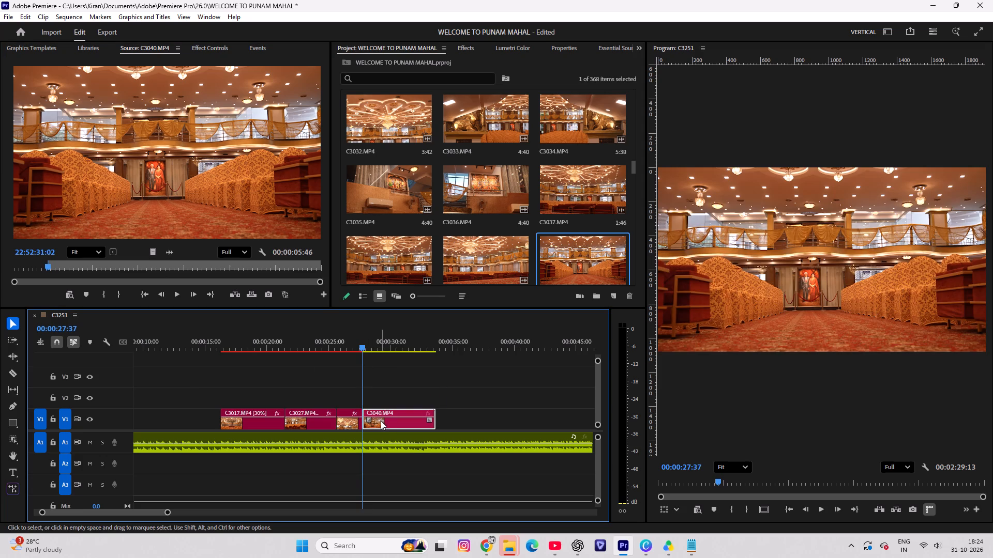
Set the C3040.MP4 clip on V1 to 30% speed with Optical flow time interpolation.
{"action": "type", "text": "30"}
{"action": "key", "text": "ctrl+r"}
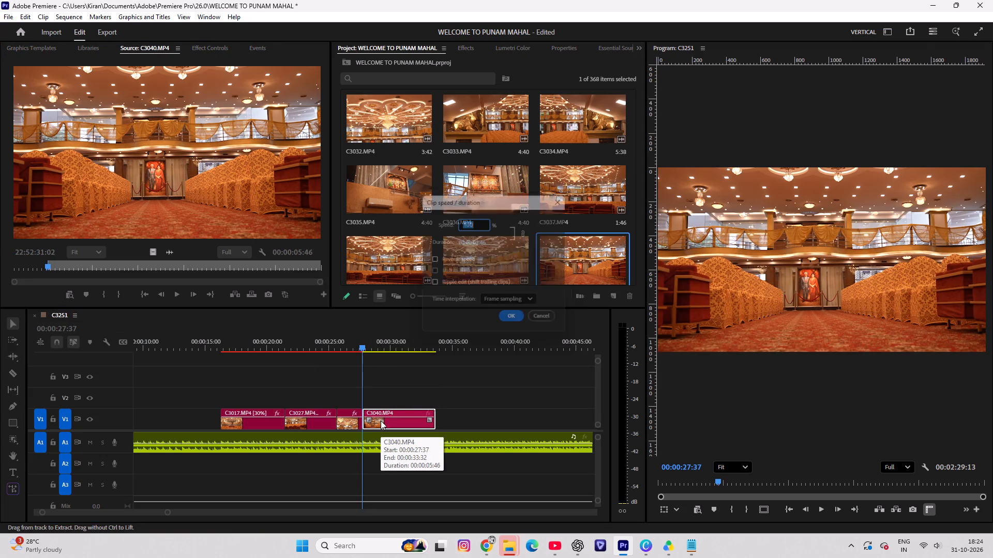
{"action": "type", "text": "30"}
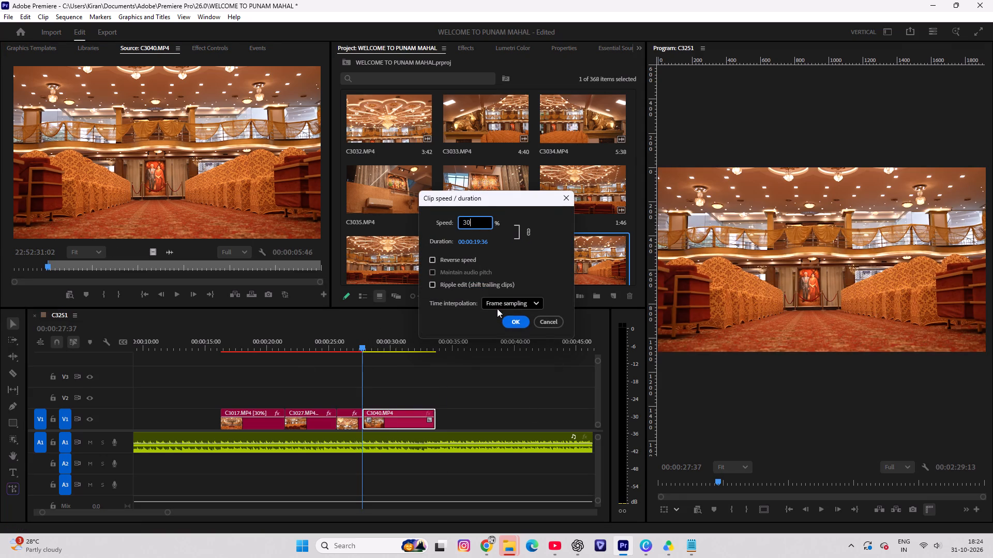
{"action": "left_click", "coordinate": [498, 307]}
{"action": "left_click", "coordinate": [507, 347]}
{"action": "left_click", "coordinate": [508, 323]}
{"action": "left_click", "coordinate": [441, 375]}
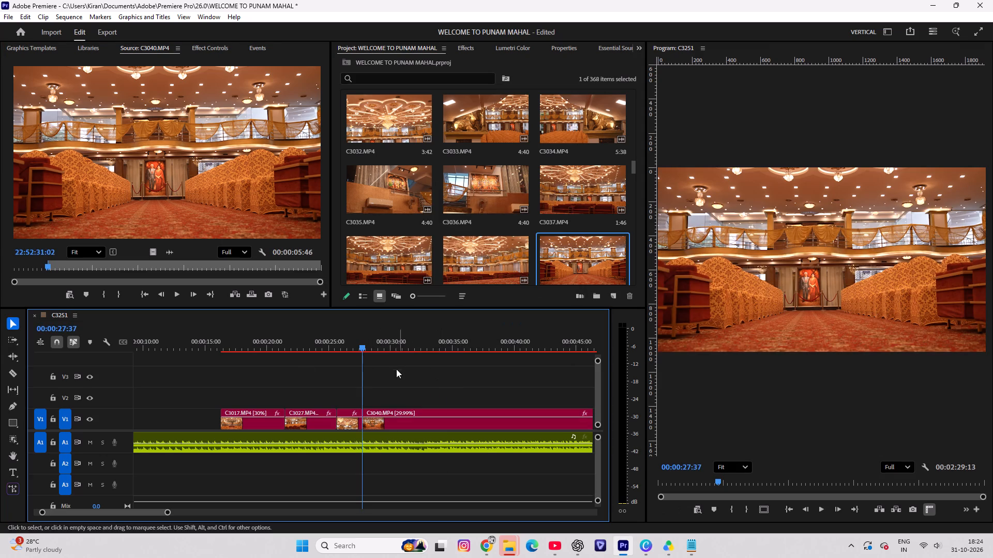
Play C3040.MP4 with the music, cut it on V1 at 00:00:29:41, and delete the remainder.
{"action": "key", "text": "space"}
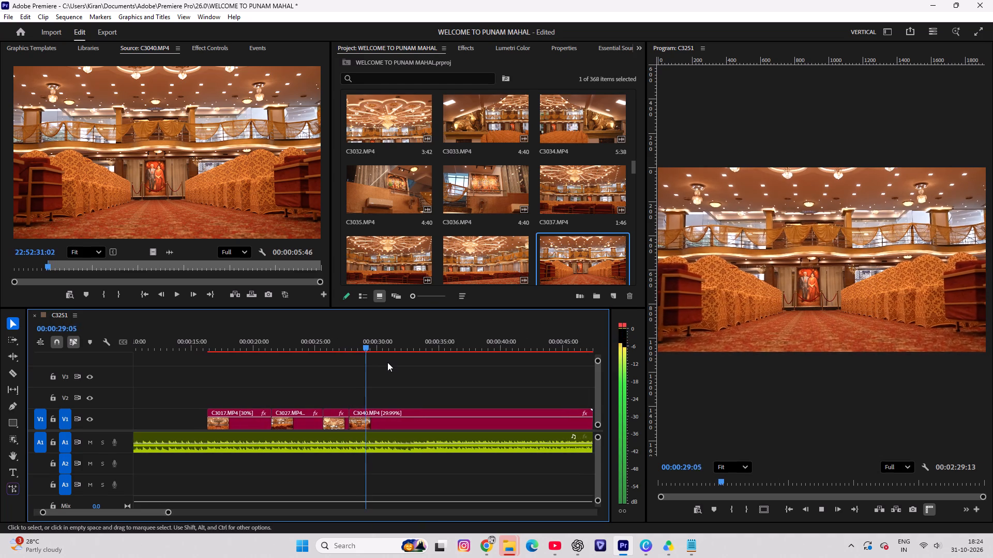
{"action": "key", "text": "space"}
{"action": "left_click_drag", "start_coordinate": [366, 343], "coordinate": [354, 353]}
{"action": "key", "text": "c"}
{"action": "left_click", "coordinate": [353, 423]}
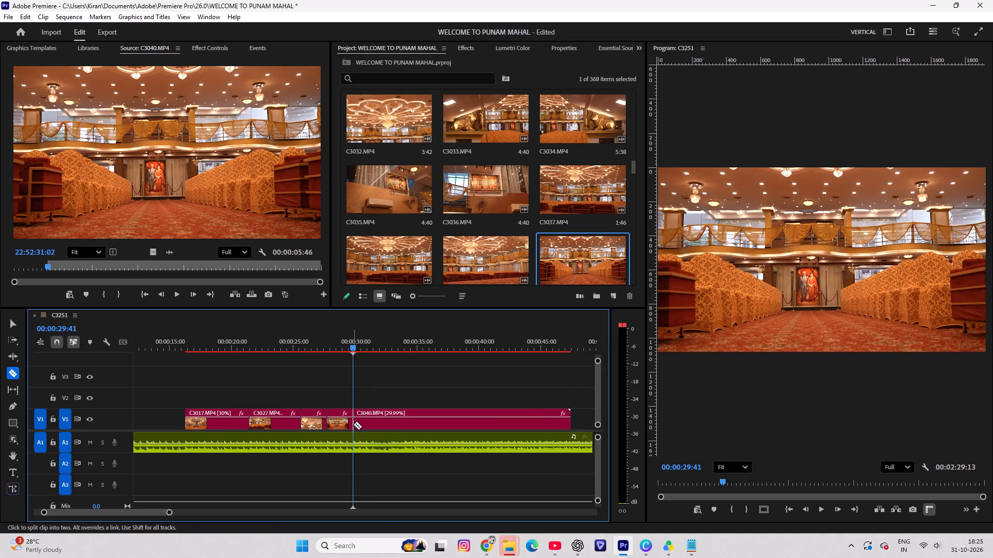
{"action": "key", "text": "v"}
{"action": "left_click", "coordinate": [371, 428]}
{"action": "key", "text": "Delete"}
Browse the project footage for daytime shots of the building exterior, previewing C3054.MP4, C3077.MP4, and C3076.MP4.
{"action": "scroll", "coordinate": [387, 184], "scroll_direction": "down", "scroll_amount": 4}
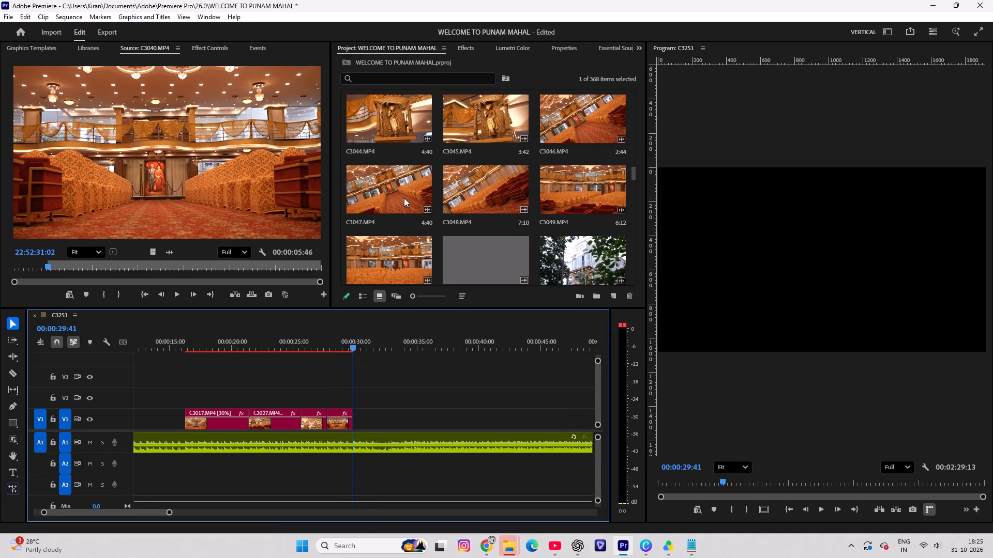
{"action": "scroll", "coordinate": [396, 266], "scroll_direction": "down", "scroll_amount": 1}
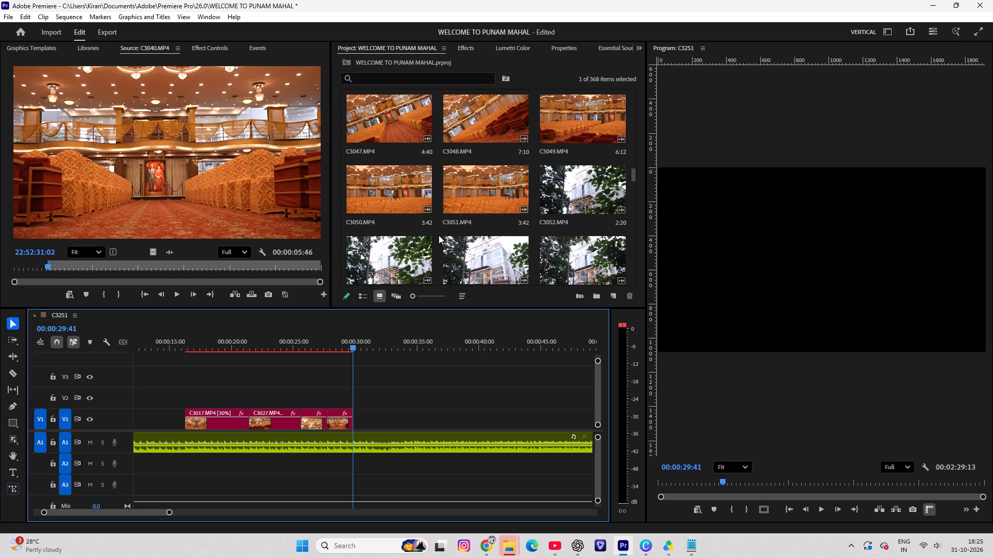
{"action": "scroll", "coordinate": [439, 235], "scroll_direction": "down", "scroll_amount": 2}
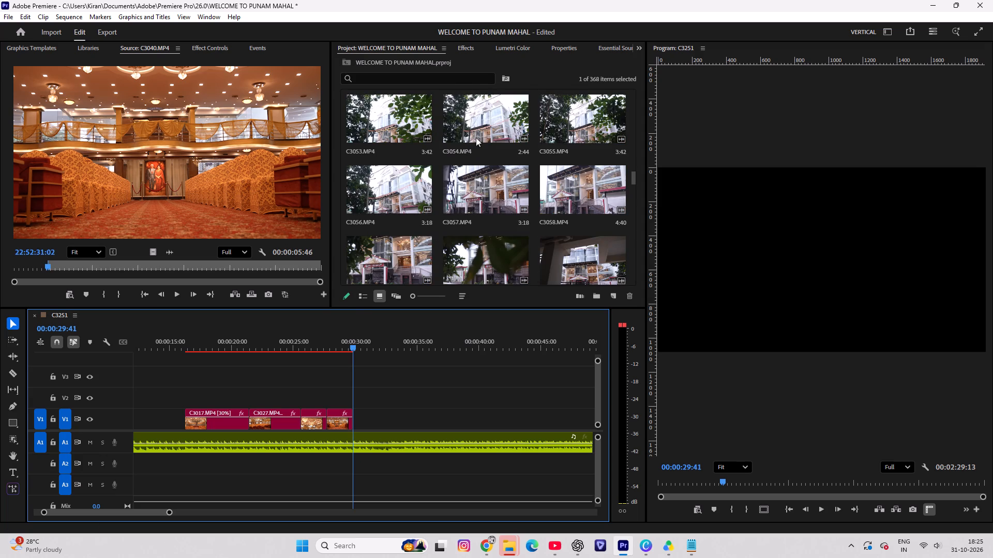
{"action": "double_click", "coordinate": [476, 125]}
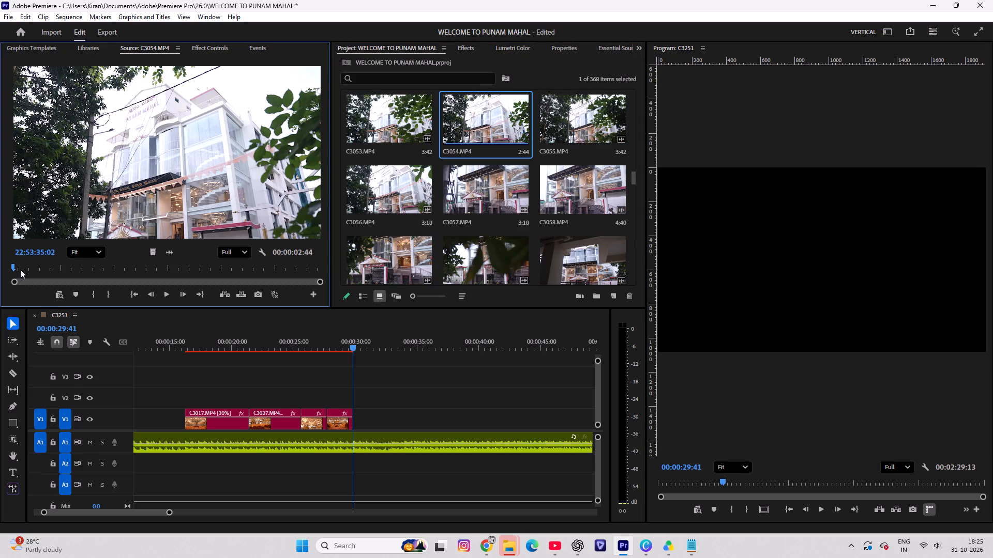
{"action": "left_click_drag", "start_coordinate": [20, 269], "coordinate": [127, 269]}
{"action": "scroll", "coordinate": [425, 253], "scroll_direction": "down", "scroll_amount": 2}
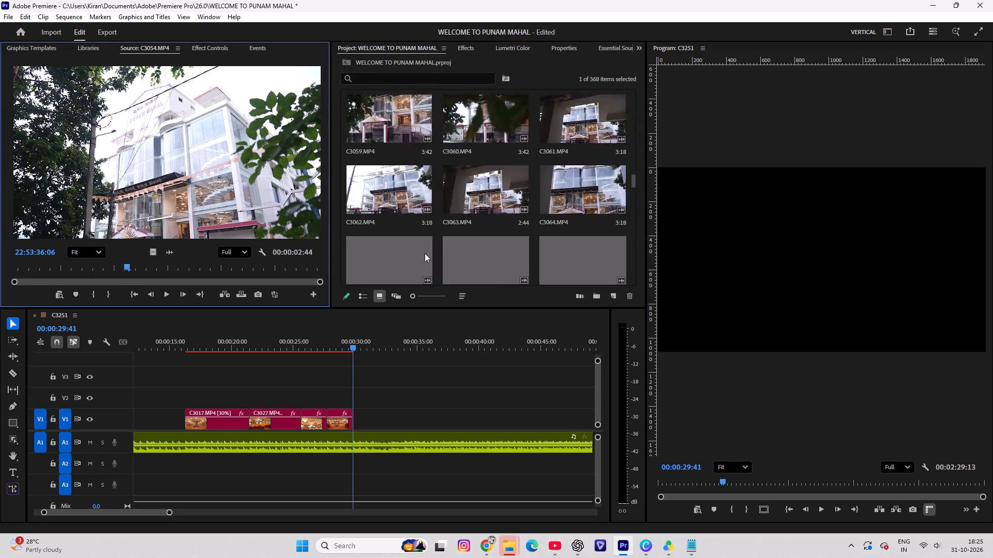
{"action": "scroll", "coordinate": [425, 253], "scroll_direction": "down", "scroll_amount": 5}
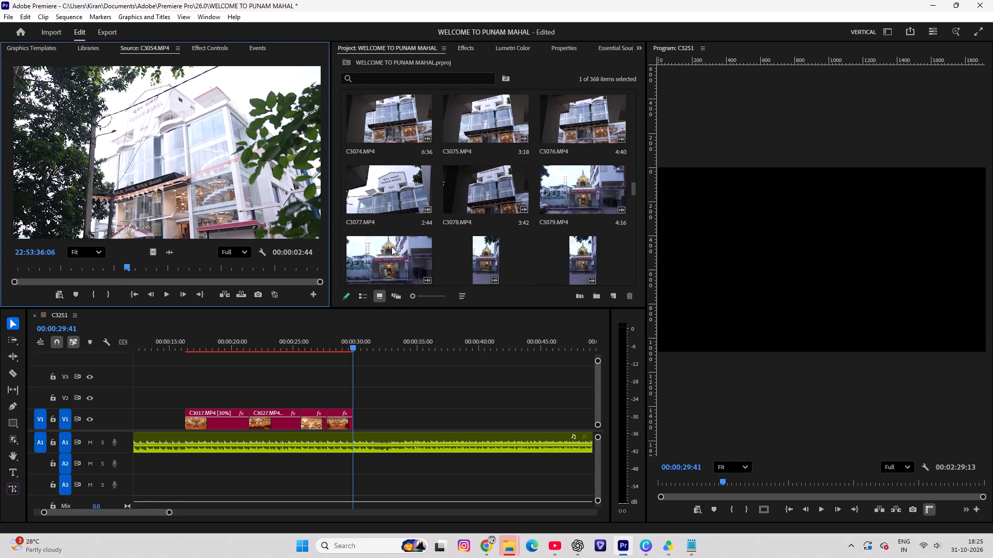
{"action": "double_click", "coordinate": [364, 193]}
{"action": "left_click_drag", "start_coordinate": [15, 270], "coordinate": [19, 270]}
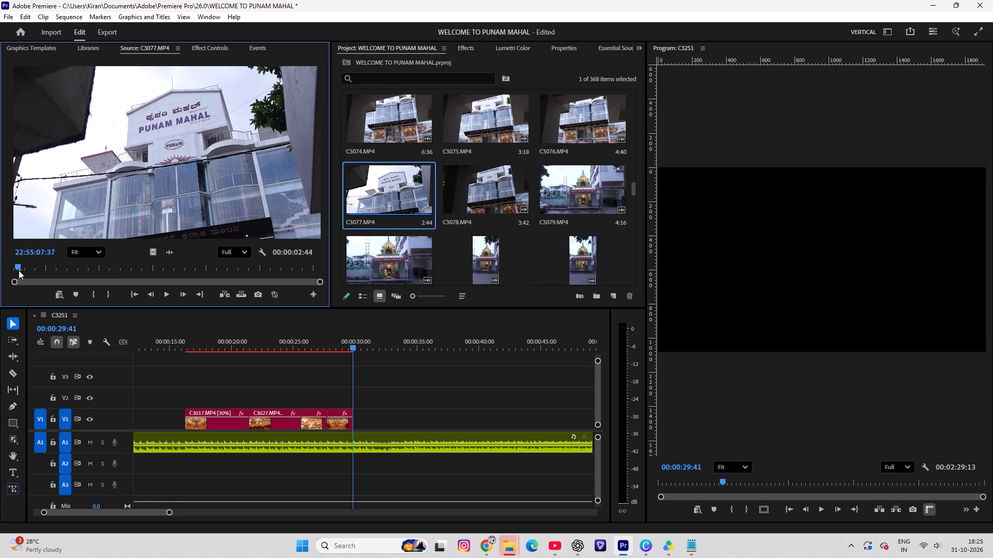
{"action": "left_click_drag", "start_coordinate": [19, 270], "coordinate": [78, 271]}
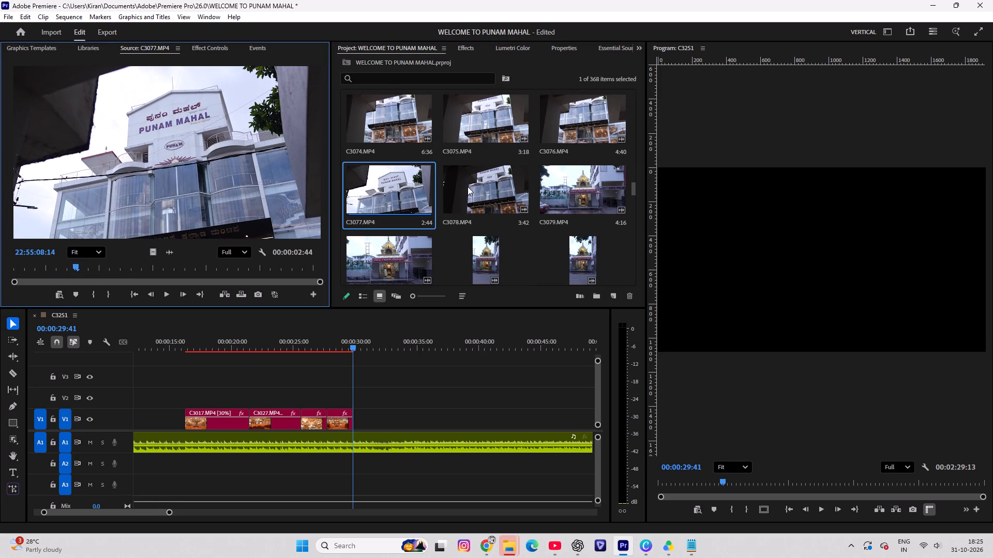
{"action": "double_click", "coordinate": [556, 137]}
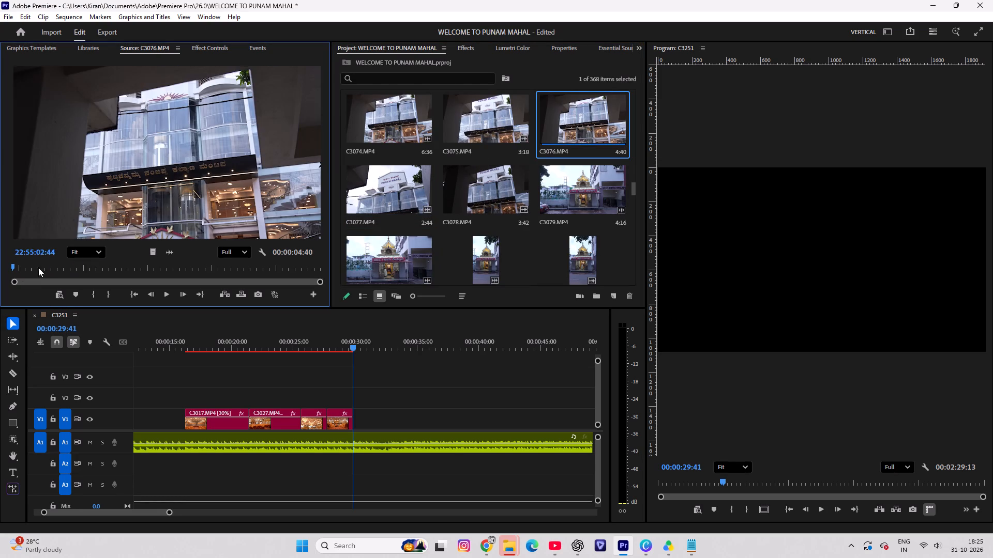
{"action": "left_click_drag", "start_coordinate": [18, 269], "coordinate": [154, 259]}
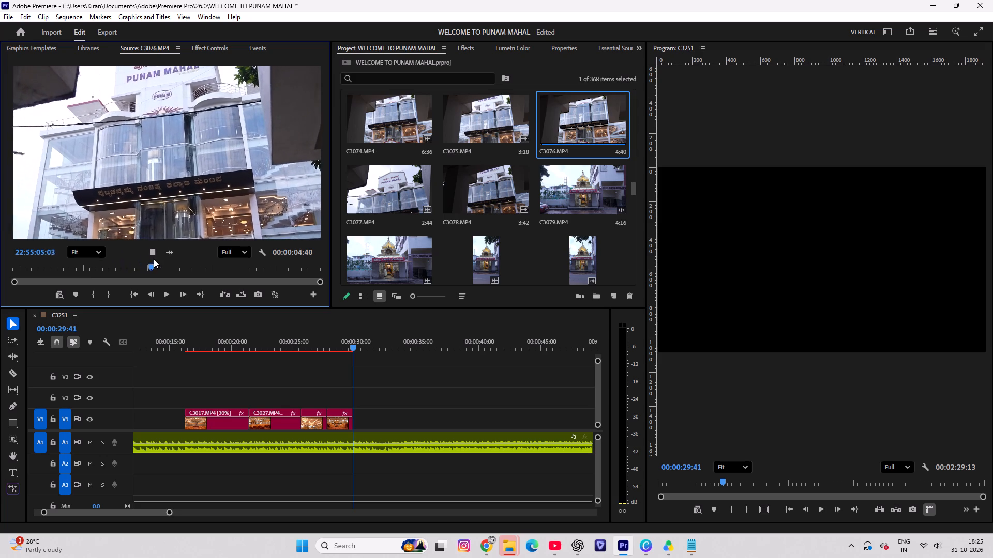
{"action": "left_click_drag", "start_coordinate": [154, 259], "coordinate": [184, 257]}
Open C3075.MP4, set its In point at 22:55:01:05, and place its video on V2 at about 00:00:13.
{"action": "double_click", "coordinate": [473, 112]}
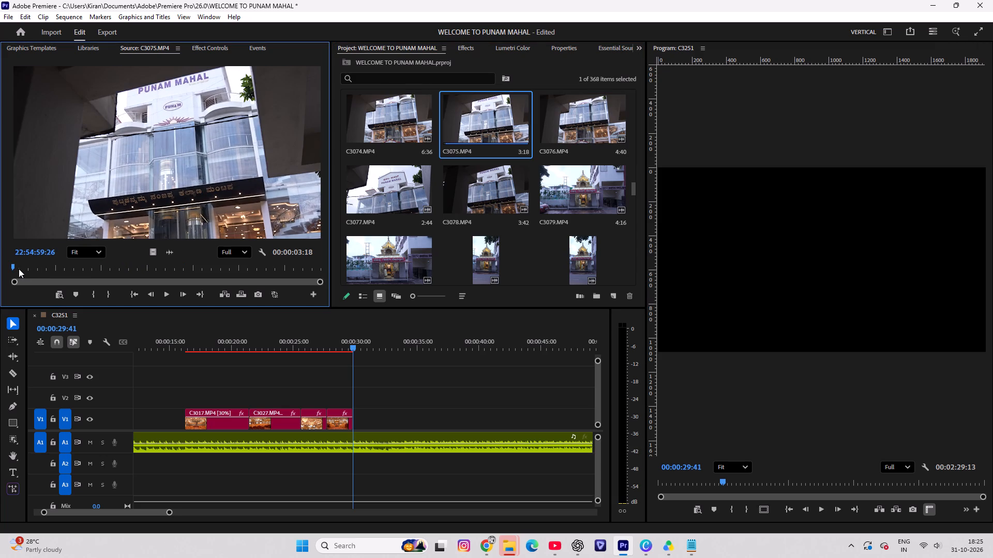
{"action": "left_click_drag", "start_coordinate": [19, 269], "coordinate": [160, 265]}
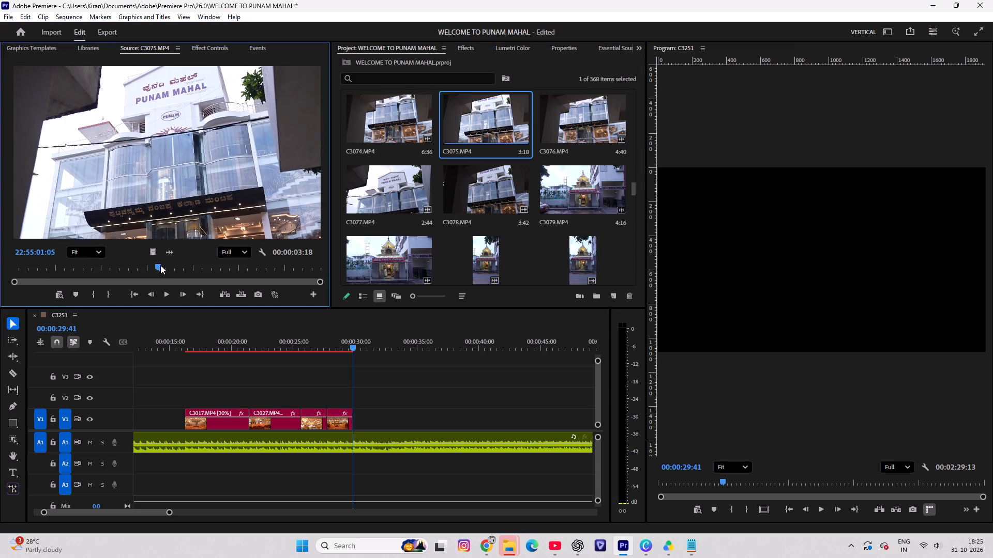
{"action": "left_click_drag", "start_coordinate": [160, 265], "coordinate": [158, 267]}
{"action": "key", "text": "i"}
{"action": "left_click_drag", "start_coordinate": [151, 251], "coordinate": [116, 395]}
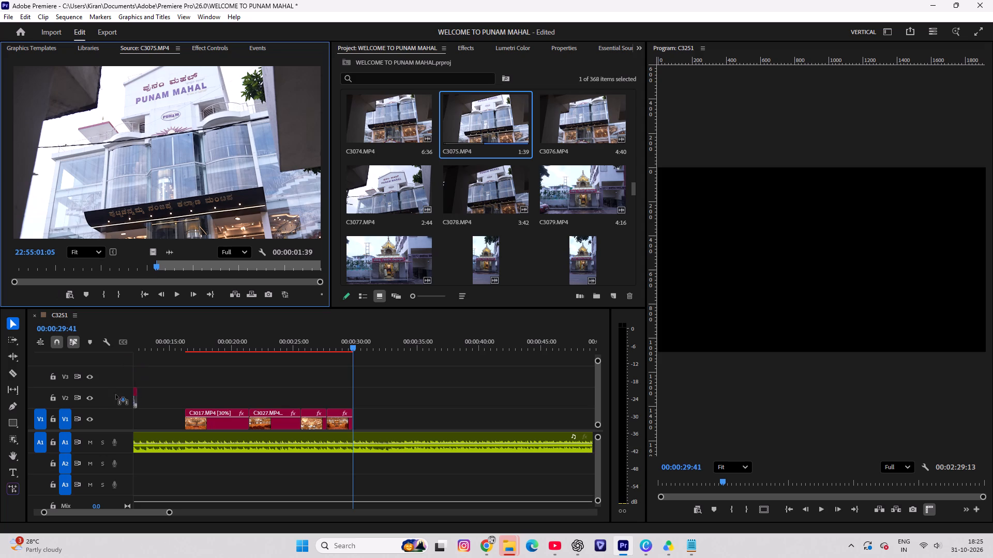
{"action": "left_click_drag", "start_coordinate": [116, 395], "coordinate": [131, 389]}
Shift the night exterior clip later on V1, fit C3075.MP4 between it and the logo opening, and play the transition.
{"action": "scroll", "coordinate": [139, 393], "scroll_direction": "up", "scroll_amount": 15}
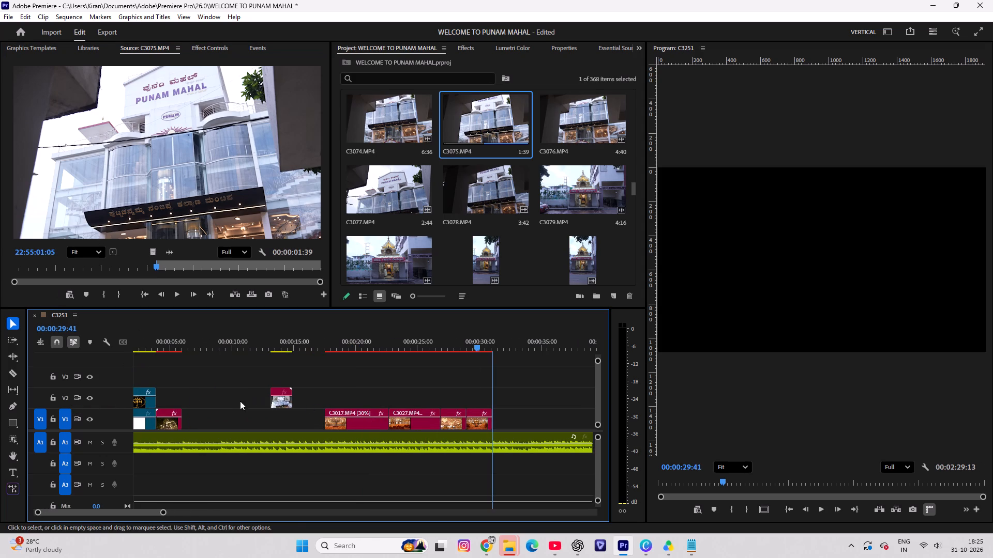
{"action": "left_click_drag", "start_coordinate": [292, 405], "coordinate": [177, 398]}
{"action": "left_click_drag", "start_coordinate": [178, 422], "coordinate": [200, 420]}
{"action": "left_click_drag", "start_coordinate": [177, 406], "coordinate": [177, 417]}
{"action": "left_click_drag", "start_coordinate": [169, 342], "coordinate": [163, 347]}
{"action": "key", "text": "space"}
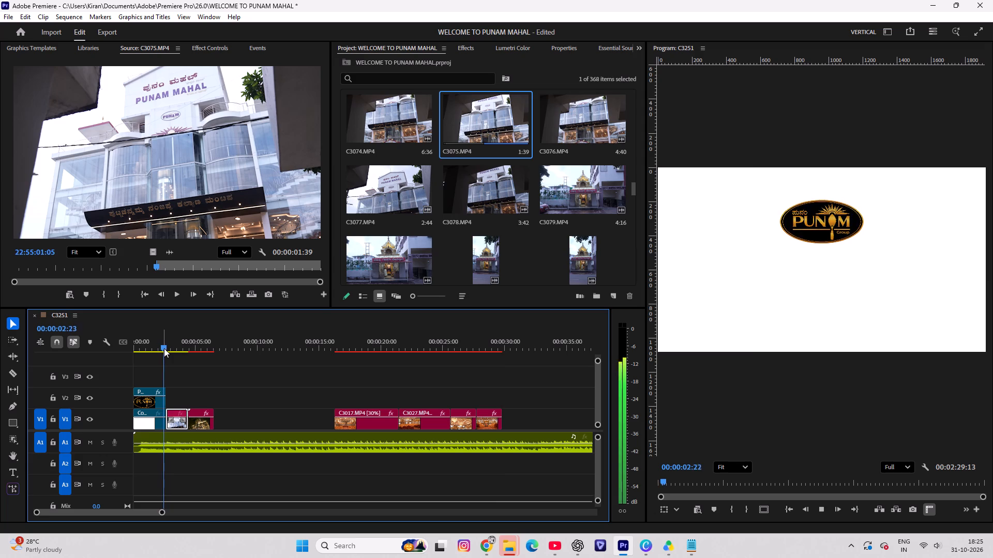
{"action": "key", "text": "space"}
Set the C3075.MP4 clip on V1 to 30% speed with Optical flow time interpolation and play it through to 00:00:04:36.
{"action": "left_click", "coordinate": [178, 421]}
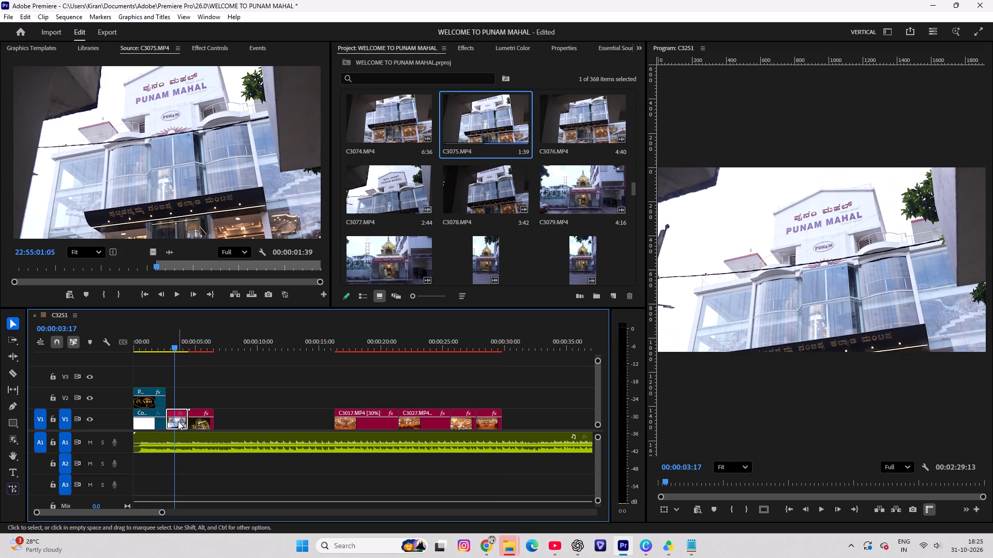
{"action": "key", "text": "ctrl+r"}
{"action": "type", "text": "30"}
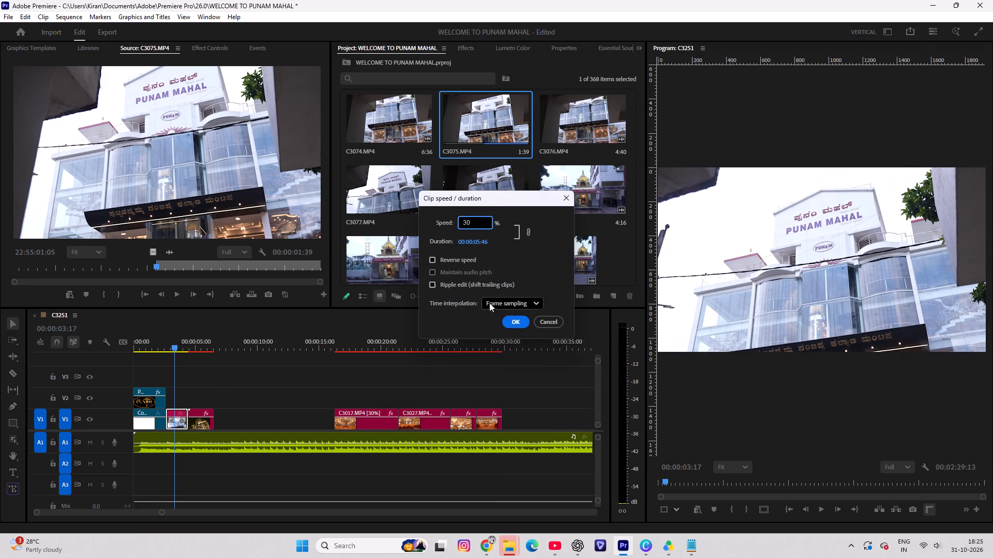
{"action": "left_click", "coordinate": [512, 305]}
{"action": "left_click", "coordinate": [510, 339]}
{"action": "left_click", "coordinate": [514, 322]}
{"action": "key", "text": "space"}
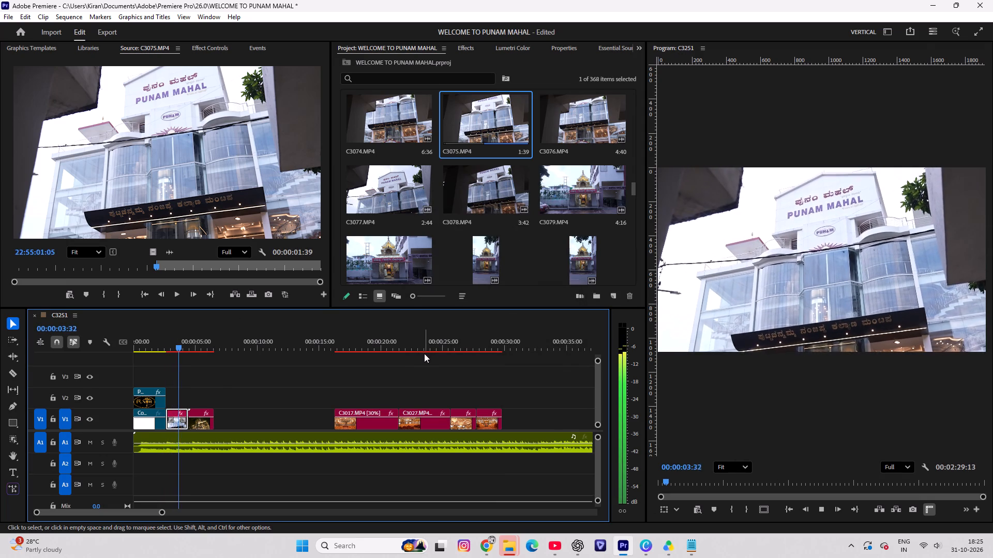
{"action": "key", "text": "space"}
{"action": "scroll", "coordinate": [364, 406], "scroll_direction": "up", "scroll_amount": 9, "text": "alt"}
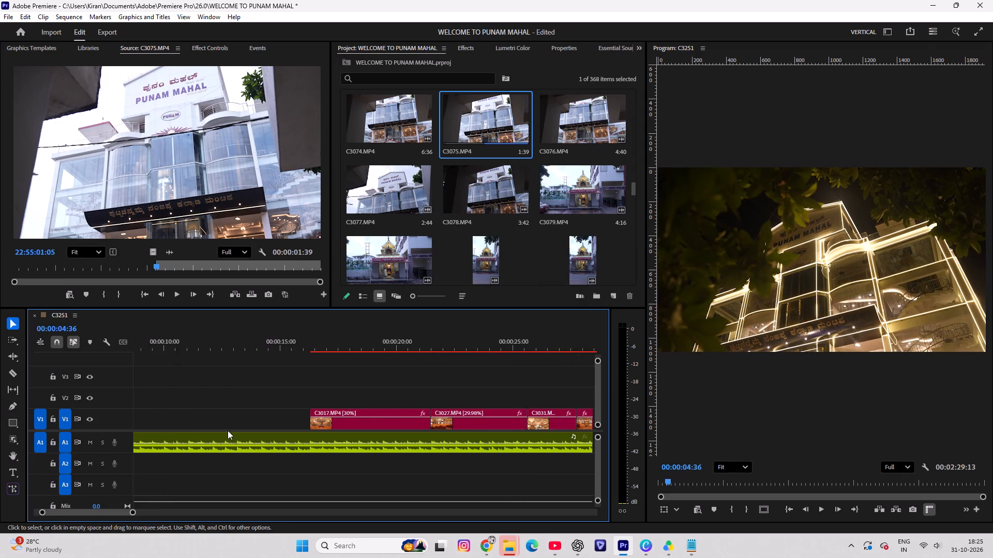
Move the C3257.MP4 clip on V1 to start at 00:00:04:40, extend C3075.MP4 to meet it, and play from the logo opening.
{"action": "scroll", "coordinate": [228, 430], "scroll_direction": "up", "scroll_amount": 10, "text": "alt"}
{"action": "key", "text": "space"}
{"action": "key", "text": "space"}
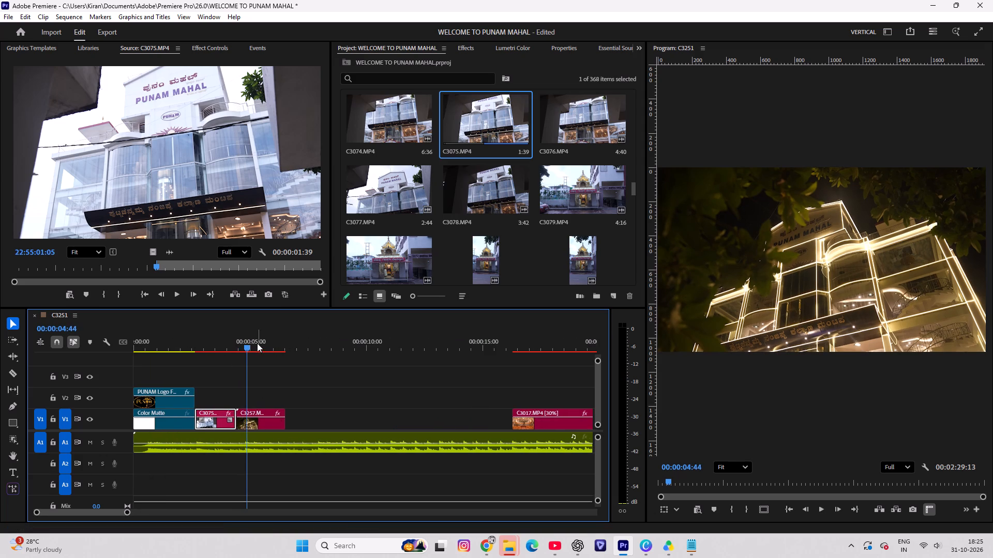
{"action": "left_click_drag", "start_coordinate": [250, 343], "coordinate": [246, 348]}
{"action": "left_click_drag", "start_coordinate": [254, 425], "coordinate": [264, 421]}
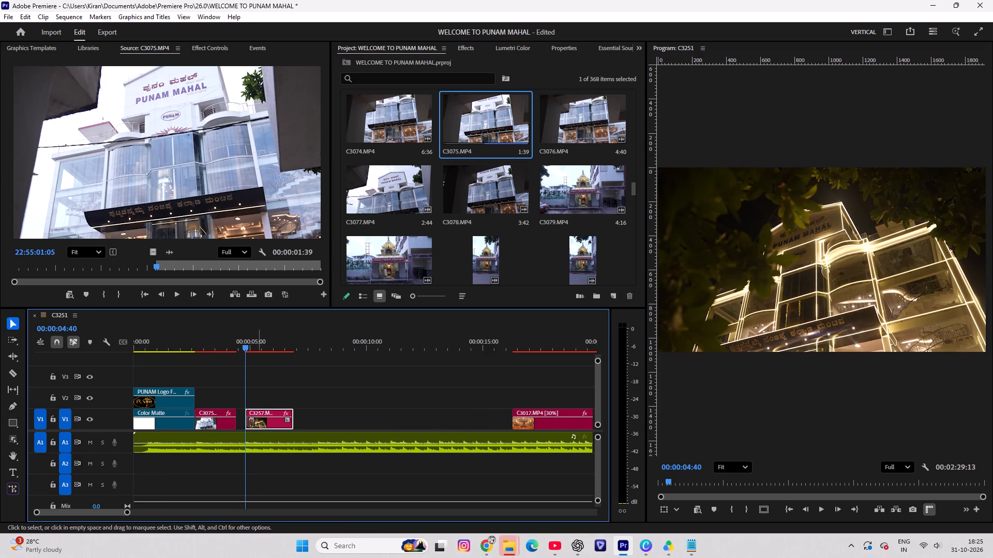
{"action": "left_click_drag", "start_coordinate": [237, 412], "coordinate": [246, 411]}
{"action": "left_click_drag", "start_coordinate": [238, 339], "coordinate": [187, 352]}
{"action": "key", "text": "space"}
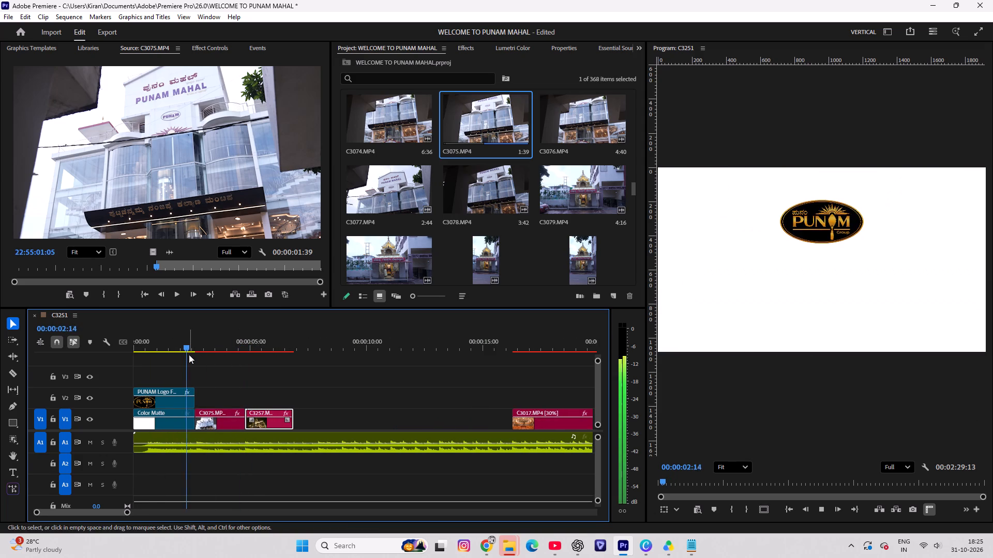
{"action": "key", "text": "space"}
Move the Punam logo slightly lower on the white opening frame.
{"action": "left_click_drag", "start_coordinate": [168, 332], "coordinate": [137, 351]}
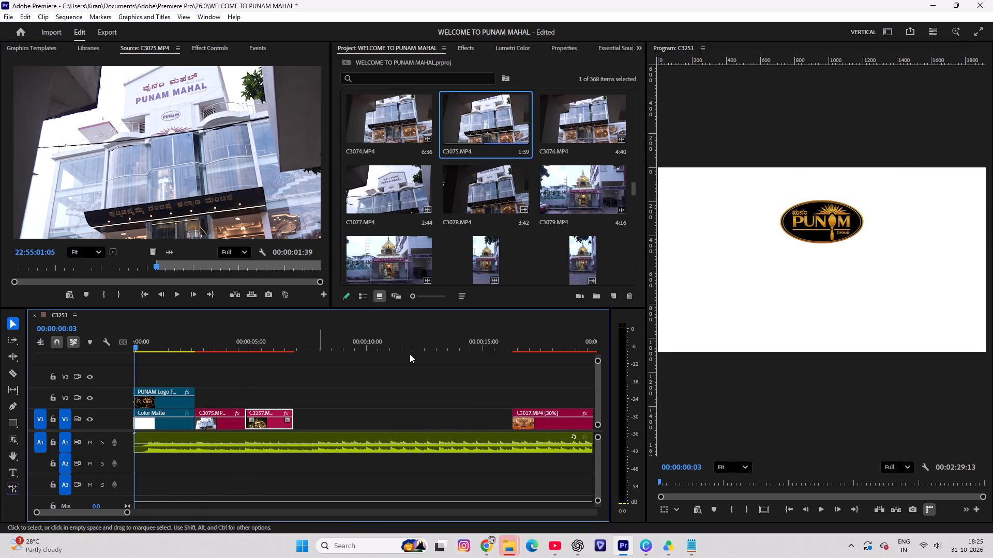
{"action": "scroll", "coordinate": [700, 273], "scroll_direction": "down", "scroll_amount": 2}
{"action": "scroll", "coordinate": [705, 273], "scroll_direction": "up", "scroll_amount": 1}
{"action": "scroll", "coordinate": [705, 273], "scroll_direction": "down", "scroll_amount": 1}
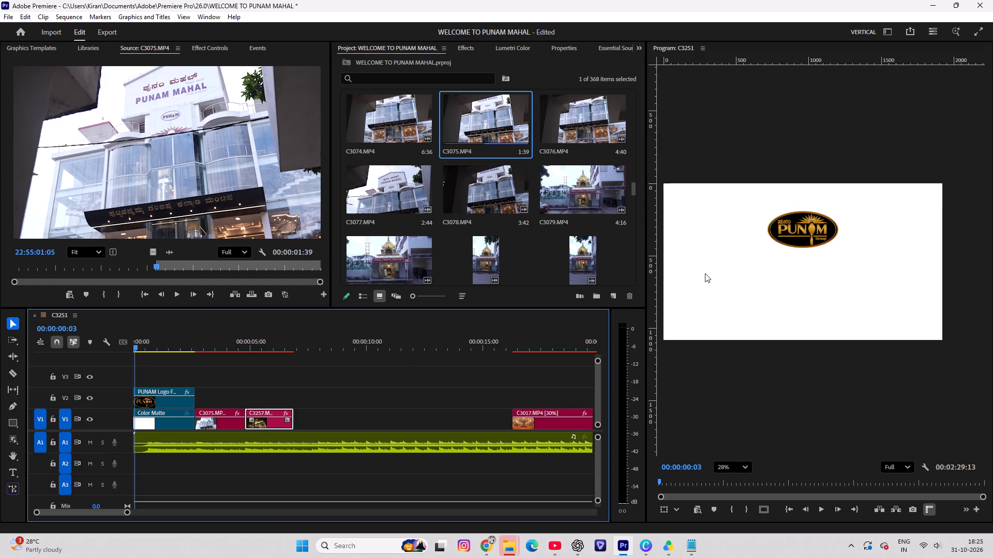
{"action": "left_click", "coordinate": [809, 232]}
{"action": "double_click", "coordinate": [803, 238]}
{"action": "left_click_drag", "start_coordinate": [810, 240], "coordinate": [807, 252]}
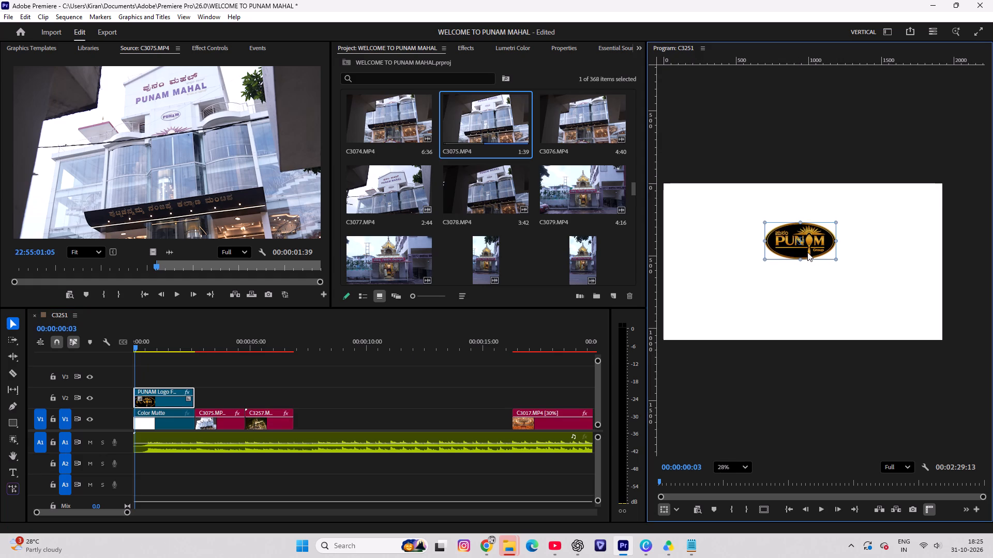
{"action": "left_click_drag", "start_coordinate": [807, 252], "coordinate": [806, 252]}
{"action": "left_click", "coordinate": [813, 251]}
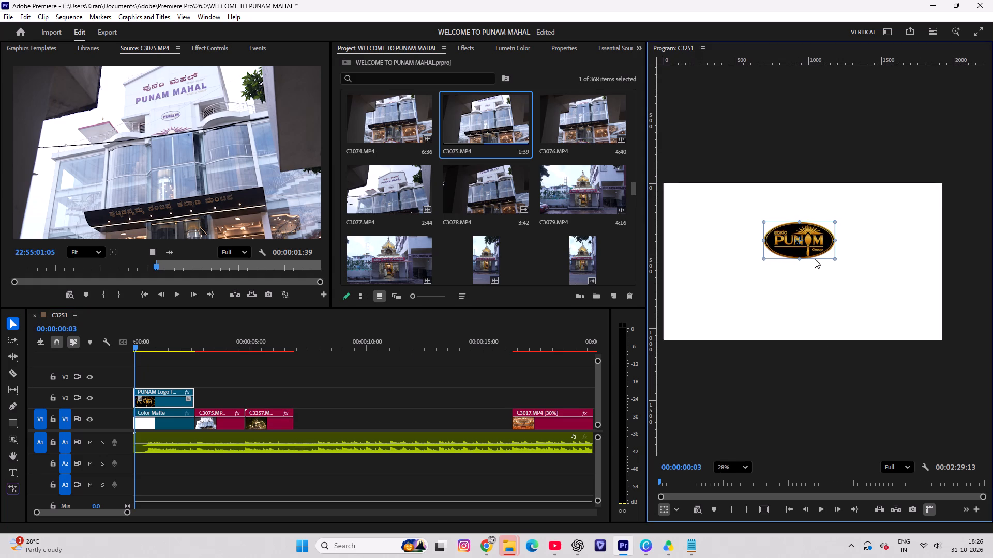
{"action": "left_click", "coordinate": [815, 385]}
Add a text layer above the logo at 00:00:00:03 and enter WELCOMETO PUN.
{"action": "key", "text": "t"}
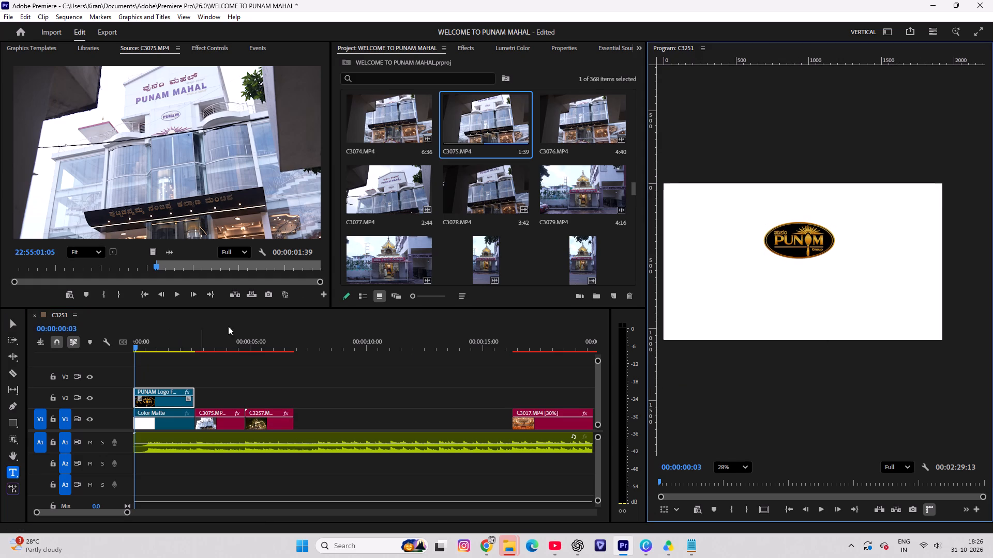
{"action": "left_click", "coordinate": [726, 196]}
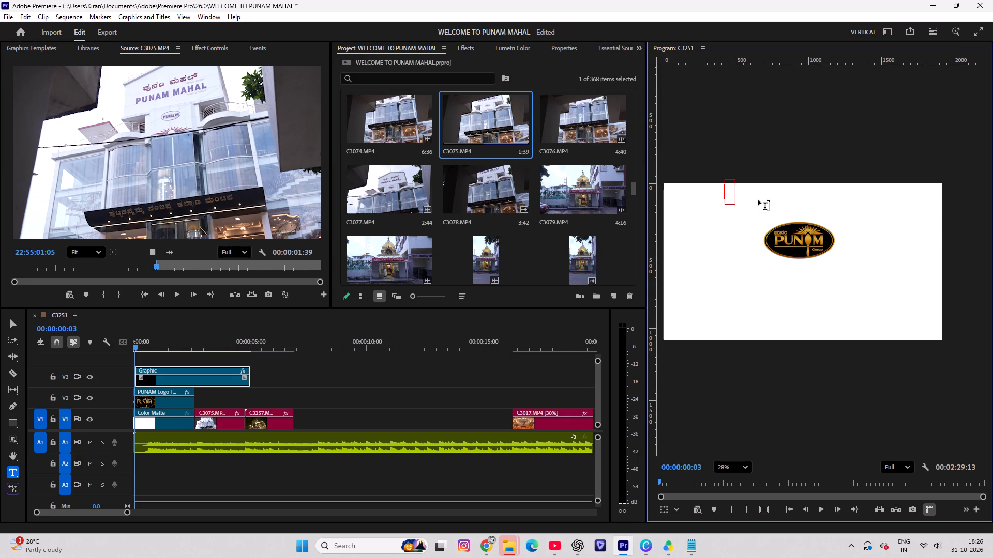
{"action": "key", "text": "w"}
{"action": "type", "text": "EL"}
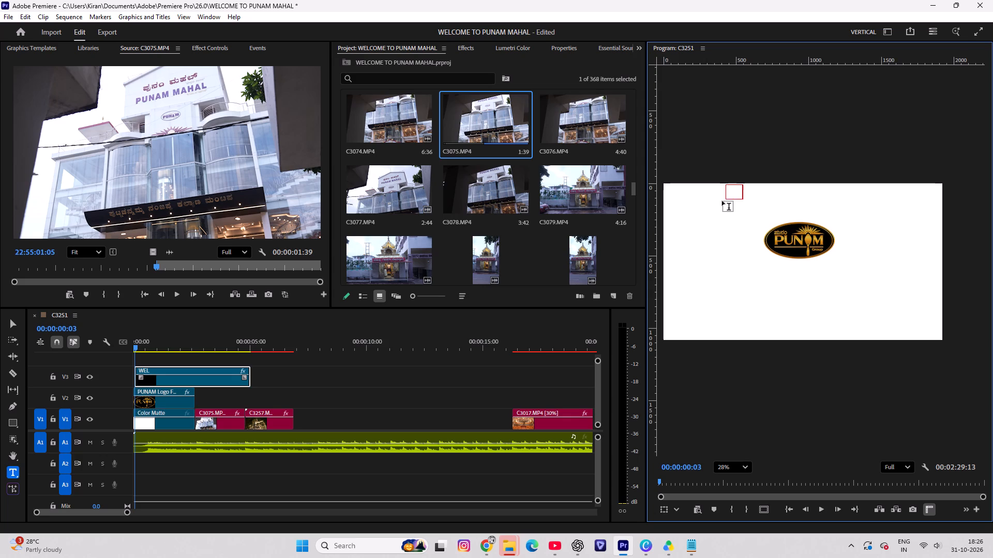
{"action": "type", "text": "COME"}
{"action": "type", "text": "TO PUNJAM"}
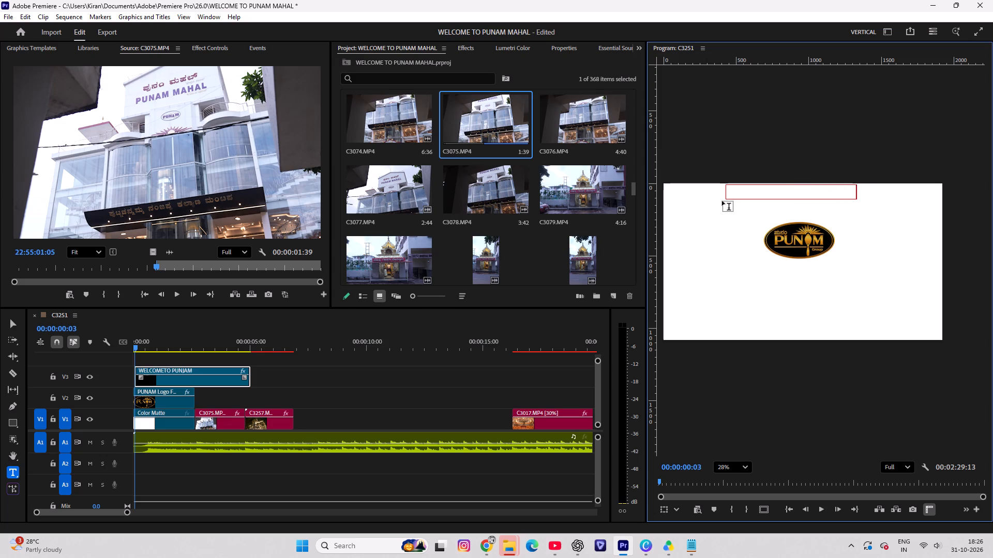
{"action": "key", "text": "BackSpace"}
{"action": "key", "text": "BackSpace"}
{"action": "key", "text": "BackSpace"}
Copy the heading WELCOME TO PUNAM MAHAL from the Canva design and replace the title text in Premiere with it.
{"action": "left_click", "coordinate": [644, 542]}
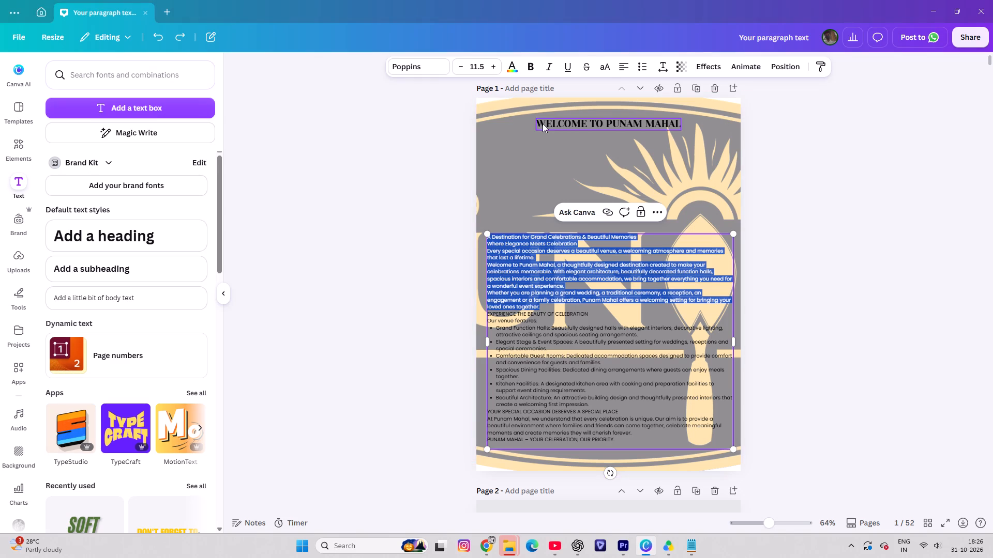
{"action": "triple_click", "coordinate": [543, 123]}
{"action": "key", "text": "ctrl+c"}
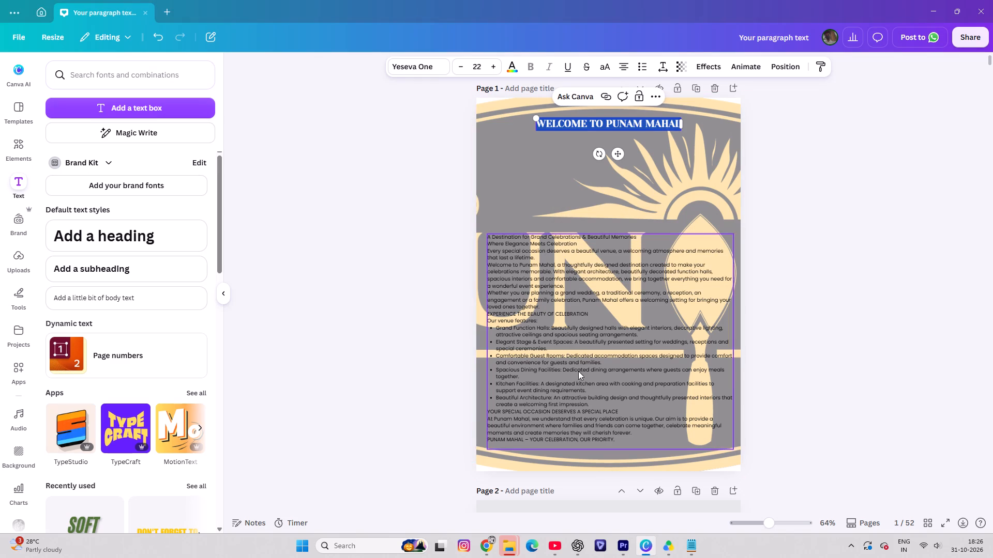
{"action": "left_click", "coordinate": [622, 549]}
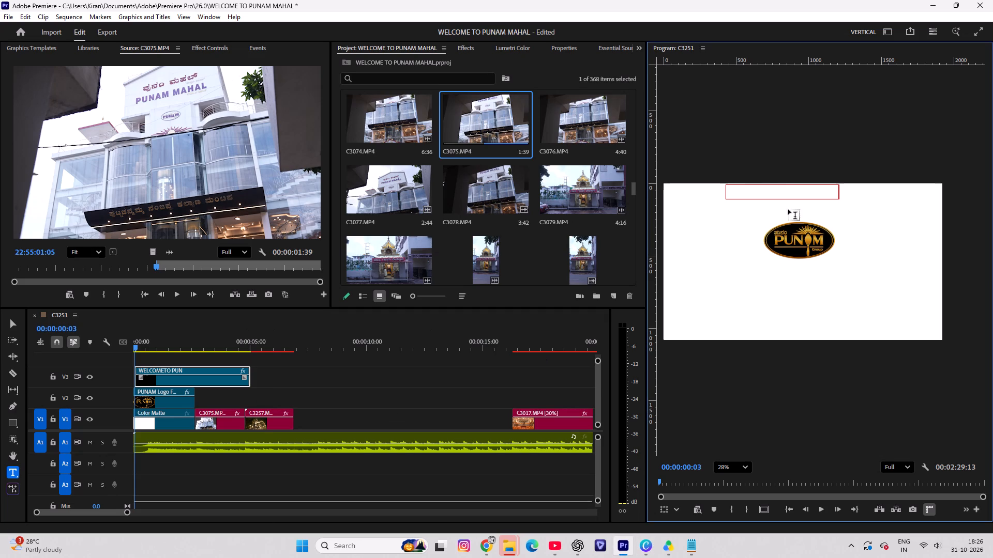
{"action": "left_click", "coordinate": [784, 185]}
{"action": "triple_click", "coordinate": [794, 192]}
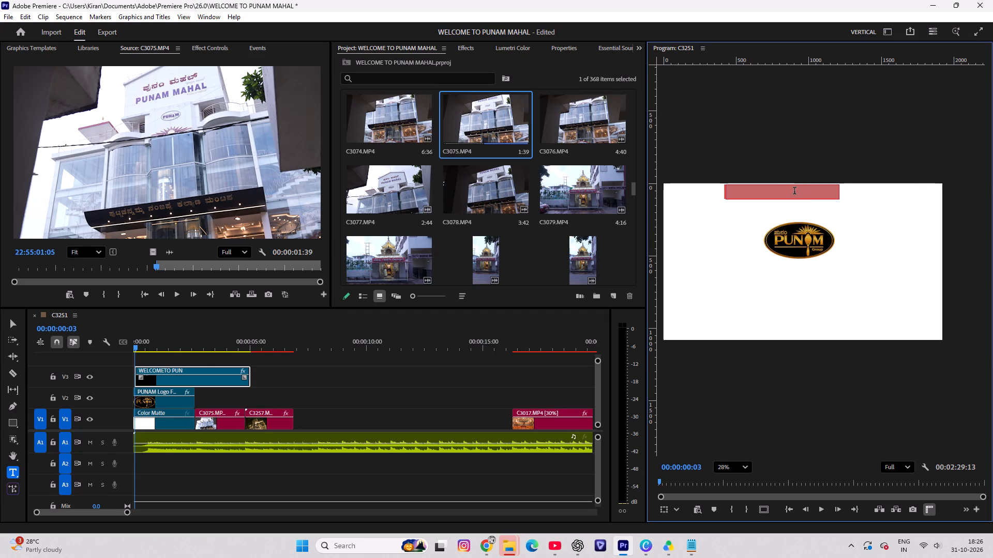
{"action": "key", "text": "ctrl+v"}
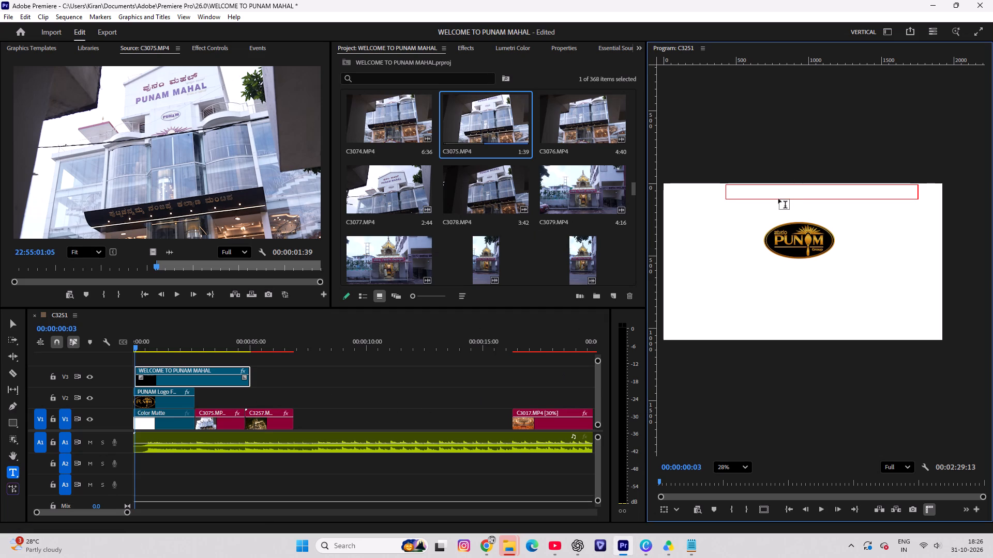
{"action": "key", "text": "ctrl+a"}
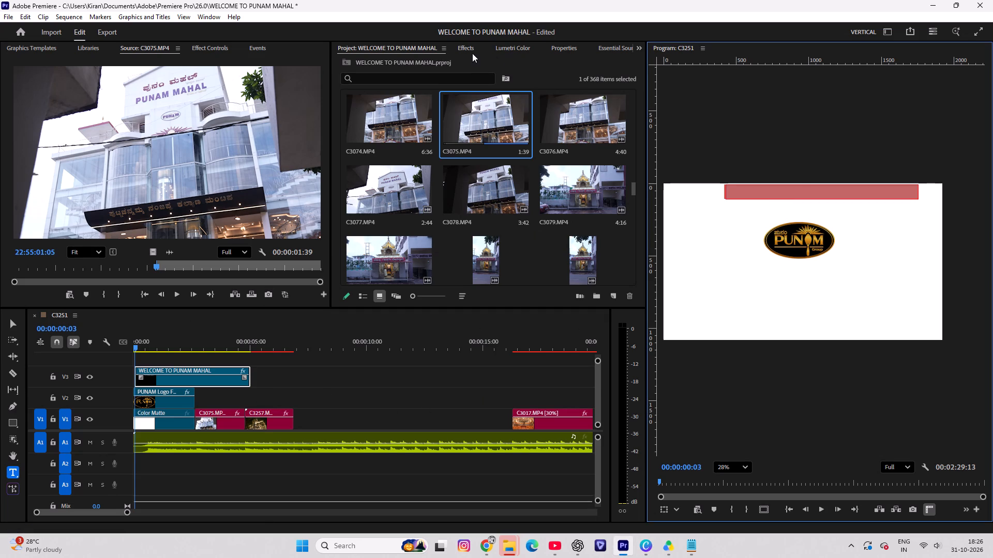
{"action": "left_click", "coordinate": [554, 546]}
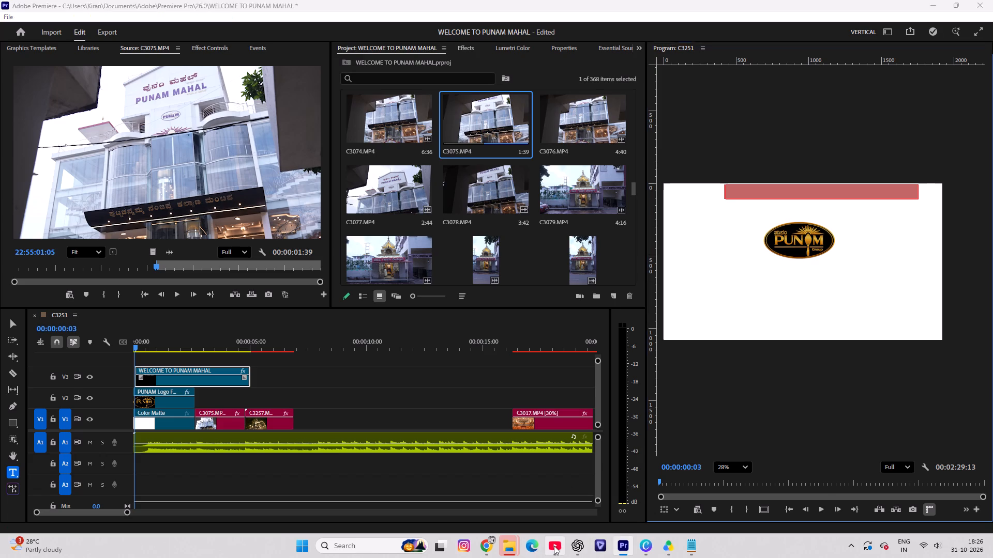
{"action": "left_click_drag", "start_coordinate": [504, 28], "coordinate": [288, 69]}
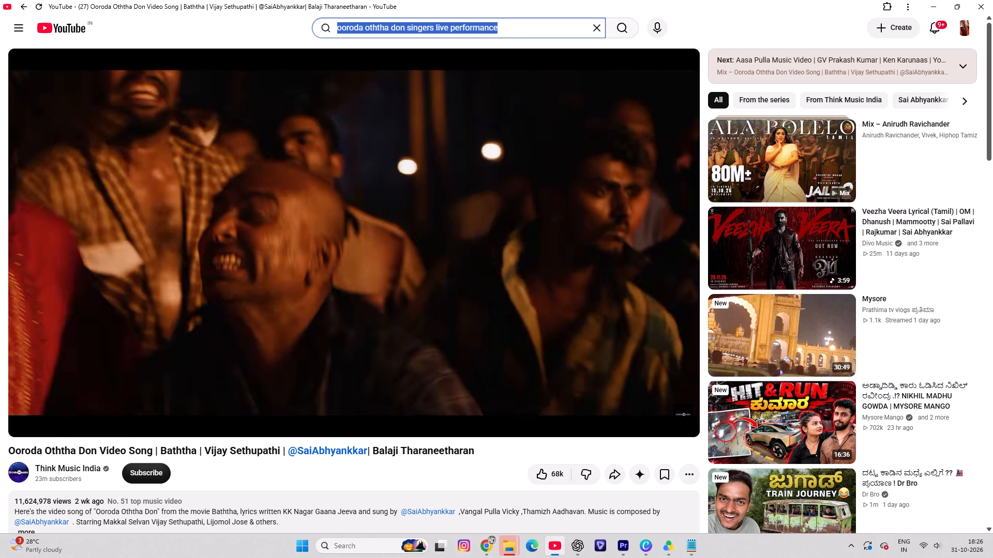
{"action": "type", "text": "YR"}
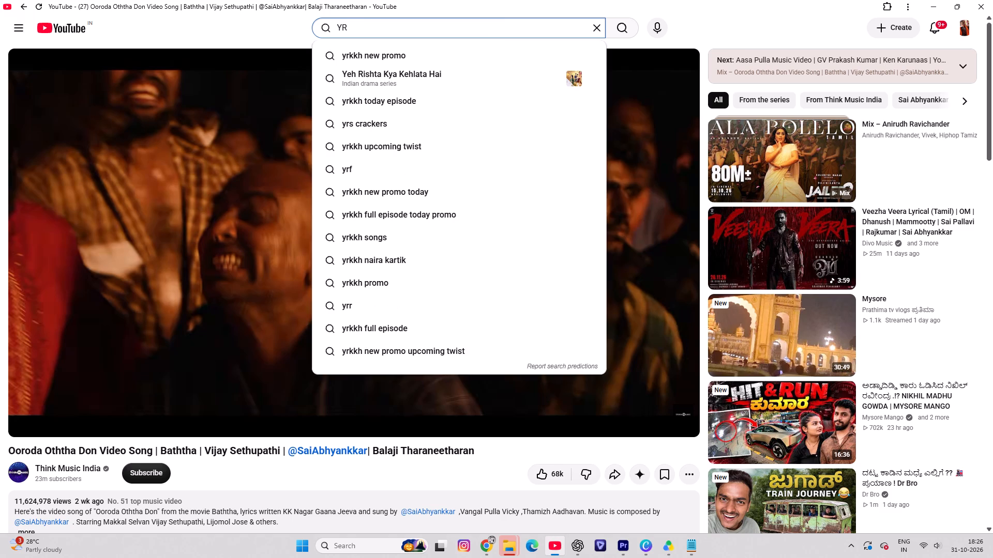
{"action": "key", "text": "BackSpace"}
{"action": "type", "text": "ERU"}
{"action": "key", "text": "space"}
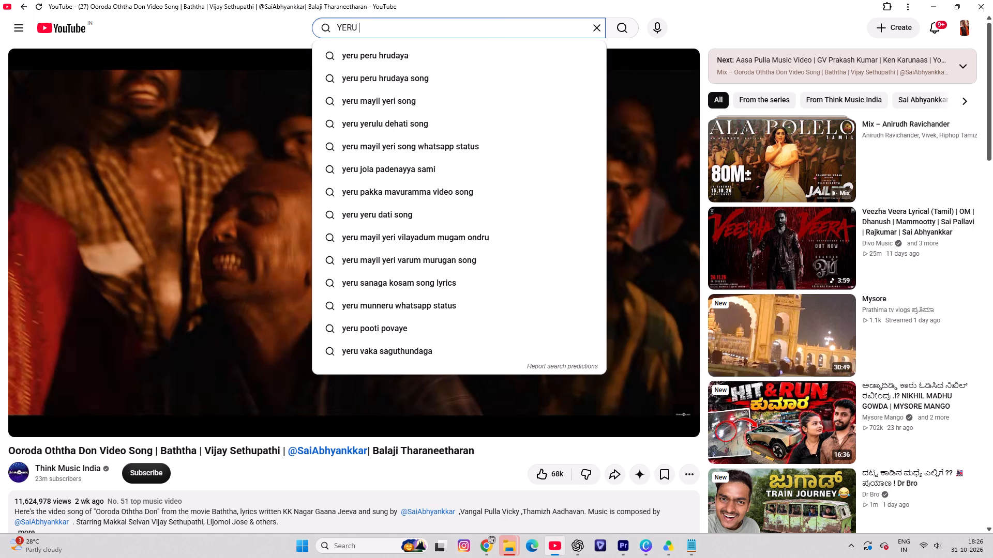
{"action": "type", "text": "PR"}
{"action": "key", "text": "BackSpace"}
{"action": "type", "text": "ER"}
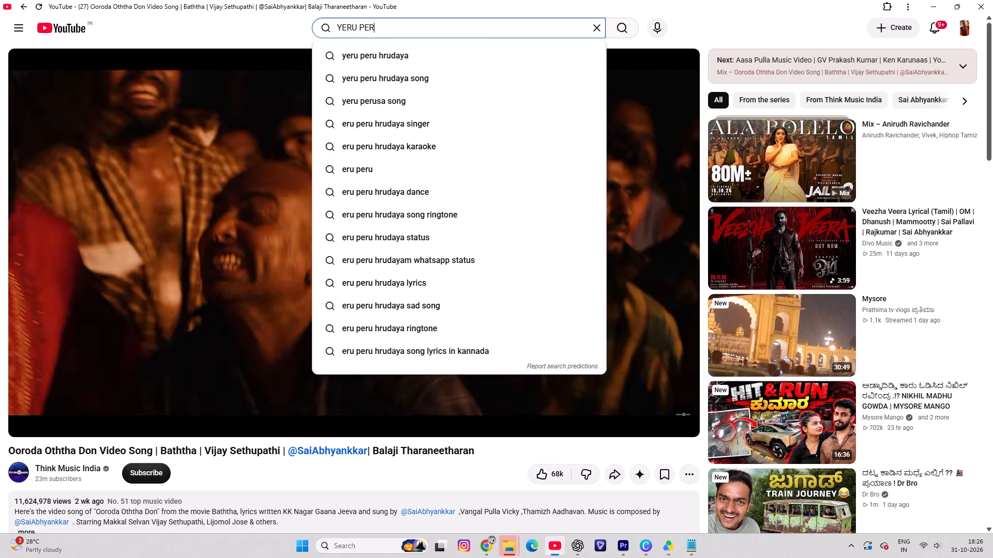
{"action": "left_click", "coordinate": [365, 59]}
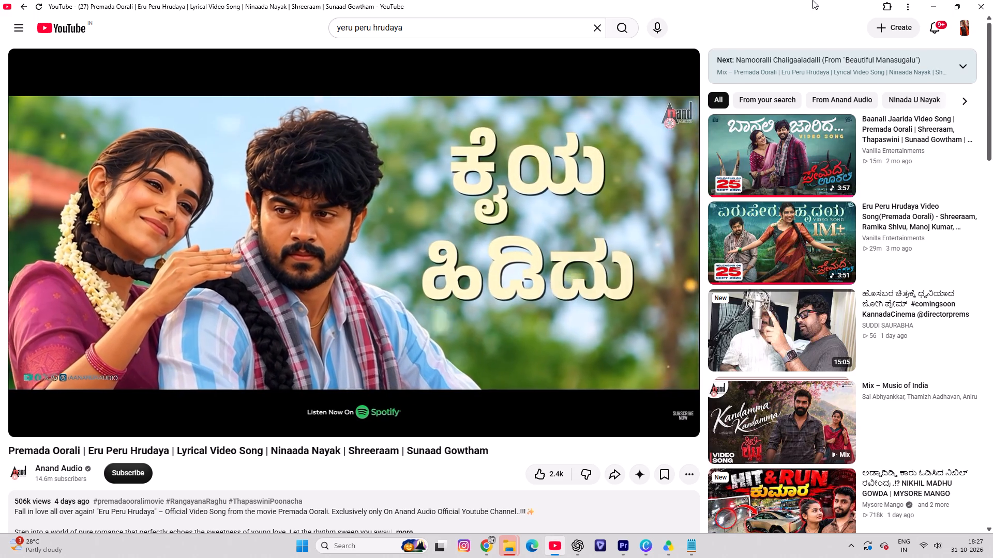
{"action": "left_click", "coordinate": [926, 2]}
Back in Premiere, set the WELCOME TO PUNAM MAHAL title's fill to gold C17C17, sampled from the Punam logo.
{"action": "left_click", "coordinate": [429, 361]}
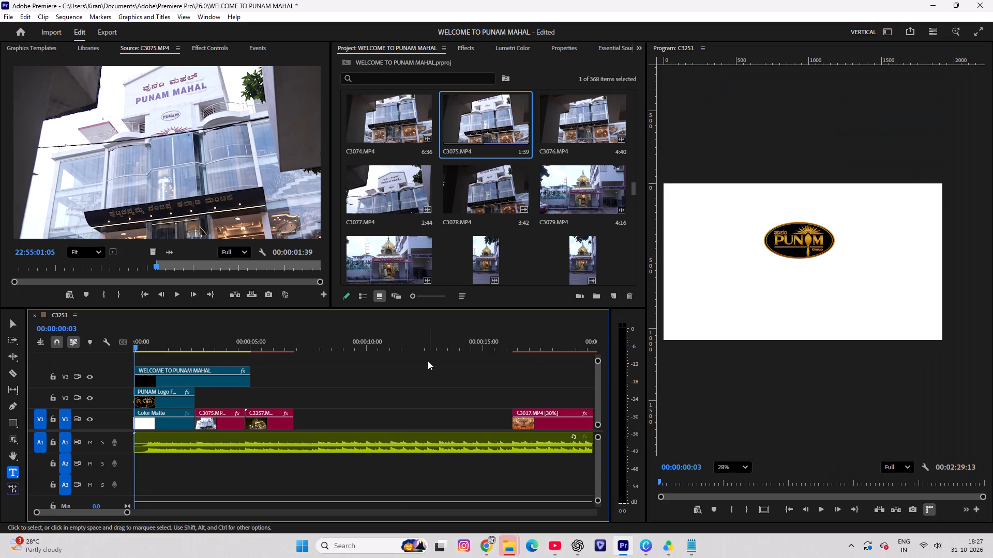
{"action": "left_click_drag", "start_coordinate": [203, 346], "coordinate": [159, 355]}
{"action": "left_click", "coordinate": [170, 369]}
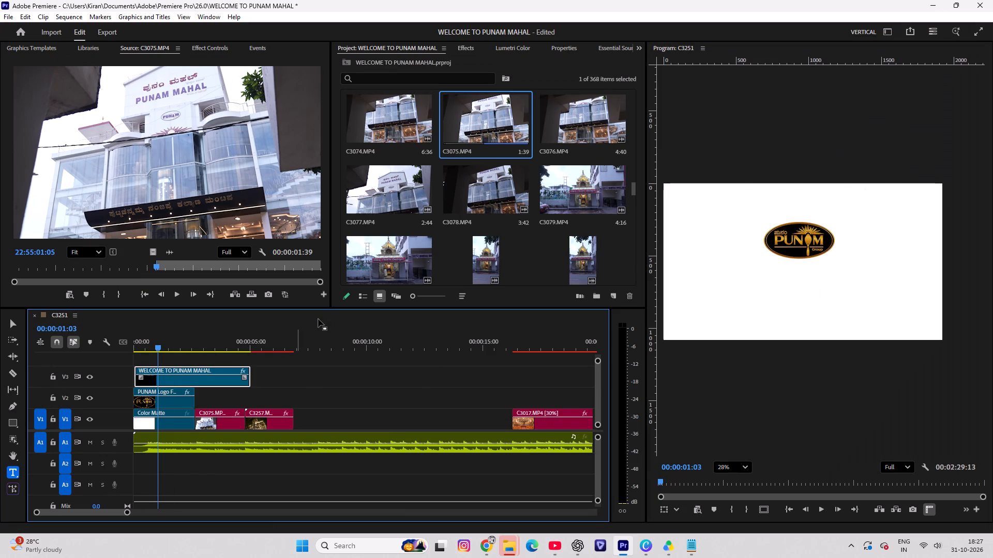
{"action": "left_click", "coordinate": [579, 47]}
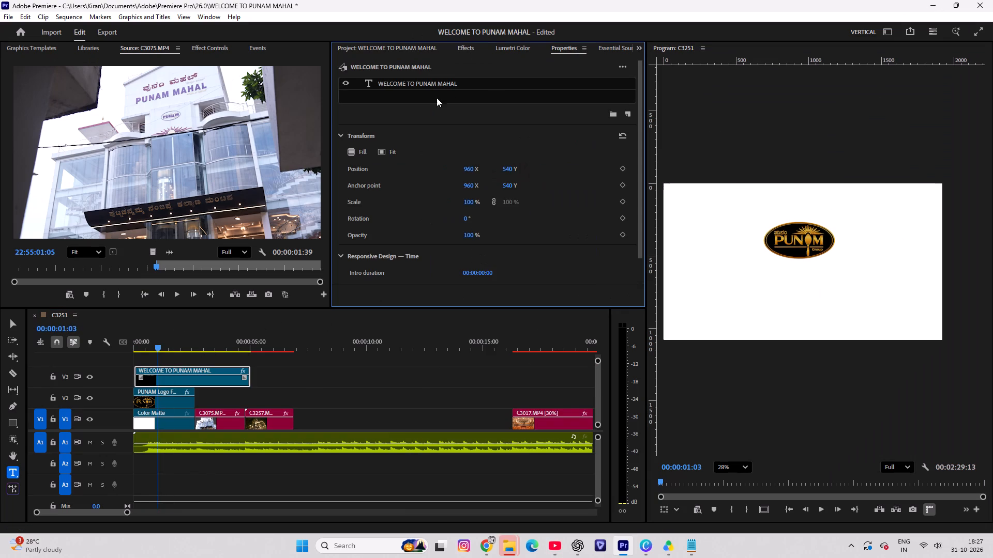
{"action": "triple_click", "coordinate": [425, 88]}
{"action": "scroll", "coordinate": [441, 249], "scroll_direction": "down", "scroll_amount": 6}
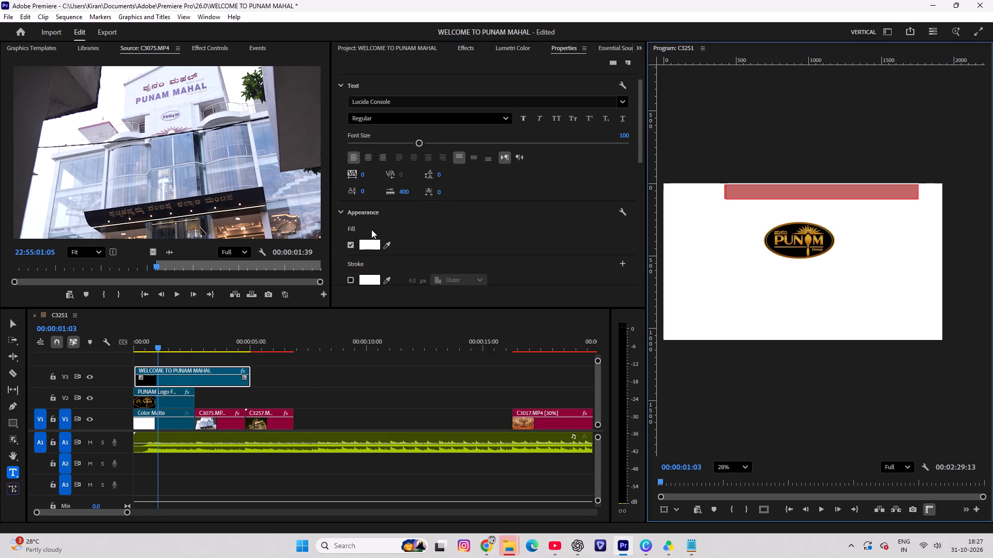
{"action": "left_click", "coordinate": [370, 229]}
{"action": "left_click", "coordinate": [371, 237]}
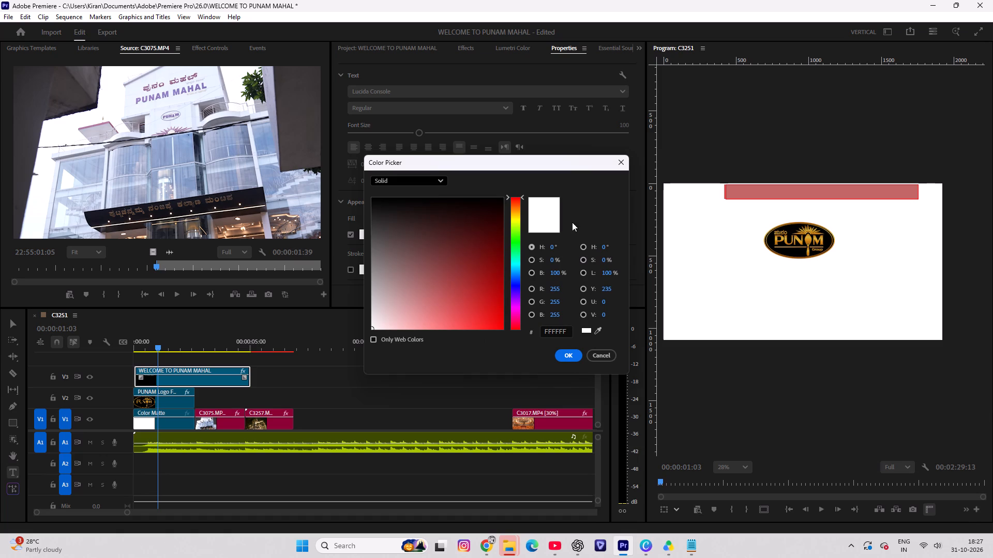
{"action": "left_click", "coordinate": [598, 328]}
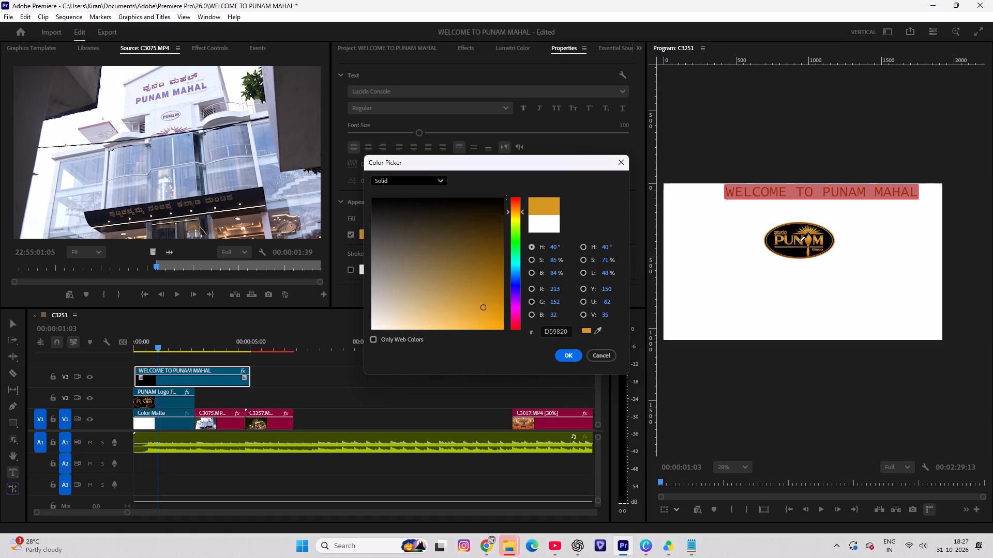
{"action": "left_click", "coordinate": [795, 236]}
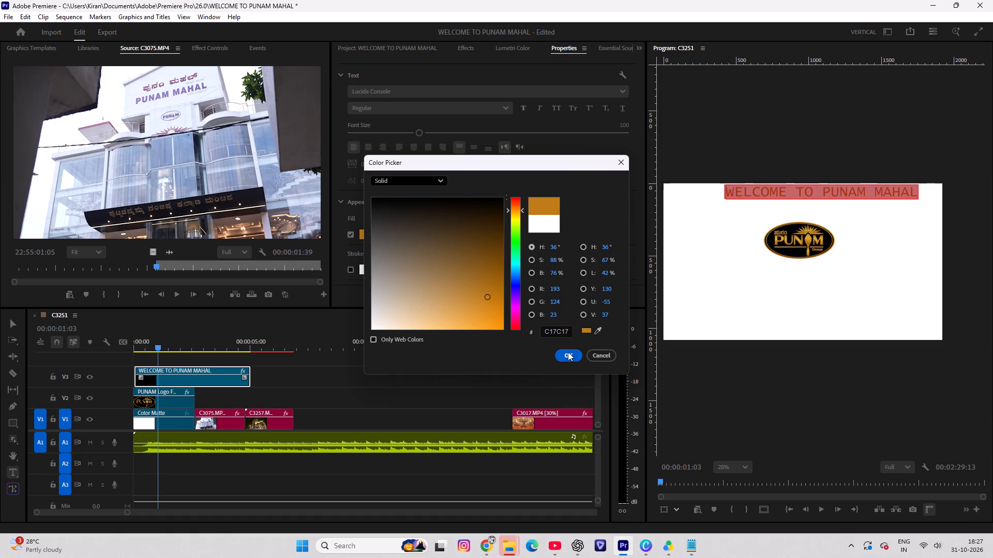
{"action": "left_click", "coordinate": [568, 355]}
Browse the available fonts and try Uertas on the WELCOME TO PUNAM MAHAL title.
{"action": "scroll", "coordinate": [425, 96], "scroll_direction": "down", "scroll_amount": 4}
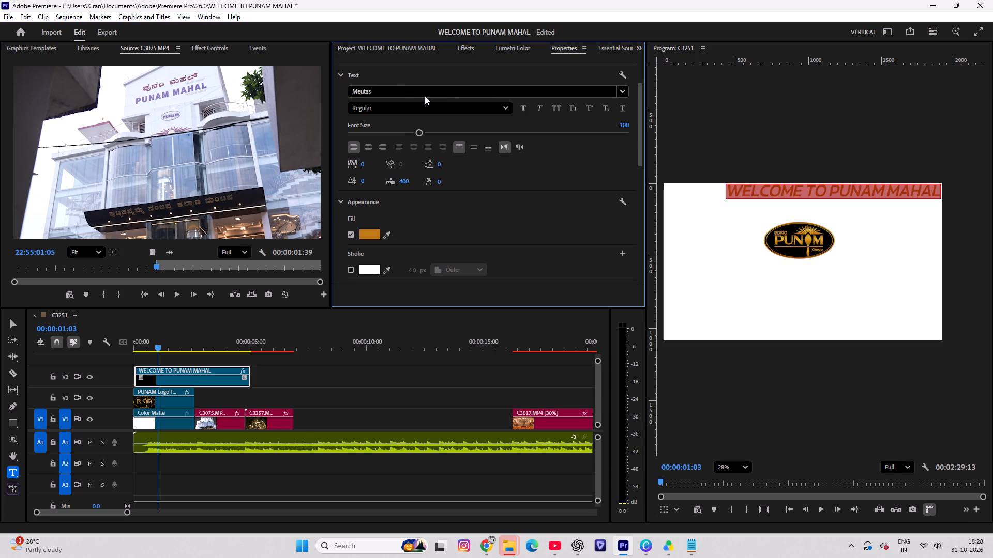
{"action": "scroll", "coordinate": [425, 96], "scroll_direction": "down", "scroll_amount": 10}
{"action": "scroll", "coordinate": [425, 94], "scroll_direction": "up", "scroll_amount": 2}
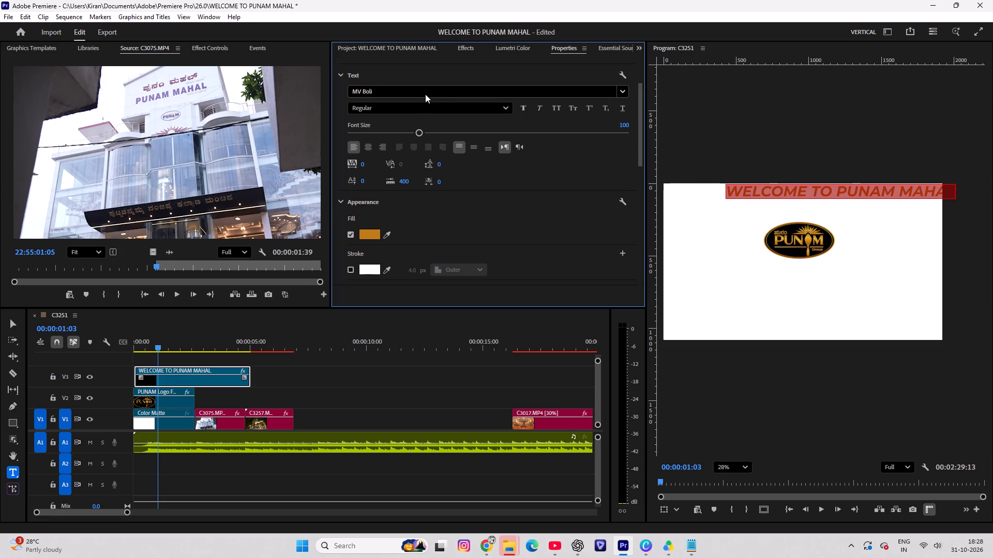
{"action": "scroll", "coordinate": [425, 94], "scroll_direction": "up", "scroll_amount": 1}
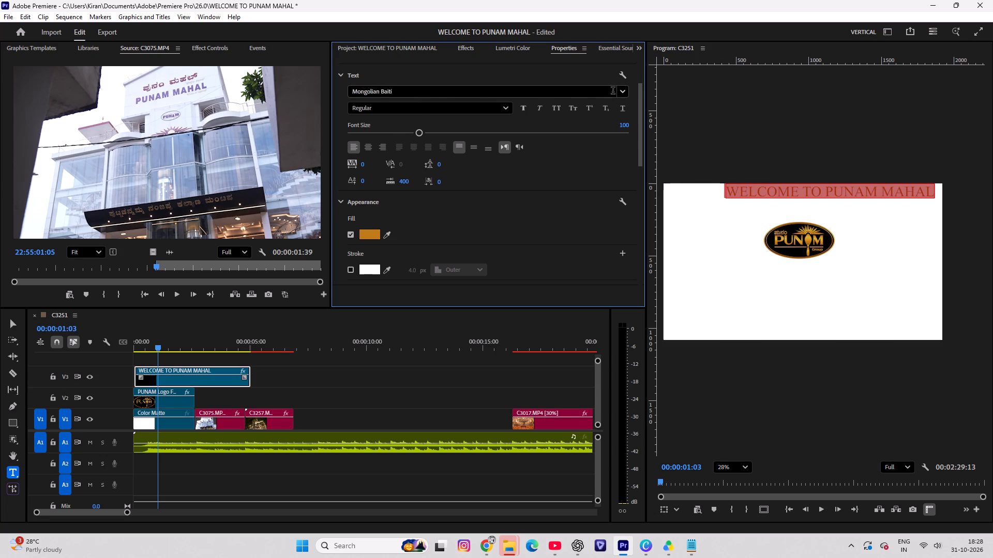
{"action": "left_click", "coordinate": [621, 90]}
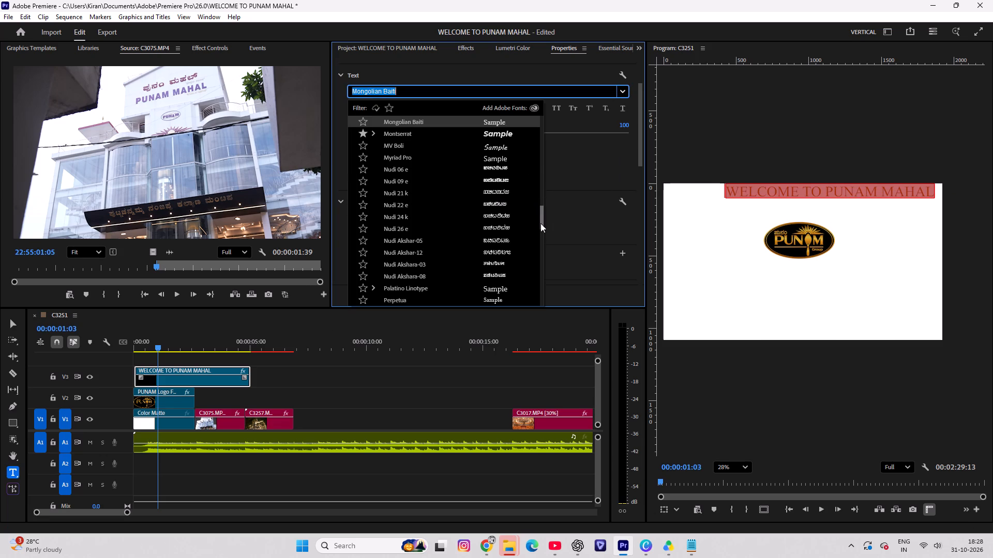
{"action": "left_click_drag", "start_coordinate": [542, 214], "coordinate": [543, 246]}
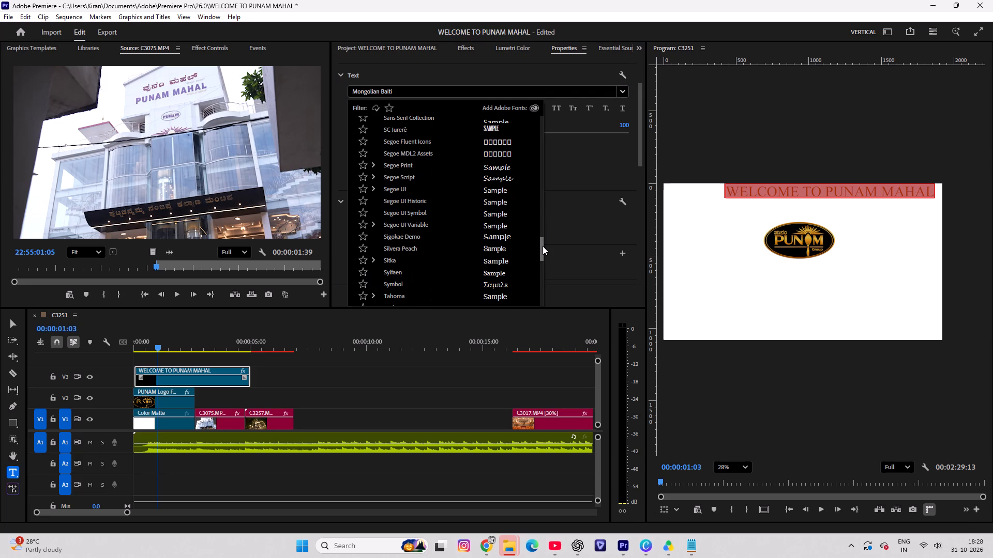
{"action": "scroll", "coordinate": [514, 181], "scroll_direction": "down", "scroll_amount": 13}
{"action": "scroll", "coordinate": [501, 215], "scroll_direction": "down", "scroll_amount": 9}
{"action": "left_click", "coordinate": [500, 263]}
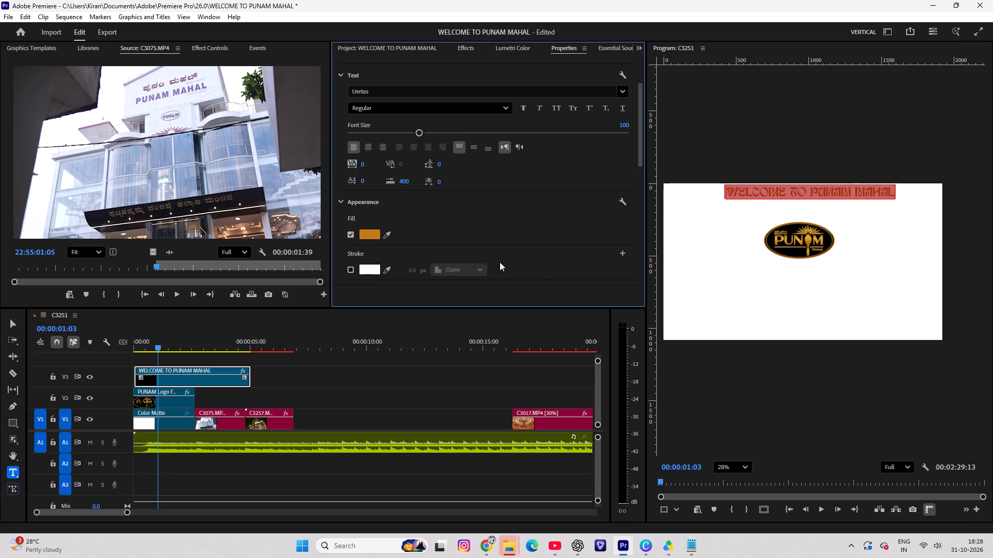
Compare further fonts on the title text and set it to Sitka Small.
{"action": "scroll", "coordinate": [400, 95], "scroll_direction": "down", "scroll_amount": 5}
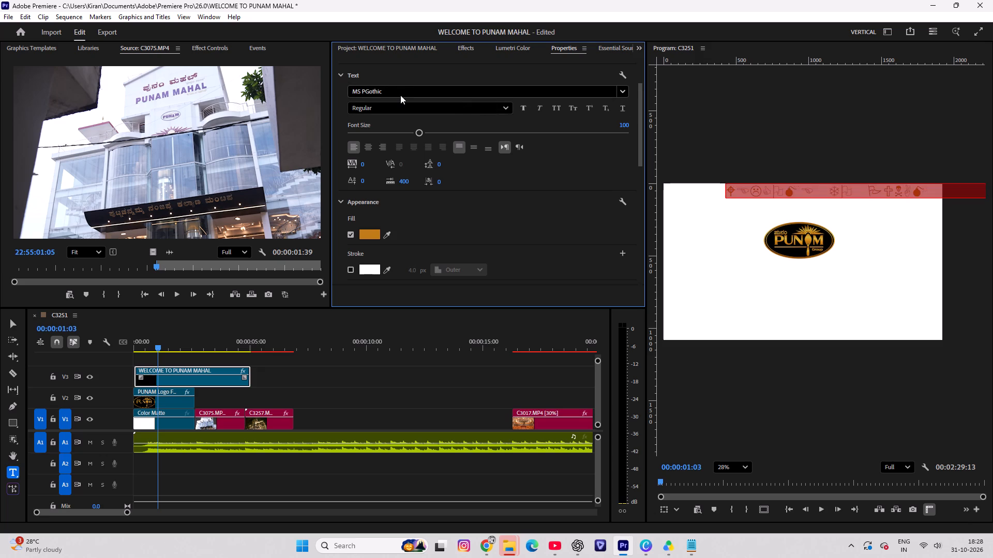
{"action": "scroll", "coordinate": [400, 95], "scroll_direction": "down", "scroll_amount": 9}
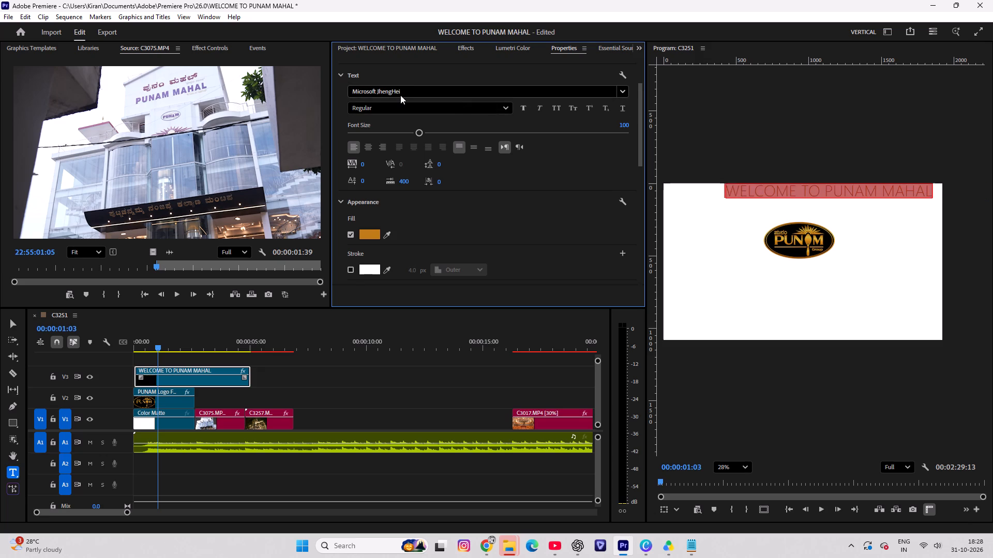
{"action": "scroll", "coordinate": [400, 95], "scroll_direction": "down", "scroll_amount": 17}
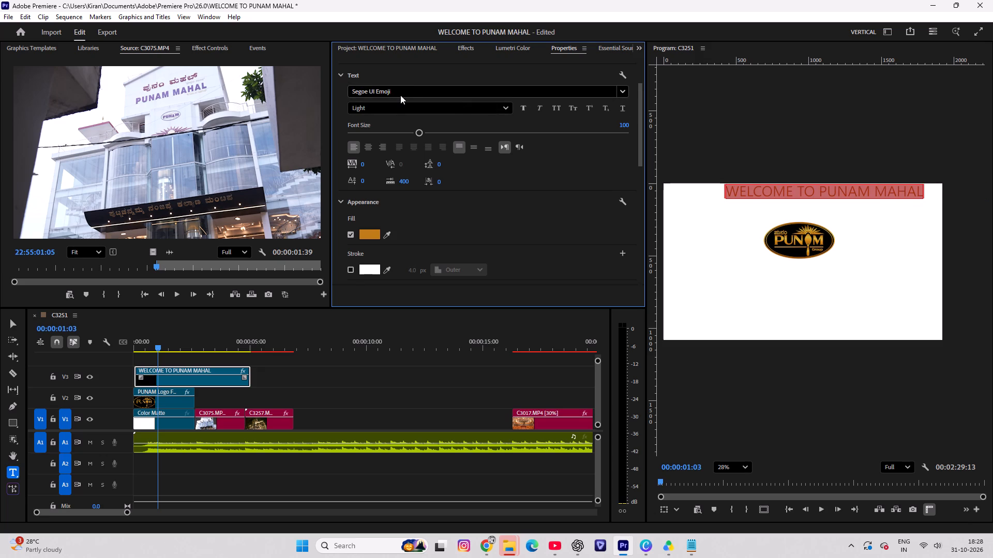
{"action": "scroll", "coordinate": [393, 88], "scroll_direction": "down", "scroll_amount": 4}
{"action": "scroll", "coordinate": [393, 88], "scroll_direction": "up", "scroll_amount": 12}
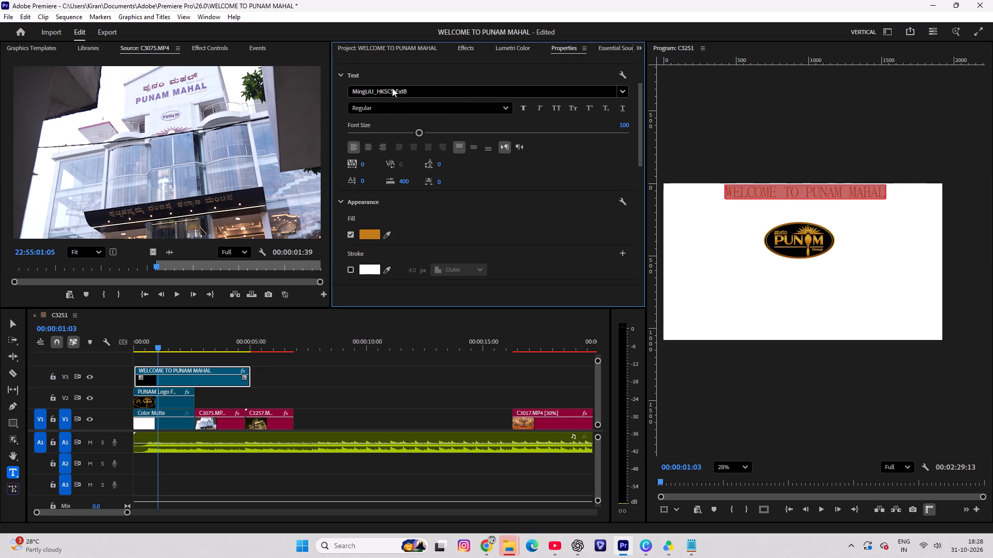
{"action": "scroll", "coordinate": [392, 88], "scroll_direction": "up", "scroll_amount": 15}
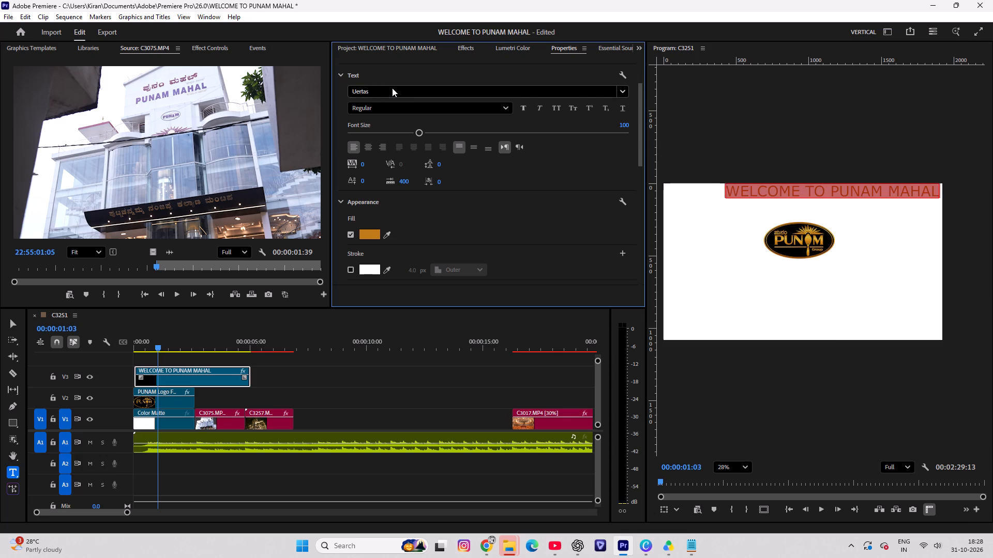
{"action": "scroll", "coordinate": [392, 88], "scroll_direction": "up", "scroll_amount": 4}
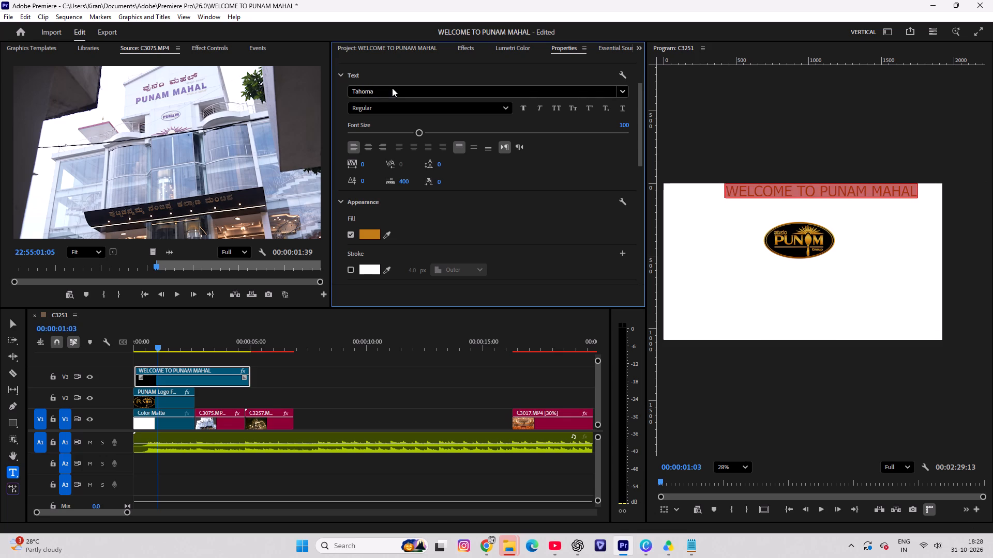
{"action": "scroll", "coordinate": [392, 88], "scroll_direction": "up", "scroll_amount": 4}
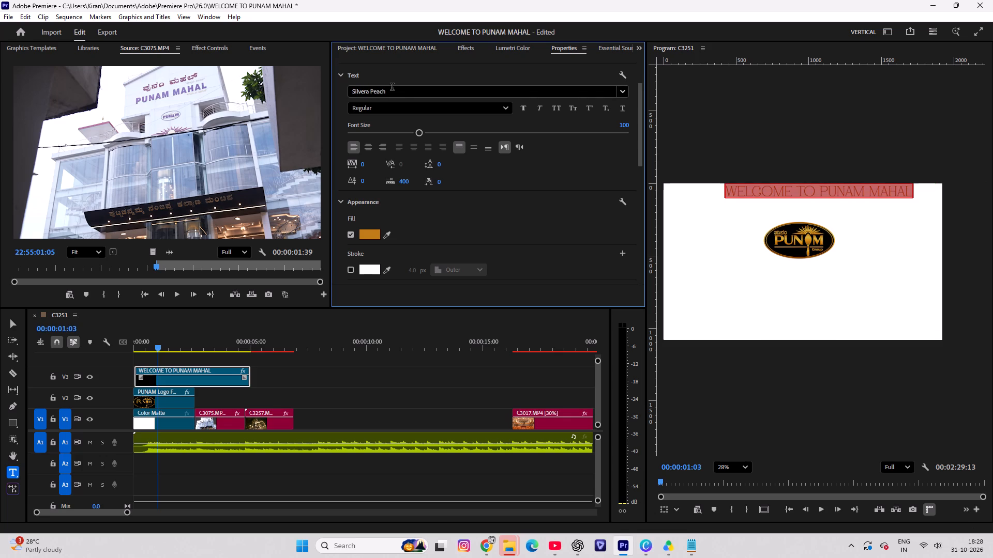
{"action": "scroll", "coordinate": [392, 88], "scroll_direction": "down", "scroll_amount": 1}
Scale the WELCOME TO PUNAM MAHAL title down to about half its width and shift it lower within the white frame.
{"action": "left_click", "coordinate": [11, 320]}
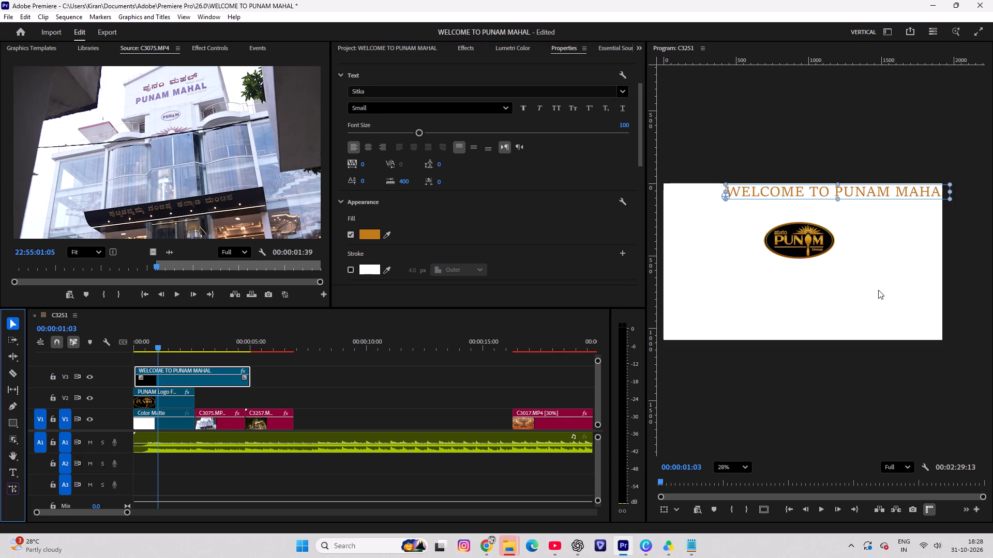
{"action": "left_click_drag", "start_coordinate": [884, 194], "coordinate": [848, 205]}
{"action": "left_click_drag", "start_coordinate": [915, 196], "coordinate": [901, 204]}
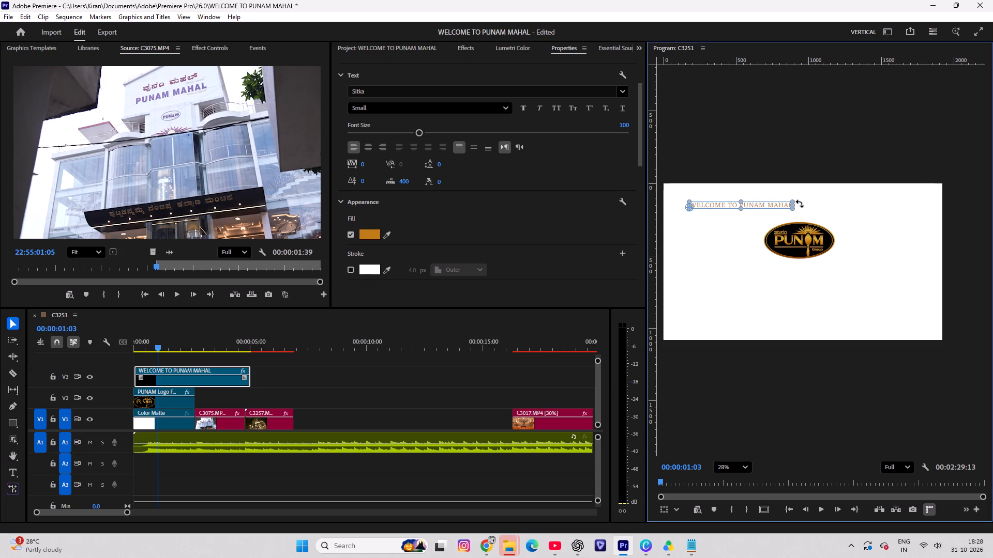
Switch to YouTube, pause the Eru Peru Hrudaya lyrical video, and return to Premiere.
{"action": "left_click", "coordinate": [556, 553]}
{"action": "key", "text": "space"}
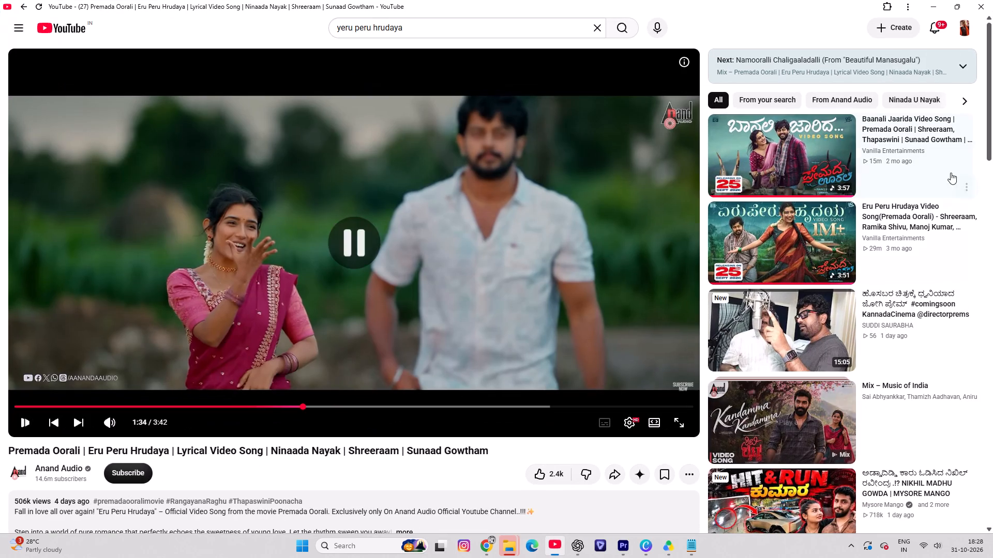
{"action": "left_click", "coordinate": [925, 1]}
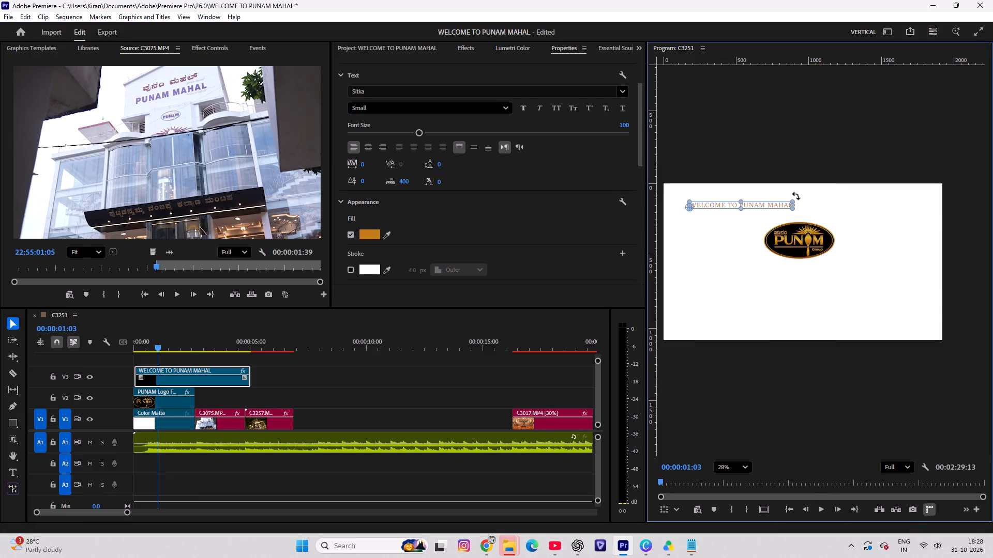
Enlarge the WELCOME TO PUNAM MAHAL title moderately and centre it just above the Punam logo.
{"action": "left_click_drag", "start_coordinate": [793, 199], "coordinate": [798, 196]}
{"action": "left_click_drag", "start_coordinate": [793, 203], "coordinate": [825, 208]}
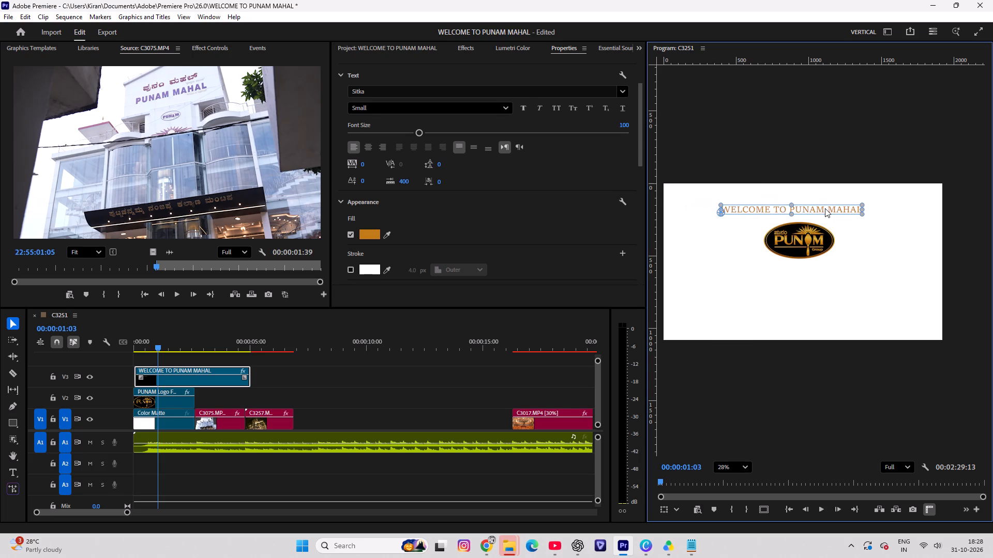
{"action": "left_click_drag", "start_coordinate": [825, 208], "coordinate": [830, 207]}
{"action": "left_click", "coordinate": [857, 427]}
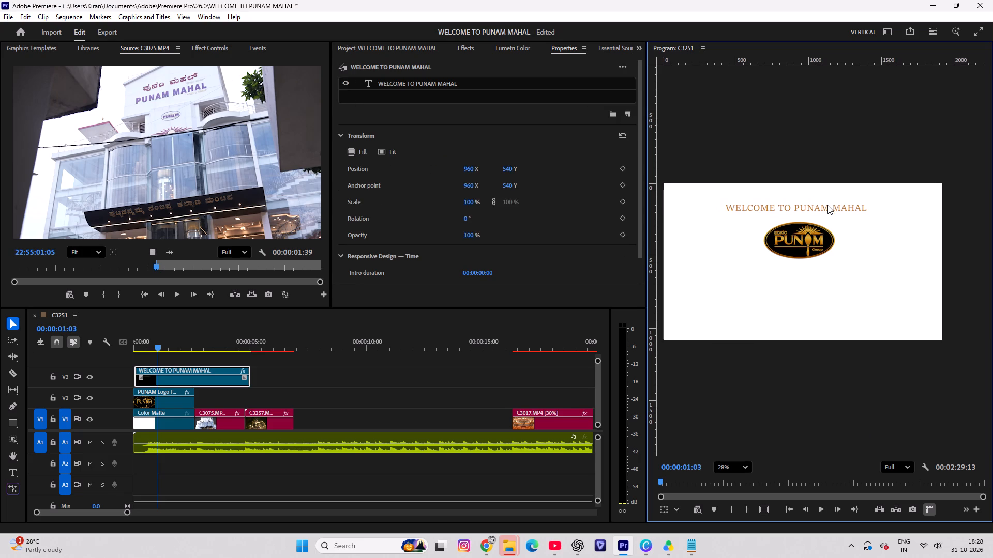
{"action": "left_click", "coordinate": [827, 205]}
{"action": "left_click", "coordinate": [827, 208]}
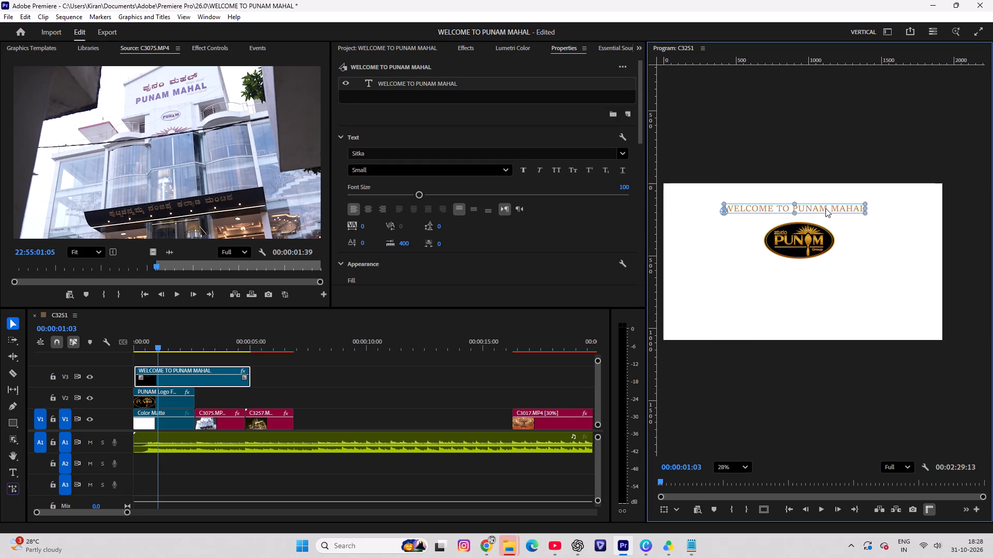
{"action": "left_click", "coordinate": [806, 426]}
{"action": "left_click", "coordinate": [739, 468]}
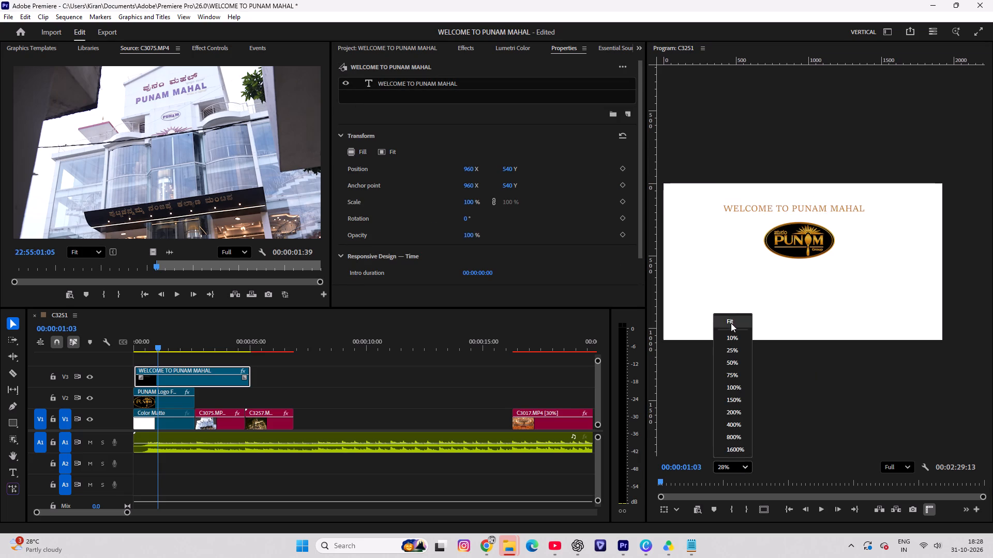
{"action": "left_click", "coordinate": [731, 323]}
{"action": "left_click", "coordinate": [842, 195]}
{"action": "left_click", "coordinate": [850, 196]}
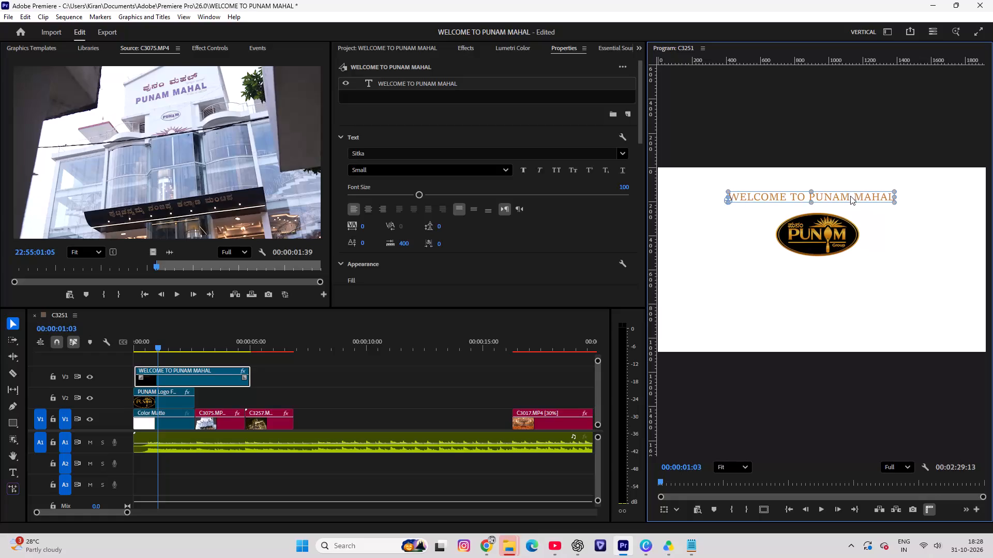
{"action": "left_click", "coordinate": [826, 244]}
{"action": "left_click", "coordinate": [818, 241]}
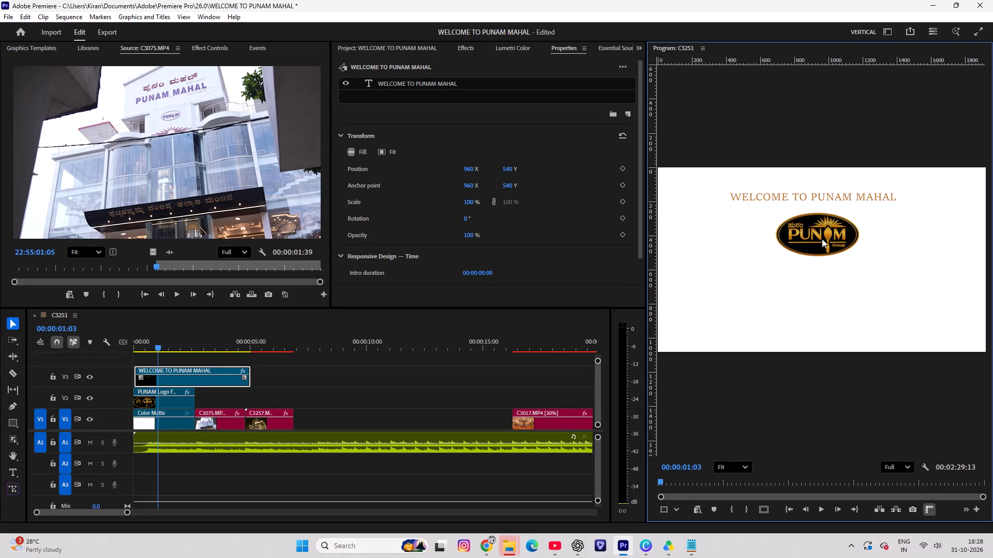
{"action": "left_click", "coordinate": [822, 237]}
{"action": "left_click", "coordinate": [801, 392]}
{"action": "left_click", "coordinate": [583, 548]}
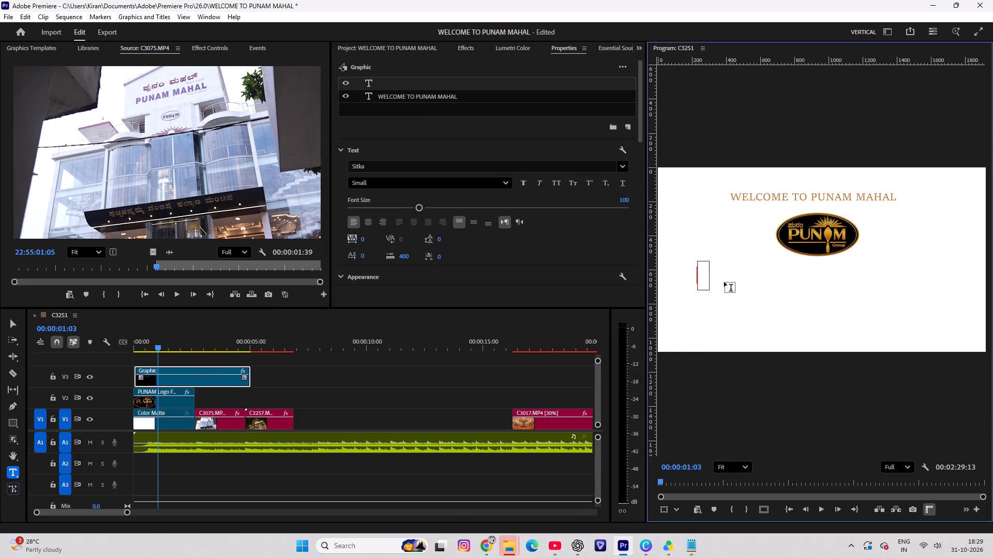
{"action": "key", "text": "ctrl+v"}
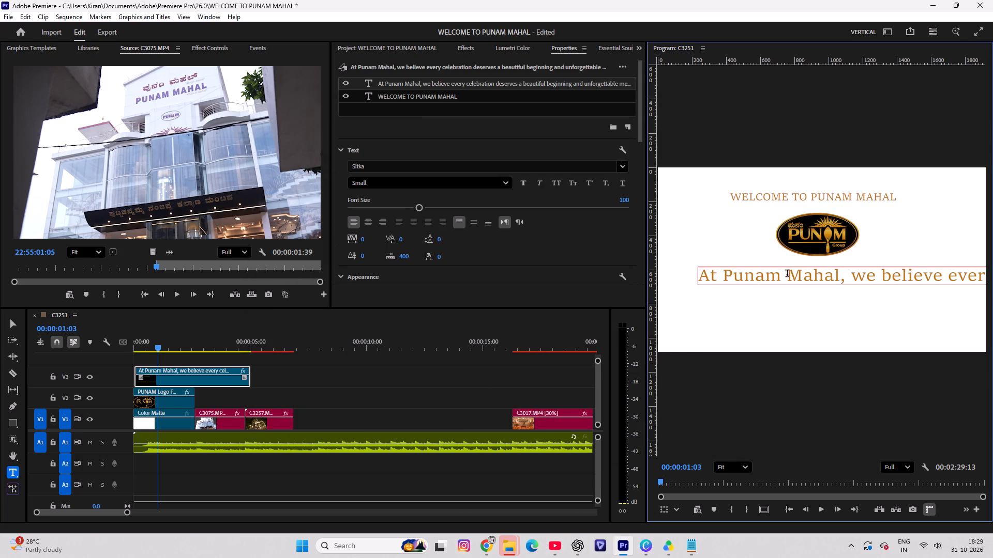
Scale the pasted introduction down to small lettering and start it at the white frame's left edge, below the logo.
{"action": "scroll", "coordinate": [787, 274], "scroll_direction": "down", "scroll_amount": 9}
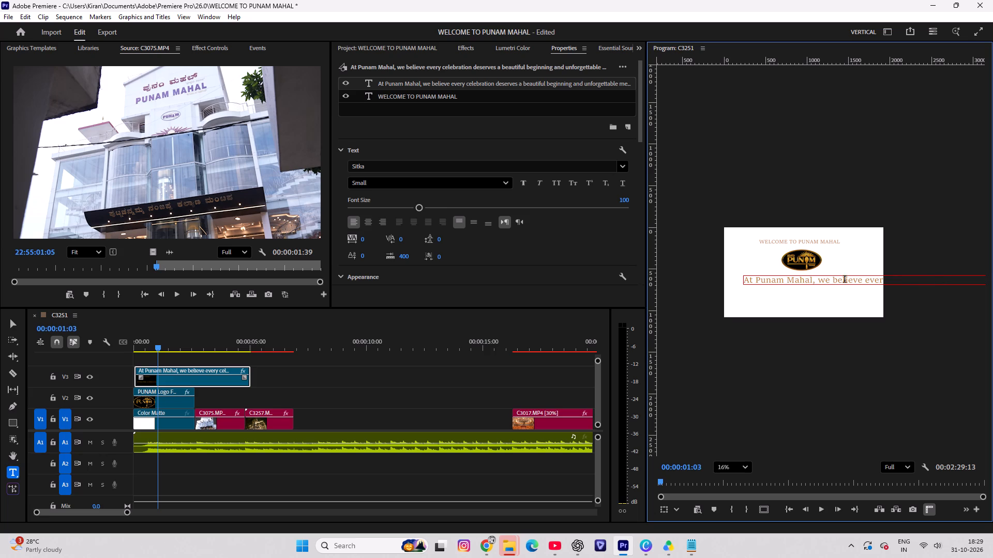
{"action": "left_click", "coordinate": [14, 324]}
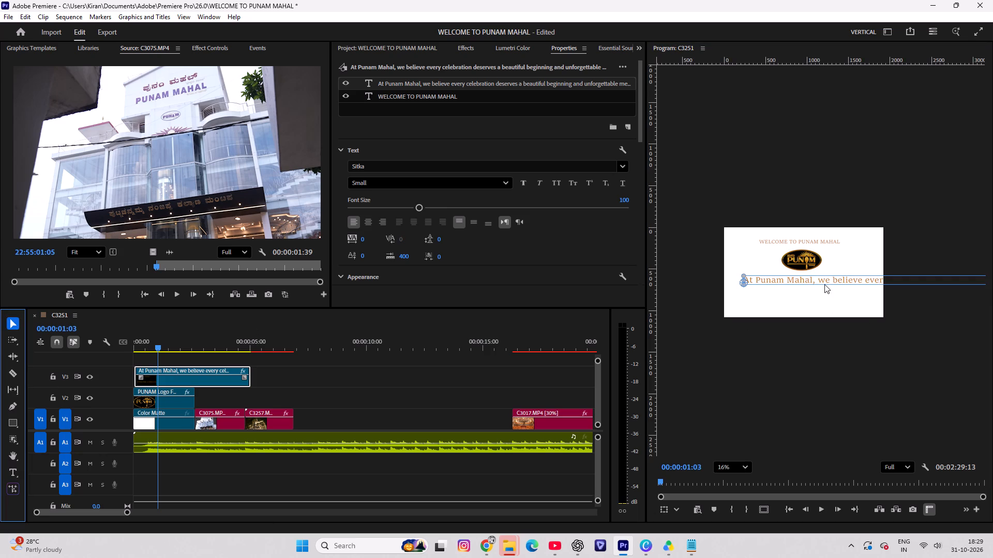
{"action": "left_click_drag", "start_coordinate": [824, 284], "coordinate": [729, 281]}
{"action": "left_click_drag", "start_coordinate": [735, 276], "coordinate": [815, 278]}
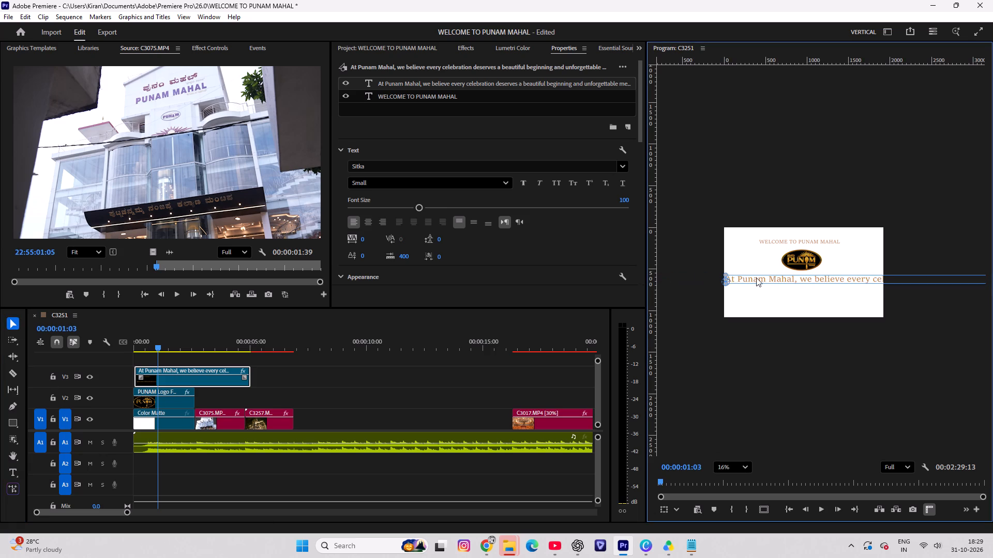
{"action": "left_click_drag", "start_coordinate": [727, 274], "coordinate": [750, 285]}
{"action": "left_click_drag", "start_coordinate": [798, 279], "coordinate": [812, 279]}
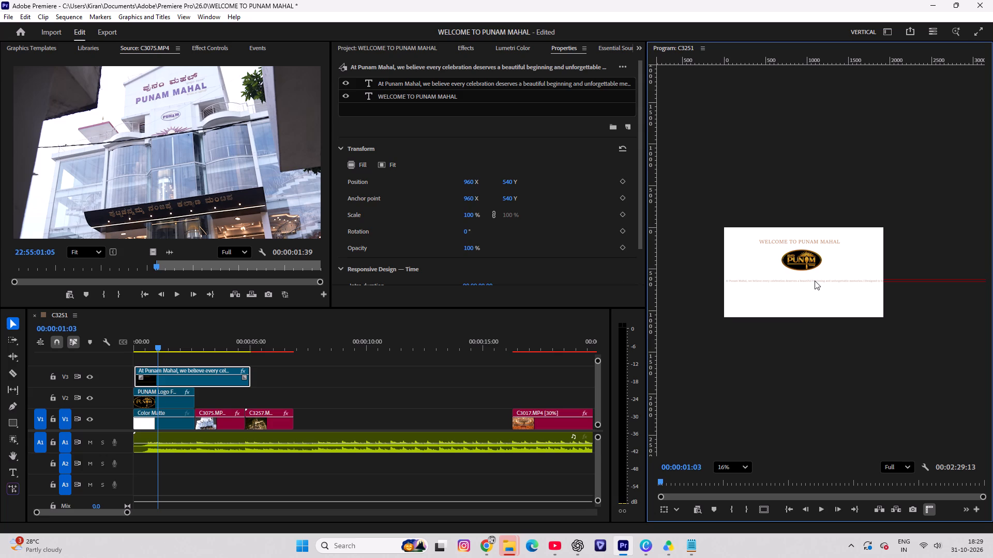
Break the introduction into six lines, after "unforgettable", "offers", "special", "accommodation" and "truly".
{"action": "left_click", "coordinate": [815, 281]}
{"action": "scroll", "coordinate": [769, 326], "scroll_direction": "up", "scroll_amount": 9}
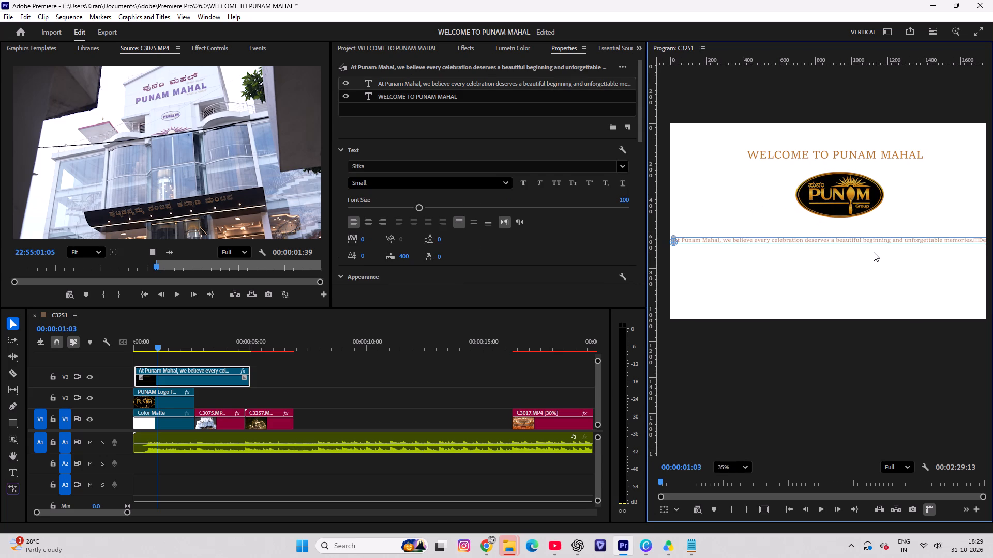
{"action": "double_click", "coordinate": [857, 239]}
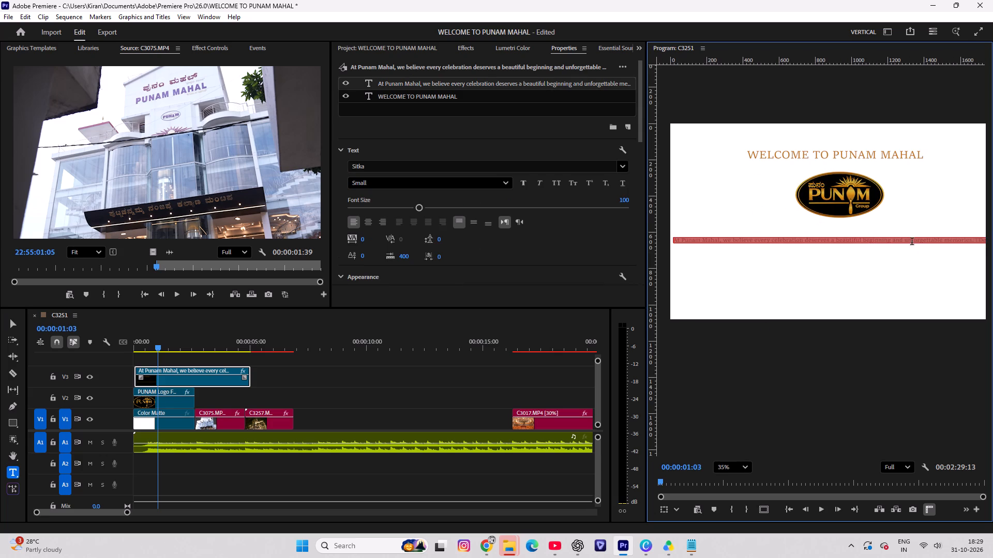
{"action": "left_click", "coordinate": [942, 240]}
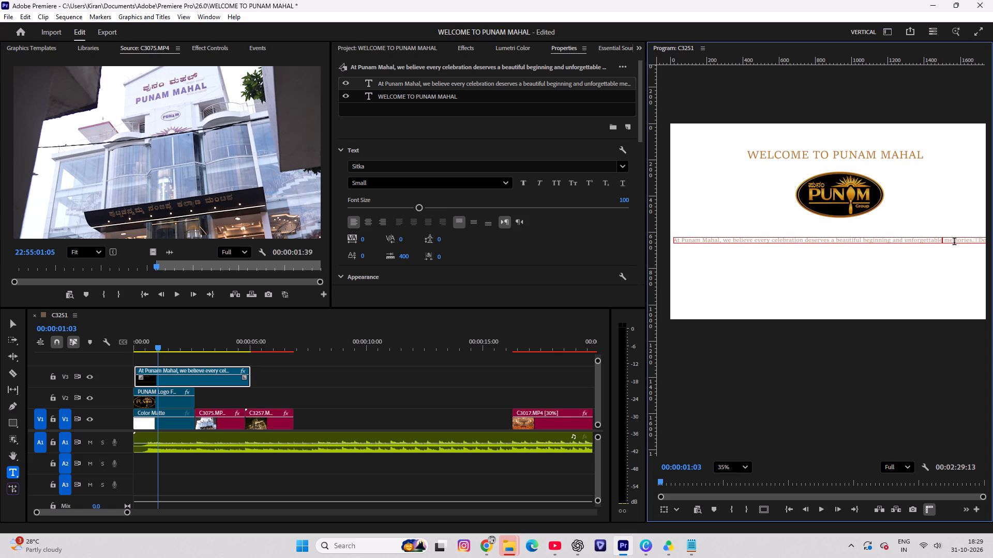
{"action": "key", "text": "Return"}
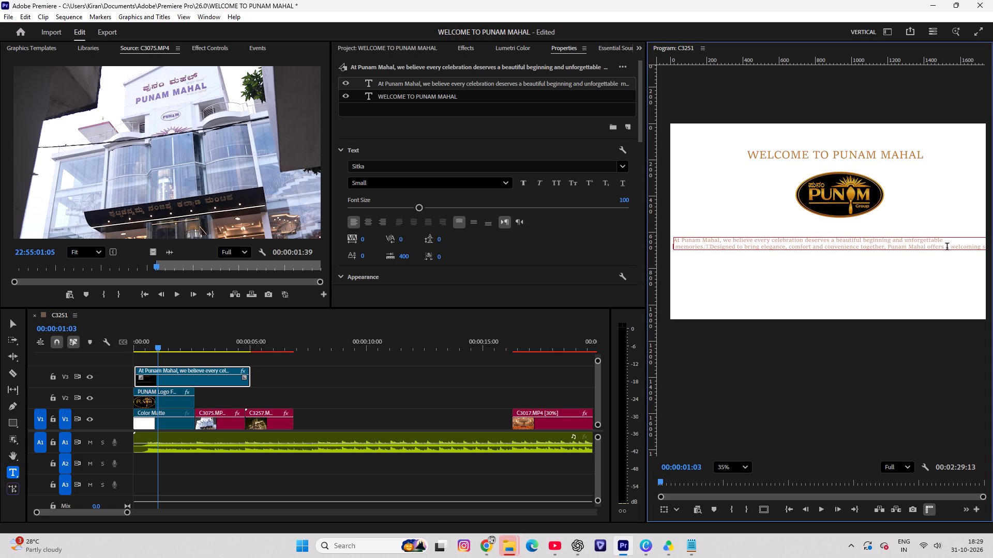
{"action": "left_click", "coordinate": [946, 249]}
{"action": "key", "text": "Return"}
{"action": "left_click", "coordinate": [947, 255]}
{"action": "key", "text": "Return"}
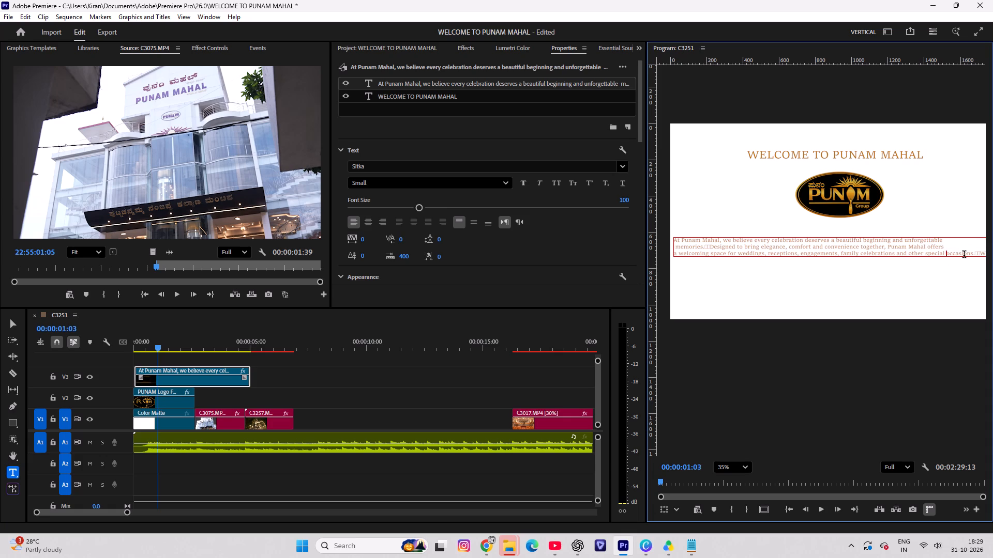
{"action": "left_click", "coordinate": [955, 260]}
{"action": "key", "text": "Return"}
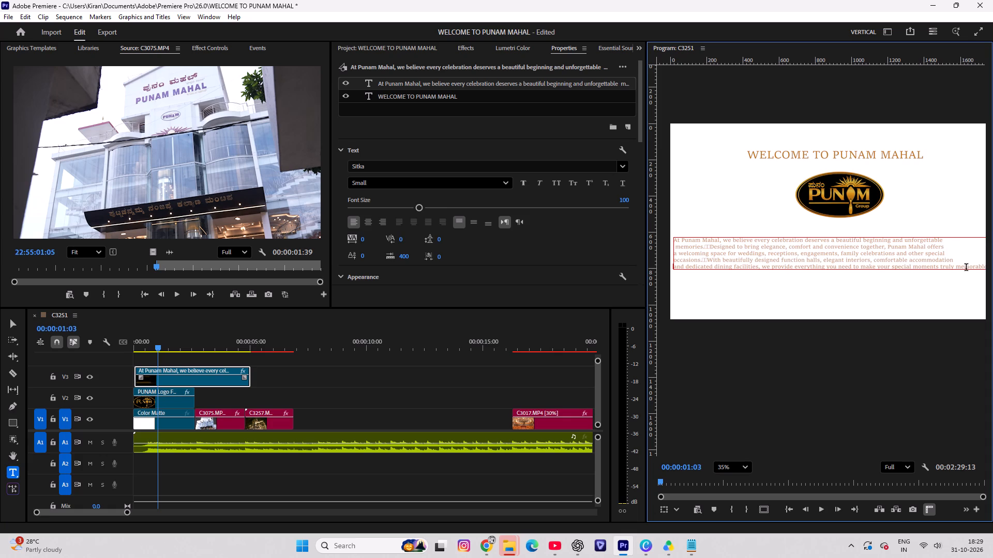
{"action": "left_click", "coordinate": [957, 269]}
{"action": "key", "text": "Return"}
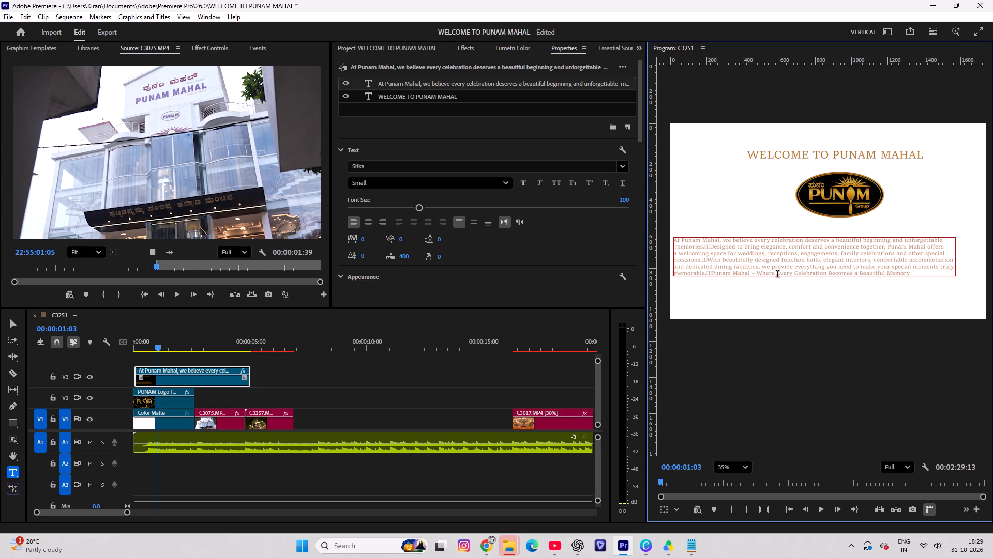
Move the introduction paragraph to the right so it sits roughly centred beneath the Punam logo.
{"action": "left_click", "coordinate": [11, 323]}
{"action": "left_click_drag", "start_coordinate": [790, 261], "coordinate": [820, 265]}
{"action": "key", "text": "ctrl+a"}
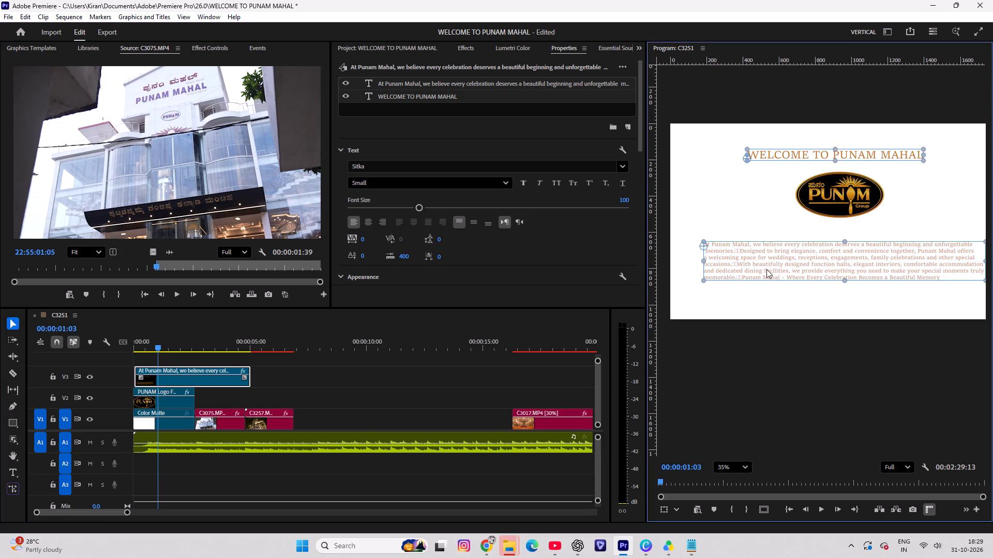
{"action": "double_click", "coordinate": [735, 254]}
{"action": "double_click", "coordinate": [743, 250]}
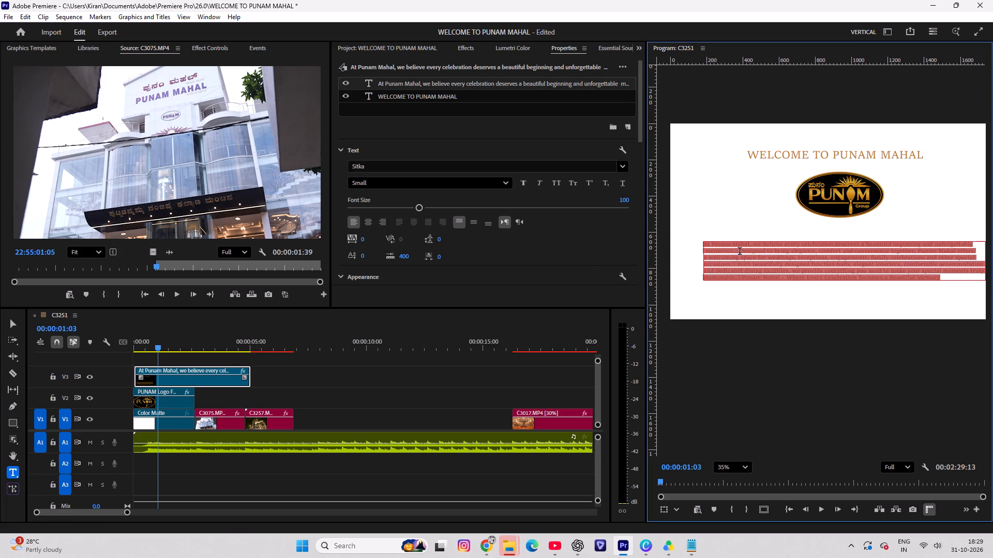
{"action": "left_click", "coordinate": [740, 252]}
{"action": "key", "text": "BackSpace"}
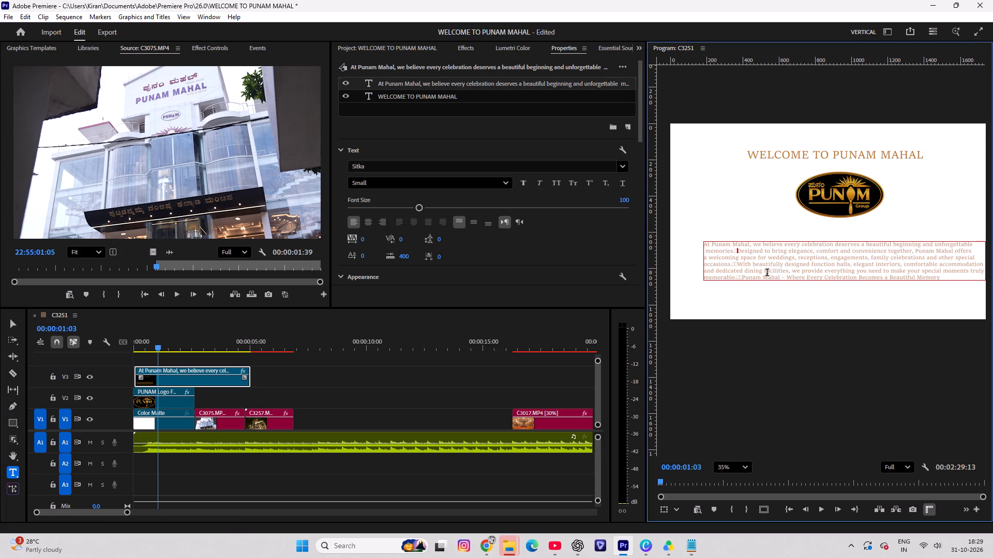
{"action": "key", "text": "BackSpace"}
{"action": "left_click", "coordinate": [739, 265]}
{"action": "key", "text": "BackSpace"}
{"action": "key", "text": "BackSpace"}
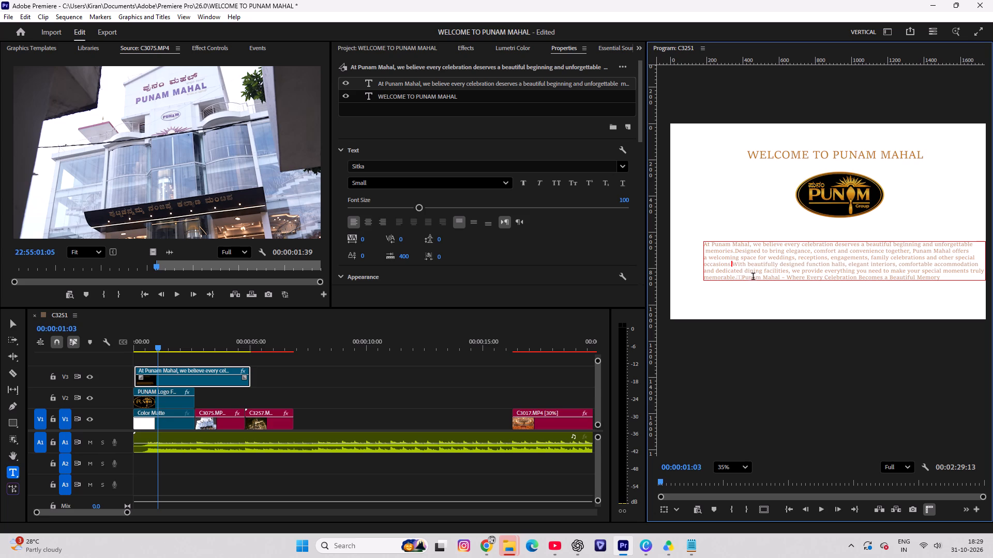
{"action": "left_click", "coordinate": [744, 280]}
{"action": "key", "text": "BackSpace"}
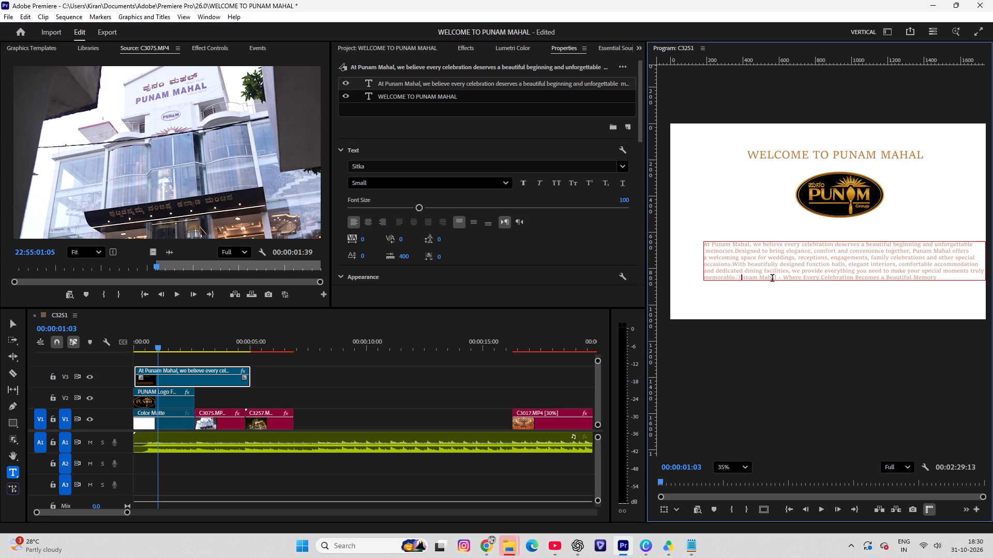
{"action": "key", "text": "BackSpace"}
{"action": "key", "text": "BackSpace"}
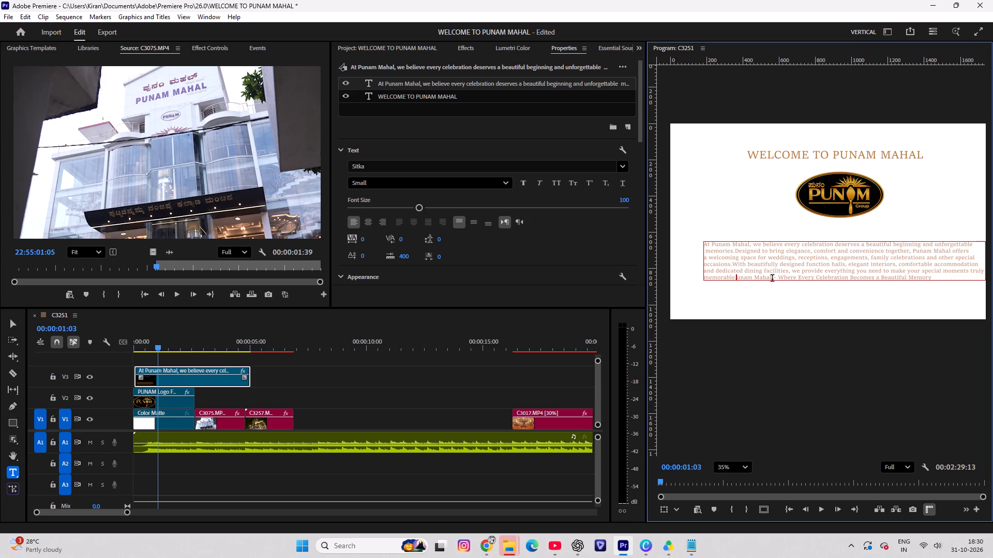
{"action": "key", "text": "p"}
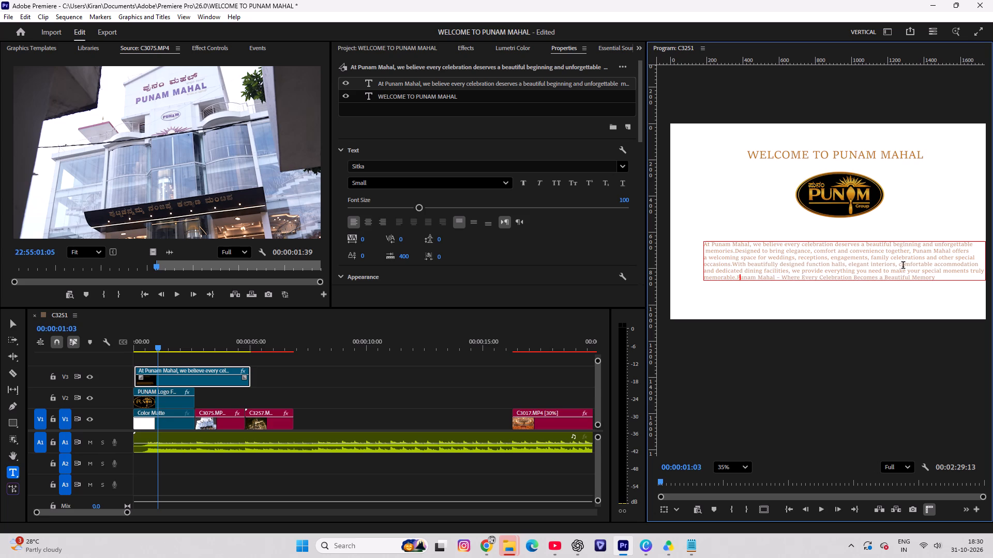
Recolour the whole introduction paragraph black by sampling the fill from the Punam logo's dark area.
{"action": "scroll", "coordinate": [897, 270], "scroll_direction": "down", "scroll_amount": 4}
{"action": "scroll", "coordinate": [893, 273], "scroll_direction": "up", "scroll_amount": 3}
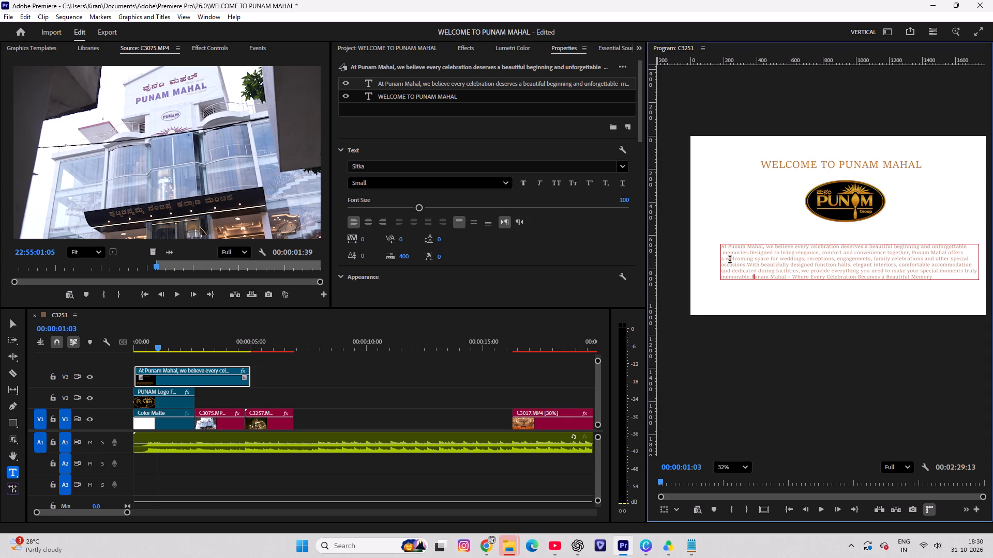
{"action": "key", "text": "ctrl+a"}
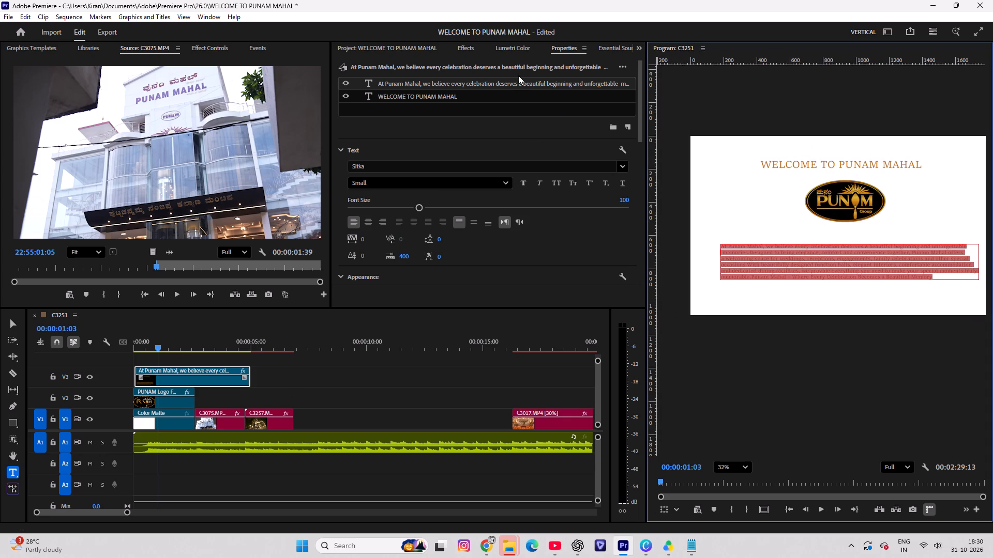
{"action": "scroll", "coordinate": [404, 267], "scroll_direction": "down", "scroll_amount": 6}
{"action": "left_click", "coordinate": [389, 247]}
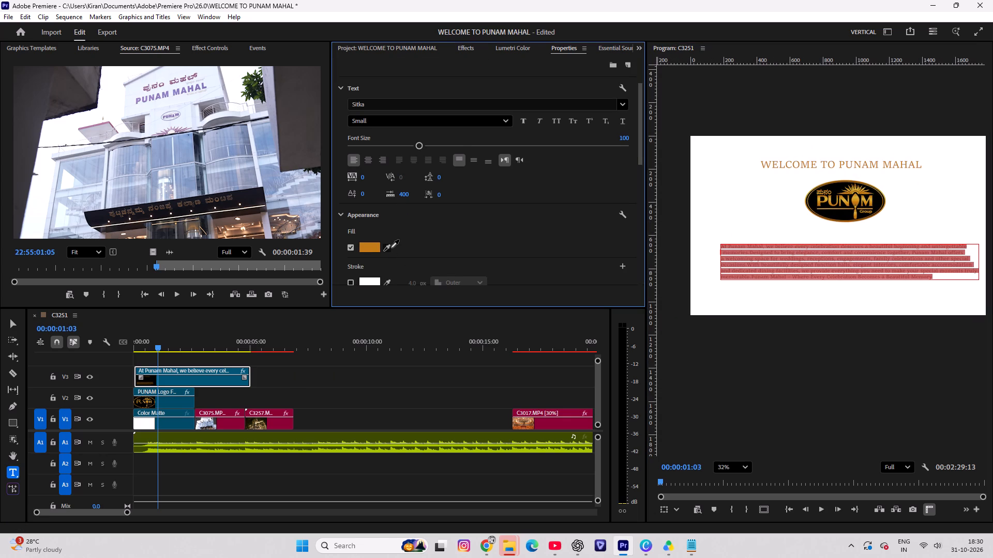
{"action": "left_click", "coordinate": [840, 215]}
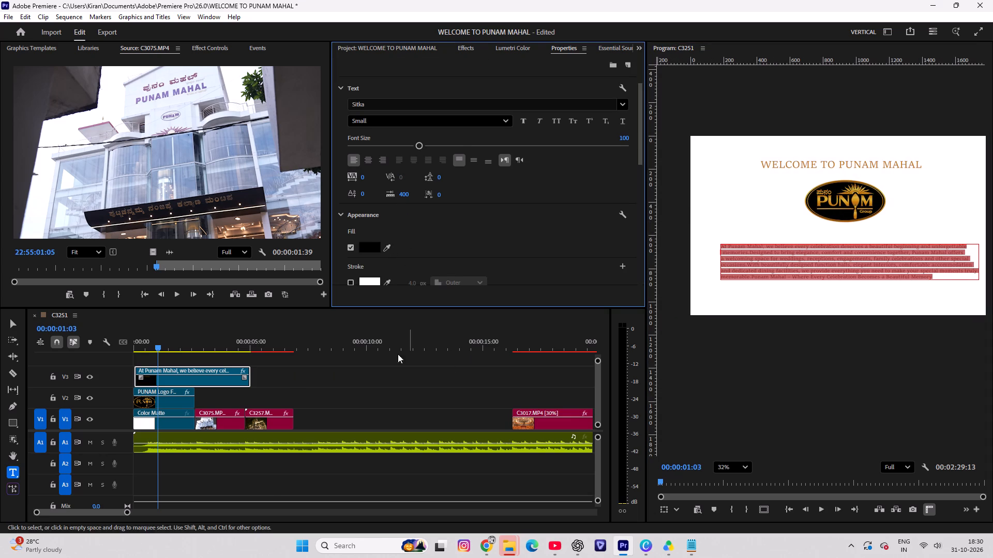
{"action": "left_click", "coordinate": [10, 324]}
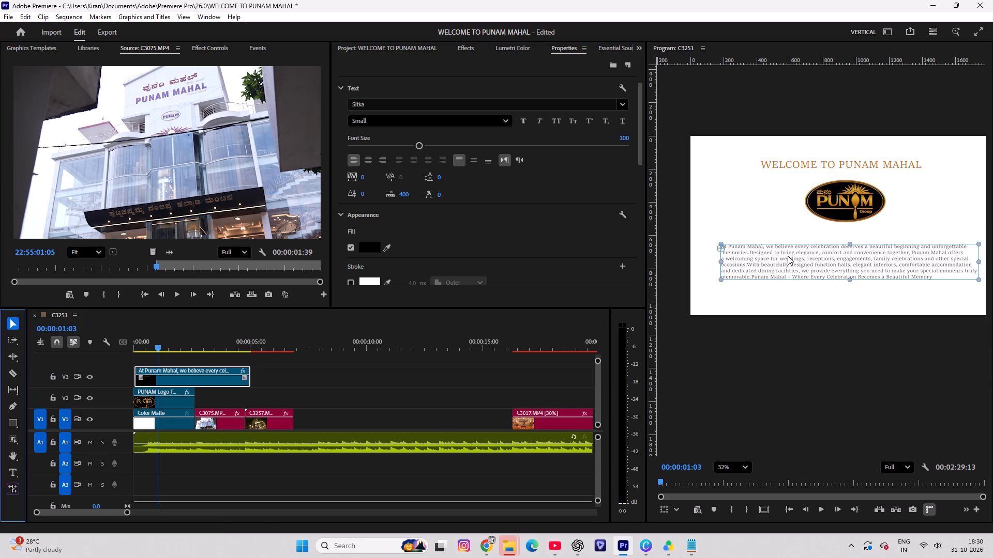
Centre-align all the text of the introduction paragraph.
{"action": "key", "text": "ctrl+a"}
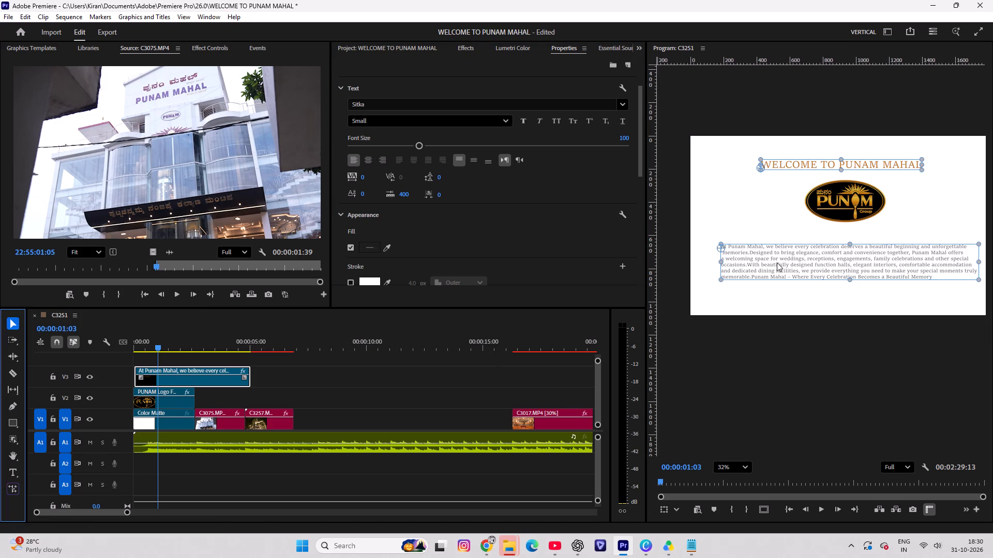
{"action": "double_click", "coordinate": [776, 262]}
{"action": "triple_click", "coordinate": [776, 262]}
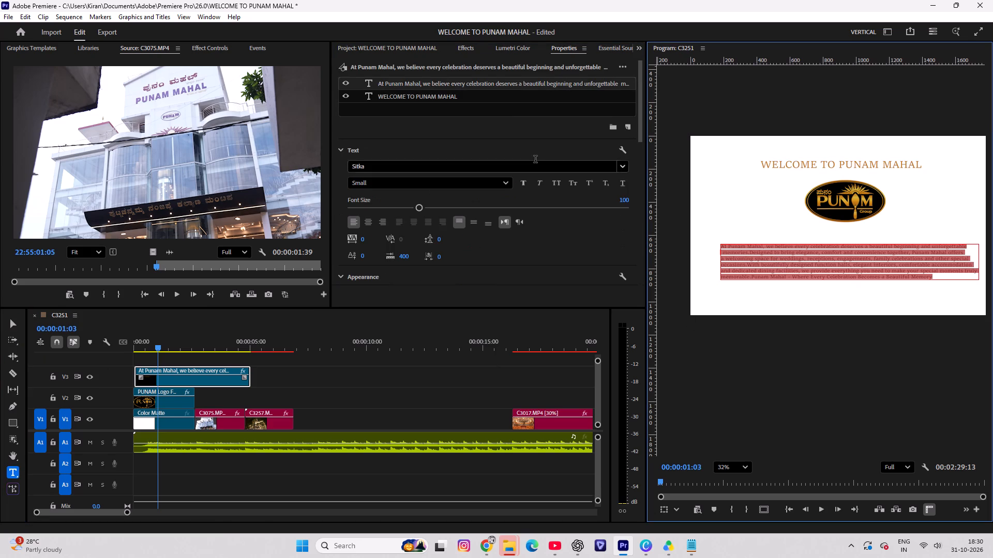
{"action": "left_click", "coordinate": [367, 220]}
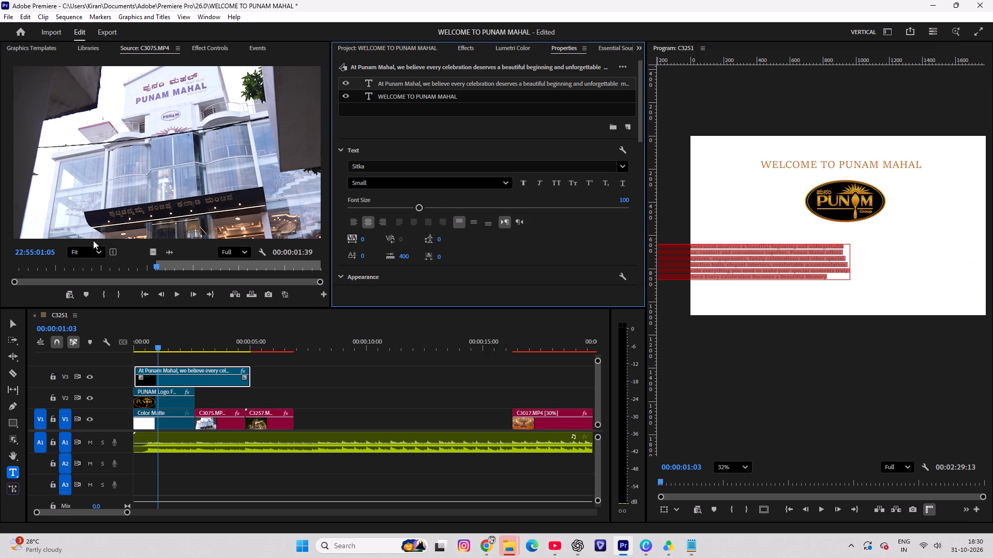
Move the introduction paragraph back into frame beneath the Punam logo, roughly centred on it, and enlarge it slightly.
{"action": "left_click", "coordinate": [16, 320]}
{"action": "left_click_drag", "start_coordinate": [776, 259], "coordinate": [790, 260]}
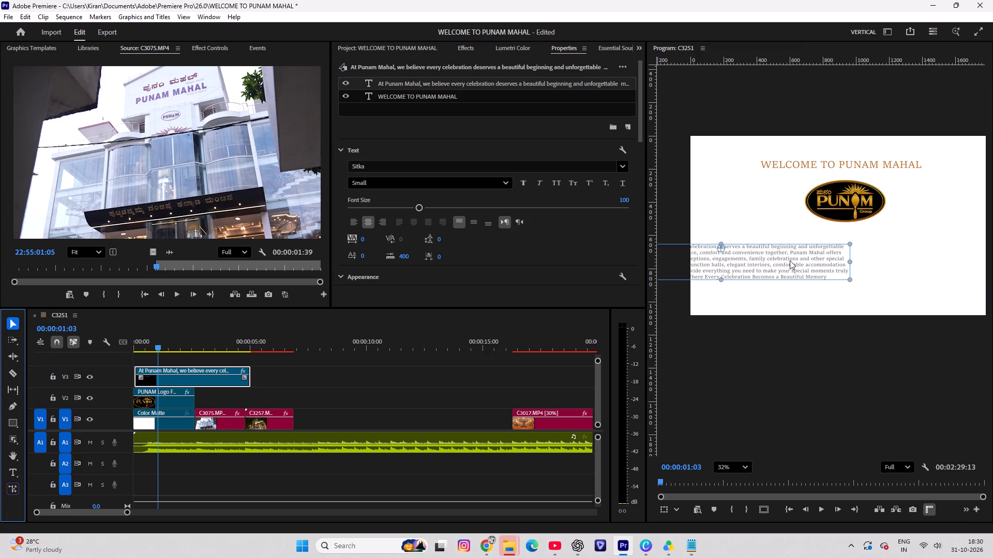
{"action": "left_click_drag", "start_coordinate": [790, 260], "coordinate": [894, 270]}
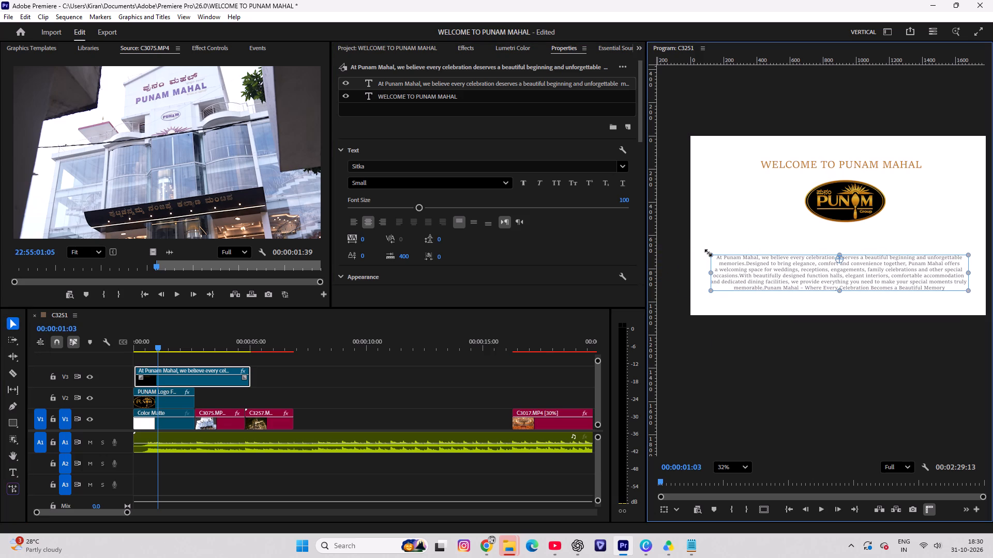
{"action": "left_click", "coordinate": [838, 252]}
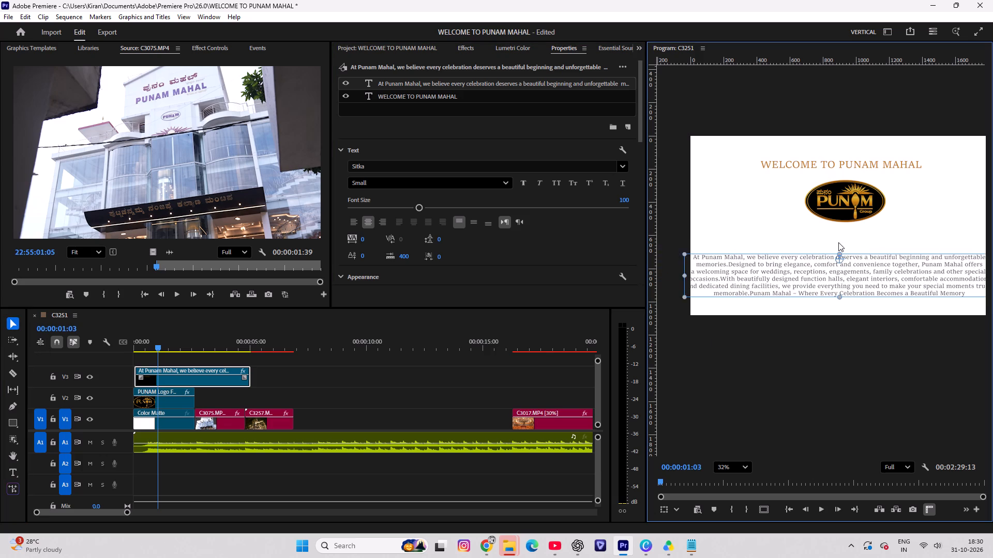
{"action": "left_click", "coordinate": [870, 277]}
{"action": "left_click", "coordinate": [732, 467]}
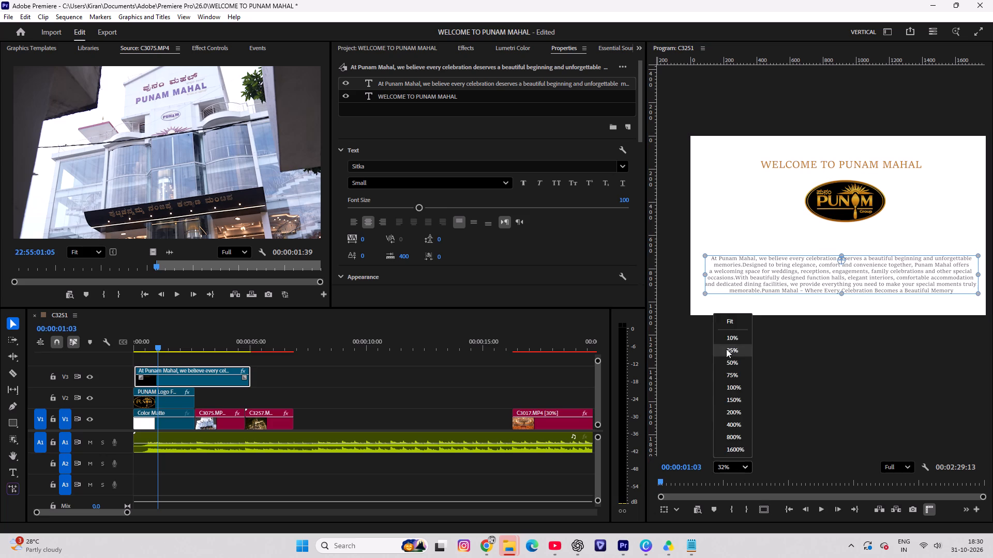
{"action": "left_click", "coordinate": [734, 324]}
{"action": "left_click_drag", "start_coordinate": [801, 318], "coordinate": [813, 319]}
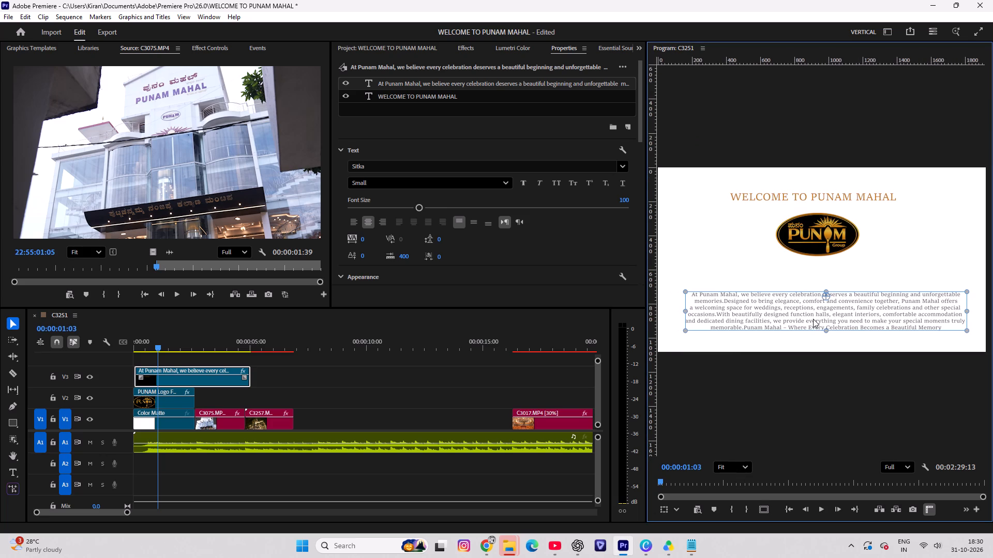
{"action": "left_click_drag", "start_coordinate": [813, 319], "coordinate": [814, 319]}
{"action": "left_click", "coordinate": [814, 380]}
Scale the Punam logo to 42% and lower it to a vertical position of 457, between the title and the introduction.
{"action": "left_click", "coordinate": [809, 214]}
{"action": "left_click", "coordinate": [814, 229]}
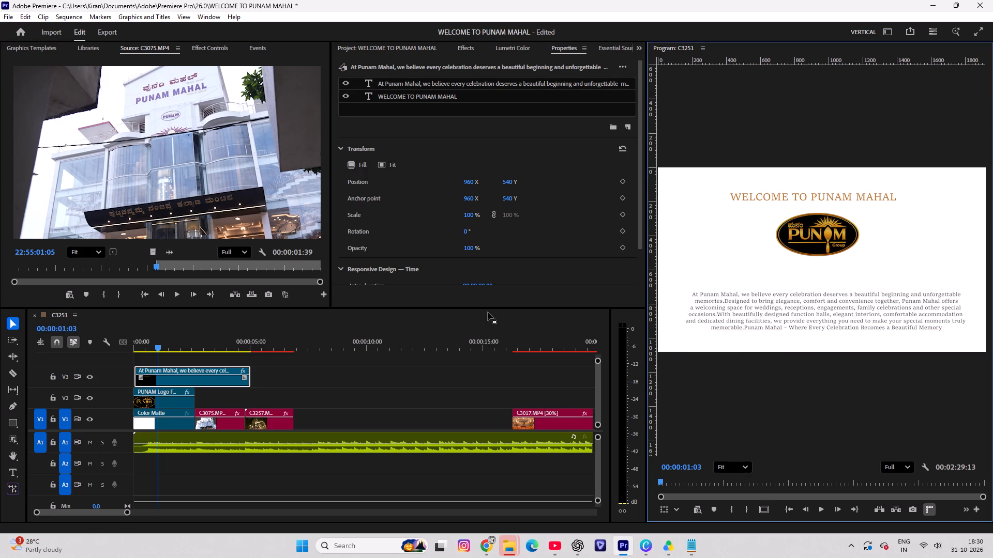
{"action": "left_click", "coordinate": [171, 402]}
{"action": "double_click", "coordinate": [807, 247]}
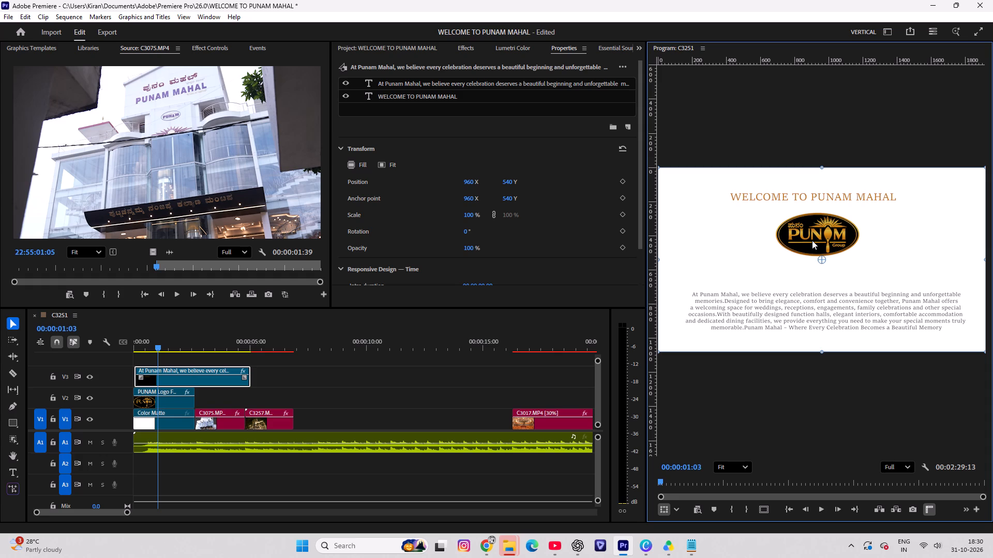
{"action": "left_click_drag", "start_coordinate": [812, 239], "coordinate": [811, 251]}
{"action": "left_click", "coordinate": [159, 393]}
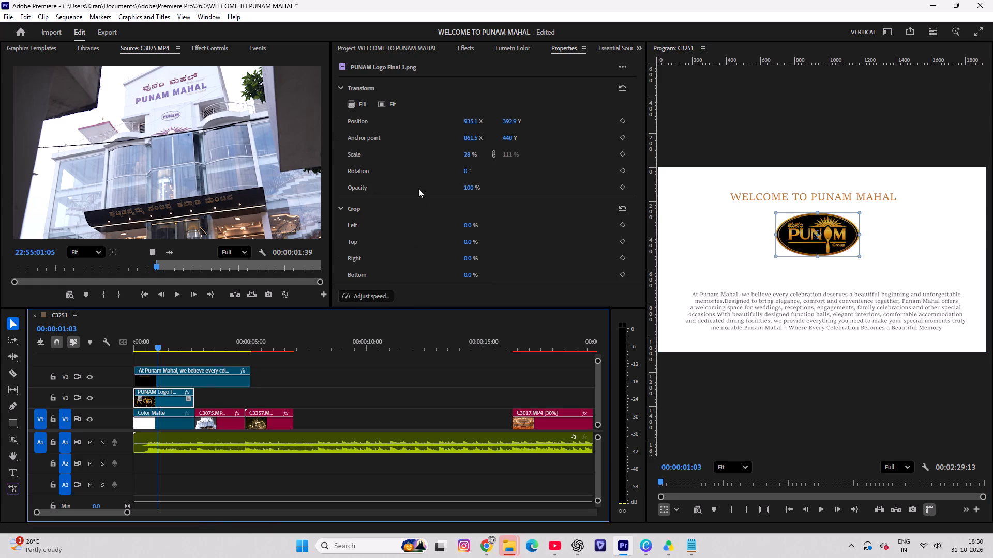
{"action": "left_click_drag", "start_coordinate": [469, 153], "coordinate": [472, 154]}
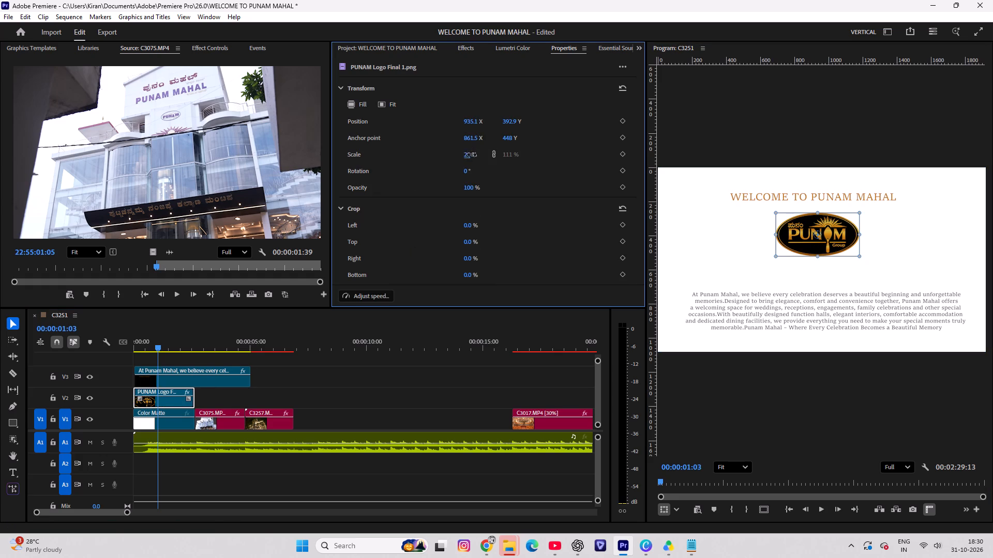
{"action": "left_click_drag", "start_coordinate": [472, 154], "coordinate": [479, 155]}
{"action": "left_click_drag", "start_coordinate": [510, 120], "coordinate": [540, 115]}
{"action": "left_click", "coordinate": [759, 423]}
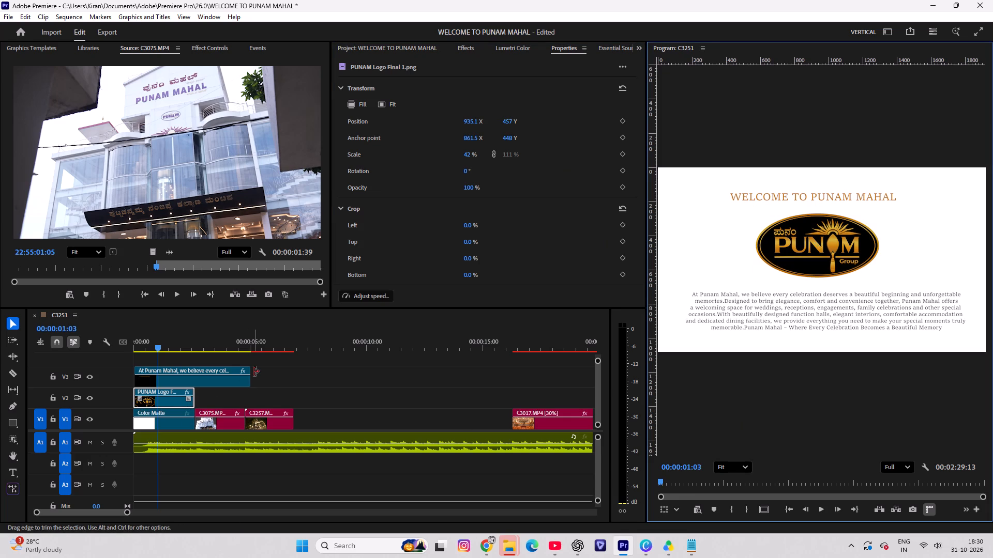
Trim the V3 text clip to end with the logo clip and remove the gap before it at the sequence start.
{"action": "left_click_drag", "start_coordinate": [254, 371], "coordinate": [201, 379]}
{"action": "left_click", "coordinate": [216, 382]}
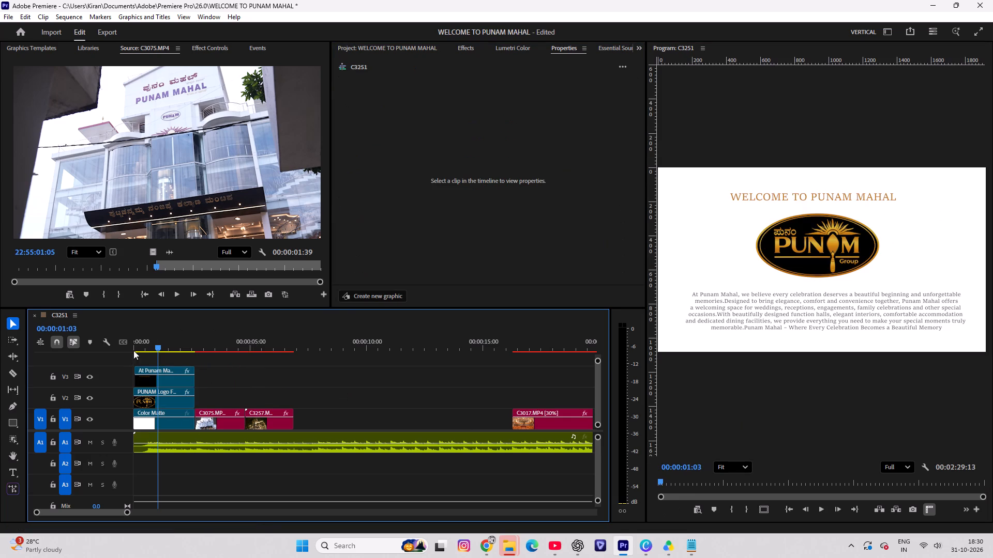
{"action": "left_click_drag", "start_coordinate": [158, 349], "coordinate": [91, 370]}
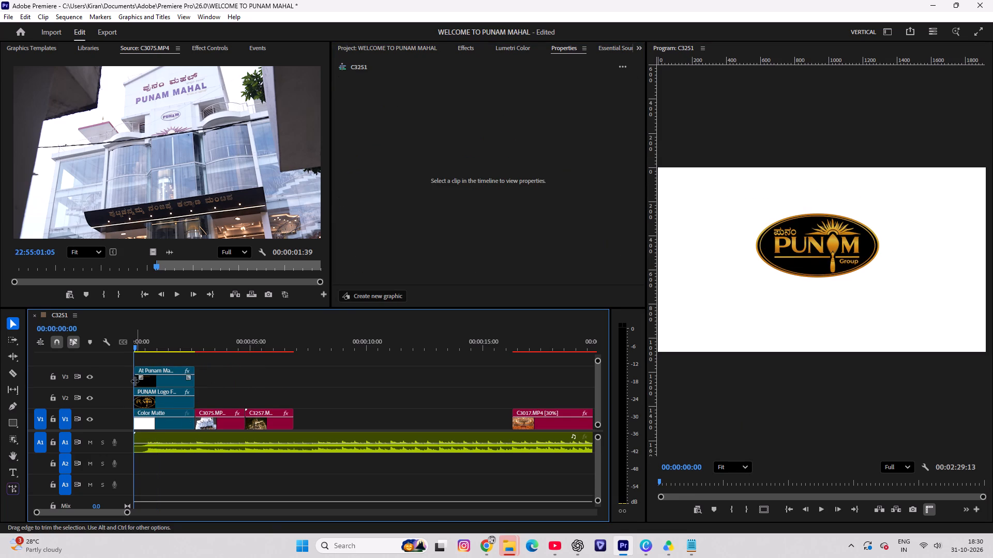
{"action": "left_click_drag", "start_coordinate": [134, 374], "coordinate": [109, 378]}
{"action": "left_click_drag", "start_coordinate": [136, 368], "coordinate": [111, 371]}
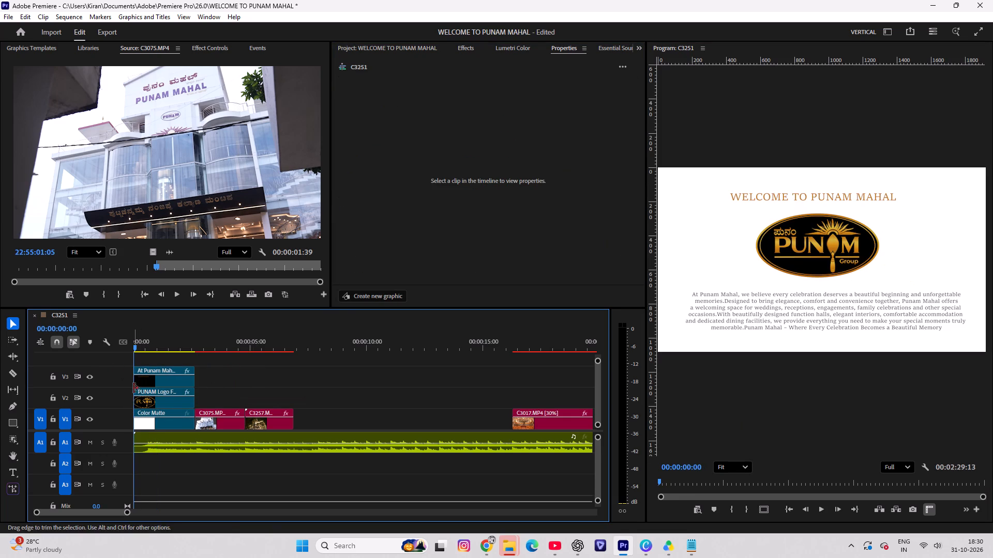
Play the opening to check the title, logo and introduction together.
{"action": "key", "text": "space"}
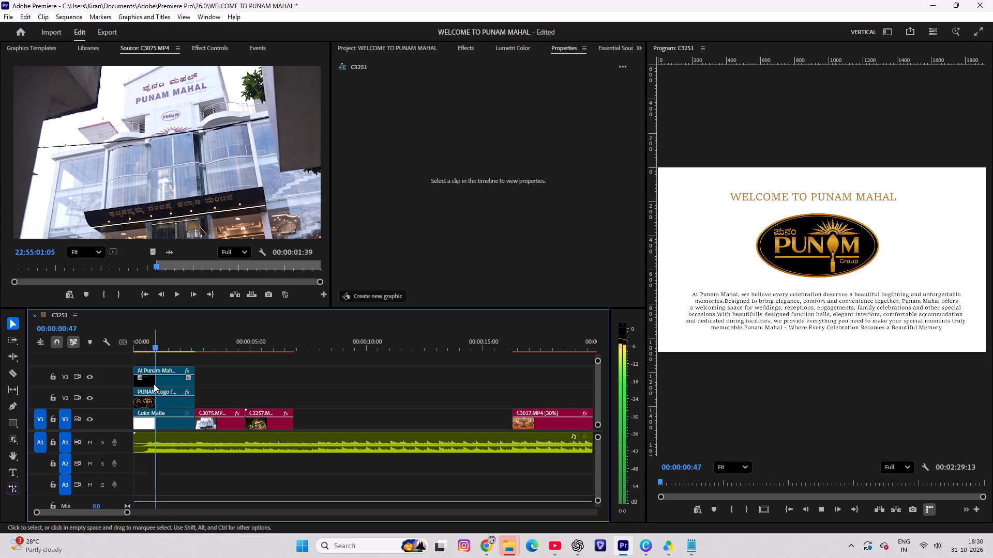
{"action": "key", "text": "space"}
{"action": "left_click", "coordinate": [163, 394]}
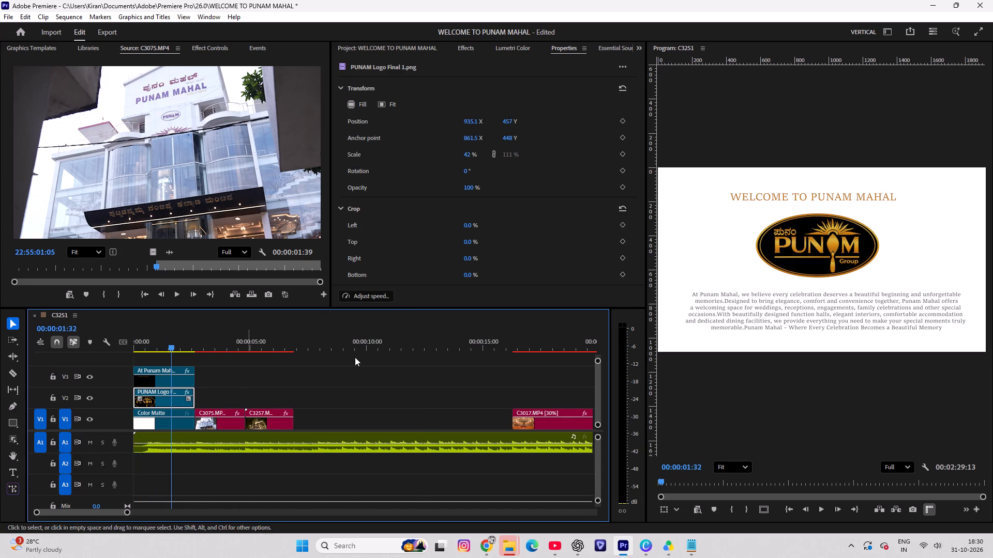
{"action": "left_click", "coordinate": [140, 400]}
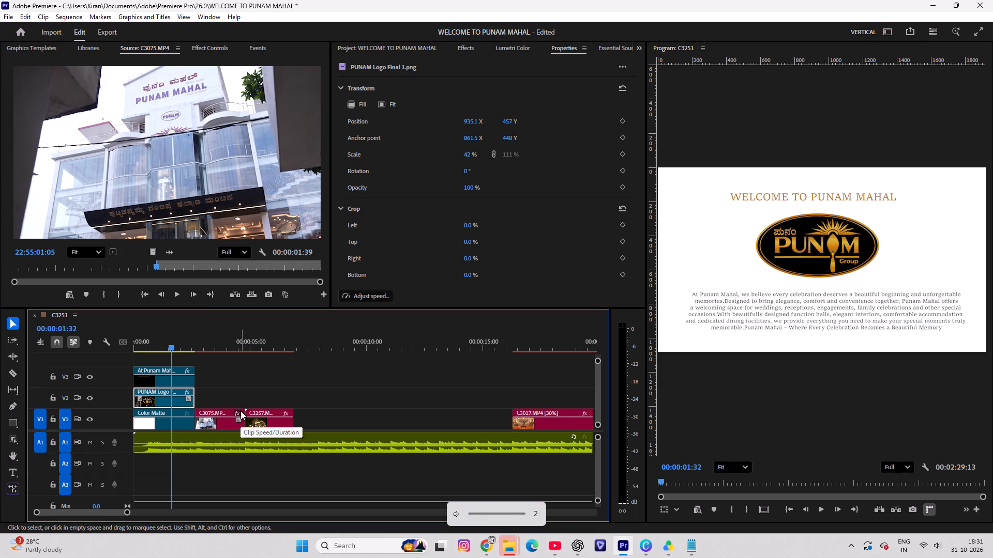
{"action": "left_click_drag", "start_coordinate": [163, 348], "coordinate": [116, 358]}
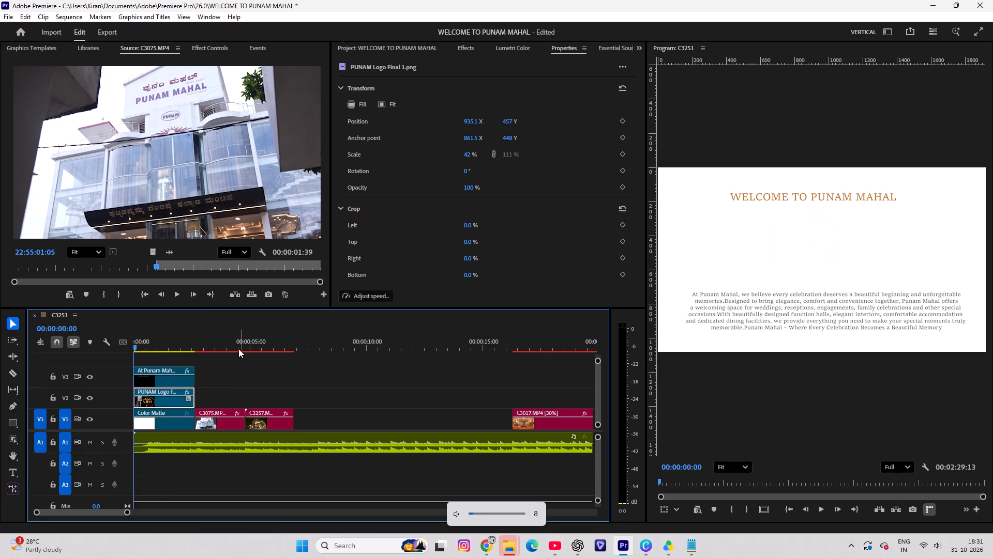
{"action": "key", "text": "space"}
{"action": "key", "text": "space"}
Animate the Punam logo's scale with keyframes from 42 at the clip's start to 45 at its end.
{"action": "left_click_drag", "start_coordinate": [144, 342], "coordinate": [137, 351]}
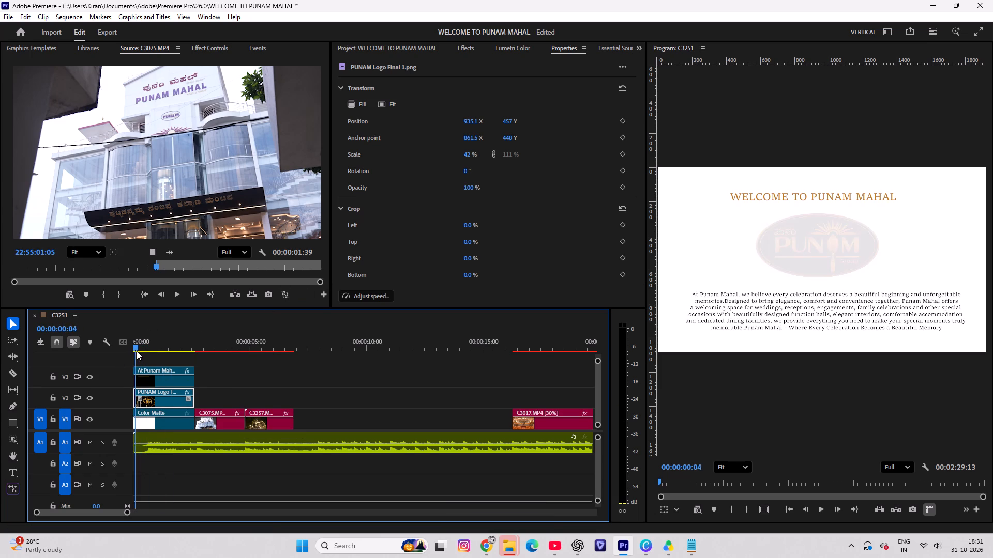
{"action": "left_click_drag", "start_coordinate": [137, 351], "coordinate": [132, 351]}
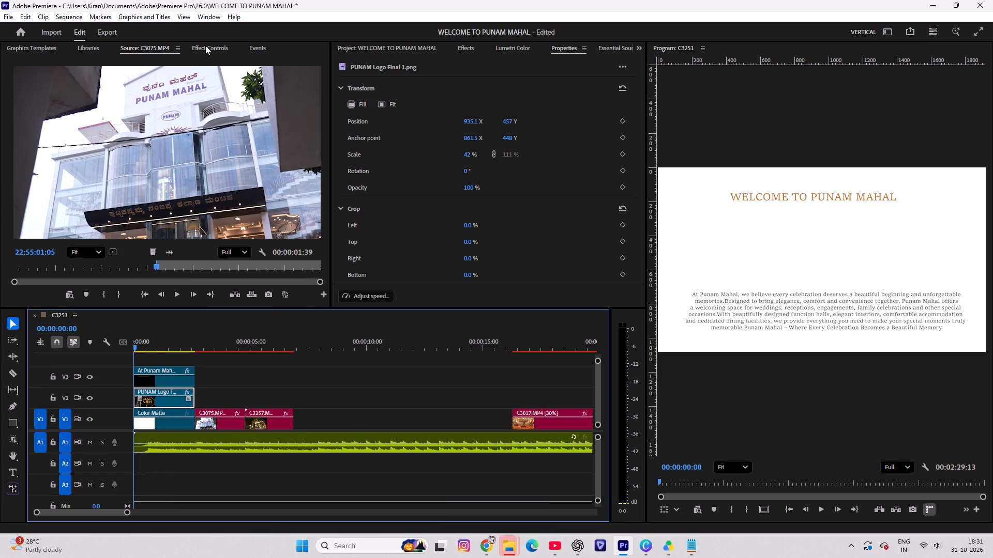
{"action": "left_click", "coordinate": [205, 45]}
{"action": "left_click_drag", "start_coordinate": [187, 67], "coordinate": [123, 79]}
{"action": "left_click", "coordinate": [30, 123]}
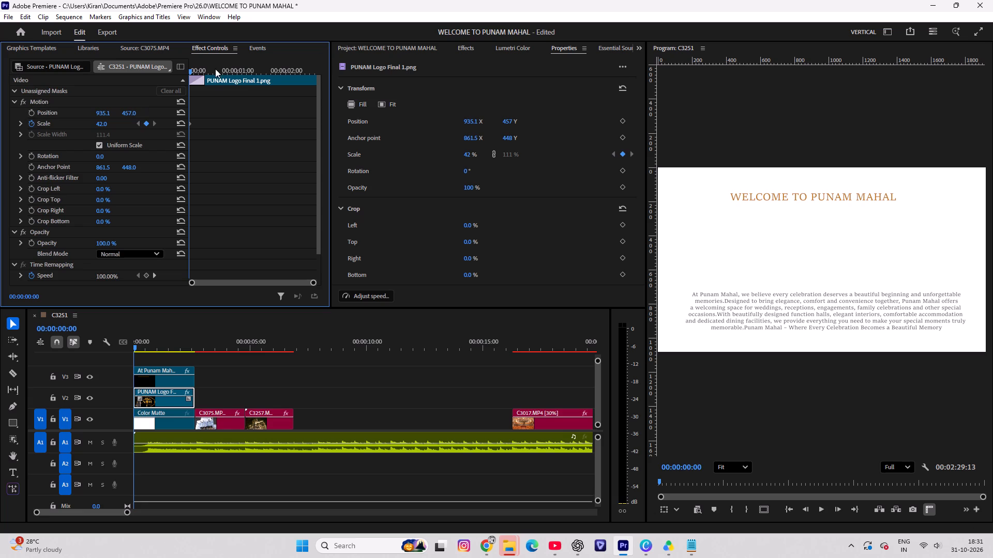
{"action": "left_click_drag", "start_coordinate": [192, 66], "coordinate": [398, 74]}
{"action": "left_click", "coordinate": [99, 122]}
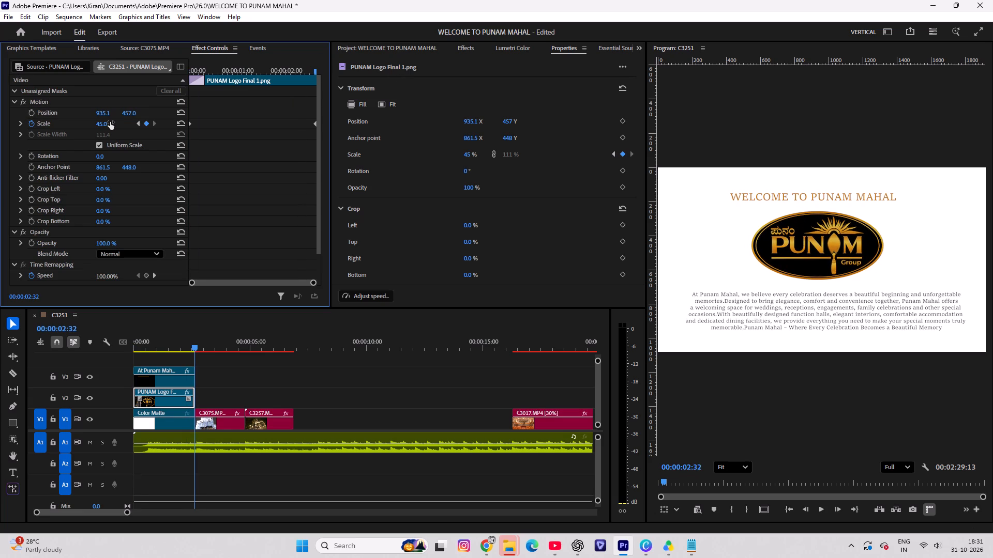
{"action": "left_click_drag", "start_coordinate": [158, 342], "coordinate": [118, 345]}
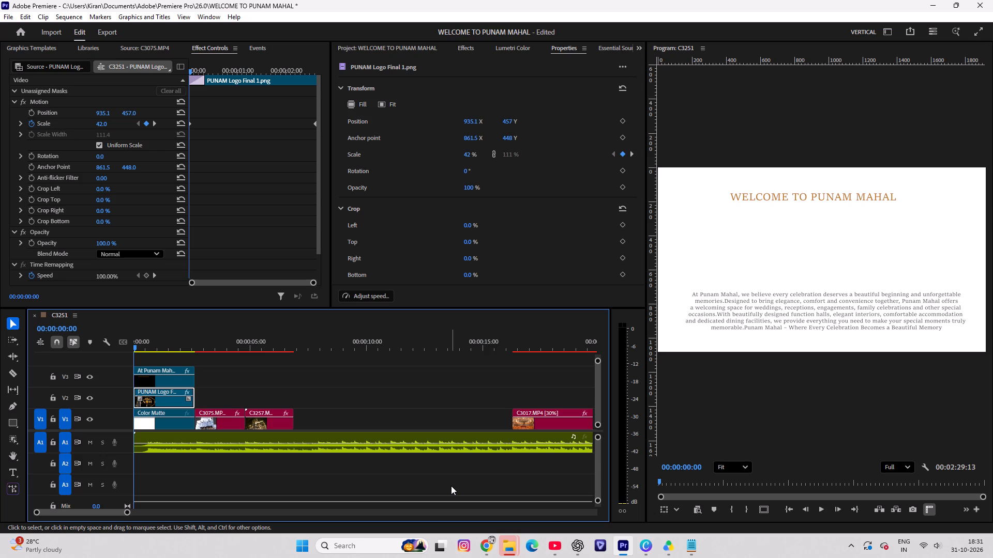
Switch to Canva, delete page 1's oversized logo image, and undo back to the oval Punam logo over the building photo.
{"action": "left_click", "coordinate": [652, 547]}
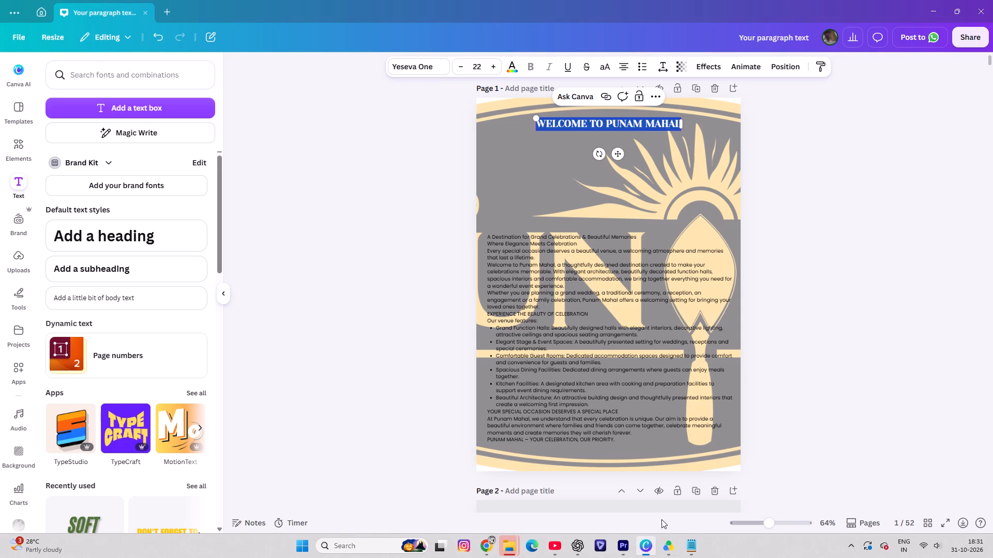
{"action": "left_click", "coordinate": [582, 174]}
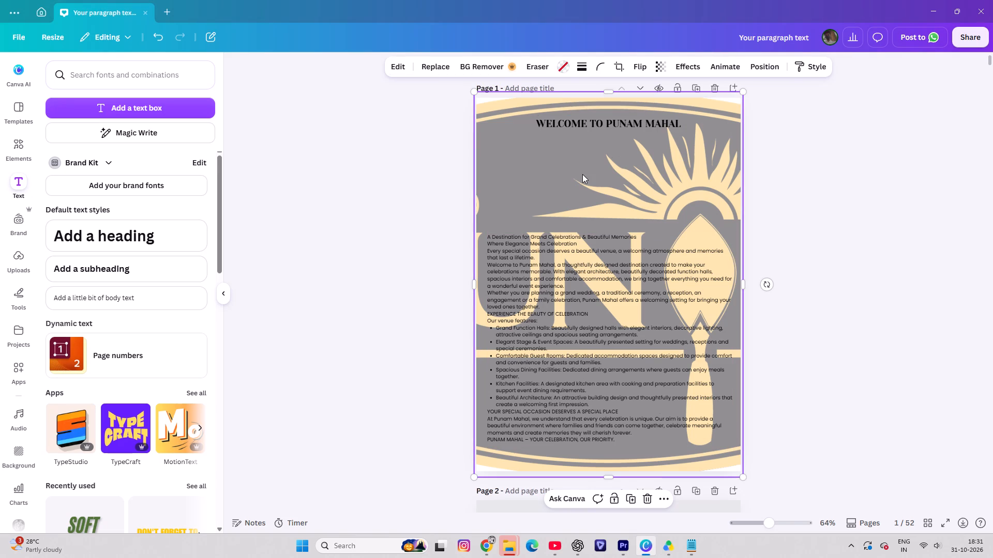
{"action": "key", "text": "Delete"}
{"action": "left_click", "coordinate": [581, 189]}
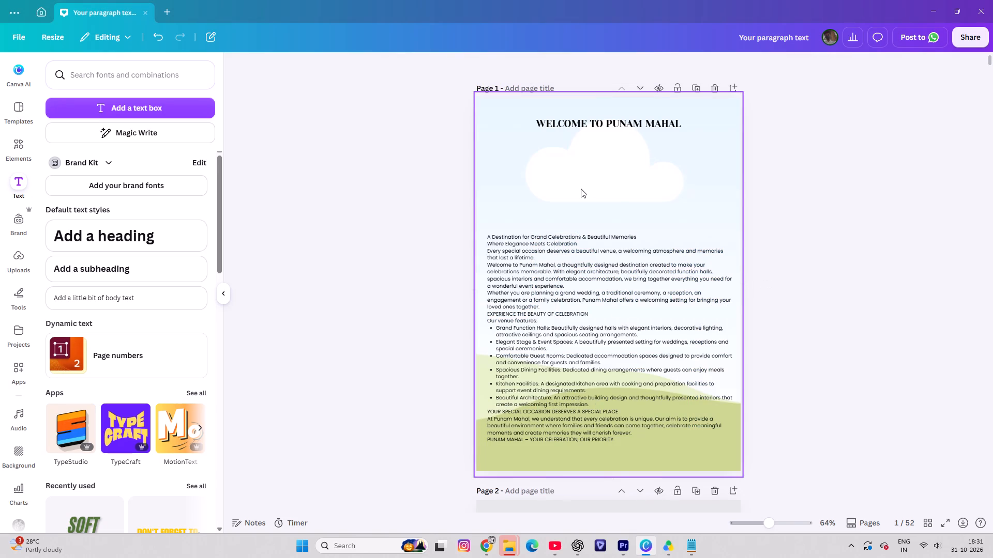
{"action": "key", "text": "ctrl+z"}
{"action": "key", "text": "ctrl+z"}
{"action": "key", "text": "ctrl+z"}
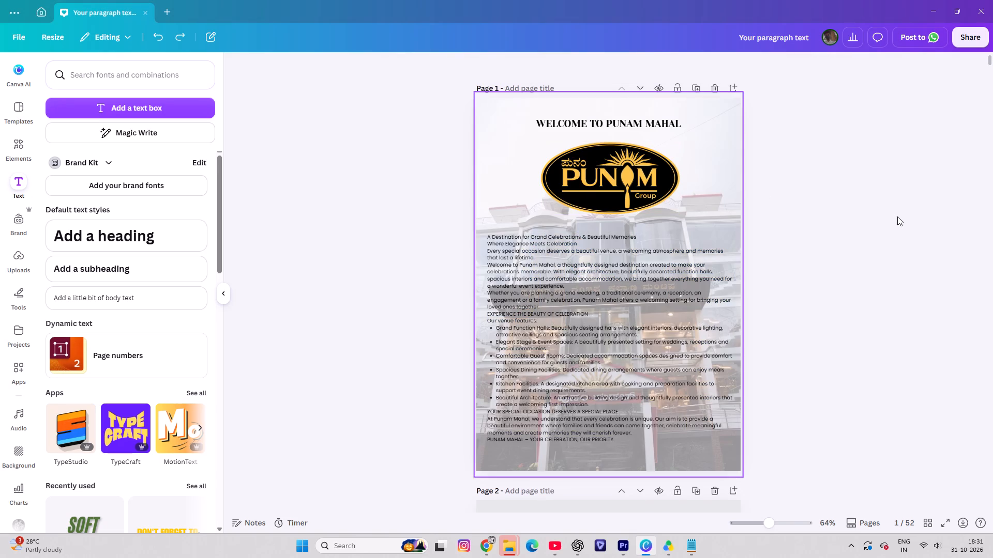
{"action": "left_click", "coordinate": [897, 217]}
Download all pages of the Canva design as a digital PDF, cancelling the duplicate download.
{"action": "left_click", "coordinate": [963, 35]}
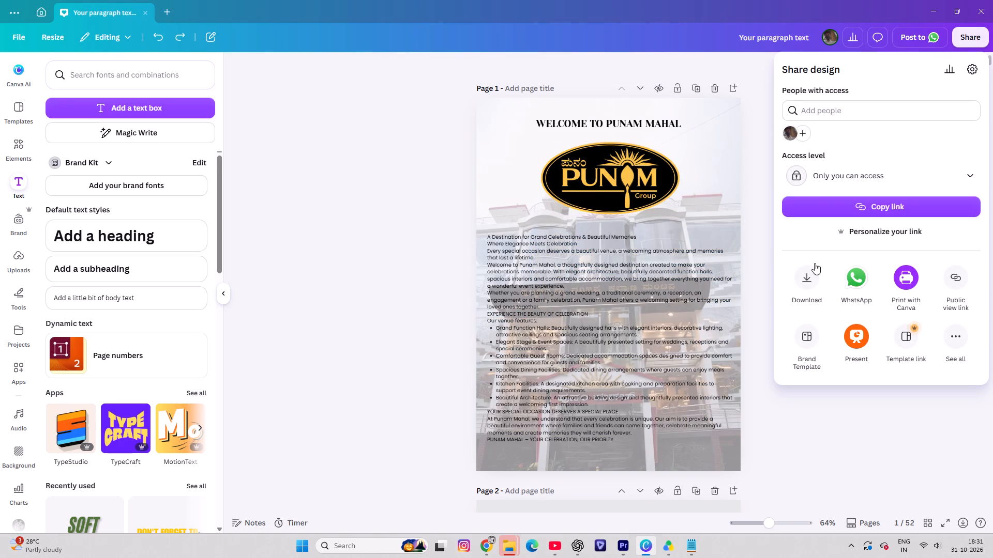
{"action": "left_click", "coordinate": [810, 273]}
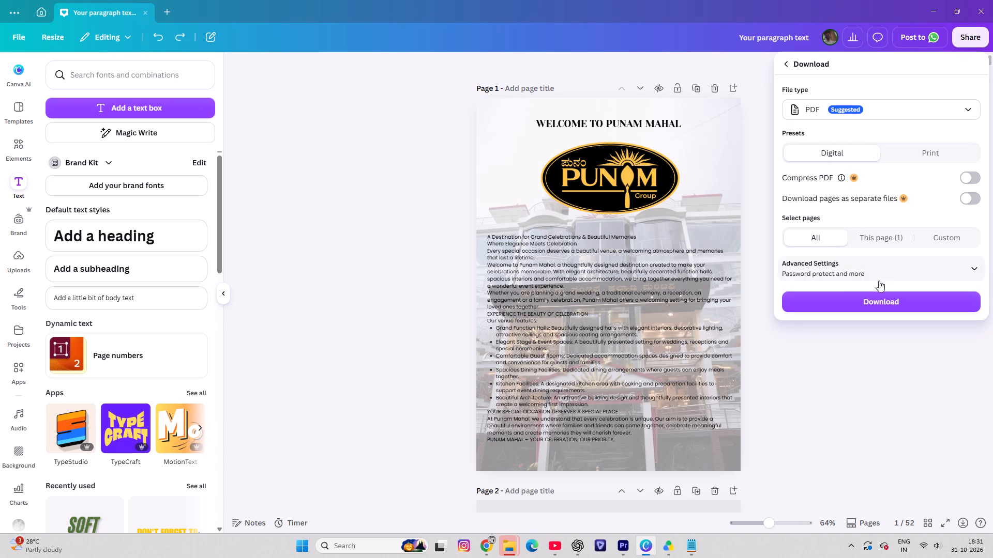
{"action": "left_click", "coordinate": [888, 112]}
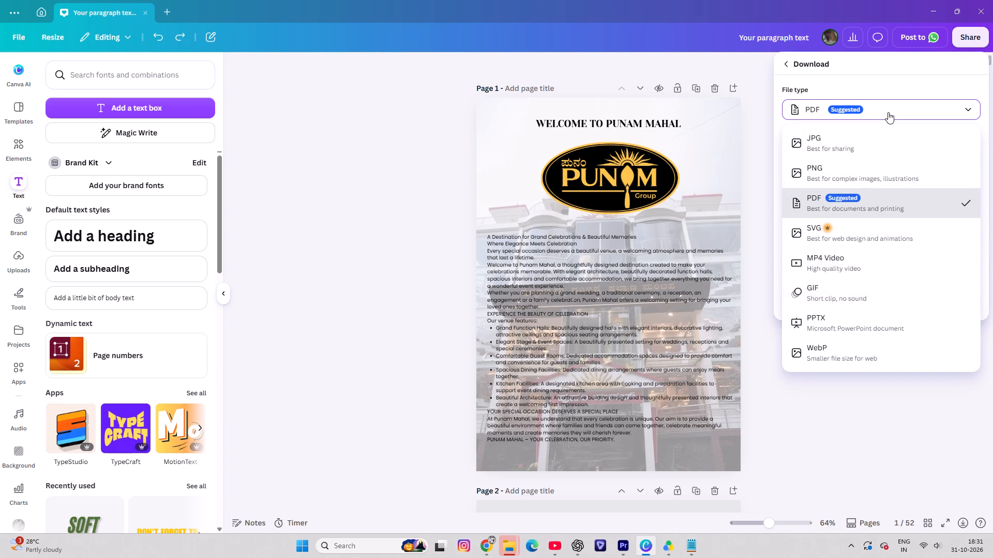
{"action": "left_click", "coordinate": [888, 112]}
{"action": "left_click", "coordinate": [867, 296]}
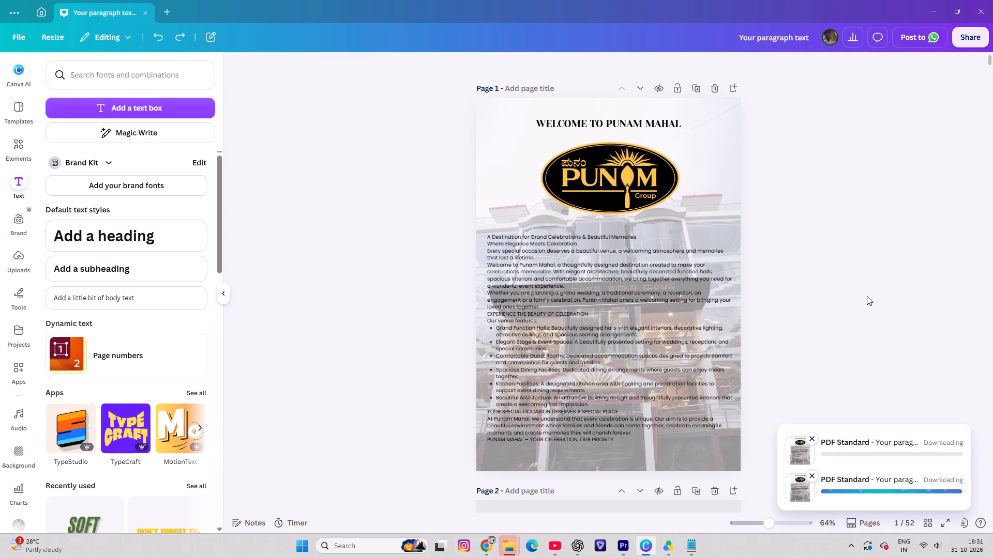
{"action": "left_click", "coordinate": [809, 473]}
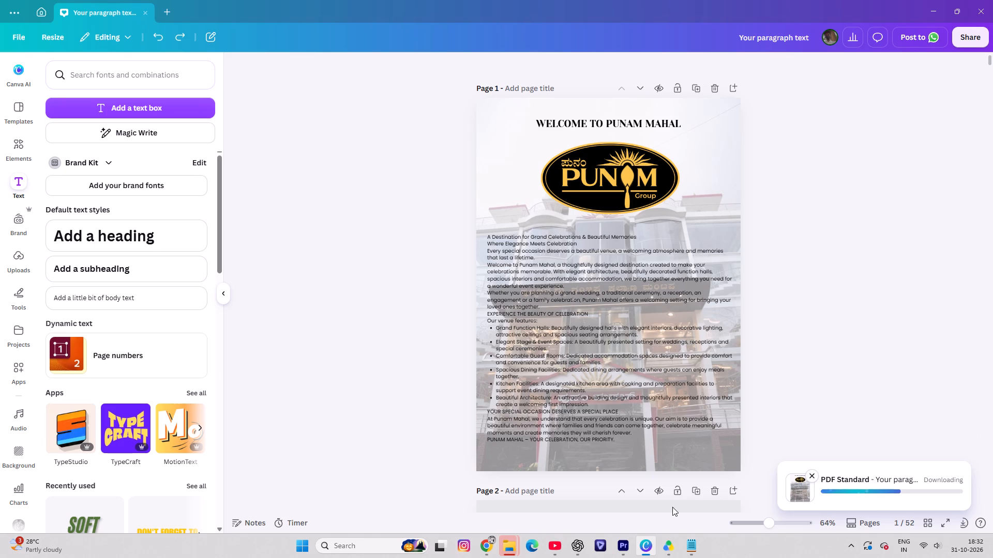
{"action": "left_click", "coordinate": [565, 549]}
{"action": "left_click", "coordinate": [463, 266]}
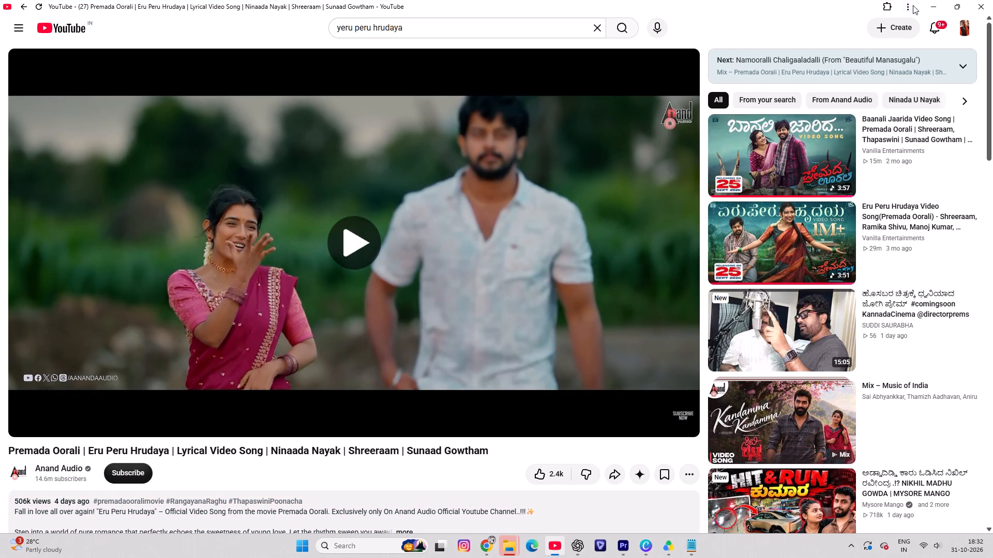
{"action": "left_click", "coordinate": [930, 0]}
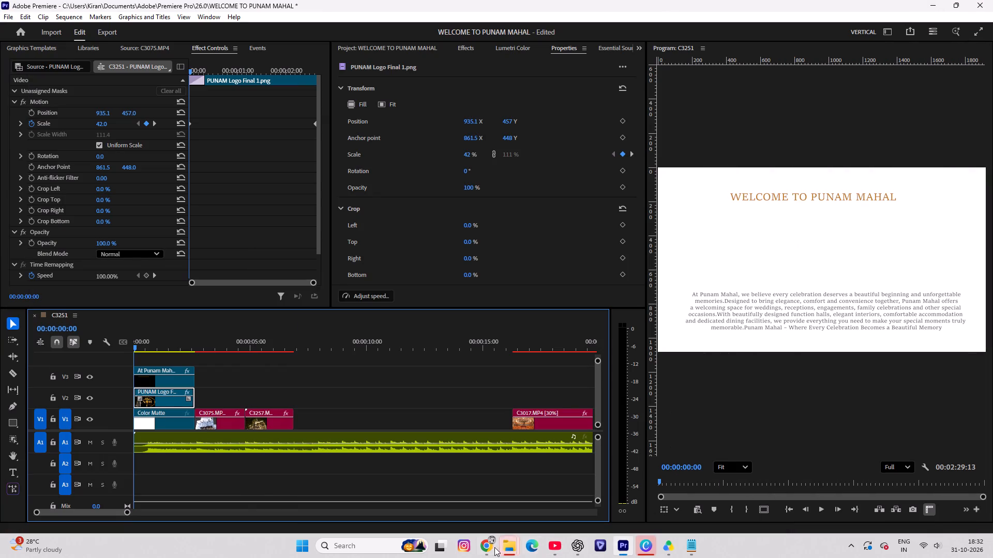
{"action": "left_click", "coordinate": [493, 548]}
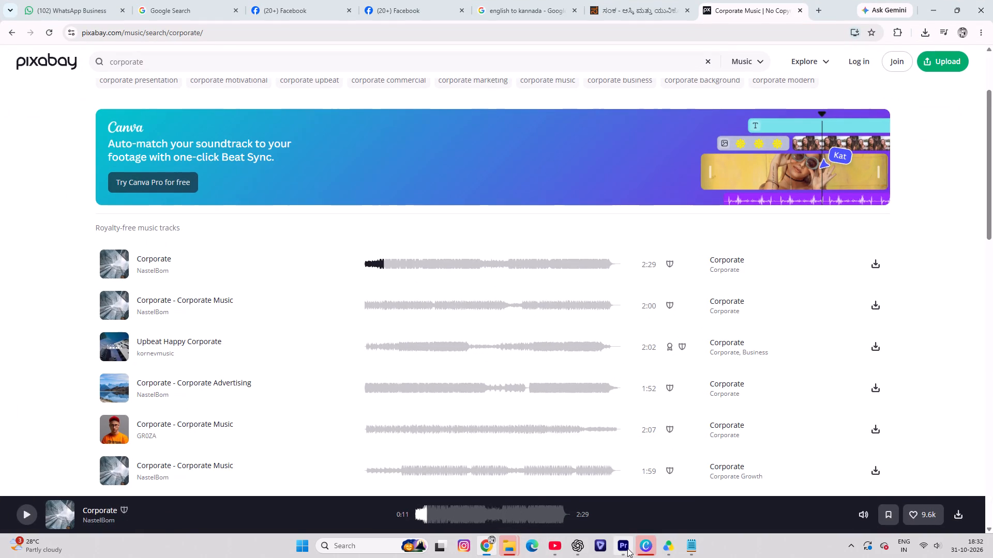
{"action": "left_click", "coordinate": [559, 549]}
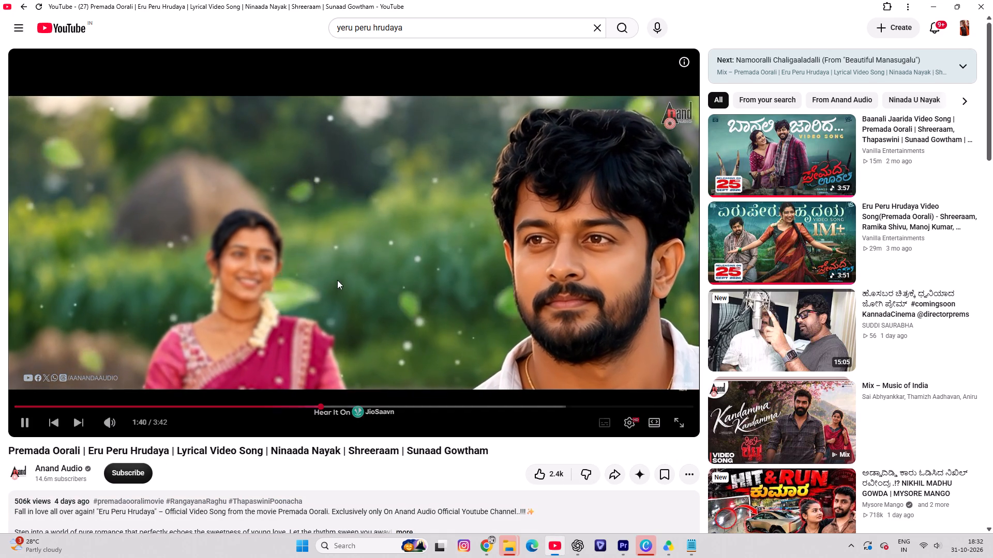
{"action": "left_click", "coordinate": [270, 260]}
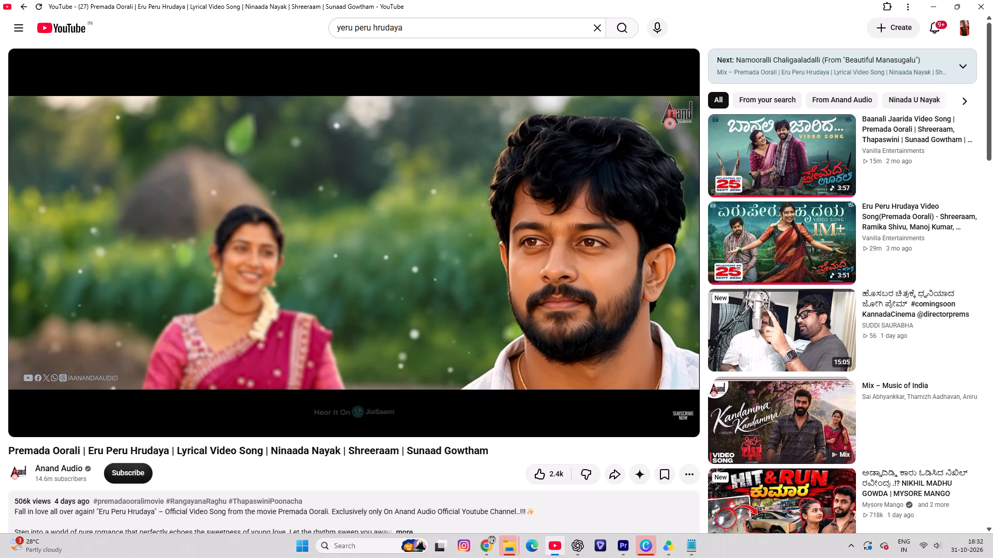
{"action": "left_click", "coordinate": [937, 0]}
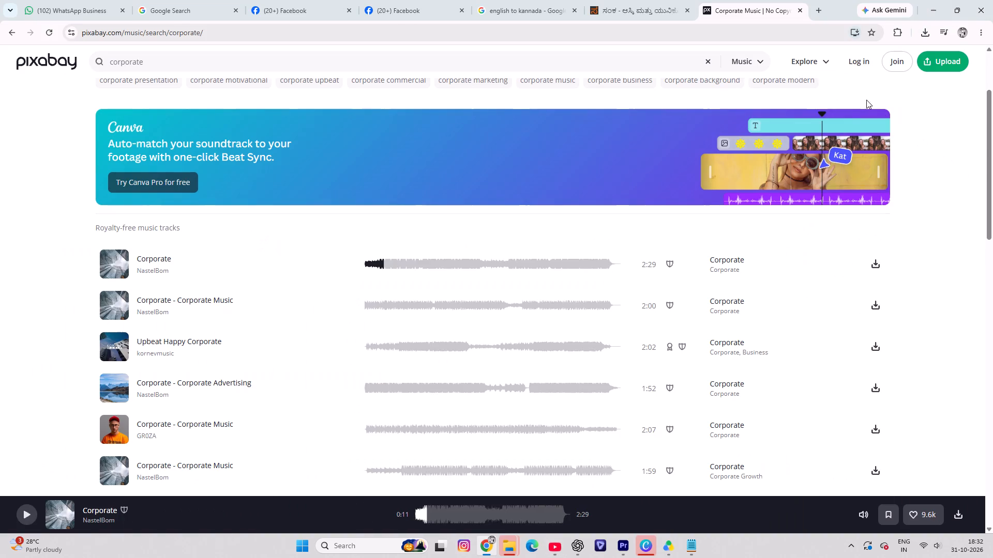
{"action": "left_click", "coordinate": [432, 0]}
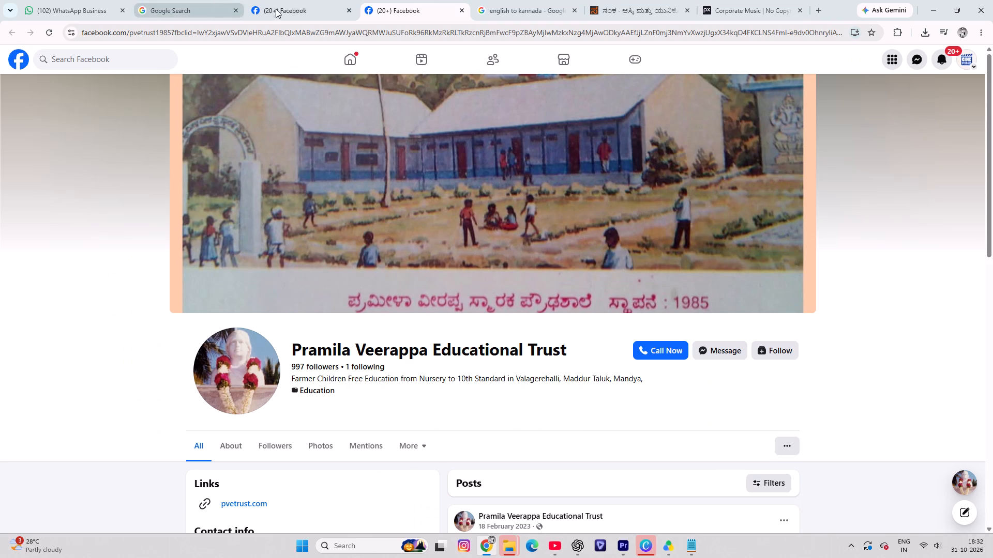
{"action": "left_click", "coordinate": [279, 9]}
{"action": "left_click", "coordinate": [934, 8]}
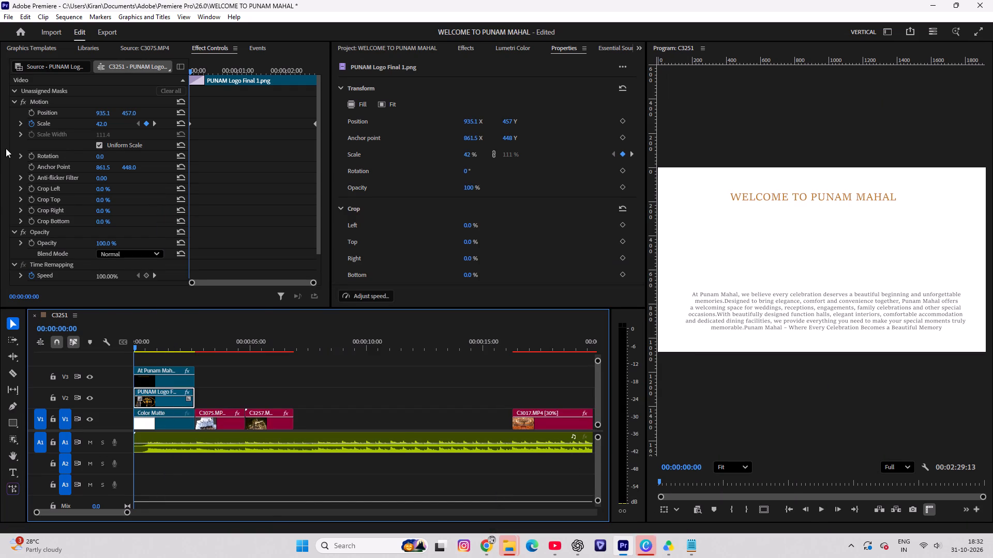
Play the animated logo opening through to the exterior clip, save the project, and replay the opening.
{"action": "key", "text": "space"}
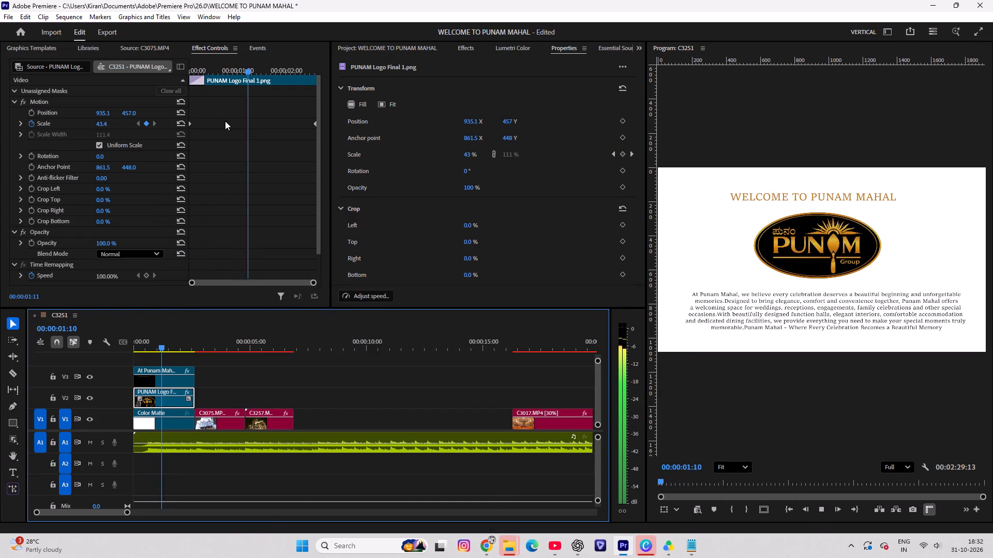
{"action": "key", "text": "space"}
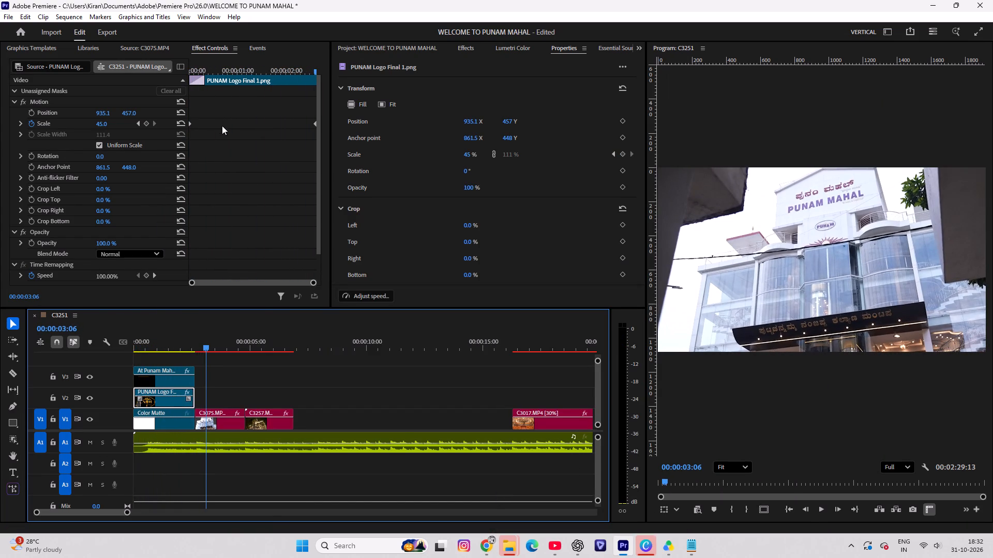
{"action": "left_click_drag", "start_coordinate": [205, 351], "coordinate": [134, 364]}
{"action": "key", "text": "ctrl+s"}
{"action": "left_click_drag", "start_coordinate": [155, 346], "coordinate": [106, 340]}
{"action": "key", "text": "space"}
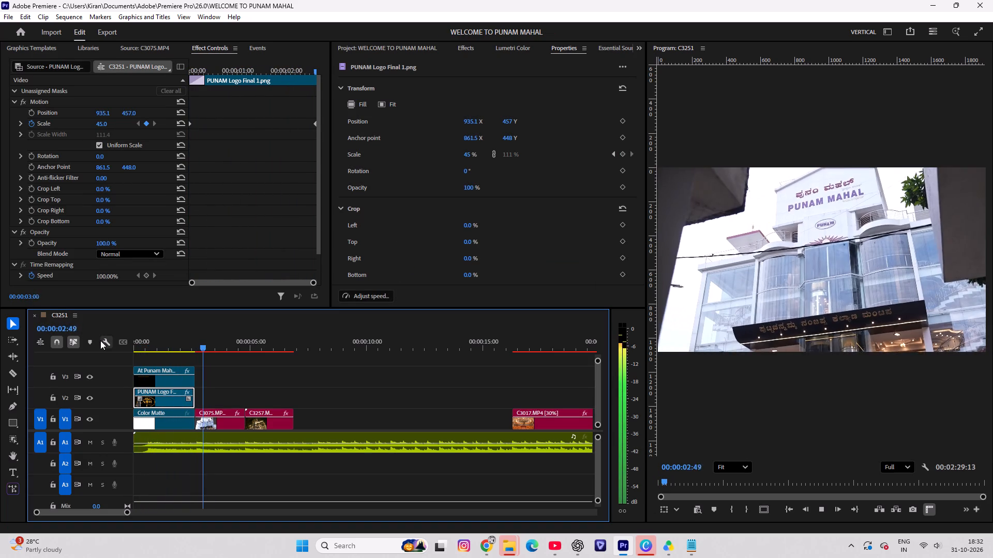
{"action": "key", "text": "space"}
Switch to Canva and save the exported PDF in Downloads as PUNUM MAHAL, replacing the existing file.
{"action": "left_click", "coordinate": [649, 546]}
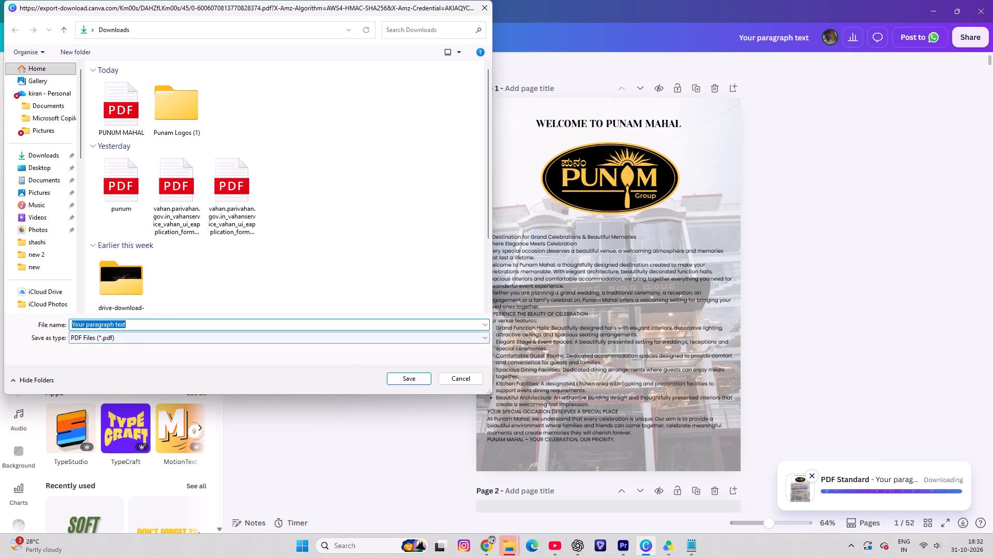
{"action": "left_click", "coordinate": [125, 107]}
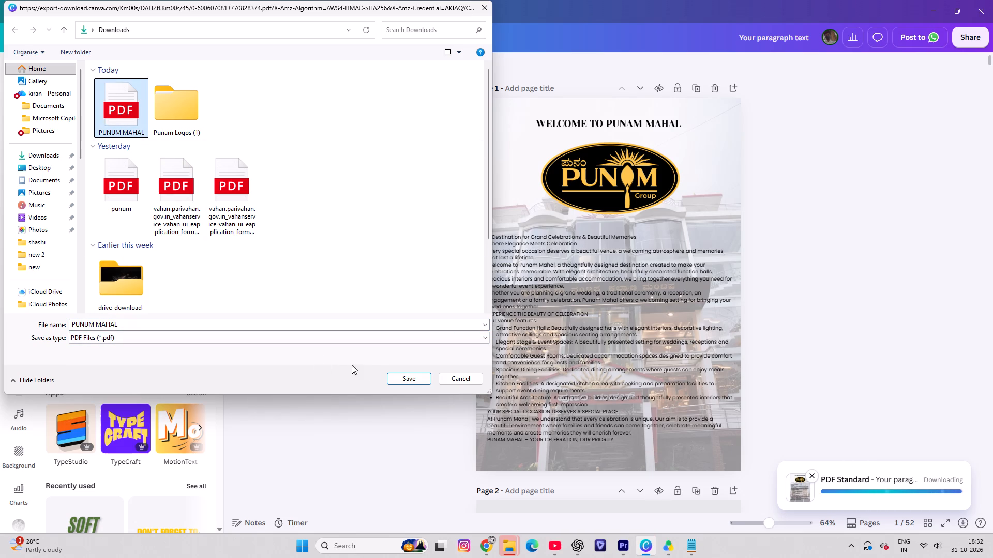
{"action": "left_click", "coordinate": [405, 383]}
{"action": "left_click", "coordinate": [526, 273]}
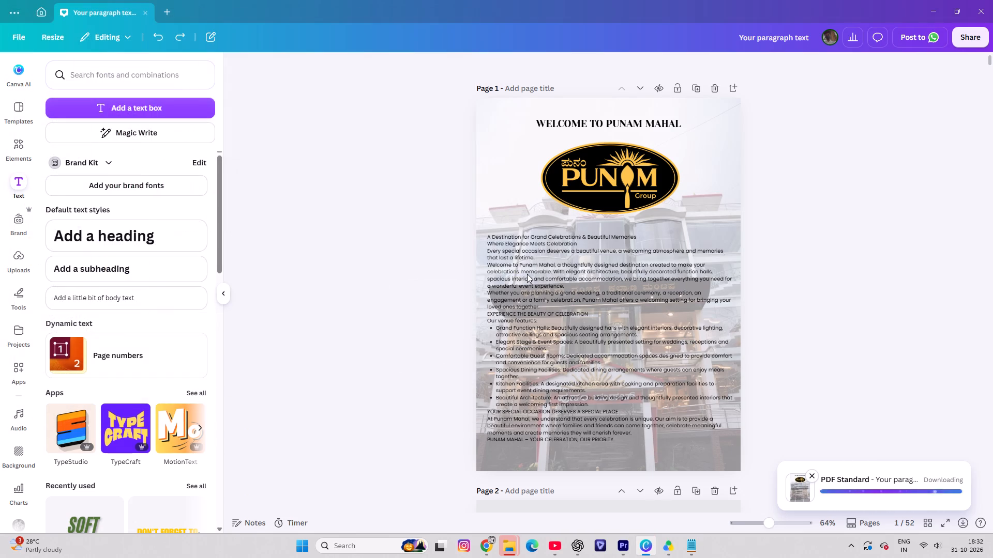
Switch to File Explorer, open the PUNUM MAHAL PDF from Downloads, and check its welcome page's logo and text.
{"action": "left_click", "coordinate": [509, 556]}
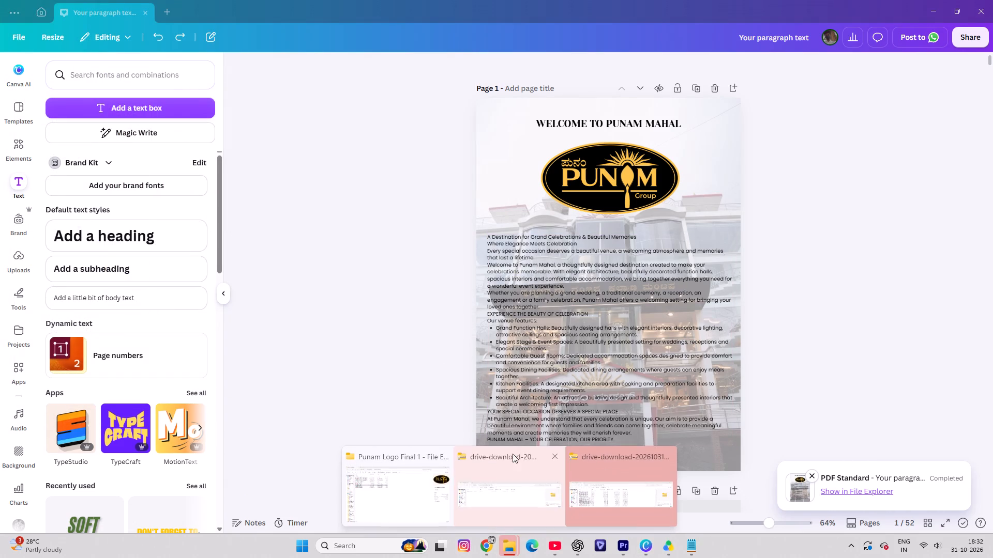
{"action": "left_click", "coordinate": [410, 497]}
{"action": "left_click", "coordinate": [37, 82]}
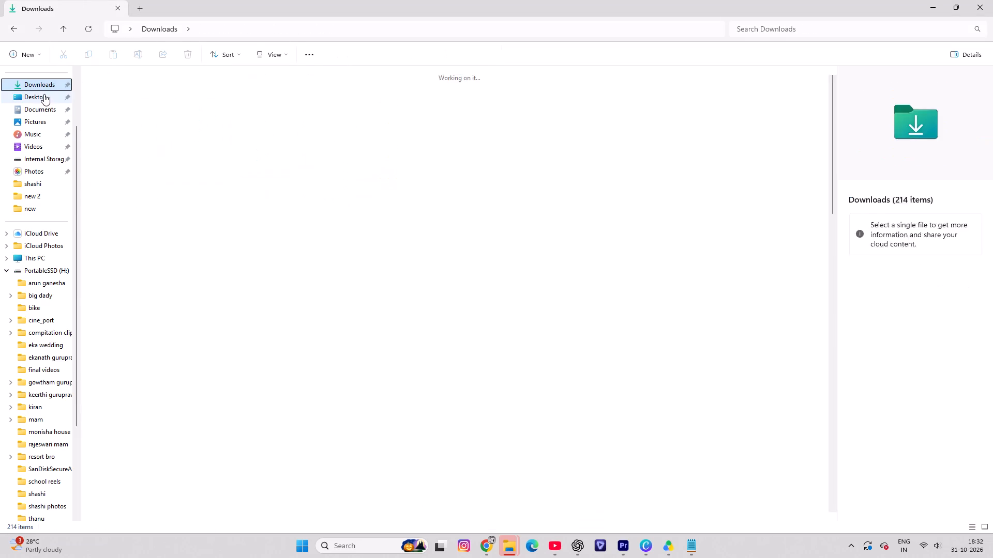
{"action": "double_click", "coordinate": [129, 115]}
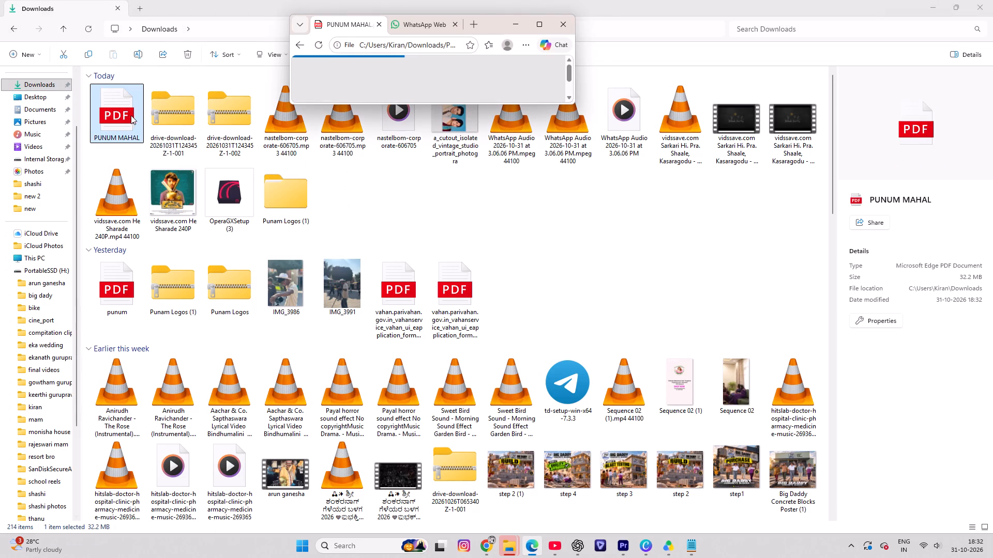
{"action": "left_click", "coordinate": [540, 27]}
{"action": "scroll", "coordinate": [487, 234], "scroll_direction": "down", "scroll_amount": 5}
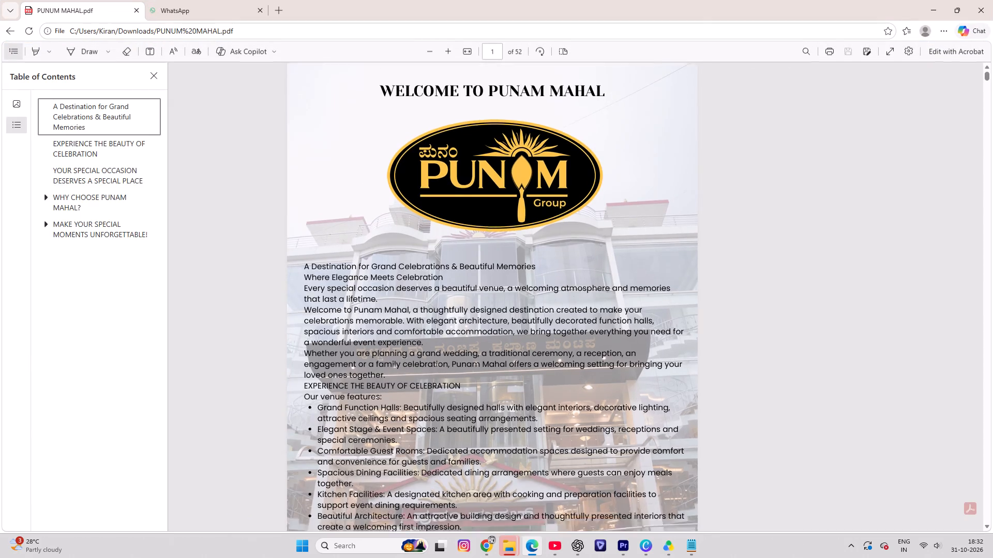
{"action": "scroll", "coordinate": [486, 236], "scroll_direction": "down", "scroll_amount": 3}
{"action": "left_click", "coordinate": [935, 0]}
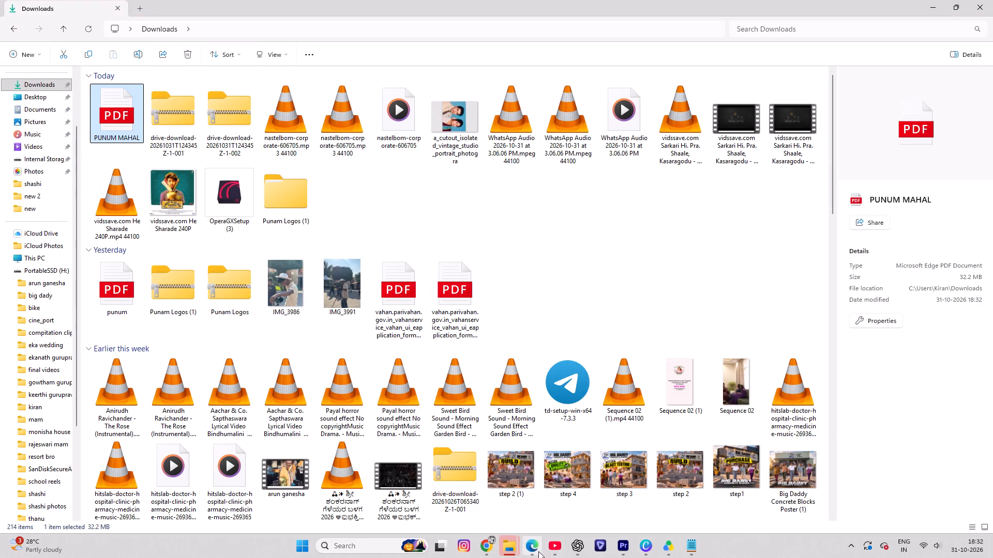
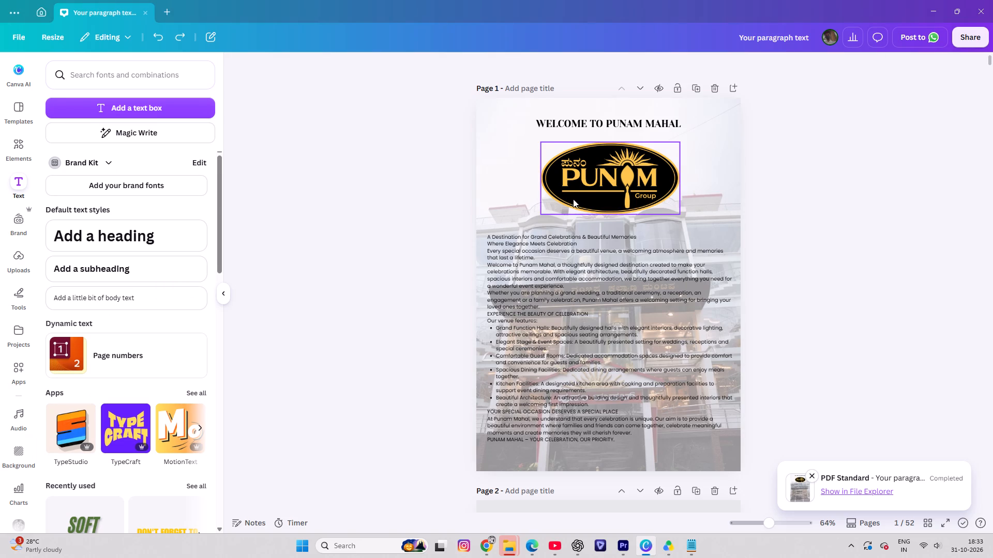
Look over the first two pages of the brochure design in Canva.
{"action": "left_click", "coordinate": [768, 265]}
{"action": "left_click", "coordinate": [653, 256]}
{"action": "left_click", "coordinate": [846, 289]}
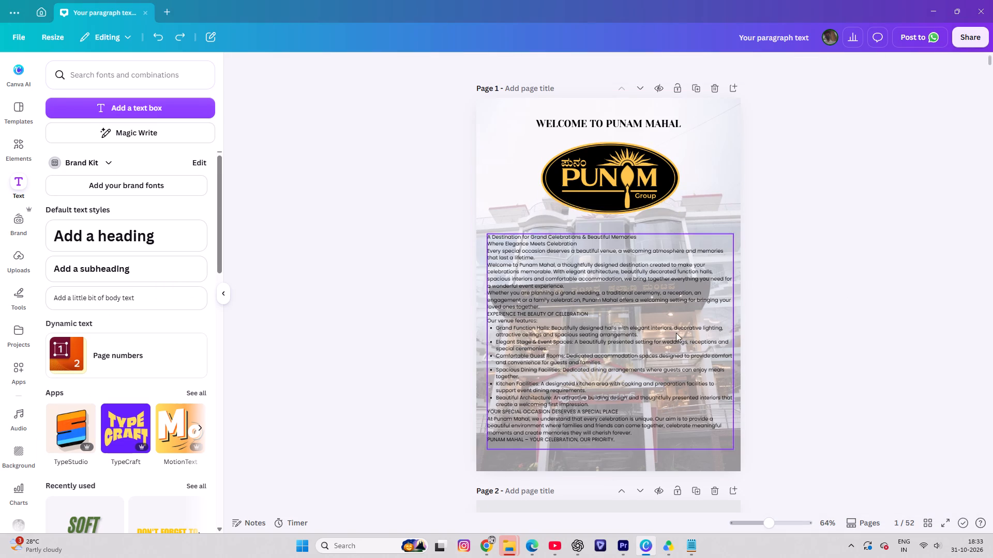
{"action": "scroll", "coordinate": [674, 338], "scroll_direction": "down", "scroll_amount": 2}
{"action": "scroll", "coordinate": [673, 340], "scroll_direction": "up", "scroll_amount": 1}
{"action": "scroll", "coordinate": [673, 340], "scroll_direction": "down", "scroll_amount": 4}
{"action": "scroll", "coordinate": [675, 330], "scroll_direction": "up", "scroll_amount": 4}
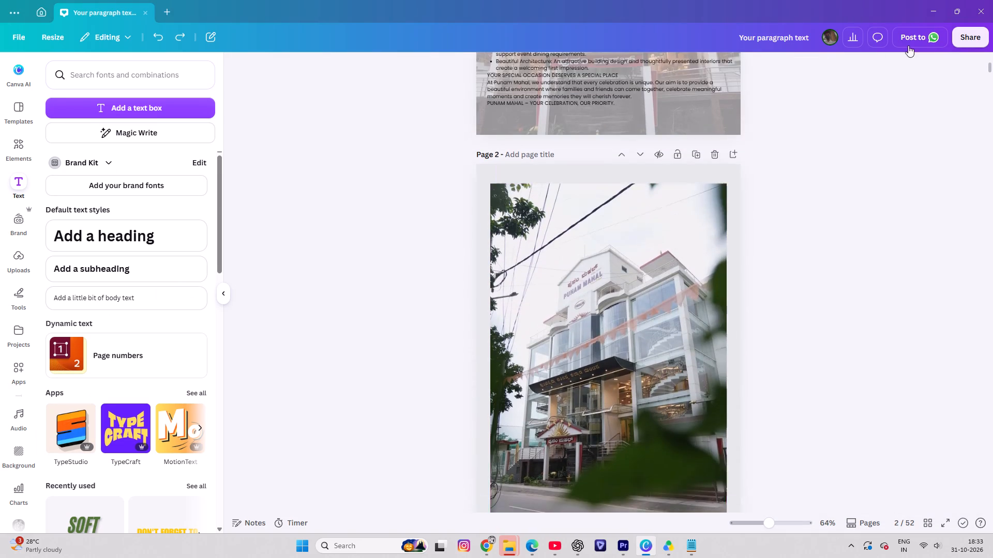
Switch to Premiere Pro and save the WELCOME TO PUNAM MAHAL project.
{"action": "left_click", "coordinate": [941, 9]}
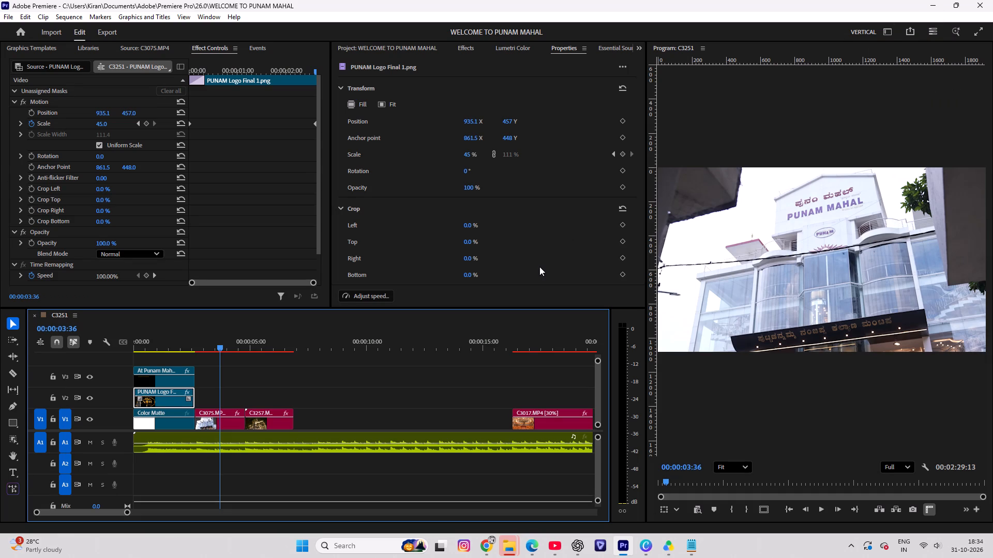
{"action": "key", "text": "ctrl+s"}
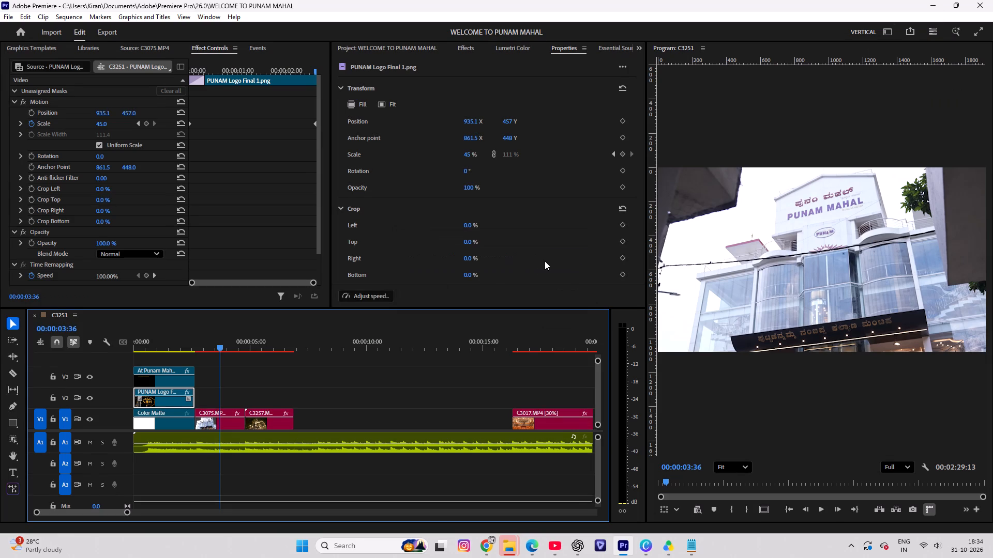
Play and scrub through the cut from the C3075 daytime exterior to the C3257 night exterior.
{"action": "key", "text": "space"}
{"action": "left_click", "coordinate": [221, 339]}
{"action": "key", "text": "space"}
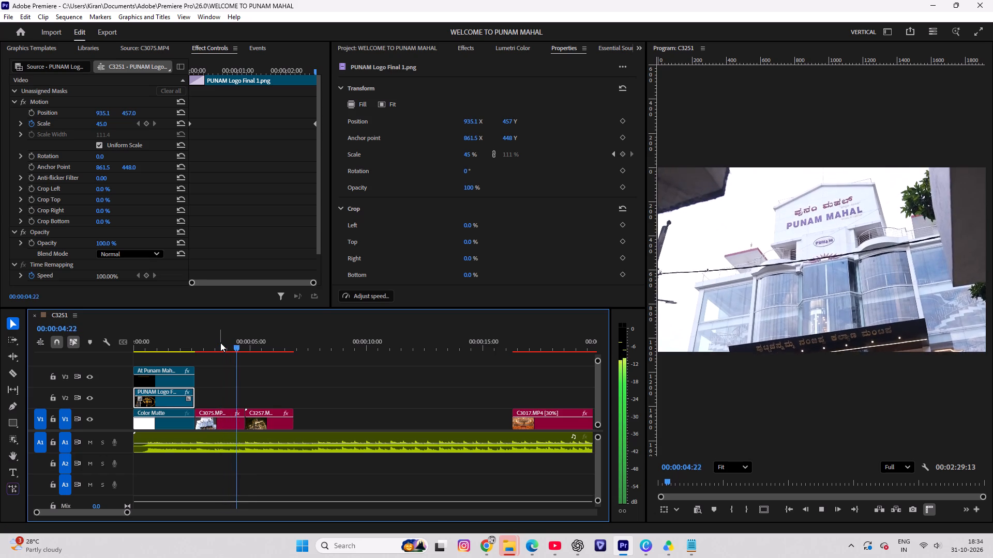
{"action": "key", "text": "space"}
{"action": "left_click_drag", "start_coordinate": [251, 347], "coordinate": [228, 358]}
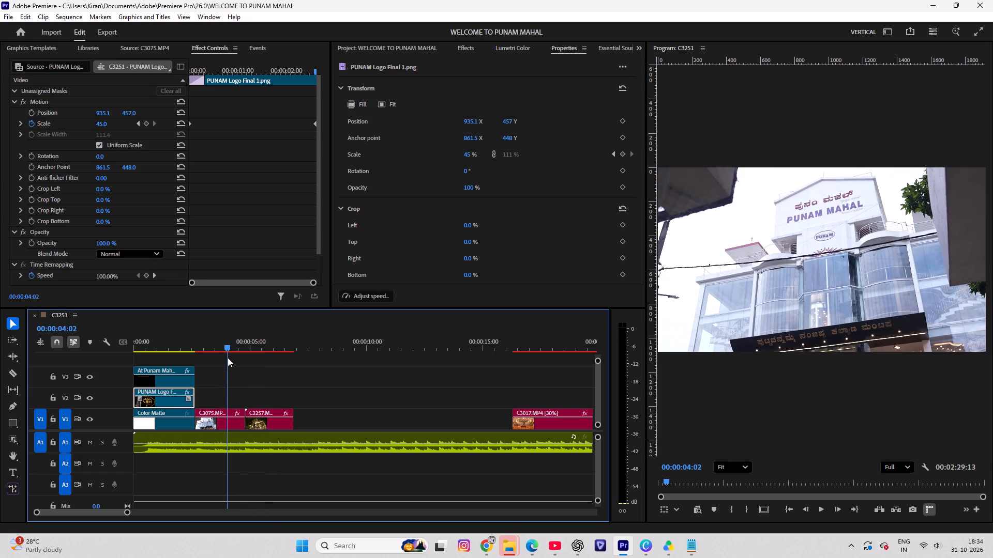
{"action": "left_click_drag", "start_coordinate": [228, 358], "coordinate": [234, 358]}
{"action": "key", "text": "space"}
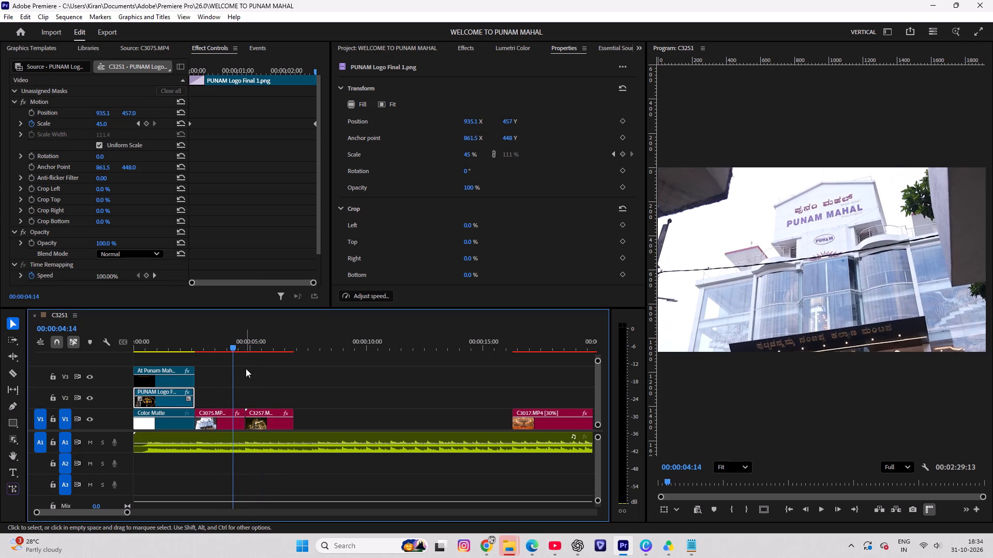
{"action": "key", "text": "space"}
{"action": "left_click_drag", "start_coordinate": [251, 345], "coordinate": [261, 345]}
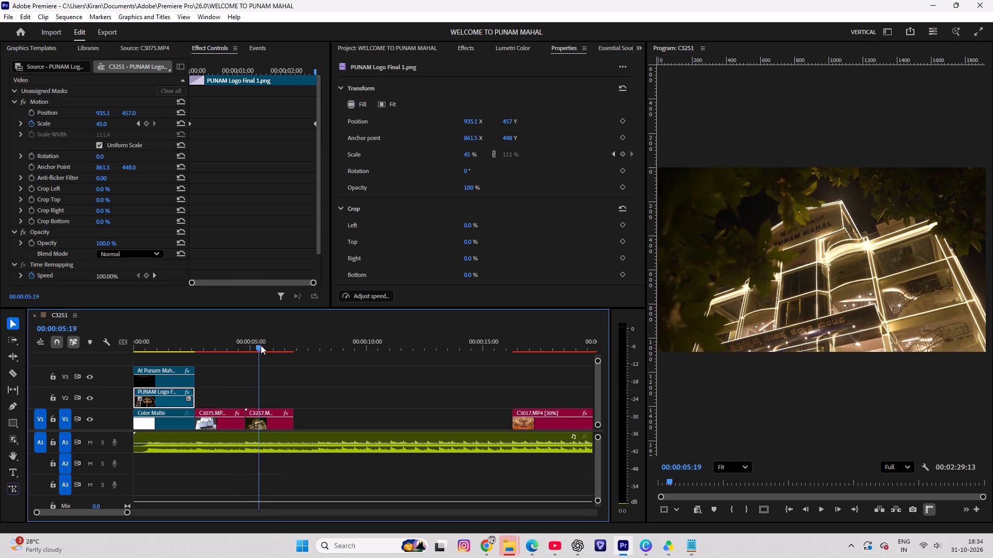
{"action": "left_click_drag", "start_coordinate": [261, 345], "coordinate": [269, 347]}
Move C3075 to V2, extend its end over the start of C3257, and lower its opacity to 62.5% to compare framing at 00:00:05:06.
{"action": "left_click_drag", "start_coordinate": [221, 413], "coordinate": [221, 396]}
{"action": "left_click_drag", "start_coordinate": [244, 392], "coordinate": [246, 391]}
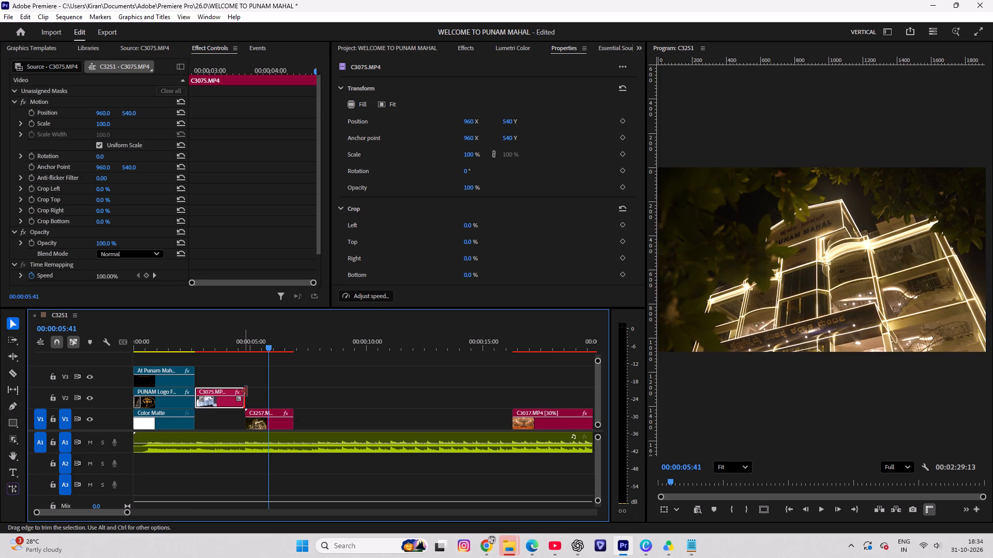
{"action": "left_click_drag", "start_coordinate": [246, 391], "coordinate": [259, 391]}
{"action": "left_click", "coordinate": [249, 397]}
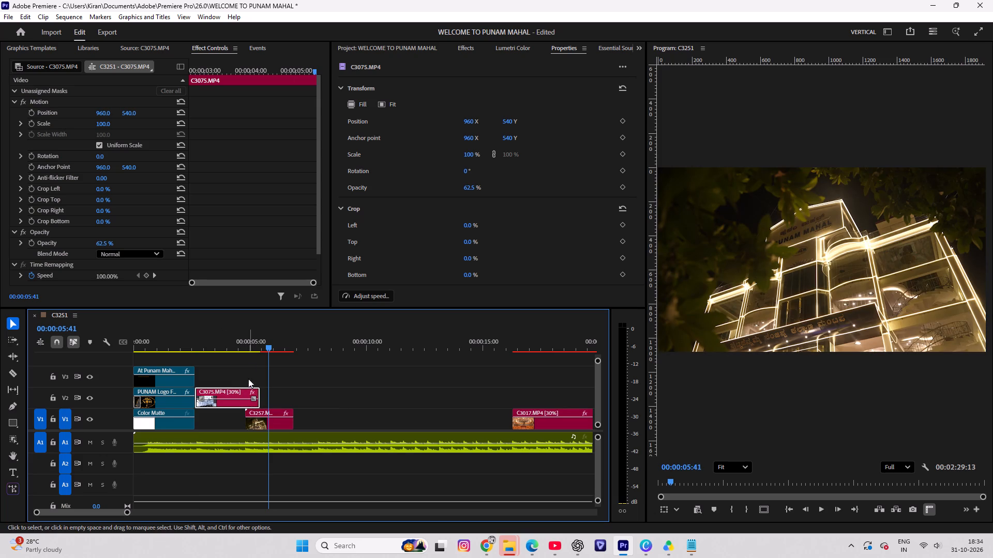
{"action": "left_click", "coordinate": [245, 354]}
{"action": "left_click", "coordinate": [252, 347]}
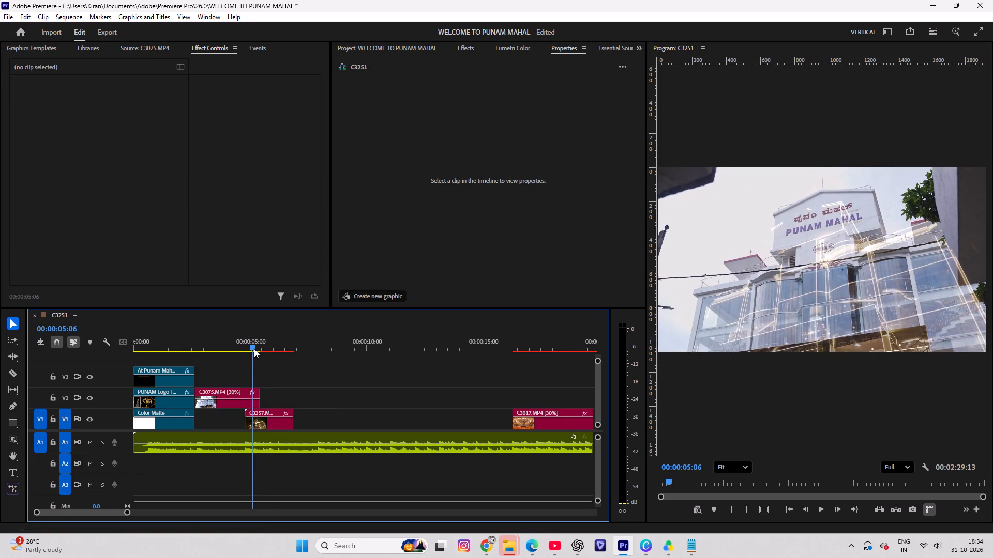
Set the C3257 clip's scale to 125% and its horizontal position to 1042 to match the building in C3075.
{"action": "left_click", "coordinate": [263, 415]}
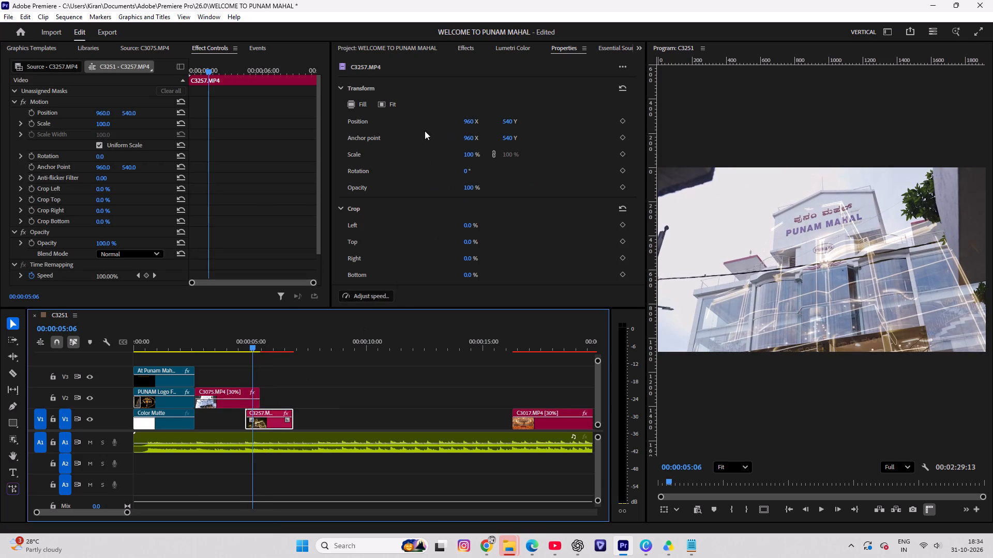
{"action": "left_click_drag", "start_coordinate": [470, 156], "coordinate": [473, 156]}
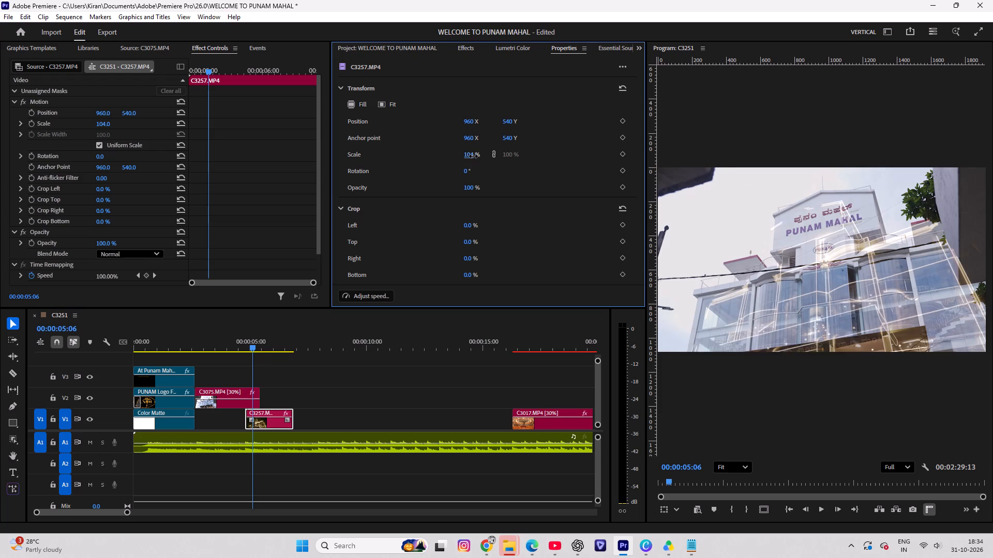
{"action": "left_click_drag", "start_coordinate": [473, 156], "coordinate": [477, 156]}
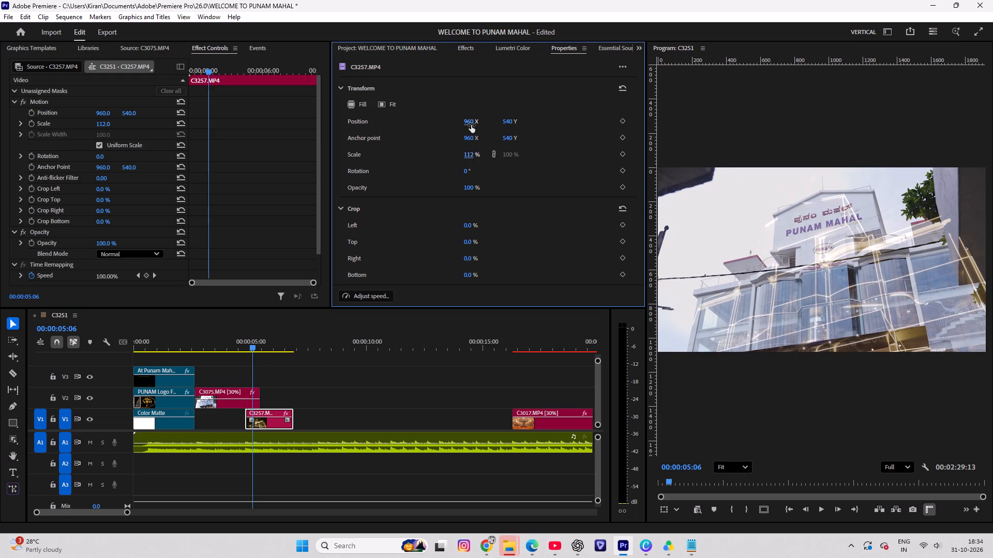
{"action": "left_click_drag", "start_coordinate": [471, 125], "coordinate": [503, 125]}
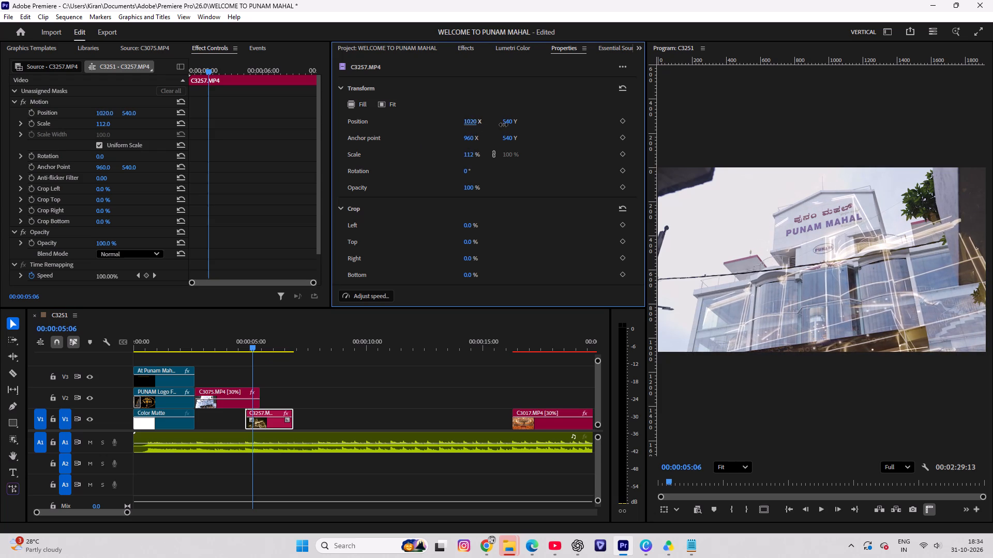
{"action": "left_click_drag", "start_coordinate": [503, 125], "coordinate": [514, 123]}
{"action": "left_click_drag", "start_coordinate": [468, 156], "coordinate": [476, 156]}
Trim C3075 back to the start of C3257, return it to V1, and restore its opacity to 100%.
{"action": "left_click_drag", "start_coordinate": [263, 391], "coordinate": [249, 395]}
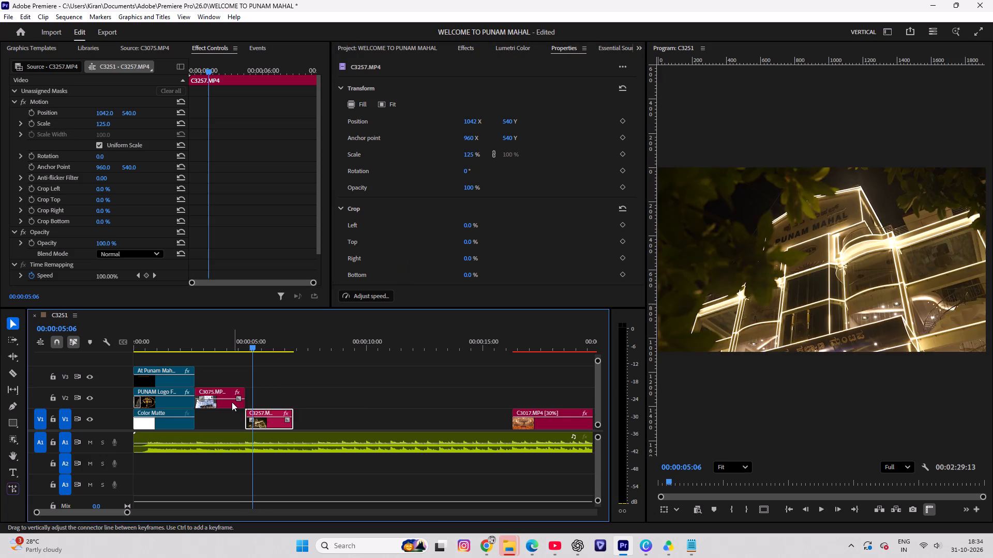
{"action": "left_click_drag", "start_coordinate": [232, 402], "coordinate": [230, 415]}
{"action": "left_click_drag", "start_coordinate": [218, 419], "coordinate": [222, 392]}
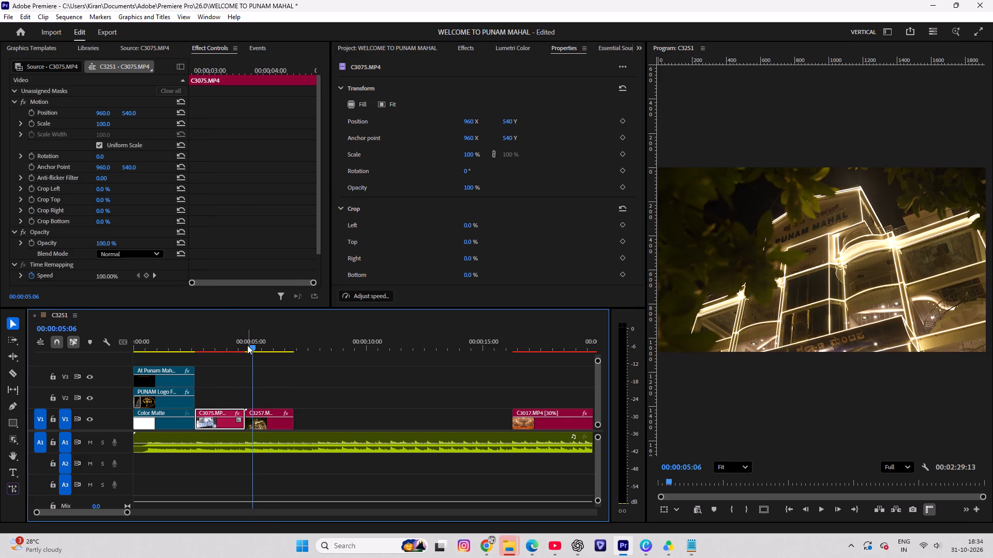
Replay the cut from C3075 into the reframed C3257 several times to check the building's alignment.
{"action": "left_click_drag", "start_coordinate": [247, 344], "coordinate": [242, 346]}
{"action": "key", "text": "space"}
{"action": "key", "text": "space"}
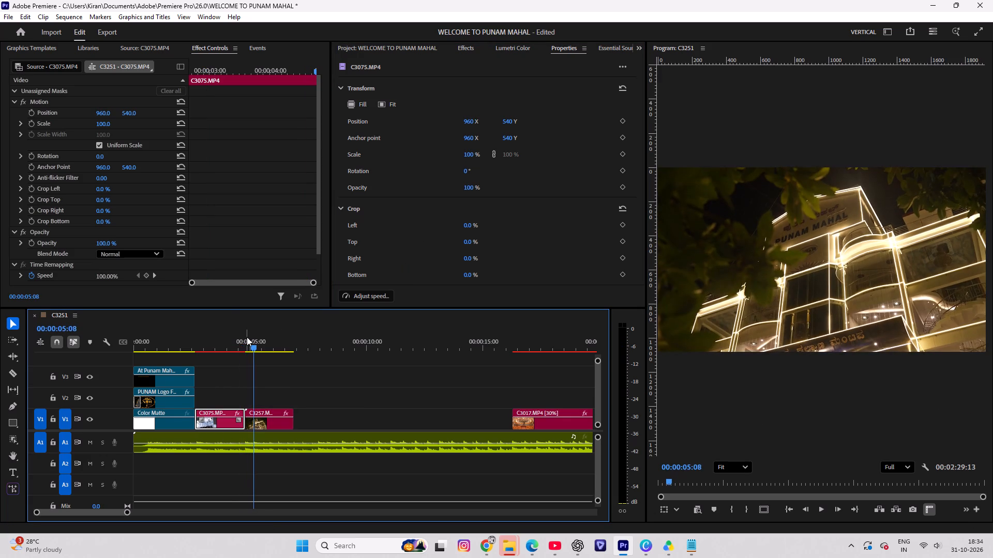
{"action": "left_click_drag", "start_coordinate": [246, 337], "coordinate": [240, 341]}
{"action": "key", "text": "space"}
{"action": "key", "text": "space"}
{"action": "left_click_drag", "start_coordinate": [244, 337], "coordinate": [236, 343]}
{"action": "key", "text": "space"}
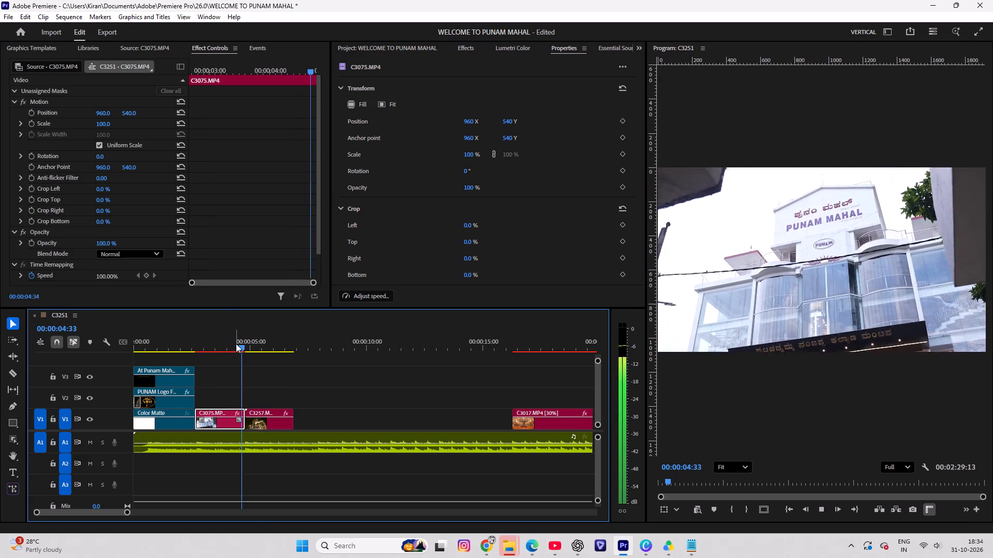
{"action": "key", "text": "space"}
{"action": "left_click_drag", "start_coordinate": [235, 340], "coordinate": [224, 348]}
{"action": "key", "text": "space"}
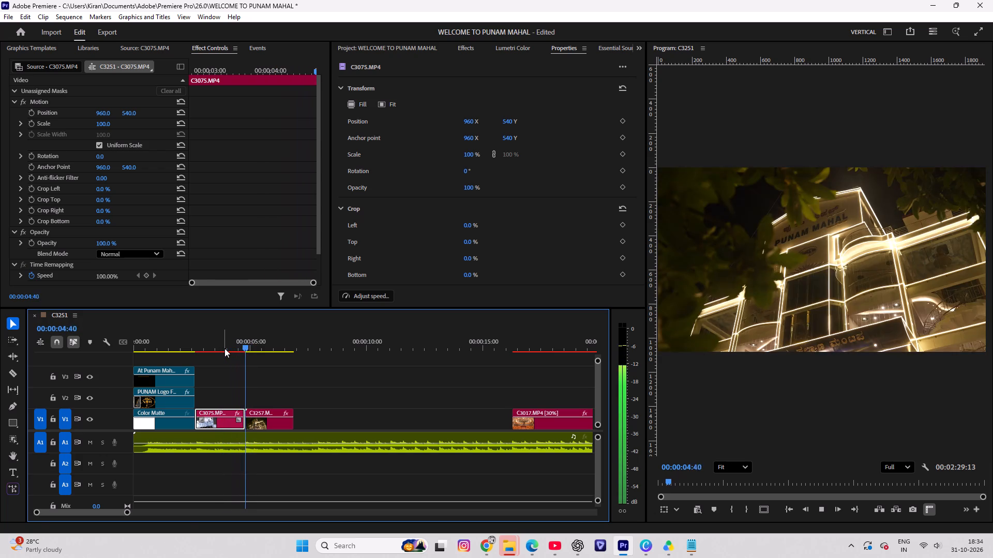
{"action": "key", "text": "space"}
{"action": "key", "text": "space"}
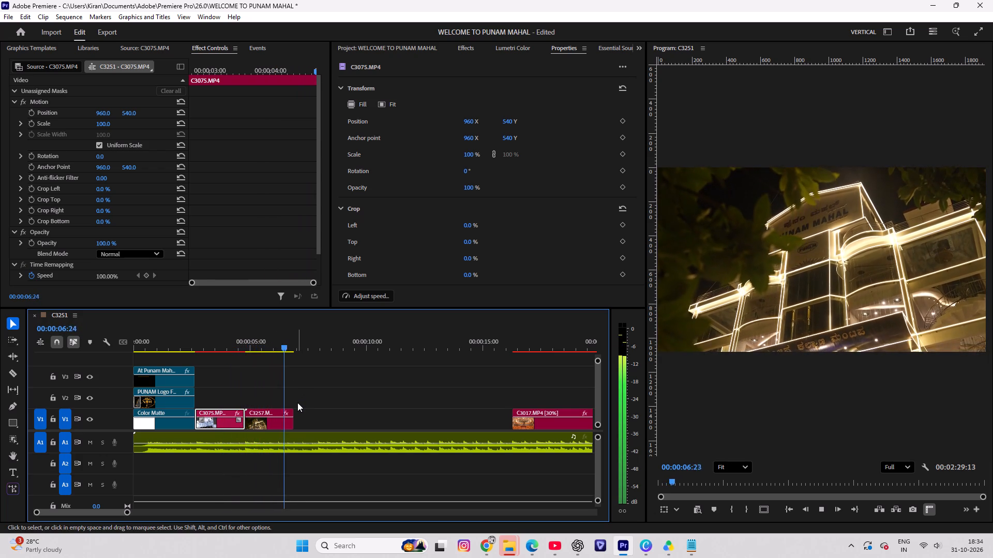
{"action": "key", "text": "space"}
Place the playhead at the end of C3257 and select the empty gap following it on V1.
{"action": "left_click_drag", "start_coordinate": [298, 339], "coordinate": [296, 344]}
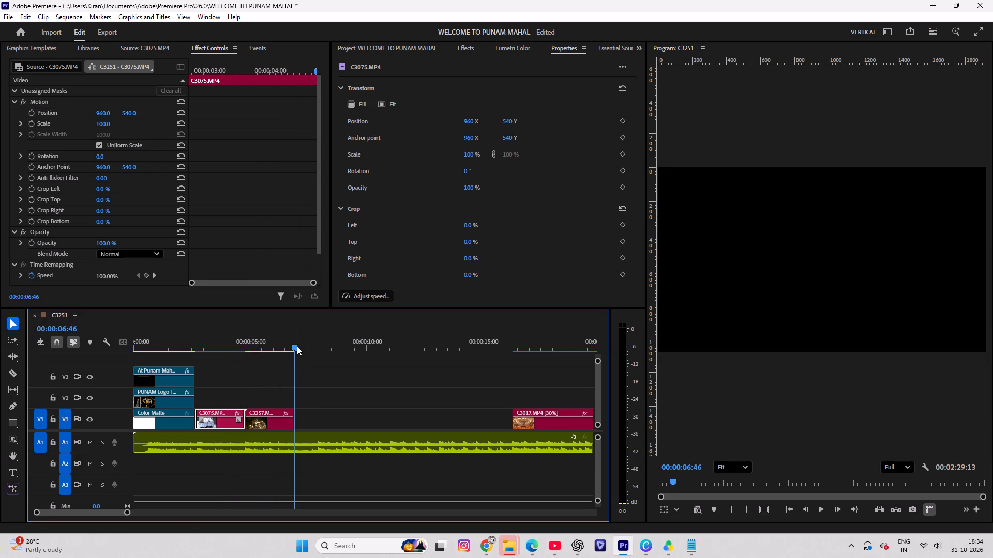
{"action": "scroll", "coordinate": [317, 391], "scroll_direction": "up", "scroll_amount": 6, "text": "alt"}
{"action": "left_click", "coordinate": [275, 412]}
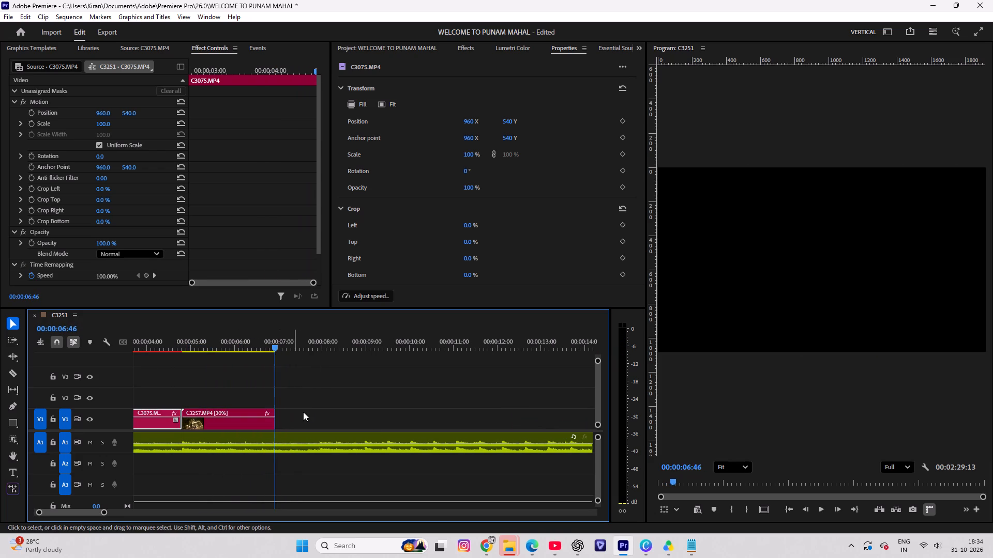
{"action": "left_click", "coordinate": [306, 412]}
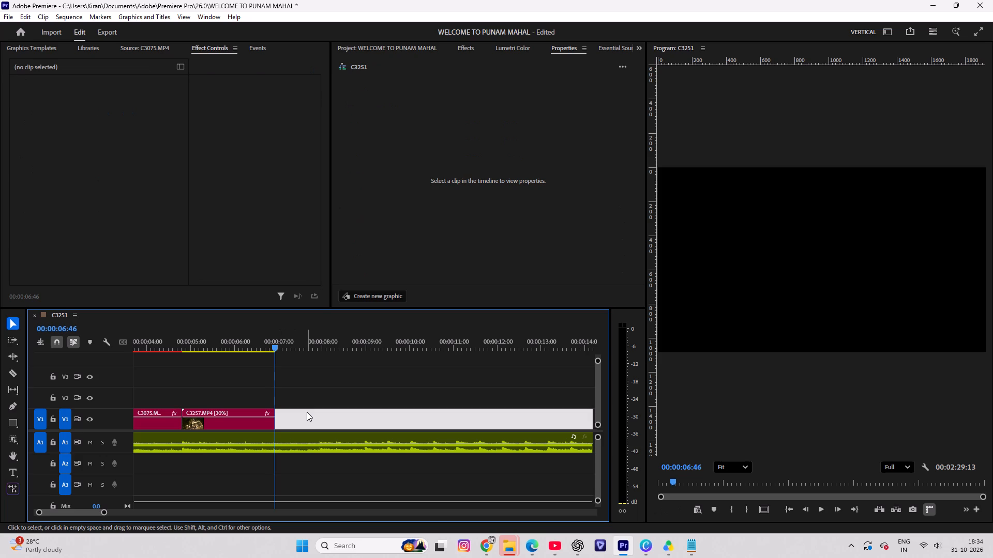
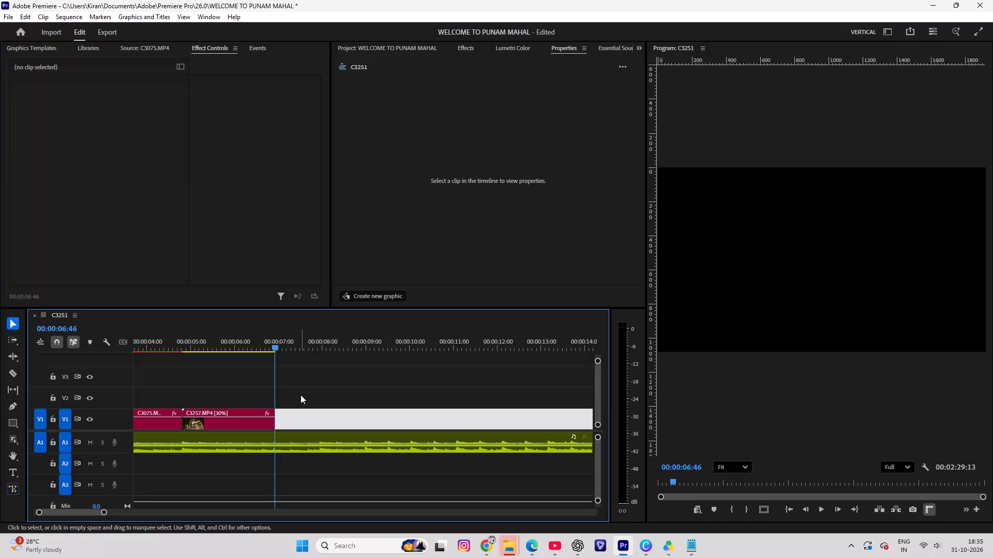
Save the project.
{"action": "key", "text": "ctrl+s"}
{"action": "key", "text": "ctrl+s"}
Play the sequence from the start through the end of C3257 to review the logo opening and building shots.
{"action": "left_click_drag", "start_coordinate": [256, 343], "coordinate": [0, 407]}
{"action": "key", "text": "space"}
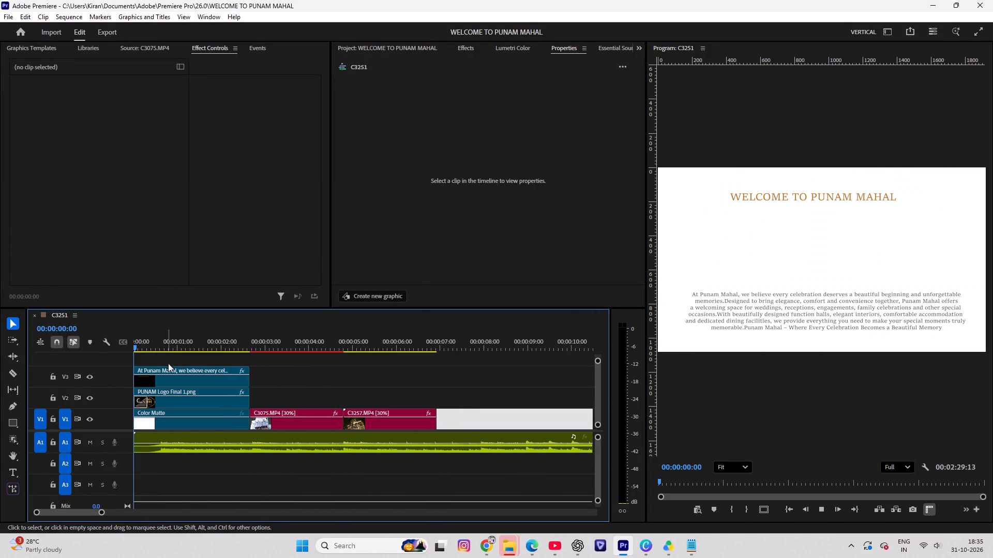
{"action": "key", "text": "space"}
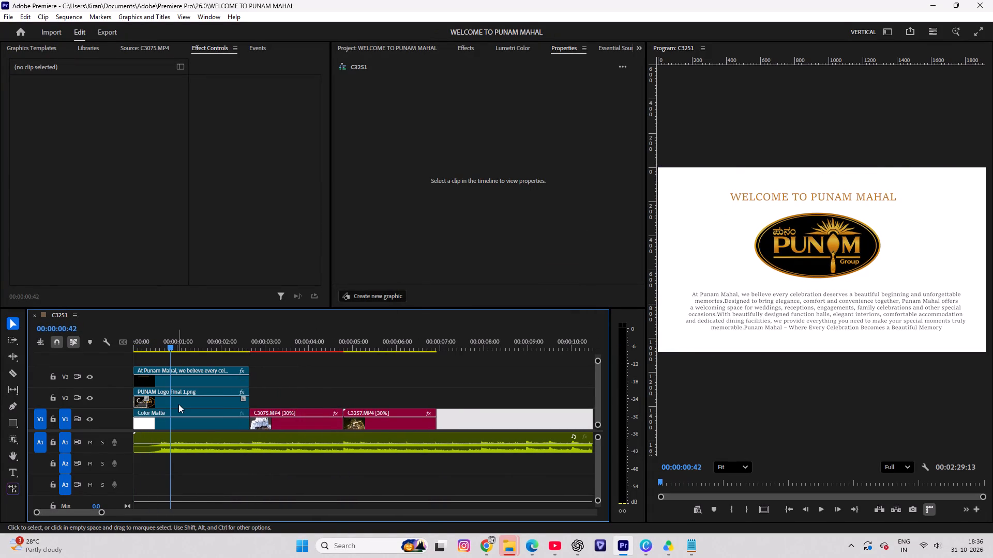
{"action": "left_click_drag", "start_coordinate": [149, 398], "coordinate": [144, 399]}
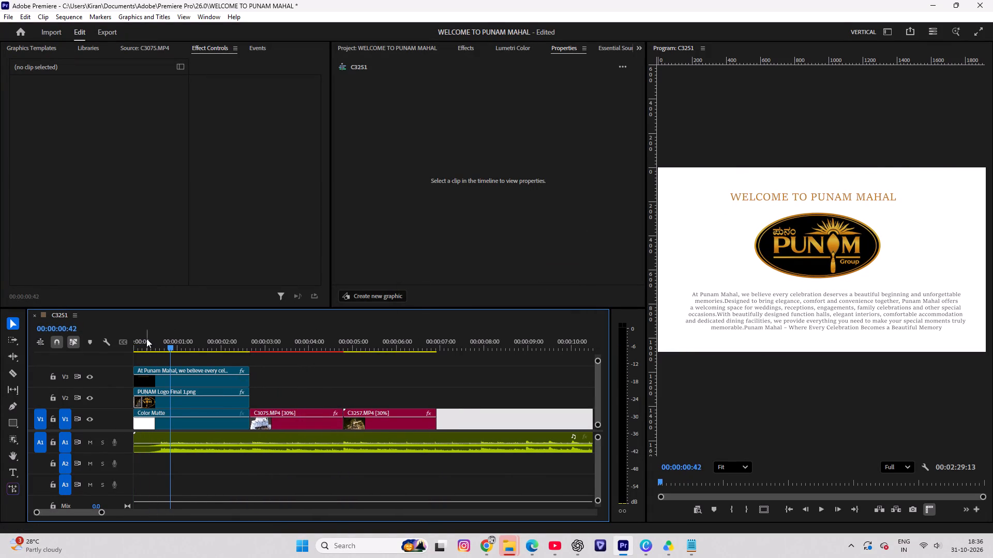
{"action": "left_click_drag", "start_coordinate": [146, 338], "coordinate": [121, 348]}
{"action": "key", "text": "space"}
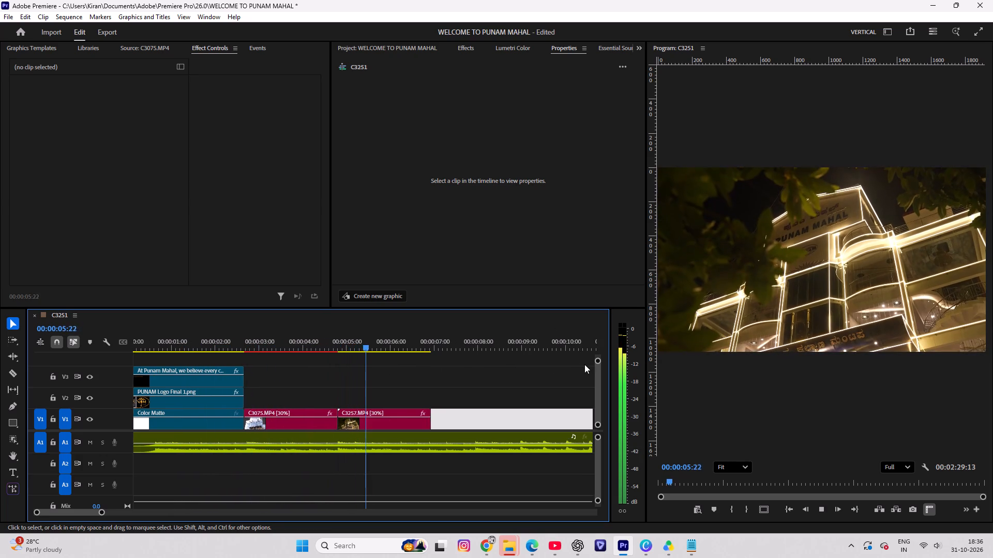
{"action": "key", "text": "space"}
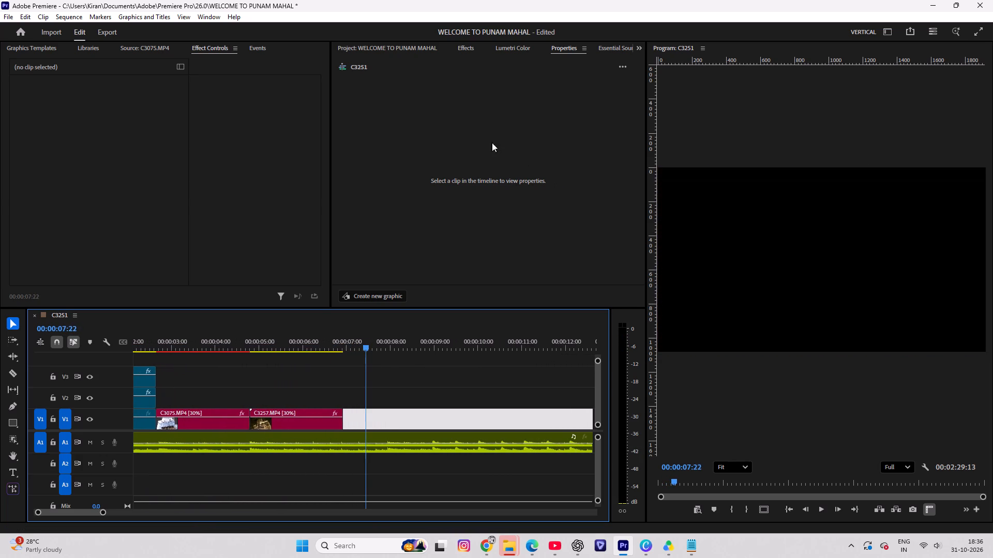
Browse the project footage and preview the staircase clip C3090 and the hall clip C3095.
{"action": "left_click", "coordinate": [414, 44]}
{"action": "scroll", "coordinate": [467, 164], "scroll_direction": "down", "scroll_amount": 3}
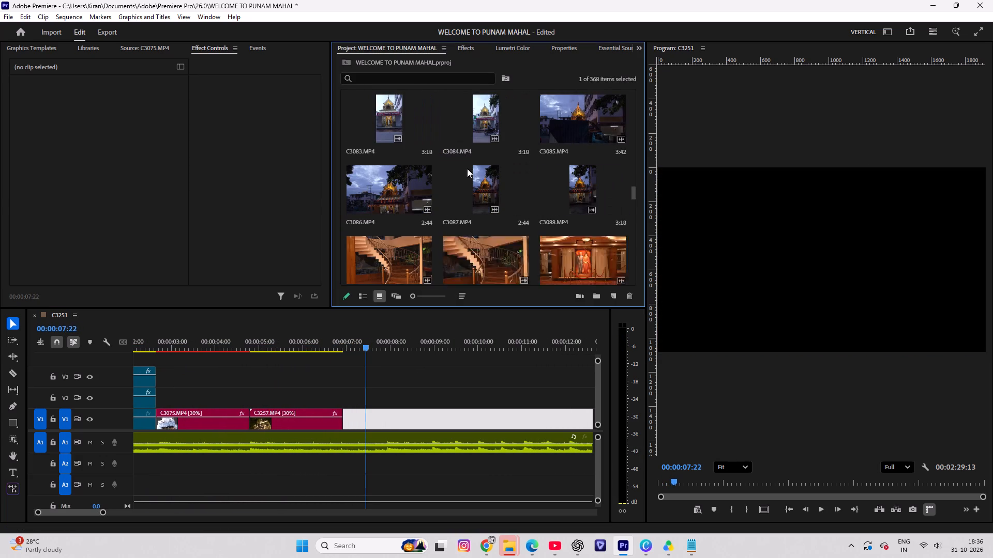
{"action": "scroll", "coordinate": [467, 169], "scroll_direction": "down", "scroll_amount": 2}
{"action": "double_click", "coordinate": [486, 126]}
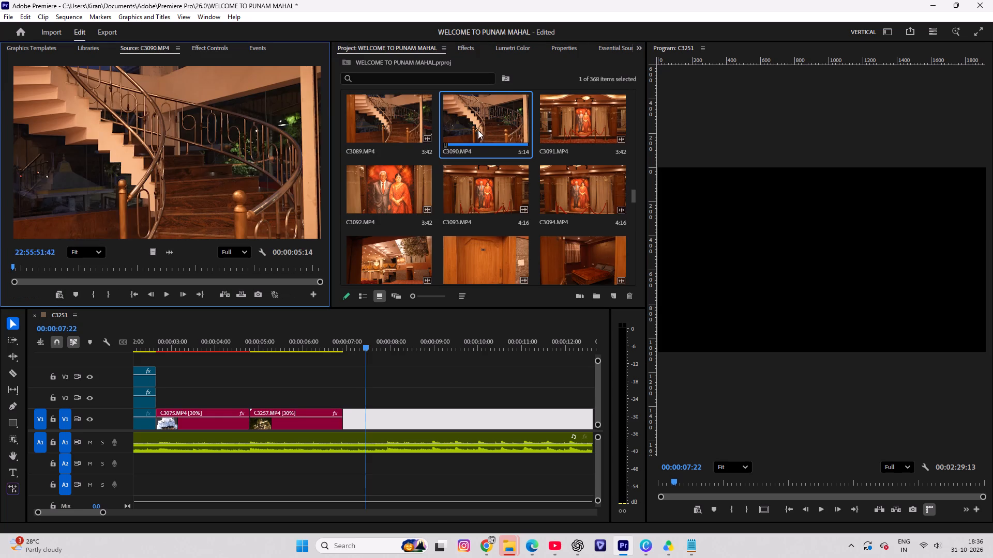
{"action": "scroll", "coordinate": [420, 164], "scroll_direction": "down", "scroll_amount": 5}
{"action": "scroll", "coordinate": [416, 185], "scroll_direction": "up", "scroll_amount": 2}
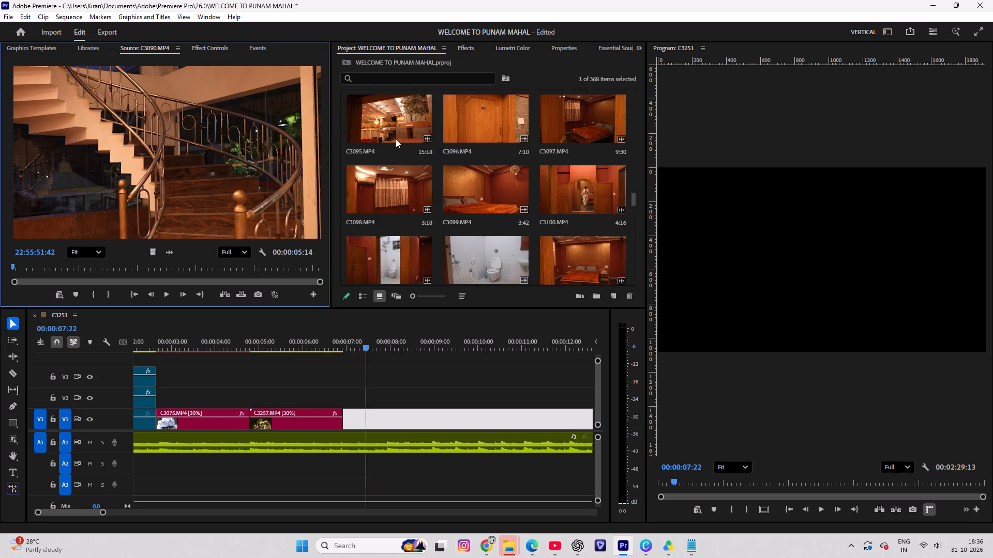
{"action": "double_click", "coordinate": [372, 135]}
{"action": "left_click_drag", "start_coordinate": [13, 269], "coordinate": [39, 269]}
Find the run of interior and night exterior vertical clips ending at C3241.MP4 and delete it from the project.
{"action": "scroll", "coordinate": [452, 228], "scroll_direction": "down", "scroll_amount": 15}
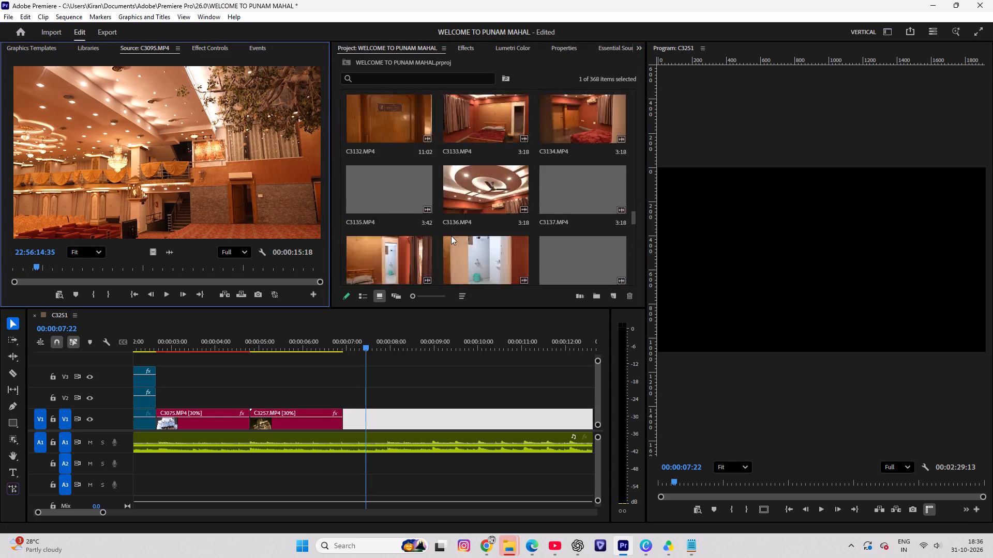
{"action": "scroll", "coordinate": [451, 236], "scroll_direction": "down", "scroll_amount": 17}
{"action": "scroll", "coordinate": [451, 241], "scroll_direction": "down", "scroll_amount": 5}
{"action": "scroll", "coordinate": [451, 242], "scroll_direction": "up", "scroll_amount": 4}
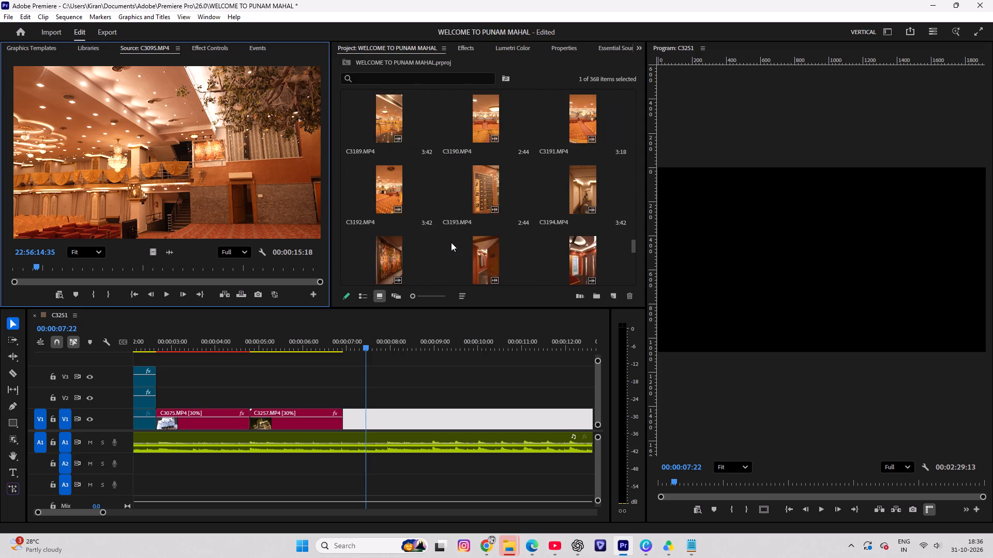
{"action": "scroll", "coordinate": [451, 242], "scroll_direction": "up", "scroll_amount": 8}
{"action": "scroll", "coordinate": [451, 242], "scroll_direction": "down", "scroll_amount": 4}
{"action": "scroll", "coordinate": [447, 242], "scroll_direction": "up", "scroll_amount": 2}
{"action": "left_click", "coordinate": [391, 194]}
{"action": "scroll", "coordinate": [485, 238], "scroll_direction": "down", "scroll_amount": 18}
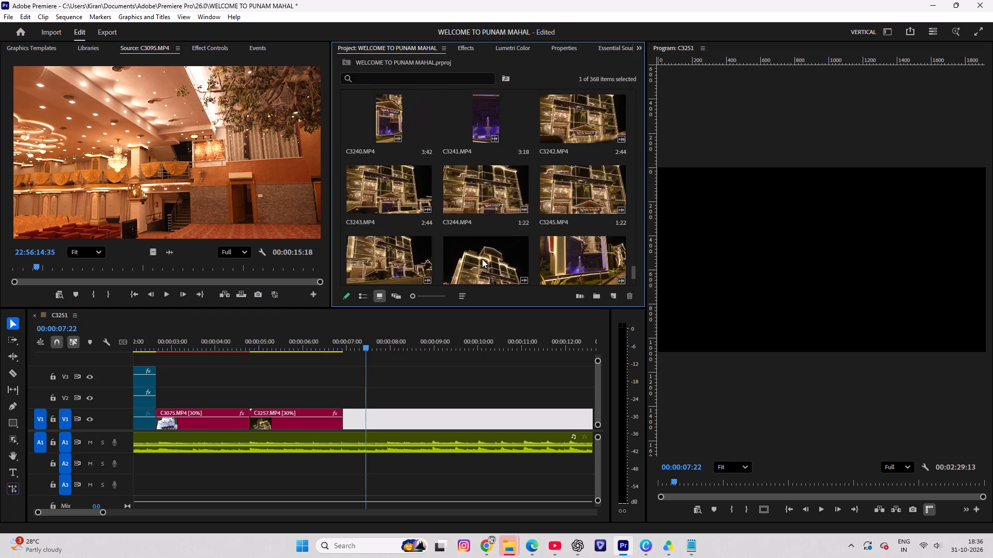
{"action": "scroll", "coordinate": [482, 259], "scroll_direction": "down", "scroll_amount": 6}
{"action": "scroll", "coordinate": [485, 256], "scroll_direction": "up", "scroll_amount": 6}
{"action": "scroll", "coordinate": [485, 256], "scroll_direction": "down", "scroll_amount": 4}
{"action": "scroll", "coordinate": [489, 237], "scroll_direction": "up", "scroll_amount": 1}
{"action": "left_click", "coordinate": [485, 196], "text": "shift"}
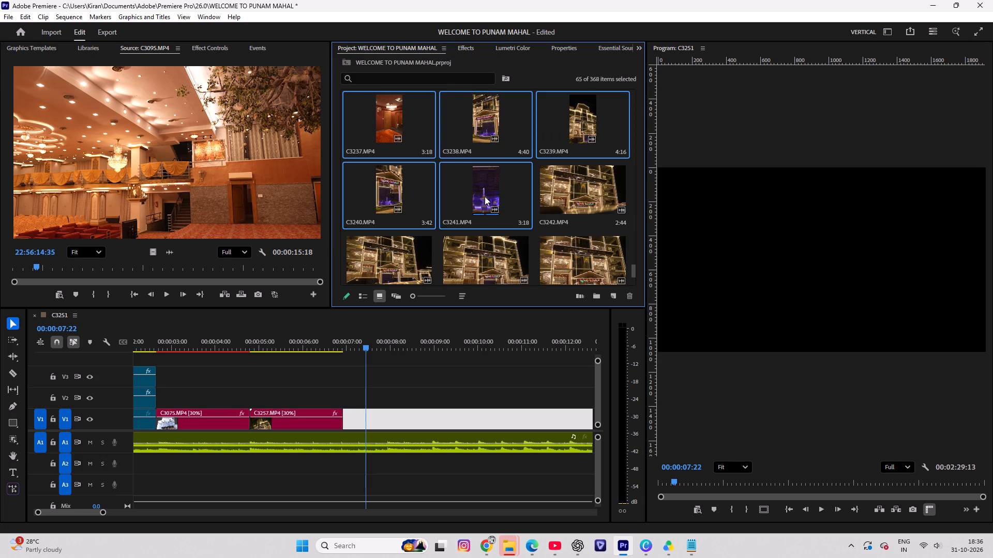
{"action": "key", "text": "Delete"}
Delete the vertical temple clips C3081.MP4 through C3084.MP4 from the project.
{"action": "scroll", "coordinate": [494, 203], "scroll_direction": "up", "scroll_amount": 16}
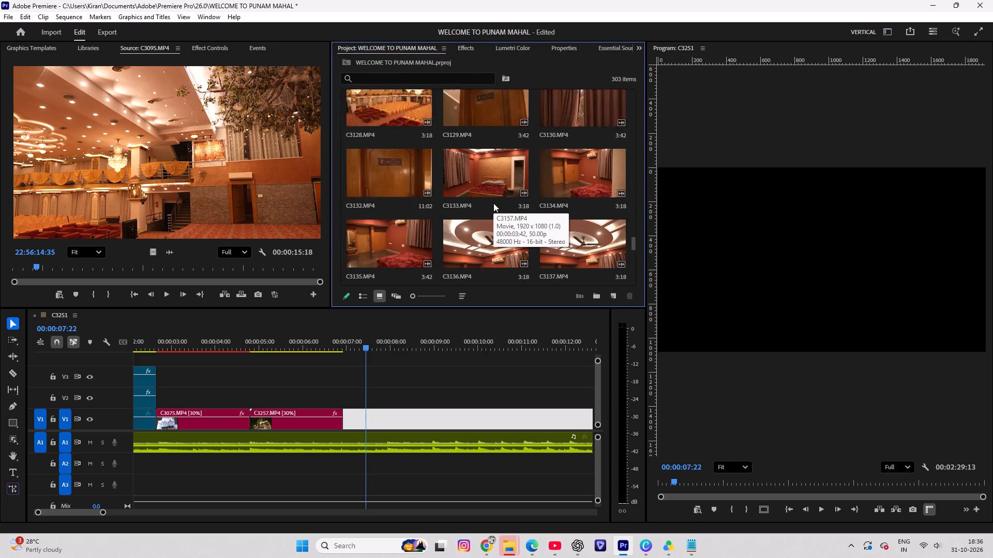
{"action": "scroll", "coordinate": [493, 203], "scroll_direction": "up", "scroll_amount": 20}
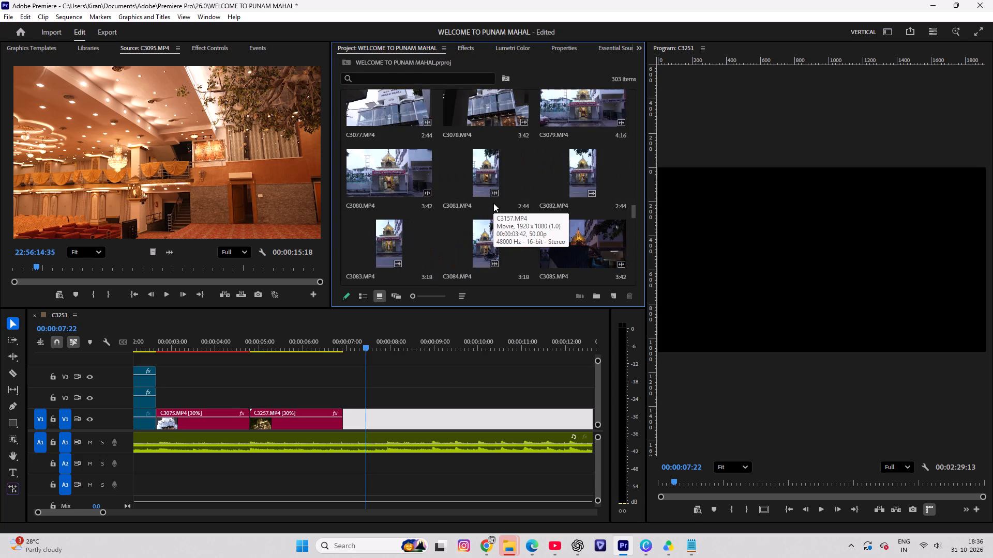
{"action": "scroll", "coordinate": [493, 203], "scroll_direction": "down", "scroll_amount": 3}
{"action": "scroll", "coordinate": [493, 204], "scroll_direction": "up", "scroll_amount": 2}
{"action": "left_click", "coordinate": [484, 177]}
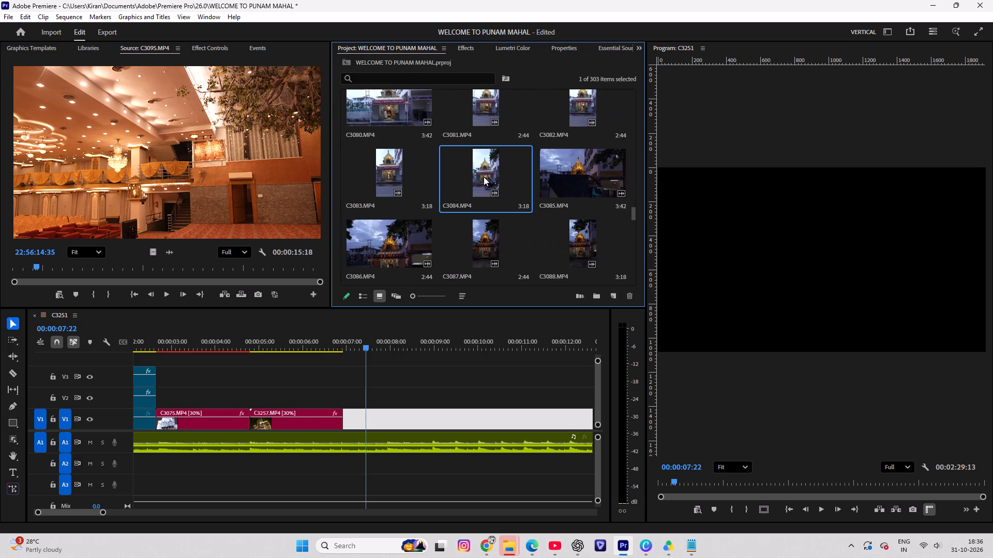
{"action": "scroll", "coordinate": [483, 187], "scroll_direction": "up", "scroll_amount": 3}
{"action": "scroll", "coordinate": [483, 190], "scroll_direction": "down", "scroll_amount": 2}
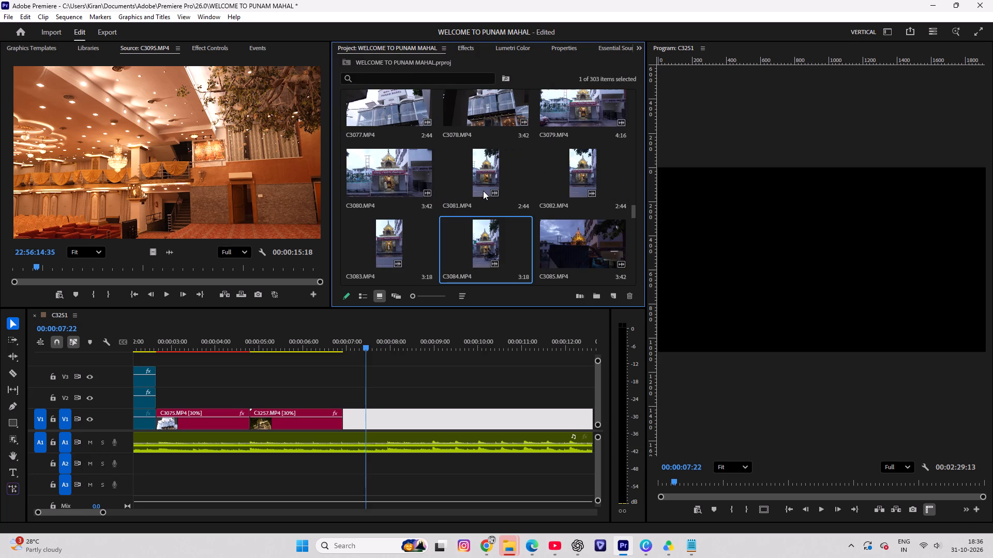
{"action": "left_click", "coordinate": [476, 170]}
{"action": "left_click", "coordinate": [488, 238], "text": "shift"}
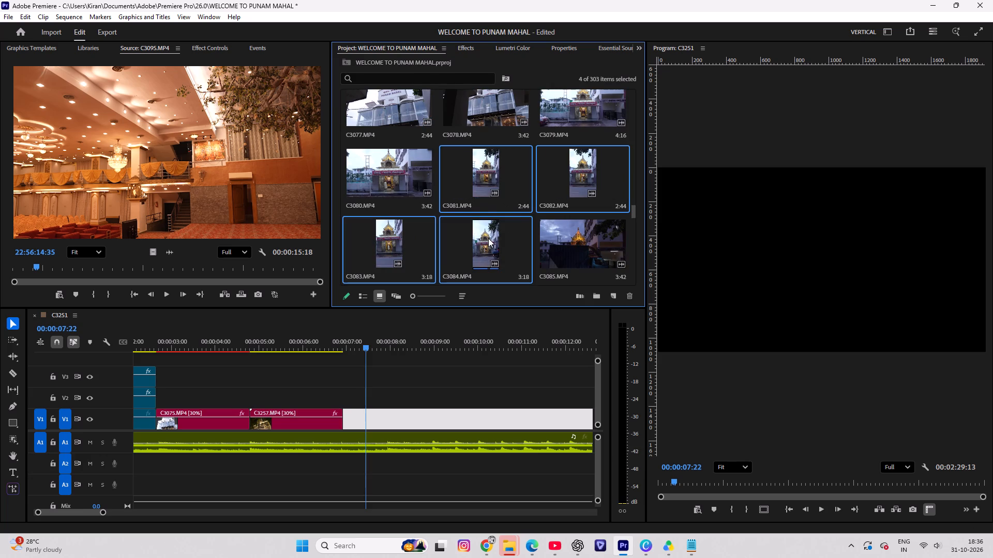
{"action": "key", "text": "Delete"}
Delete the run of vertical clips from C2923.MP4 through C3007.MP4 from the project and save it.
{"action": "scroll", "coordinate": [535, 183], "scroll_direction": "up", "scroll_amount": 18}
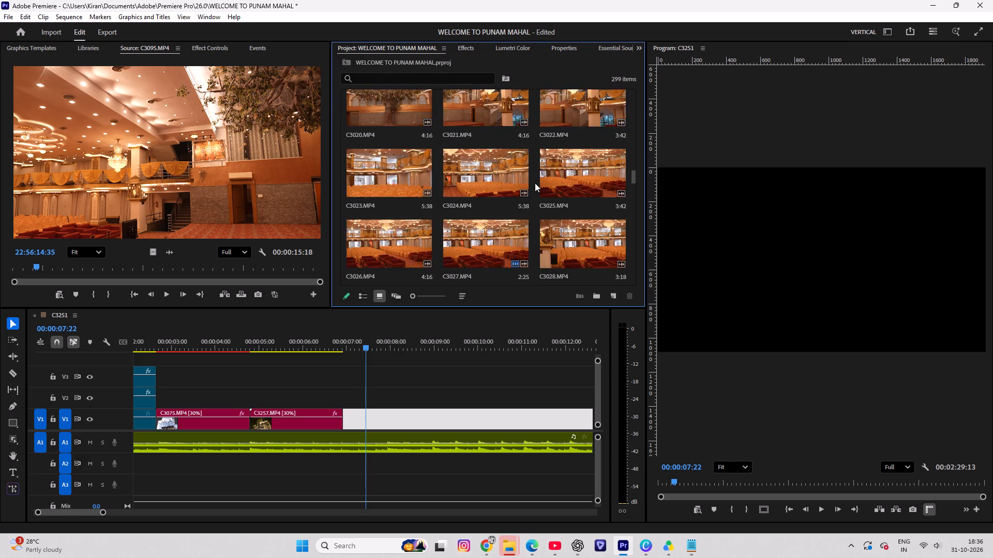
{"action": "scroll", "coordinate": [535, 183], "scroll_direction": "up", "scroll_amount": 11}
{"action": "scroll", "coordinate": [535, 185], "scroll_direction": "down", "scroll_amount": 3}
{"action": "left_click", "coordinate": [596, 193]}
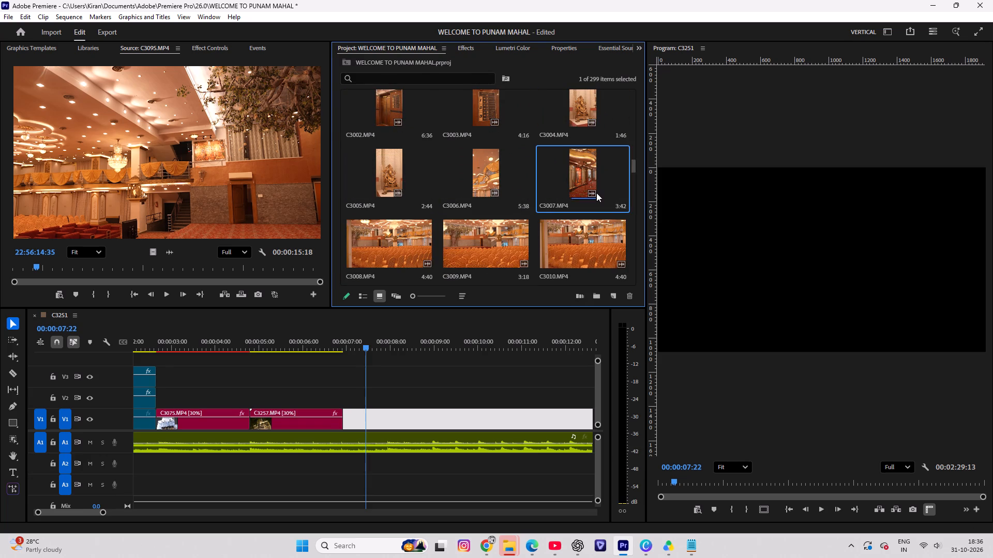
{"action": "scroll", "coordinate": [571, 195], "scroll_direction": "up", "scroll_amount": 20}
{"action": "scroll", "coordinate": [571, 195], "scroll_direction": "up", "scroll_amount": 5}
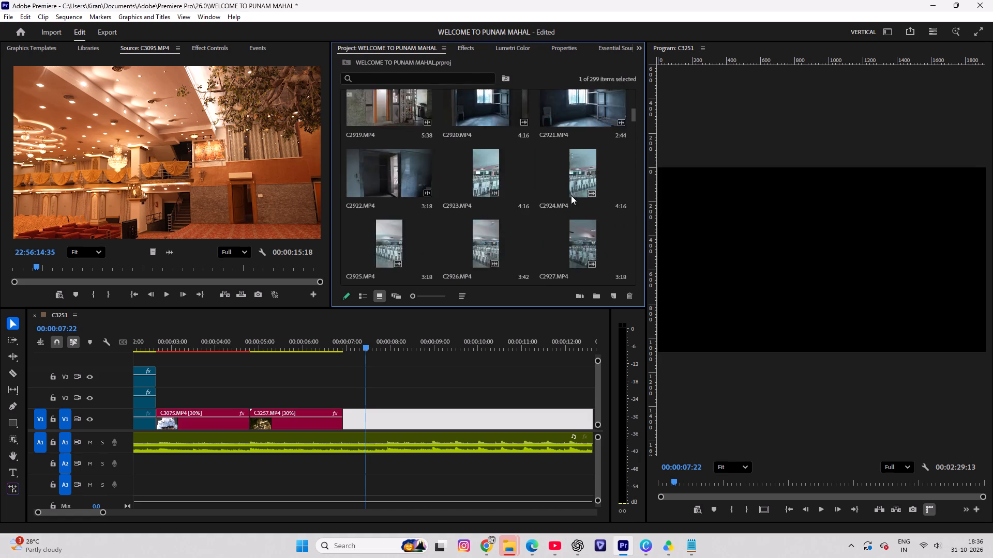
{"action": "scroll", "coordinate": [571, 195], "scroll_direction": "up", "scroll_amount": 4}
{"action": "scroll", "coordinate": [569, 197], "scroll_direction": "down", "scroll_amount": 3}
{"action": "scroll", "coordinate": [546, 195], "scroll_direction": "up", "scroll_amount": 2}
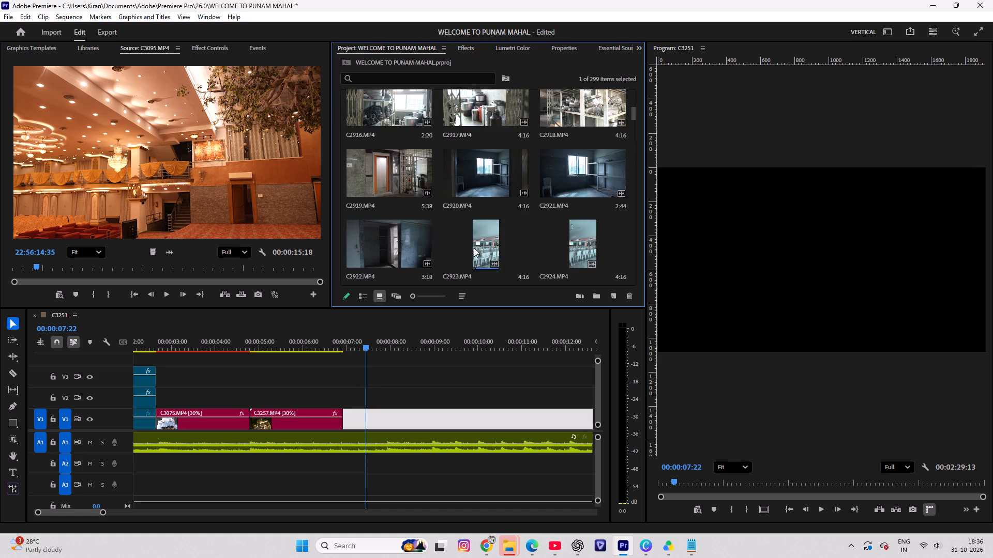
{"action": "left_click", "coordinate": [474, 248], "text": "shift"}
{"action": "key", "text": "Delete"}
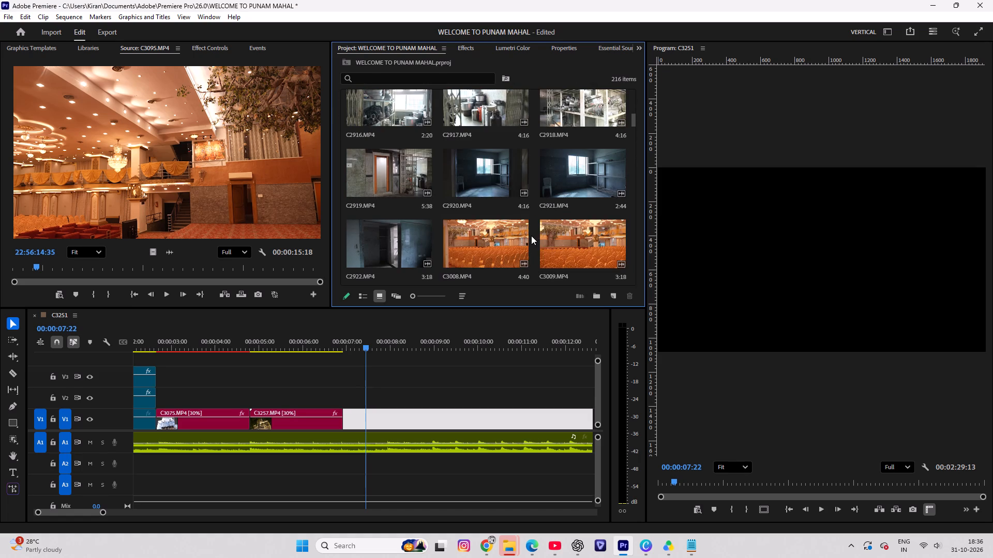
{"action": "scroll", "coordinate": [531, 236], "scroll_direction": "up", "scroll_amount": 18}
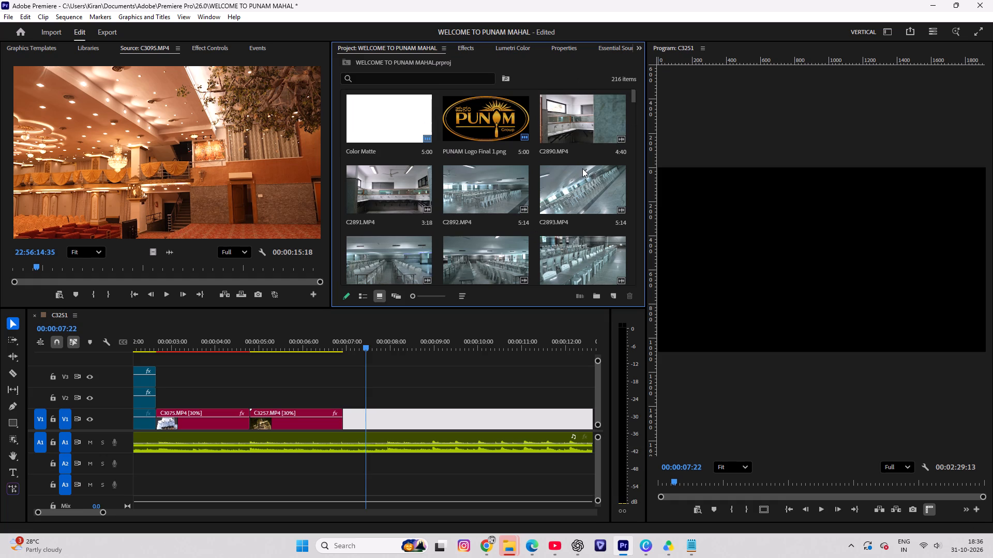
{"action": "key", "text": "ctrl+s"}
Deselect the V1 gap, place the playhead on the last frame of C3257 at 00:00:06:45, and save.
{"action": "left_click", "coordinate": [425, 388]}
{"action": "left_click_drag", "start_coordinate": [369, 341], "coordinate": [342, 349]}
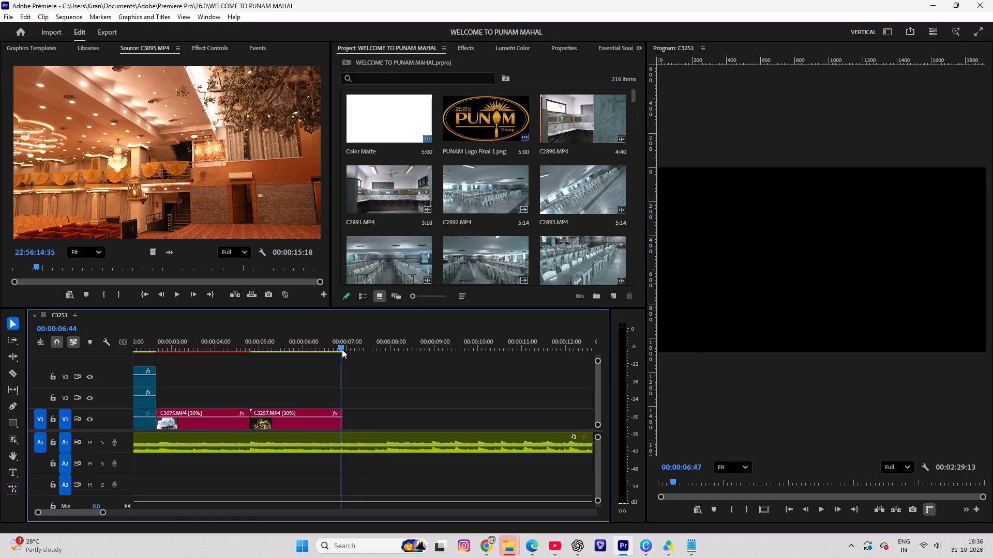
{"action": "left_click_drag", "start_coordinate": [342, 349], "coordinate": [343, 349]}
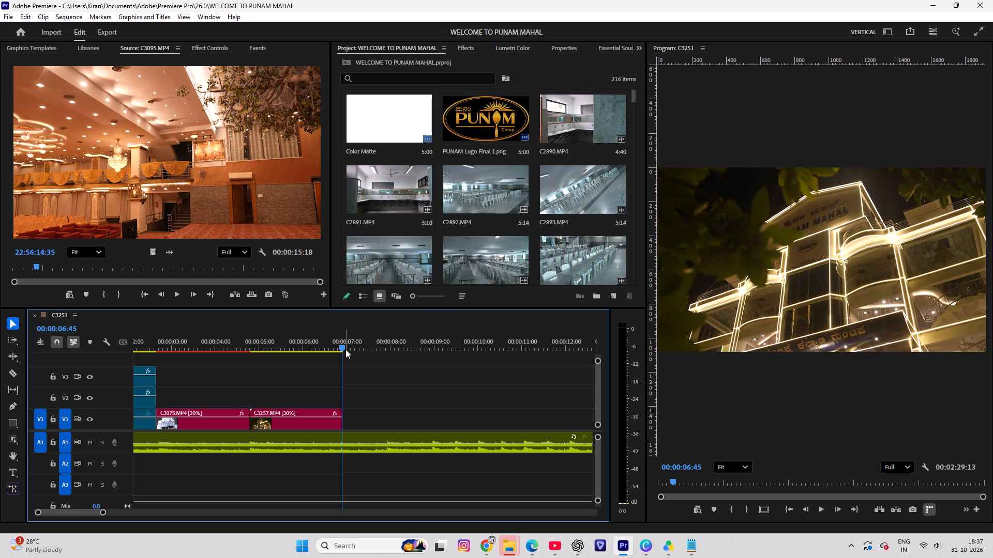
{"action": "scroll", "coordinate": [345, 349], "scroll_direction": "up", "scroll_amount": 1}
{"action": "key", "text": "ctrl+s"}
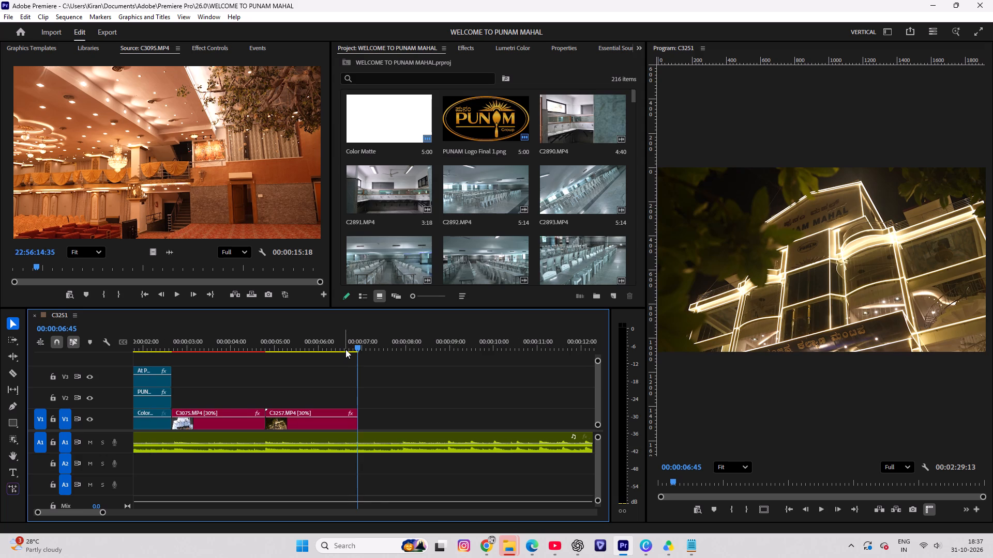
Move the playhead to 00:00:03:11 in C3075 and save the project.
{"action": "left_click_drag", "start_coordinate": [362, 334], "coordinate": [359, 341]}
{"action": "left_click", "coordinate": [198, 337]}
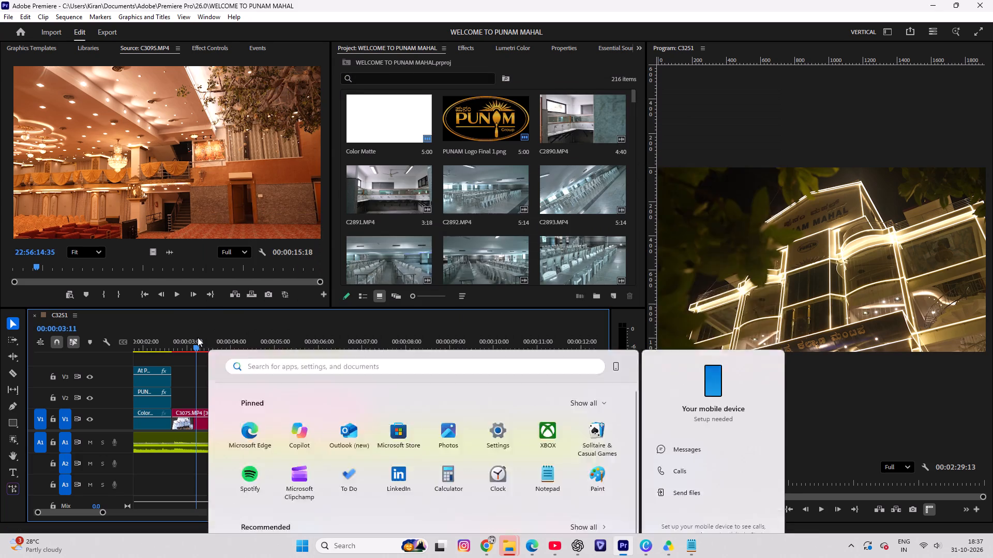
{"action": "key", "text": "ctrl+s"}
Find the indoor tree footage among the project clips and preview C3020.MP4 by scrubbing through it.
{"action": "scroll", "coordinate": [329, 364], "scroll_direction": "down", "scroll_amount": 2}
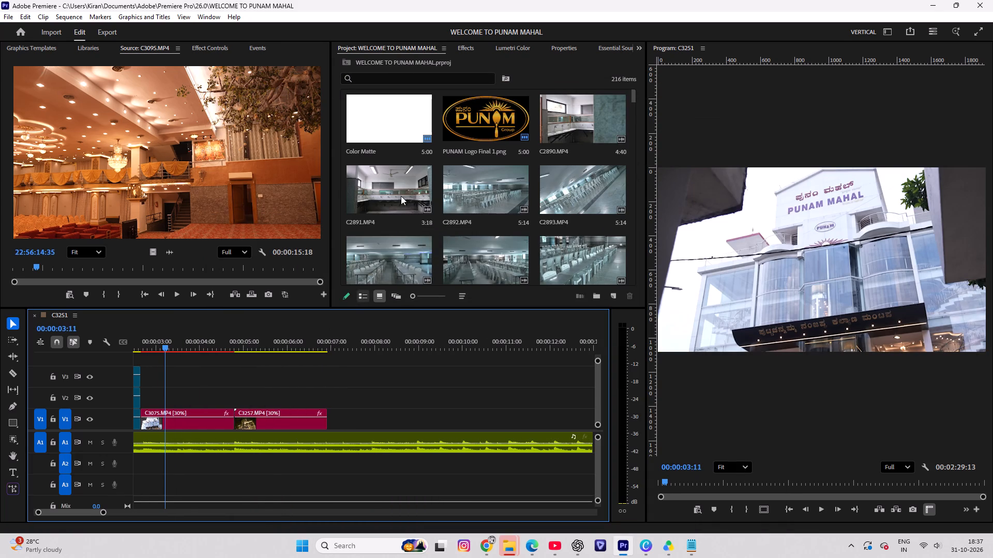
{"action": "scroll", "coordinate": [477, 214], "scroll_direction": "down", "scroll_amount": 15}
{"action": "scroll", "coordinate": [472, 238], "scroll_direction": "up", "scroll_amount": 1}
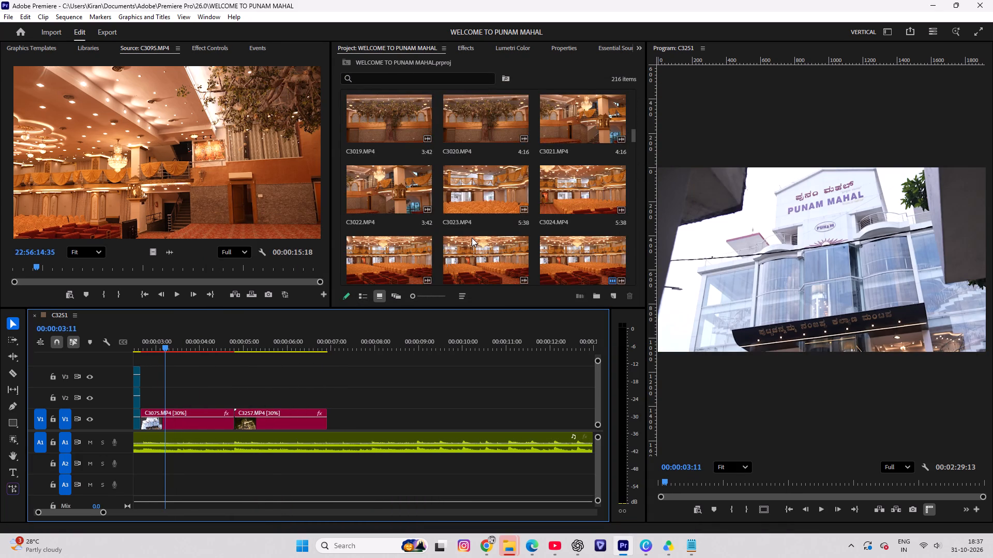
{"action": "double_click", "coordinate": [472, 206]}
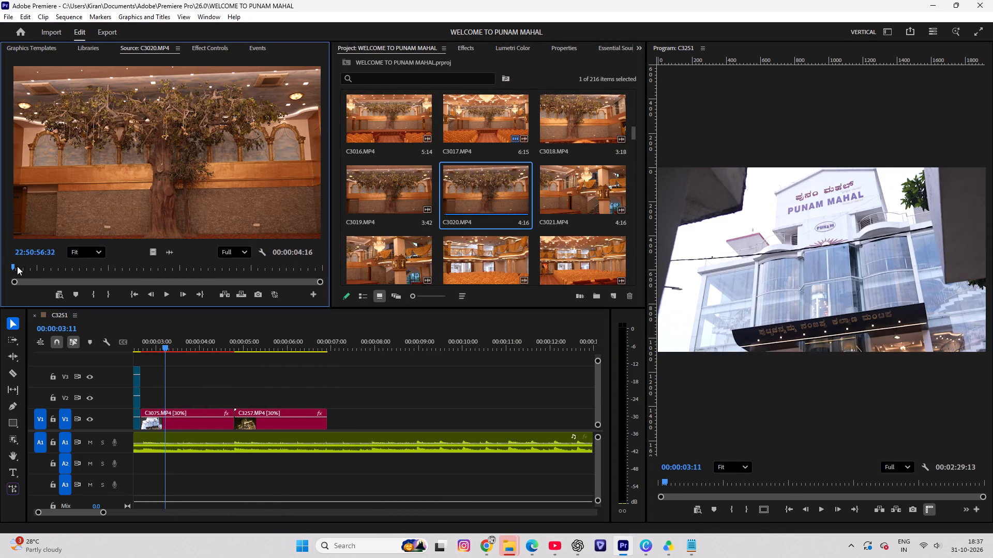
{"action": "left_click_drag", "start_coordinate": [14, 267], "coordinate": [219, 296]}
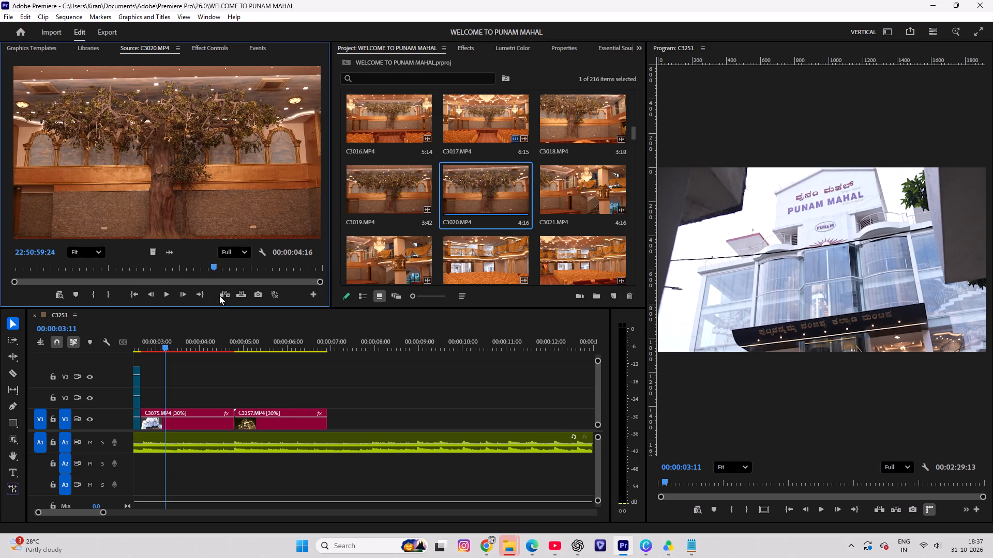
{"action": "left_click_drag", "start_coordinate": [219, 296], "coordinate": [216, 296]}
Mark an In point at 22:50:55:23 in C3019.MP4 and place its video only on V1 directly after C3257.
{"action": "double_click", "coordinate": [395, 205]}
{"action": "left_click_drag", "start_coordinate": [17, 267], "coordinate": [18, 267]}
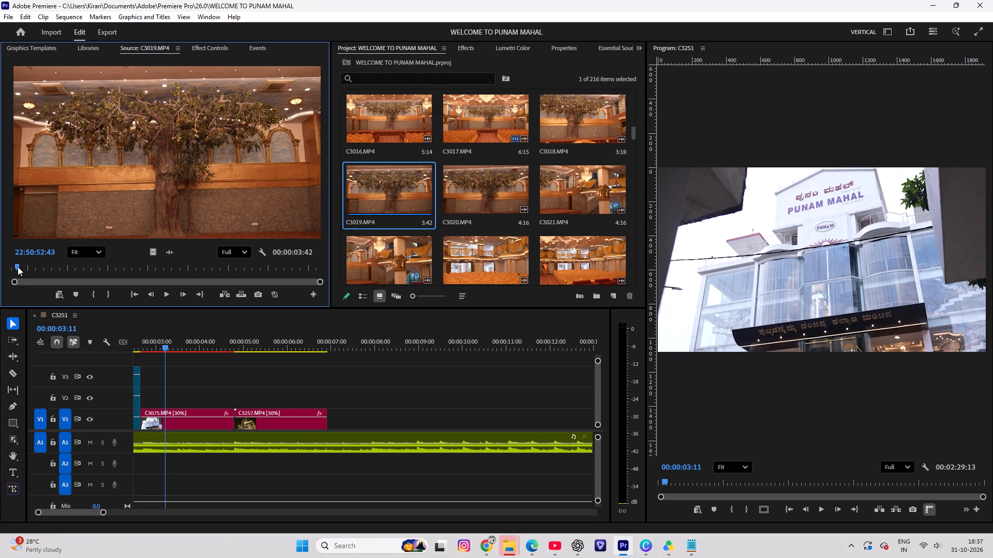
{"action": "left_click_drag", "start_coordinate": [18, 267], "coordinate": [214, 283]}
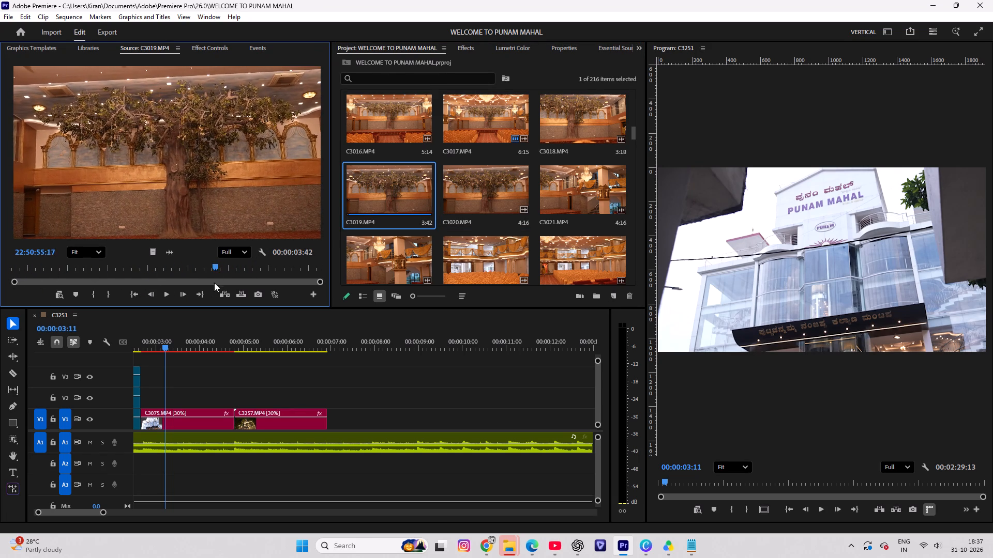
{"action": "left_click_drag", "start_coordinate": [214, 283], "coordinate": [226, 289]}
{"action": "key", "text": "i"}
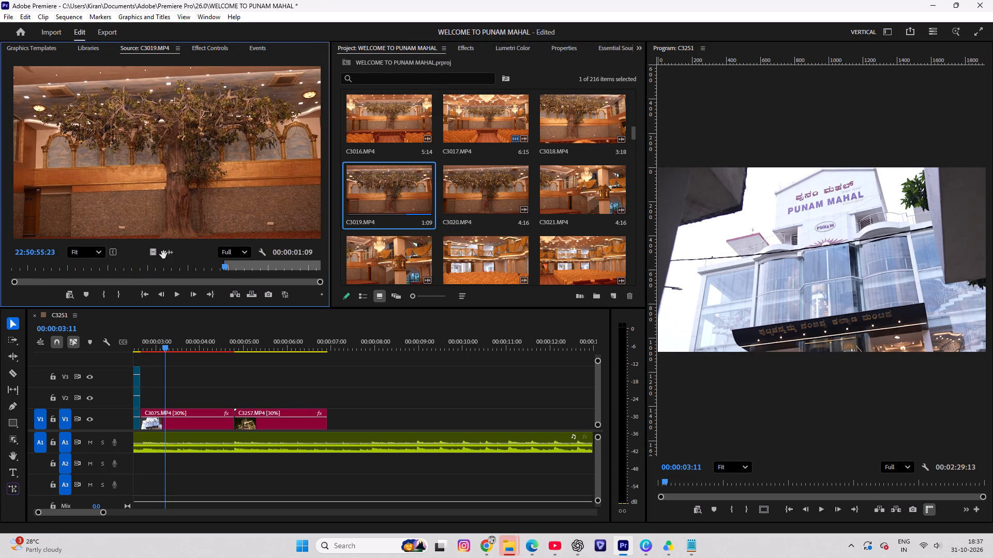
{"action": "left_click_drag", "start_coordinate": [156, 252], "coordinate": [332, 400]}
{"action": "left_click_drag", "start_coordinate": [339, 405], "coordinate": [339, 414]}
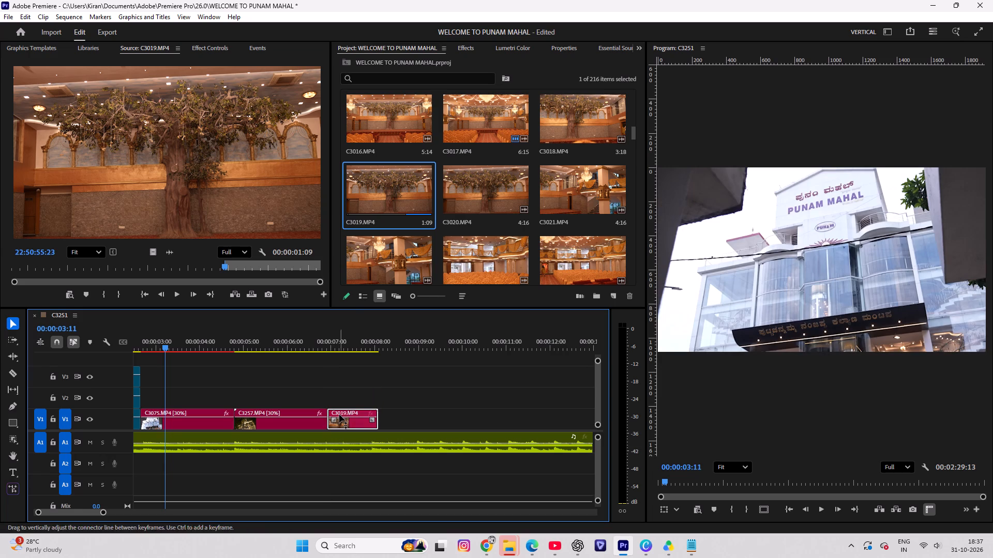
Set the speed of the C3019 clip on V1 to 30% and change its time interpolation from frame sampling.
{"action": "key", "text": "ctrl+r"}
{"action": "type", "text": "30"}
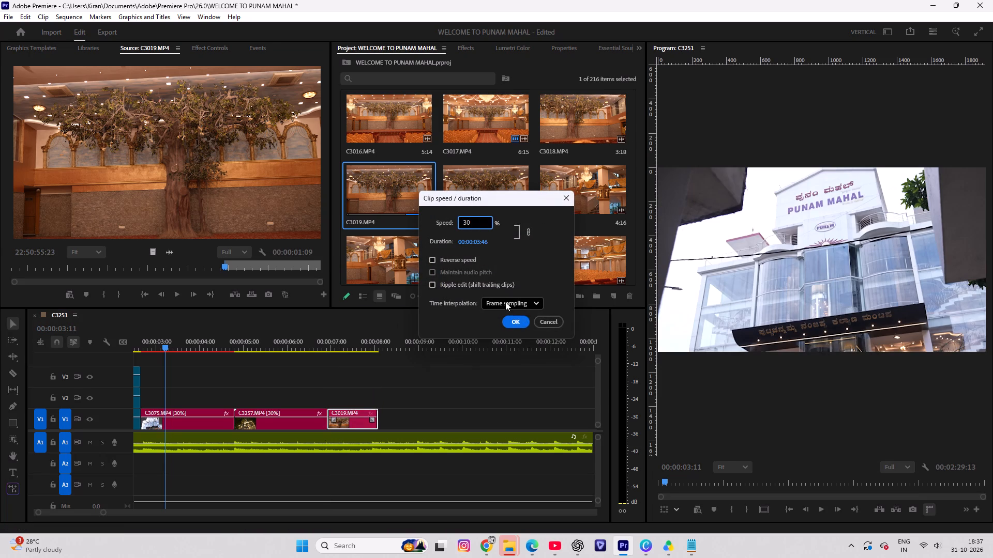
{"action": "left_click", "coordinate": [505, 302]}
{"action": "left_click", "coordinate": [499, 343]}
{"action": "left_click", "coordinate": [512, 323]}
Play the sequence through the slowed C3019 clip and park the playhead at 00:00:08:48.
{"action": "left_click", "coordinate": [318, 343]}
{"action": "key", "text": "space"}
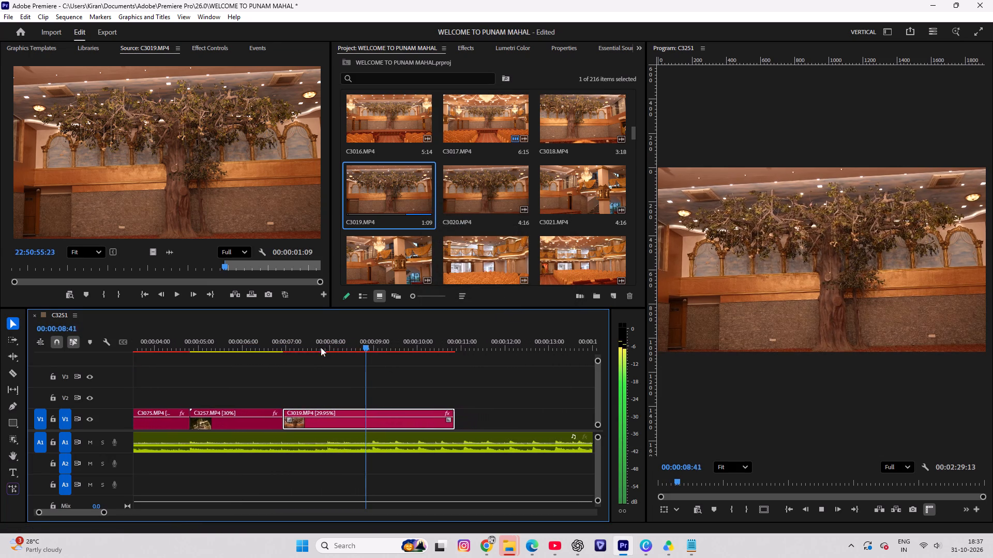
{"action": "key", "text": "space"}
{"action": "left_click_drag", "start_coordinate": [367, 331], "coordinate": [347, 347]}
Switch to YouTube and play the Eru Peru Hrudaya lyrical video in full screen.
{"action": "left_click", "coordinate": [547, 548]}
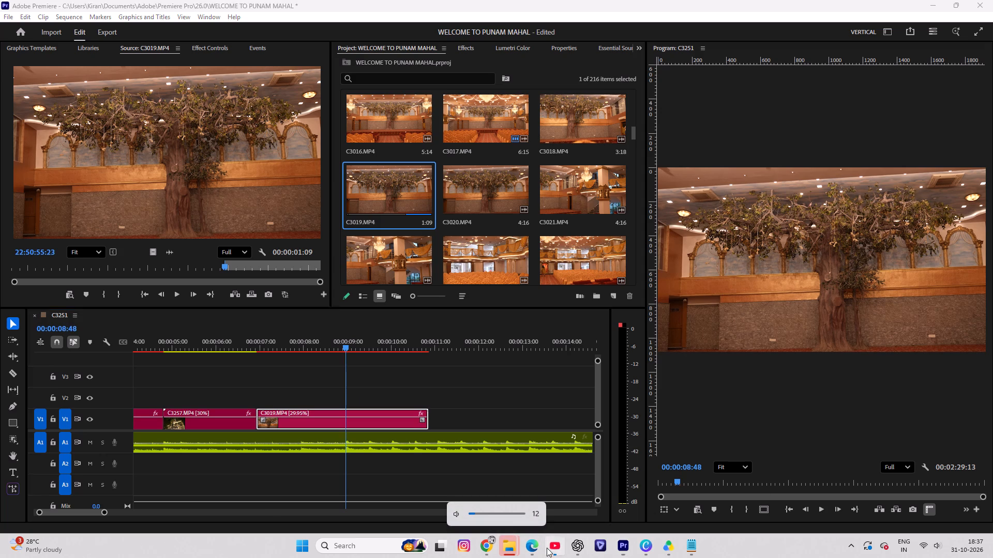
{"action": "left_click_drag", "start_coordinate": [176, 404], "coordinate": [0, 444]}
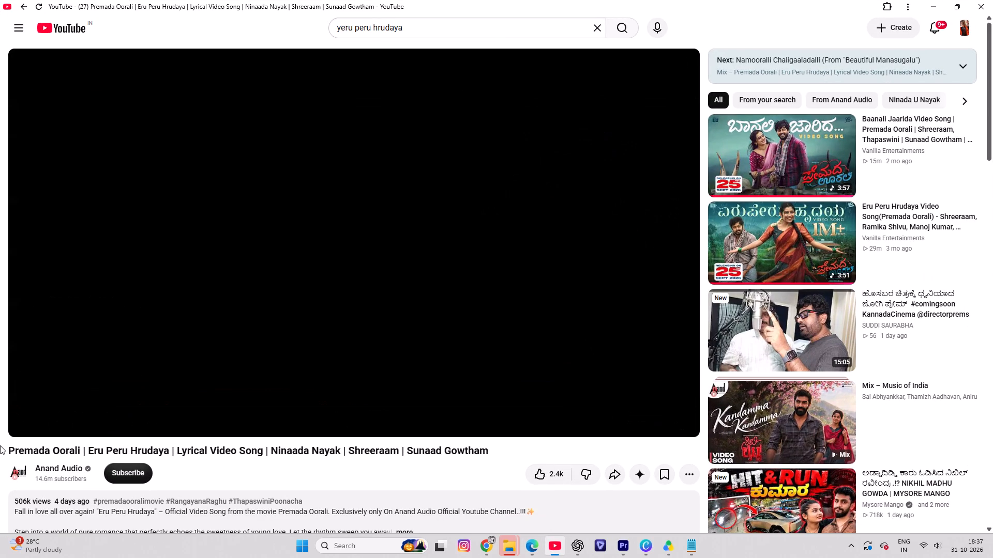
{"action": "key", "text": "space"}
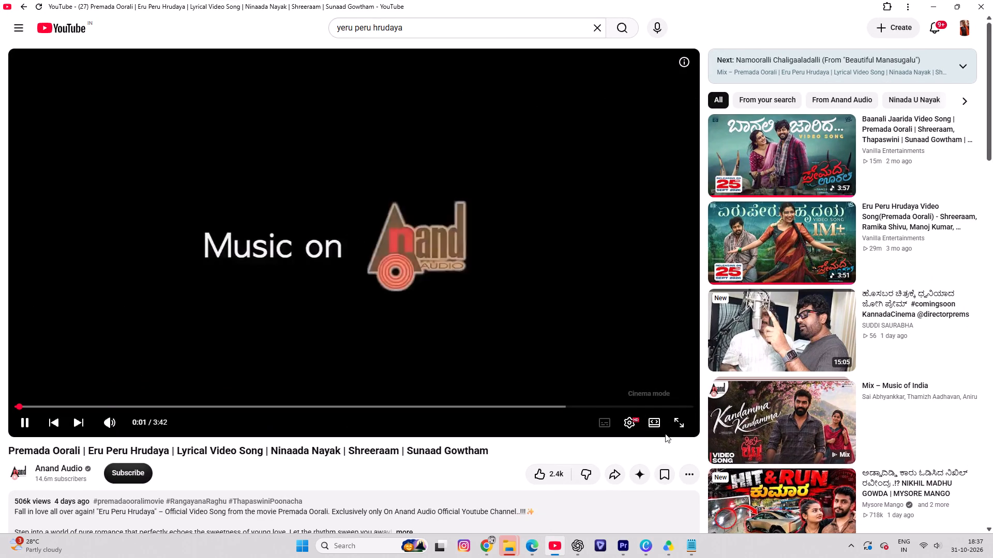
{"action": "left_click", "coordinate": [674, 426]}
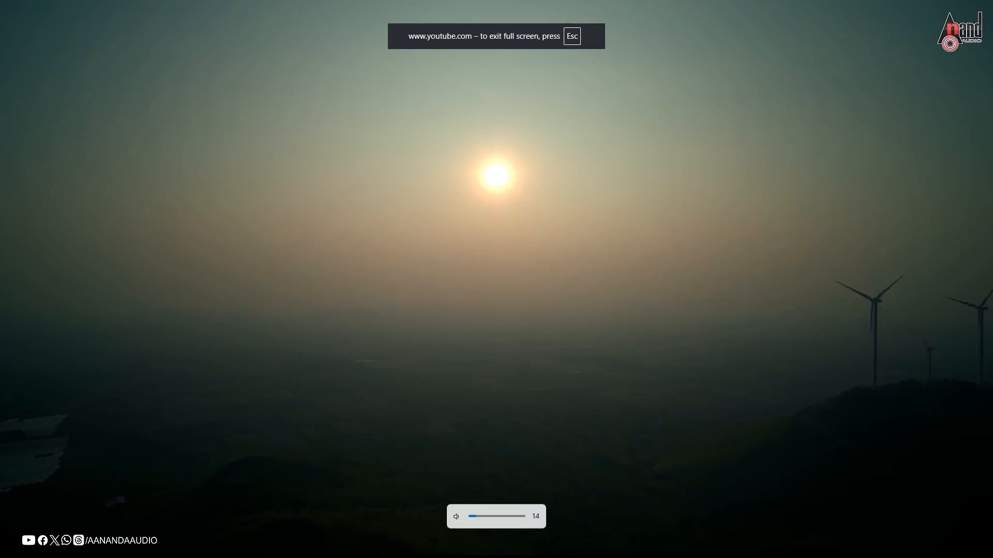
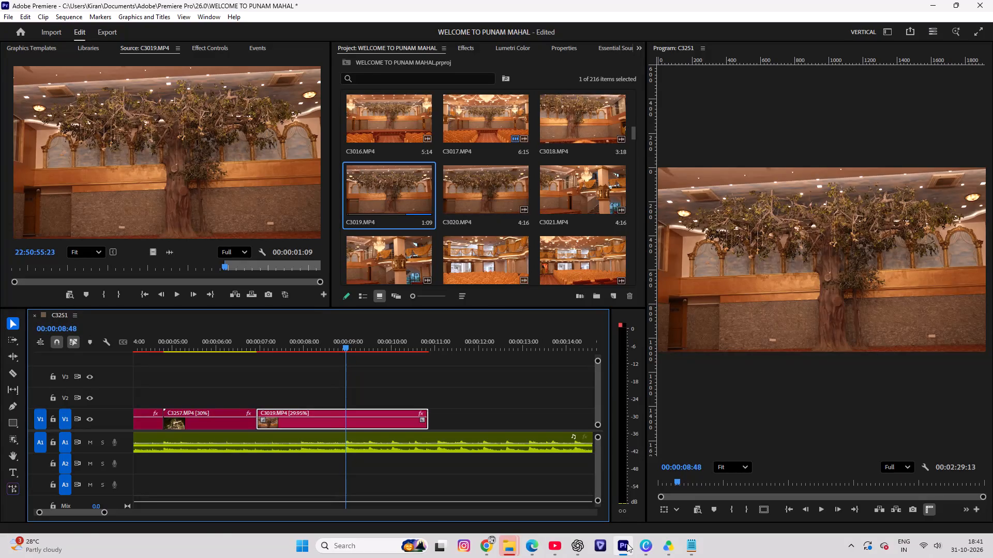
Look through the hall clips after C3019 in the project, previewing C3028.MP4 and C3041.MP4.
{"action": "scroll", "coordinate": [474, 227], "scroll_direction": "down", "scroll_amount": 2}
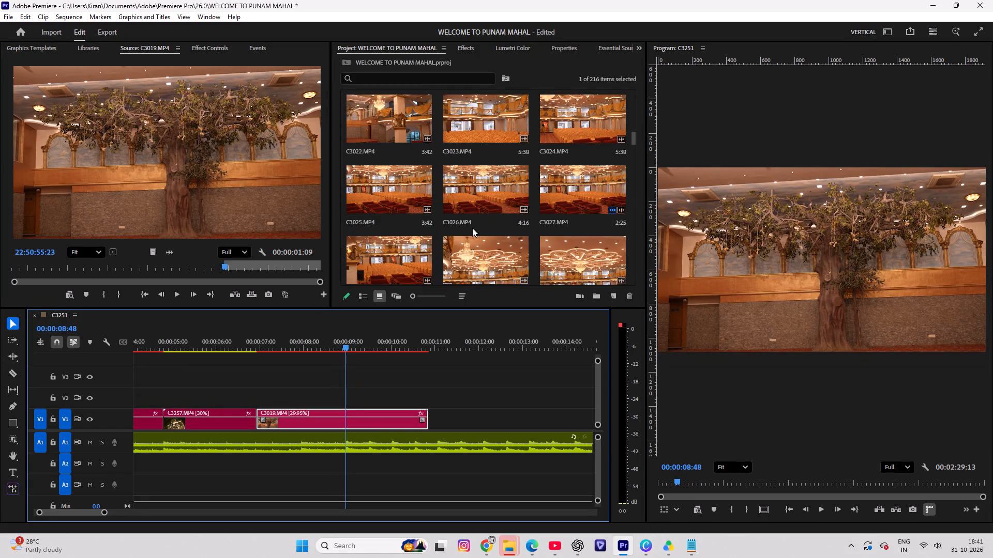
{"action": "scroll", "coordinate": [472, 228], "scroll_direction": "down", "scroll_amount": 2}
{"action": "double_click", "coordinate": [388, 129]}
{"action": "scroll", "coordinate": [427, 179], "scroll_direction": "down", "scroll_amount": 2}
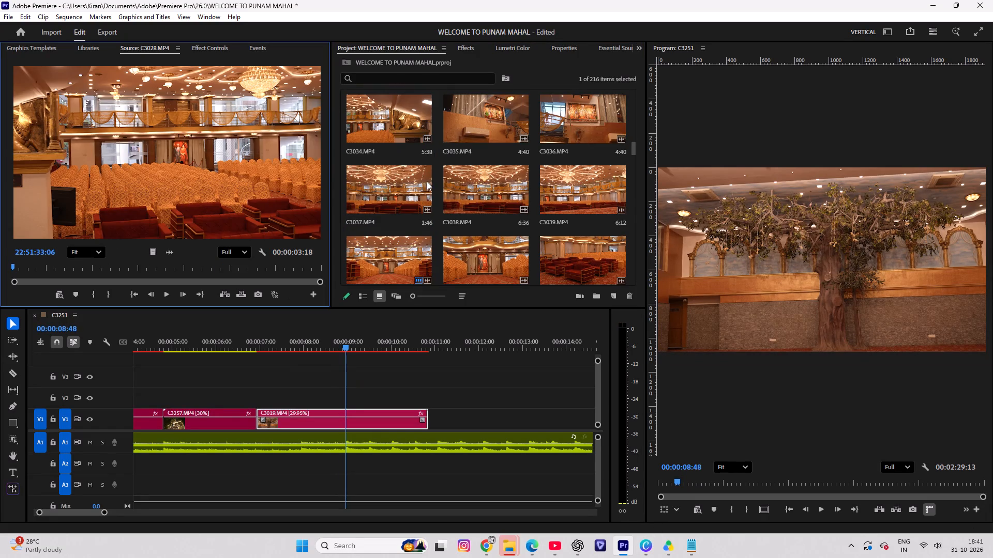
{"action": "double_click", "coordinate": [479, 259]}
{"action": "scroll", "coordinate": [483, 255], "scroll_direction": "down", "scroll_amount": 5}
{"action": "scroll", "coordinate": [479, 259], "scroll_direction": "up", "scroll_amount": 1}
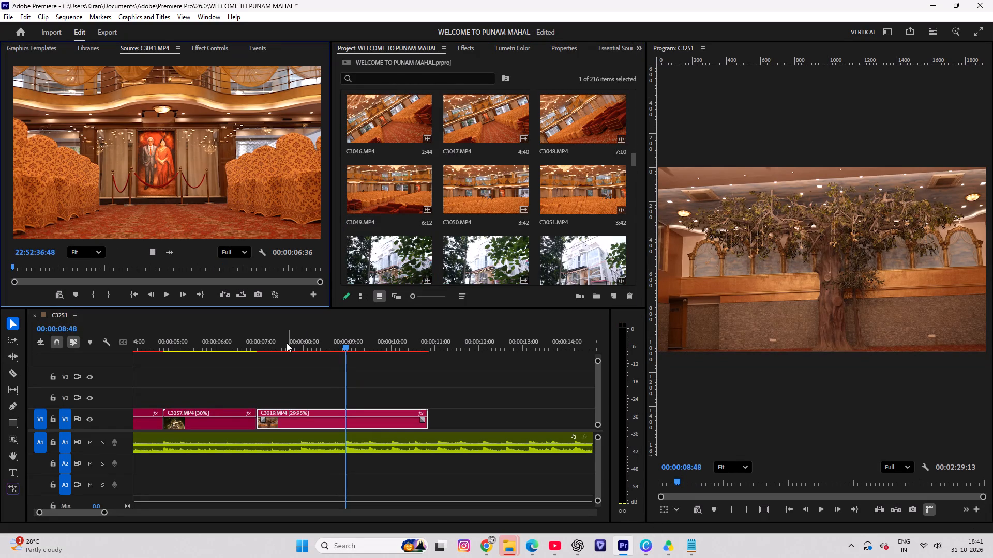
Scrub the sequence from the logo opening to the C3019 clip and play the clip's first part.
{"action": "left_click_drag", "start_coordinate": [285, 343], "coordinate": [245, 356]}
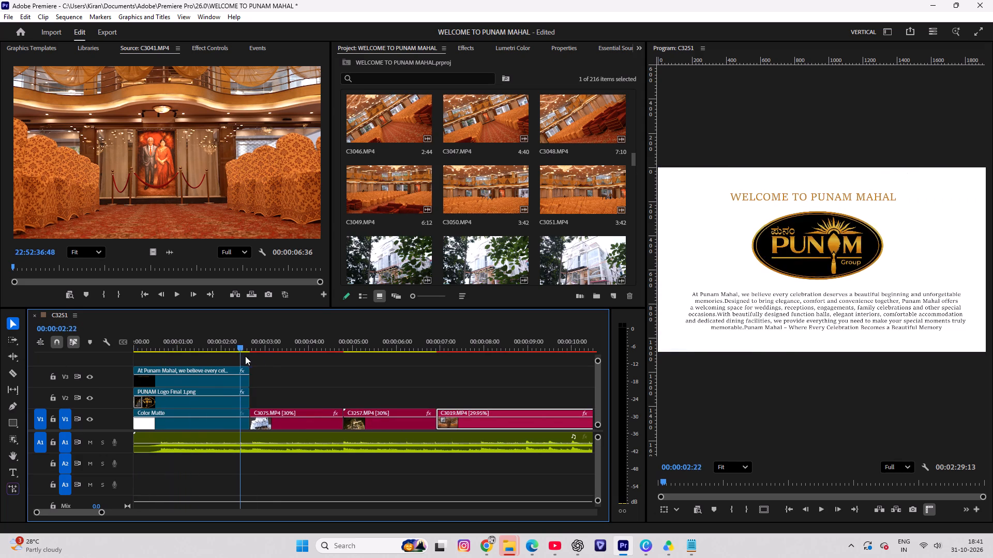
{"action": "left_click_drag", "start_coordinate": [245, 356], "coordinate": [333, 360]}
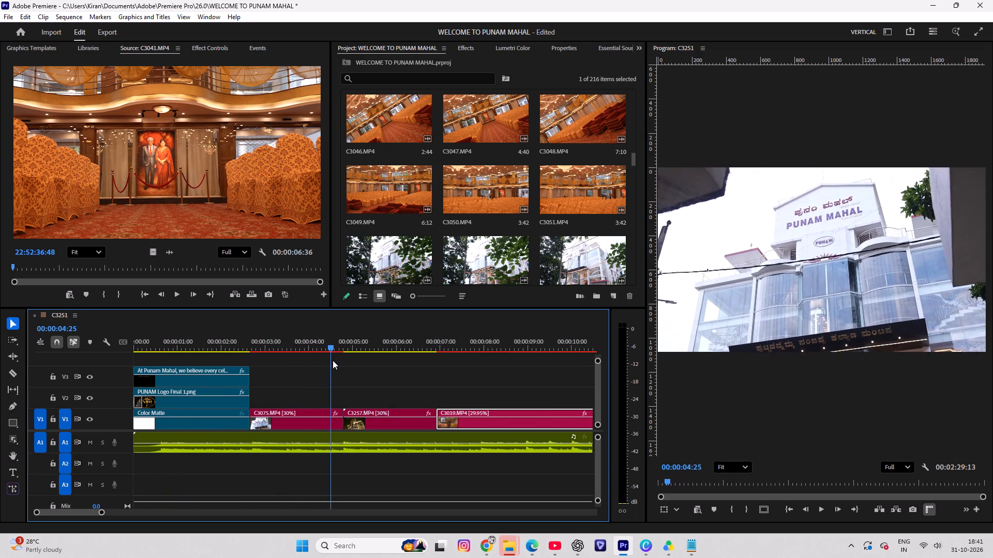
{"action": "left_click_drag", "start_coordinate": [333, 360], "coordinate": [347, 363]}
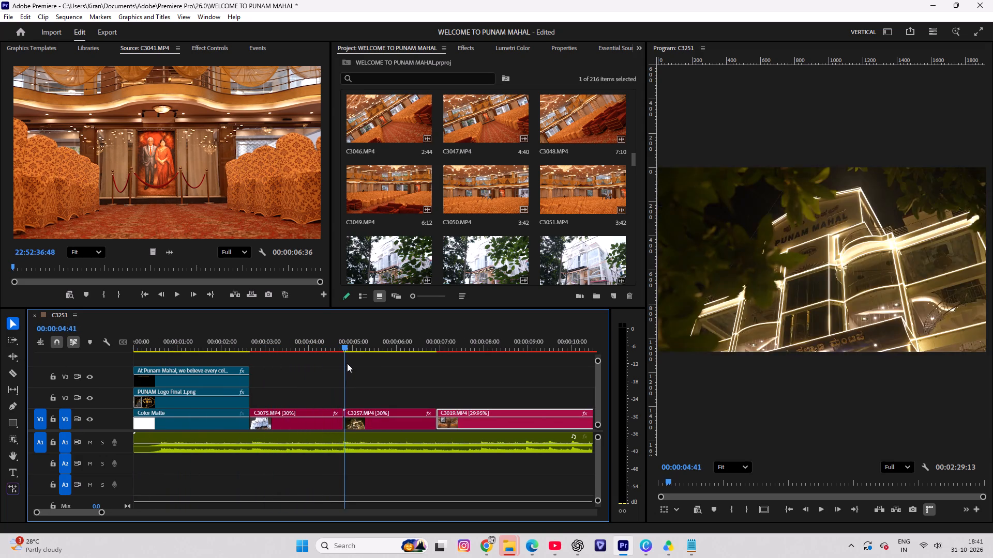
{"action": "left_click_drag", "start_coordinate": [347, 363], "coordinate": [442, 365]}
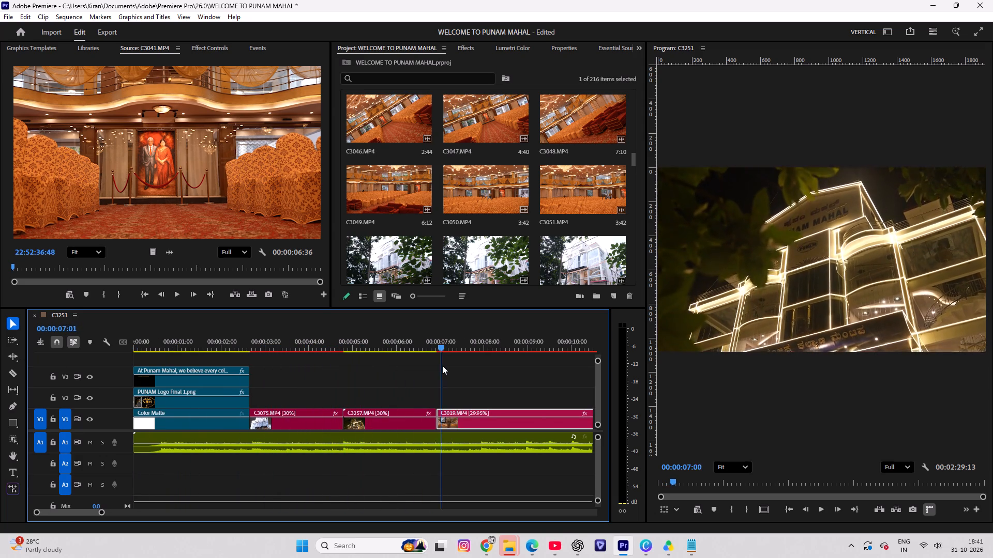
{"action": "left_click_drag", "start_coordinate": [442, 365], "coordinate": [452, 365]}
{"action": "scroll", "coordinate": [460, 365], "scroll_direction": "down", "scroll_amount": 4}
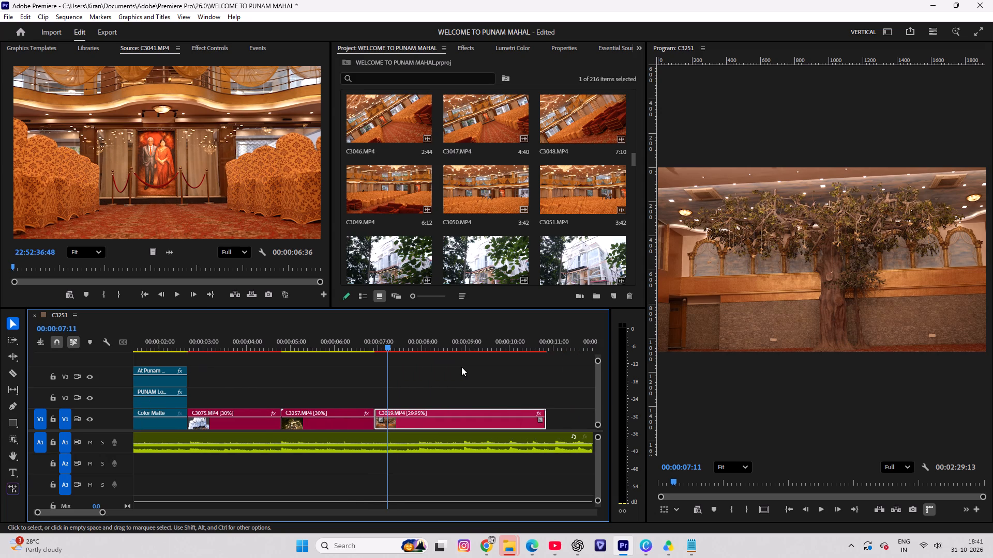
{"action": "scroll", "coordinate": [461, 367], "scroll_direction": "down", "scroll_amount": 1}
{"action": "key", "text": "space"}
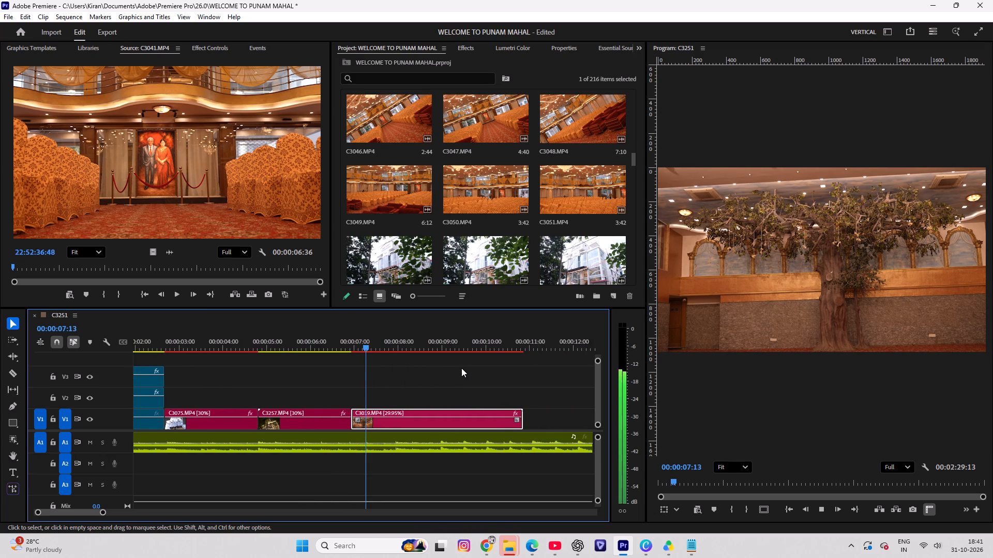
{"action": "key", "text": "space"}
{"action": "scroll", "coordinate": [414, 373], "scroll_direction": "down", "scroll_amount": 7, "text": "alt"}
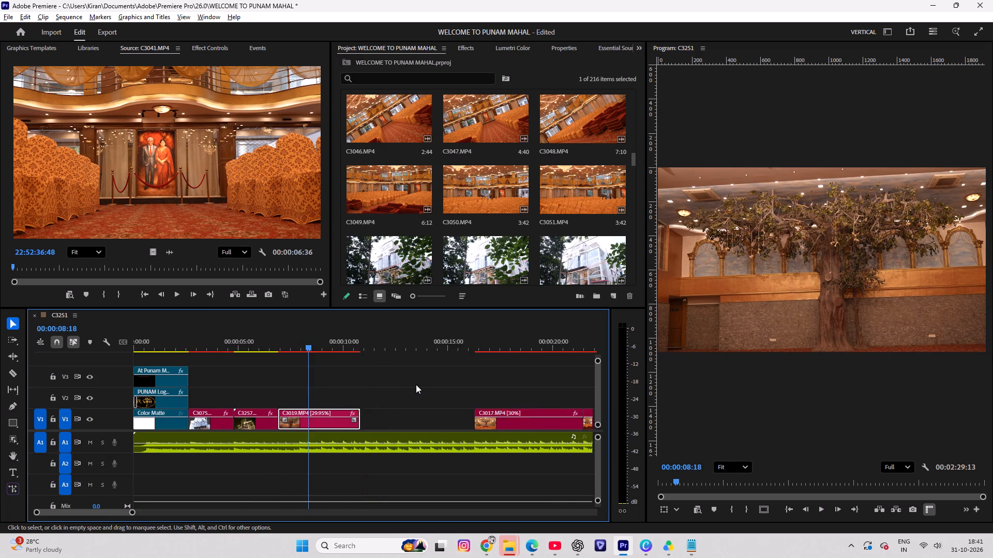
{"action": "scroll", "coordinate": [416, 387], "scroll_direction": "down", "scroll_amount": 3, "text": "alt"}
Preview C3044.MP4 and browse the project footage of halls, rooms, kitchen and exterior for a shot to follow C3257.
{"action": "scroll", "coordinate": [370, 384], "scroll_direction": "up", "scroll_amount": 2, "text": "alt"}
{"action": "scroll", "coordinate": [425, 203], "scroll_direction": "up", "scroll_amount": 2}
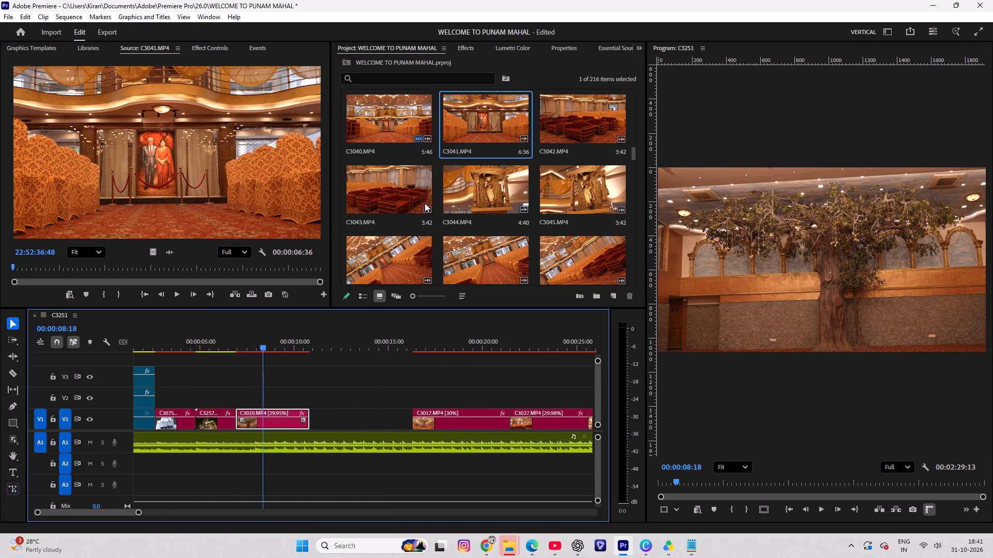
{"action": "double_click", "coordinate": [471, 193]}
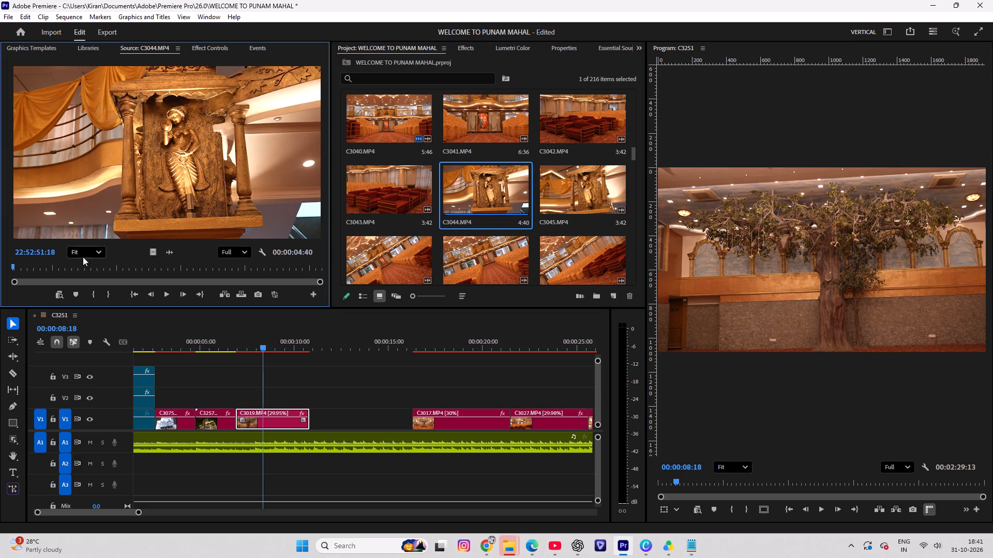
{"action": "scroll", "coordinate": [424, 222], "scroll_direction": "down", "scroll_amount": 20}
{"action": "scroll", "coordinate": [425, 233], "scroll_direction": "down", "scroll_amount": 3}
{"action": "scroll", "coordinate": [425, 233], "scroll_direction": "up", "scroll_amount": 9}
{"action": "scroll", "coordinate": [425, 233], "scroll_direction": "down", "scroll_amount": 4}
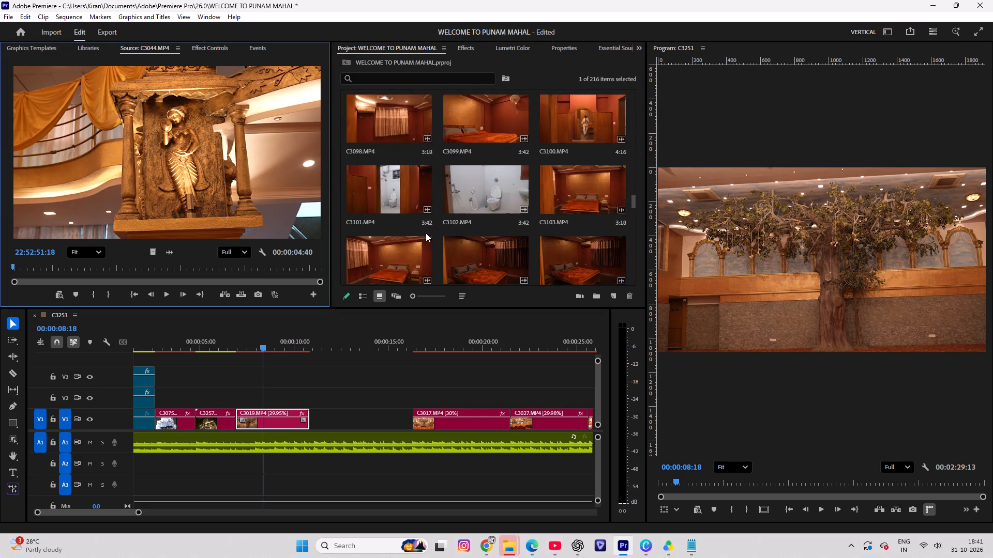
{"action": "scroll", "coordinate": [426, 235], "scroll_direction": "down", "scroll_amount": 17}
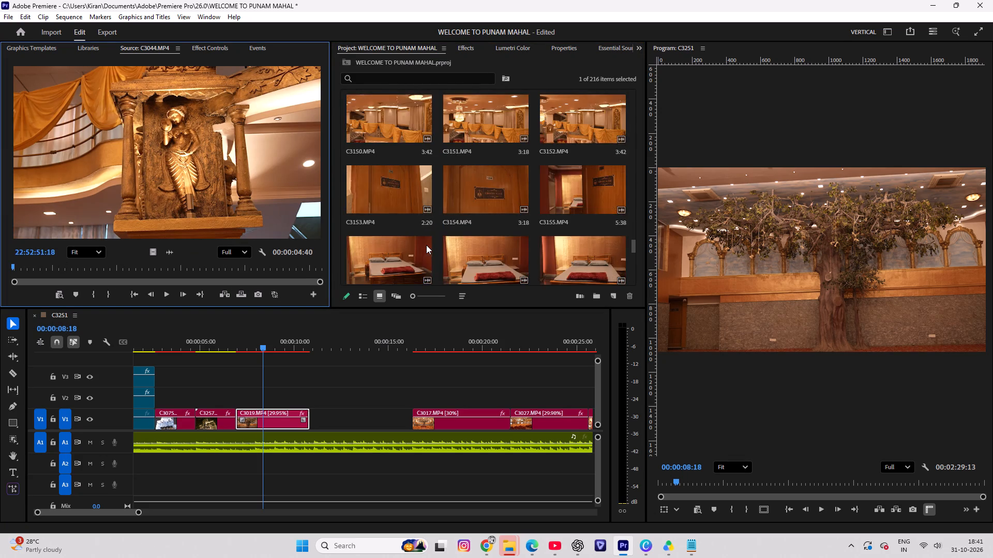
{"action": "scroll", "coordinate": [426, 245], "scroll_direction": "down", "scroll_amount": 14}
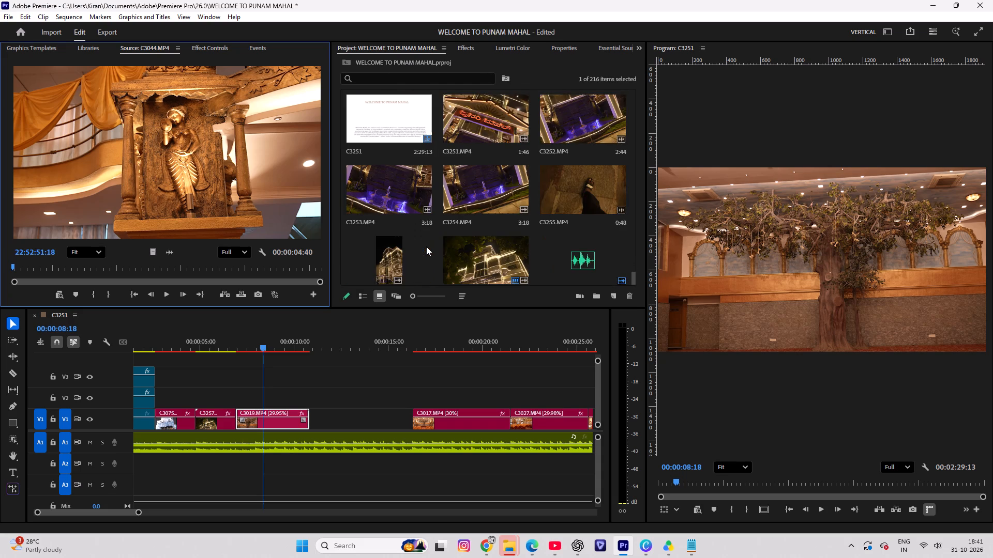
{"action": "scroll", "coordinate": [426, 246], "scroll_direction": "down", "scroll_amount": 2}
{"action": "scroll", "coordinate": [426, 246], "scroll_direction": "up", "scroll_amount": 9}
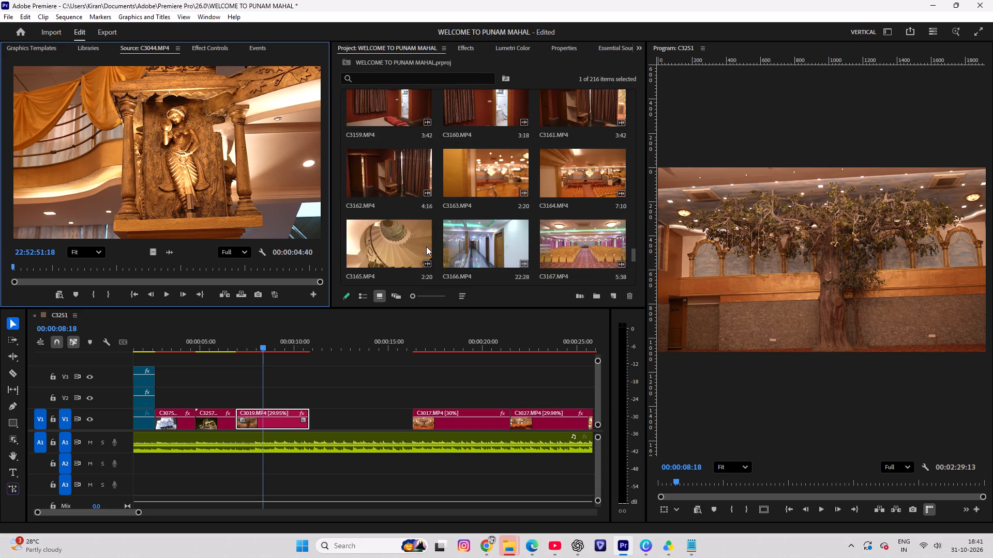
{"action": "scroll", "coordinate": [426, 246], "scroll_direction": "up", "scroll_amount": 7}
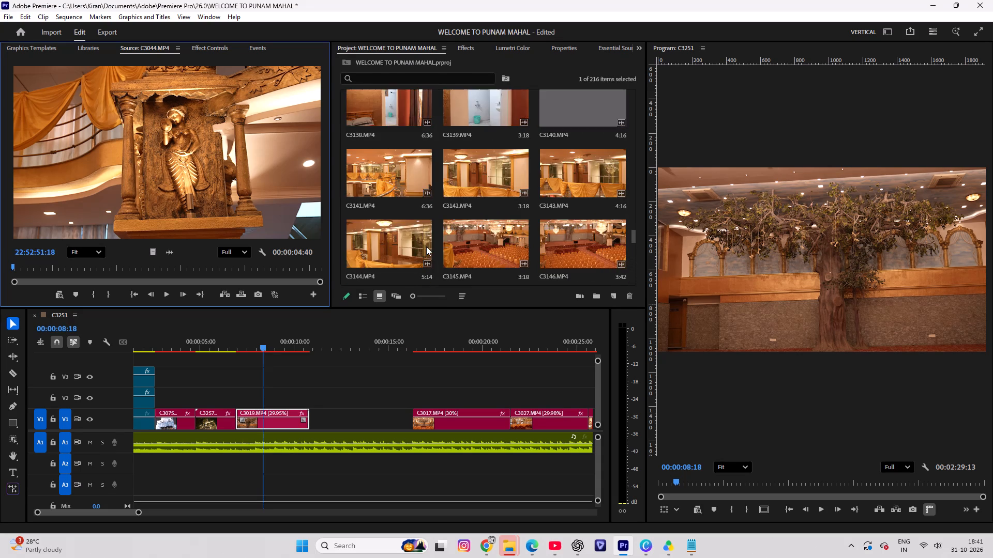
{"action": "scroll", "coordinate": [426, 246], "scroll_direction": "up", "scroll_amount": 5}
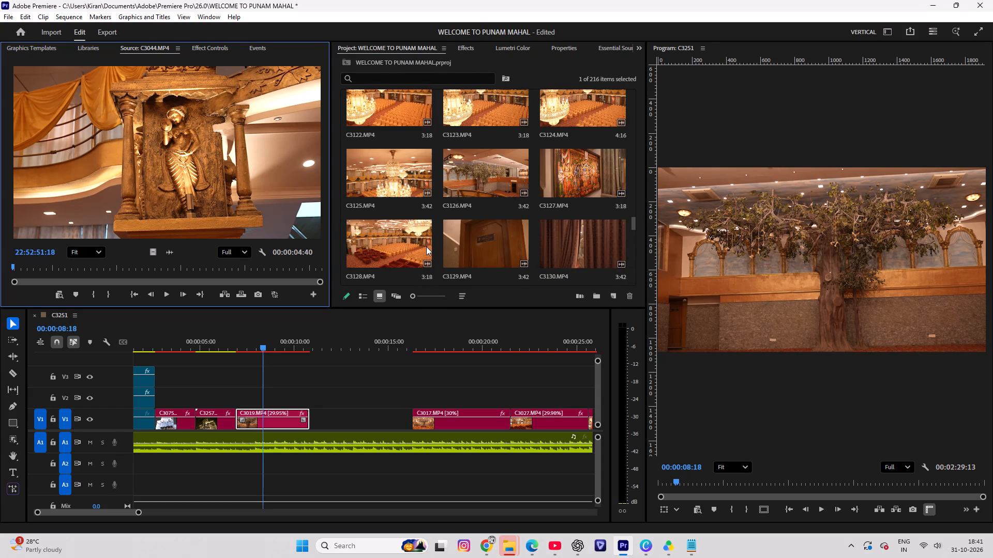
{"action": "scroll", "coordinate": [426, 246], "scroll_direction": "up", "scroll_amount": 1}
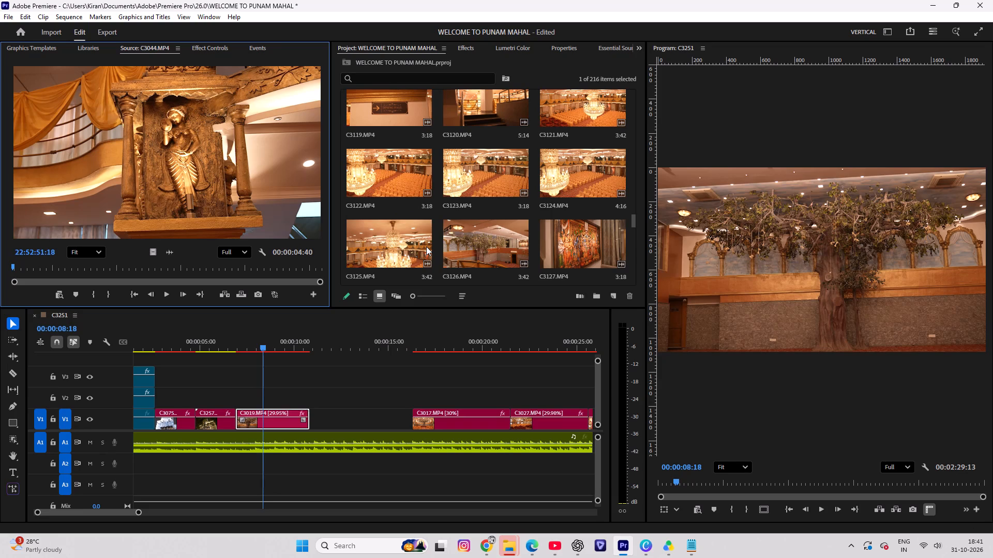
{"action": "scroll", "coordinate": [426, 246], "scroll_direction": "up", "scroll_amount": 5}
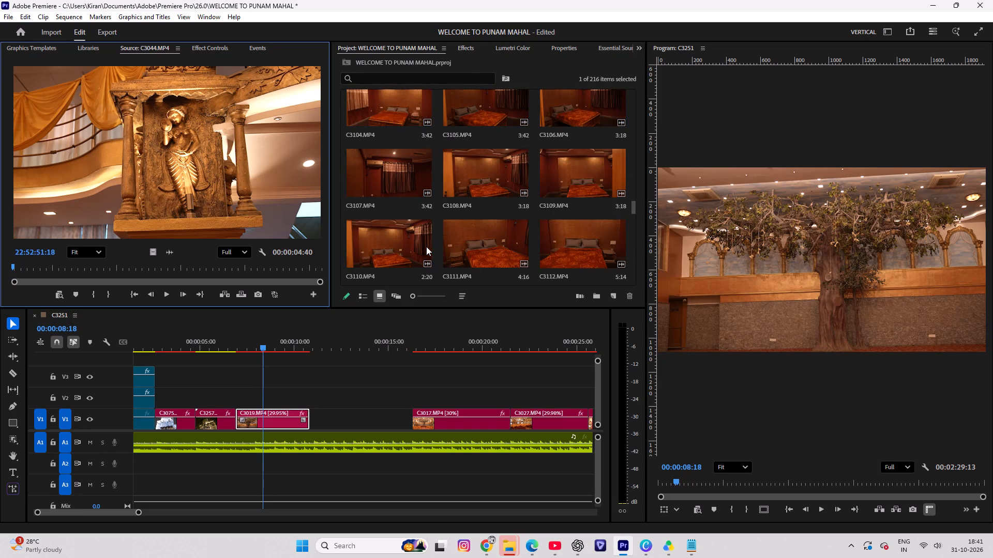
{"action": "scroll", "coordinate": [426, 246], "scroll_direction": "up", "scroll_amount": 13}
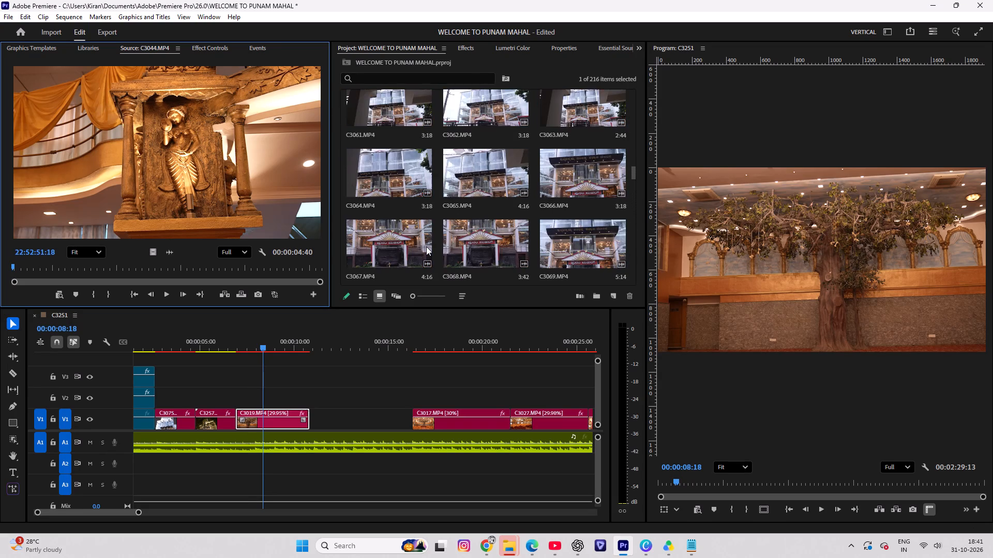
{"action": "scroll", "coordinate": [426, 246], "scroll_direction": "up", "scroll_amount": 8}
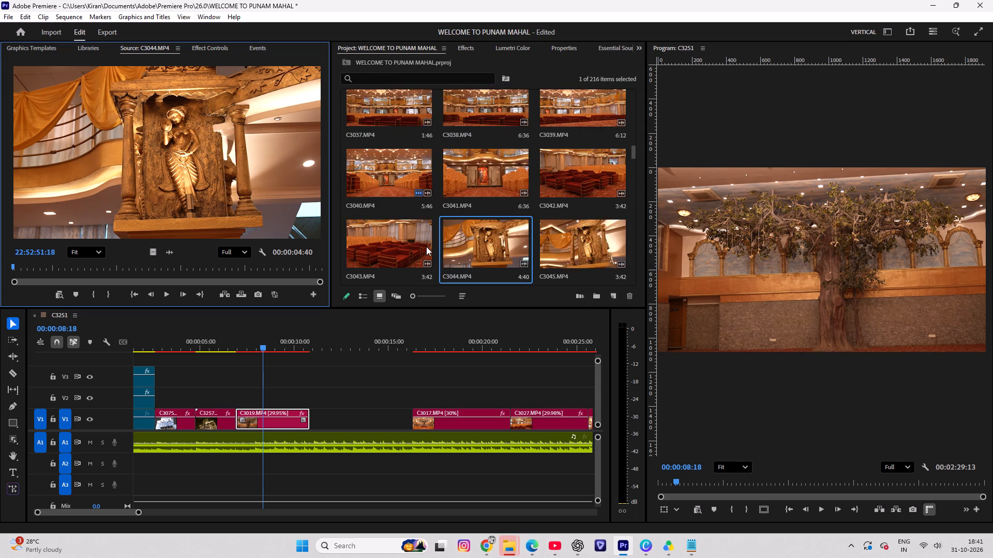
{"action": "scroll", "coordinate": [426, 246], "scroll_direction": "up", "scroll_amount": 16}
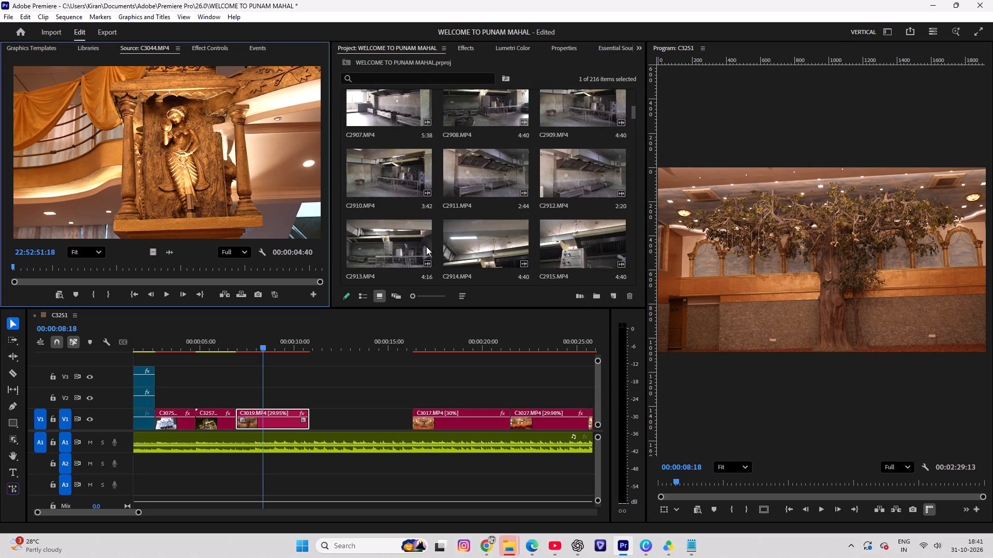
{"action": "scroll", "coordinate": [426, 246], "scroll_direction": "up", "scroll_amount": 11}
{"action": "scroll", "coordinate": [421, 216], "scroll_direction": "down", "scroll_amount": 6}
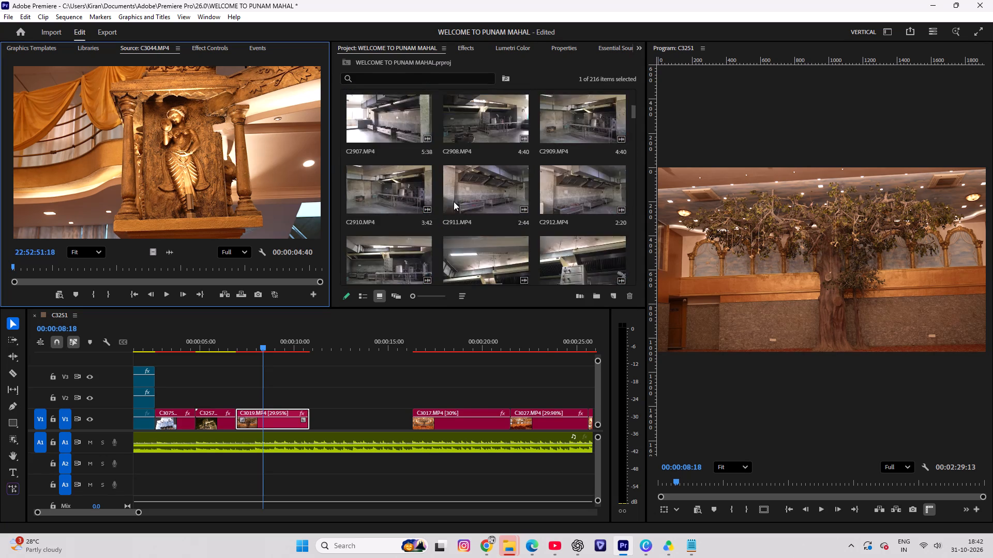
{"action": "scroll", "coordinate": [452, 205], "scroll_direction": "down", "scroll_amount": 12}
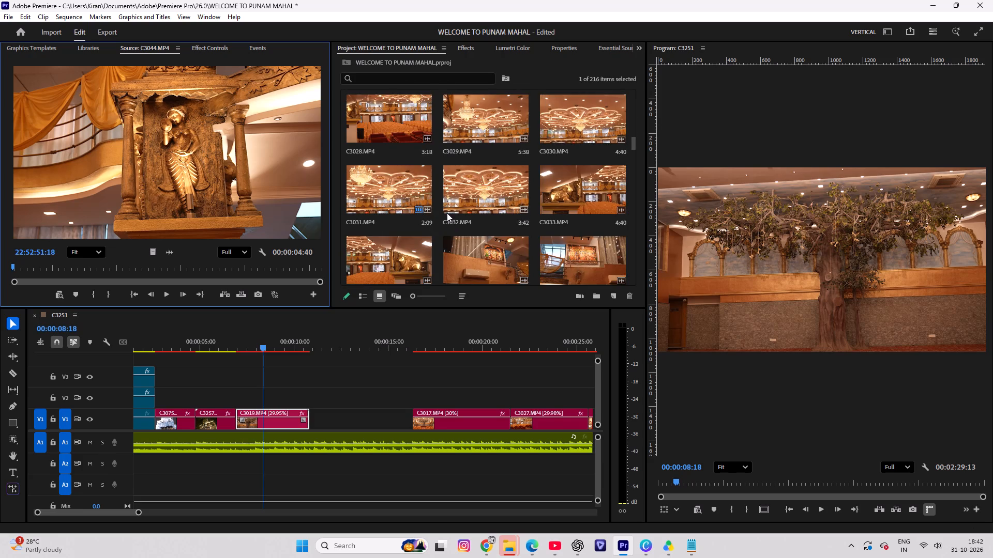
{"action": "scroll", "coordinate": [447, 213], "scroll_direction": "down", "scroll_amount": 4}
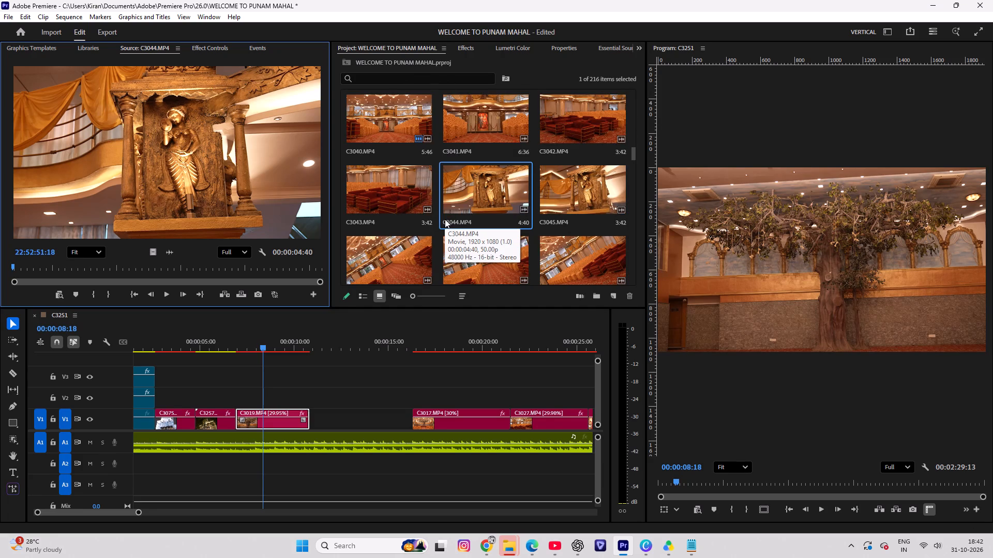
{"action": "scroll", "coordinate": [445, 219], "scroll_direction": "down", "scroll_amount": 6}
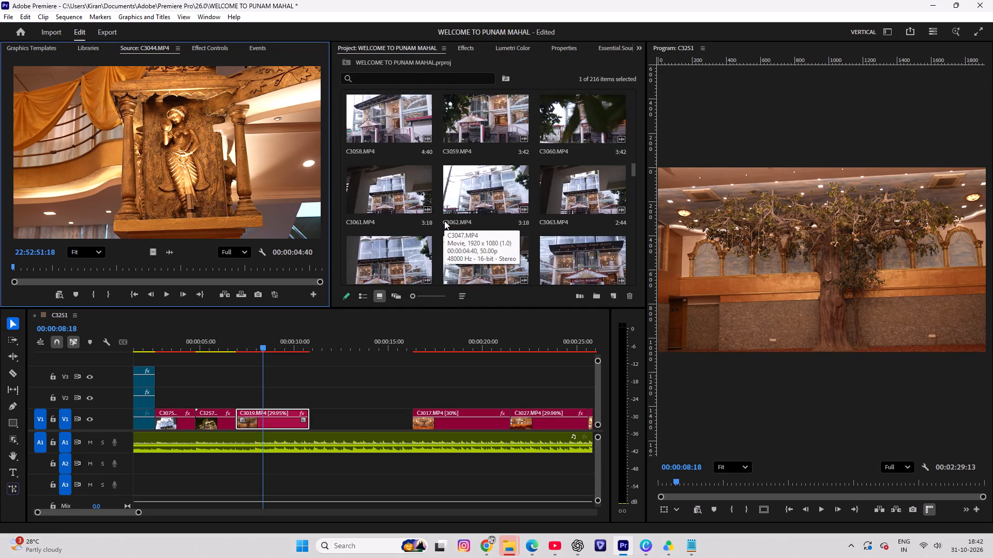
{"action": "scroll", "coordinate": [444, 221], "scroll_direction": "down", "scroll_amount": 1}
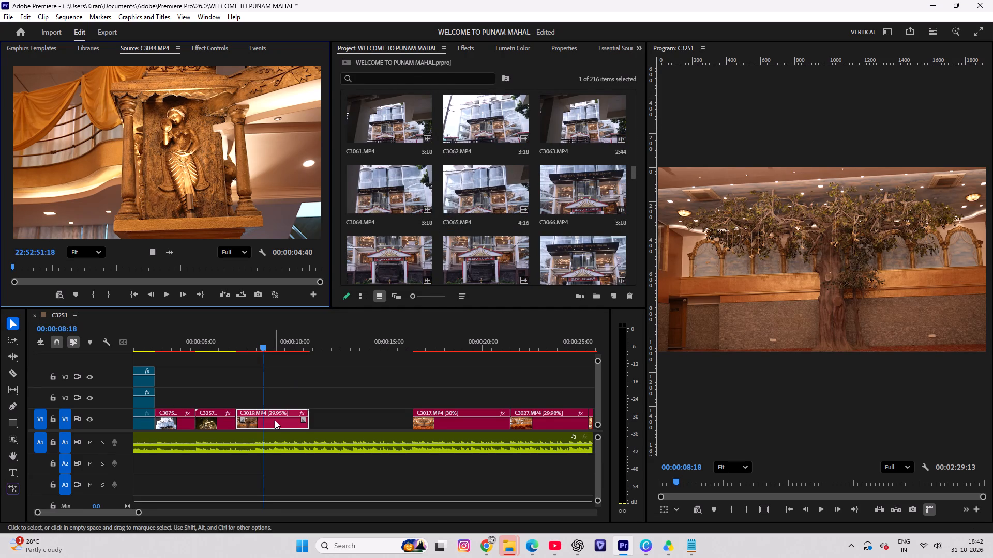
Move the C3019 clip along V1 so that it ends directly against the start of C3017.
{"action": "left_click_drag", "start_coordinate": [275, 420], "coordinate": [379, 422]}
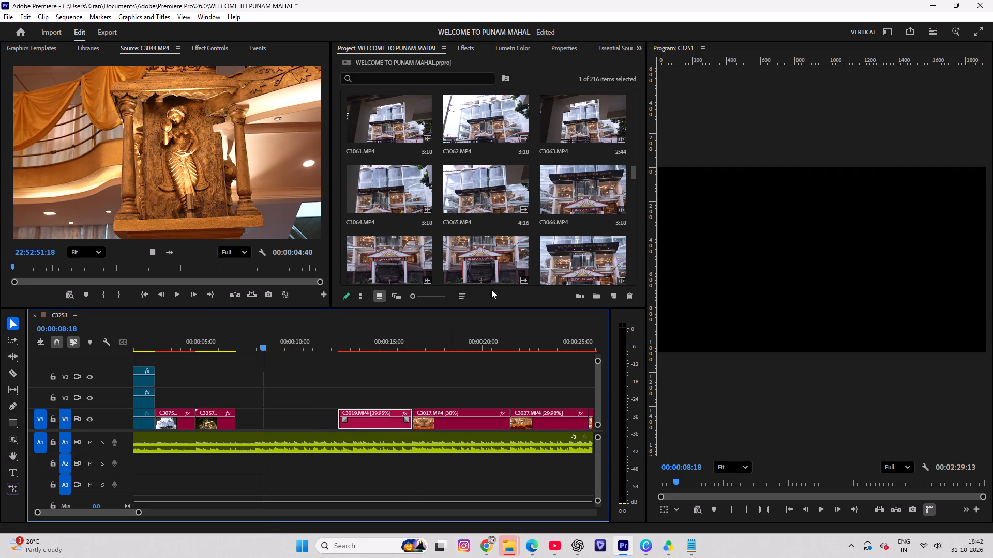
Scrub through C3065.MP4 and check C3061.MP4 as candidate exterior shots of the building.
{"action": "double_click", "coordinate": [489, 173]}
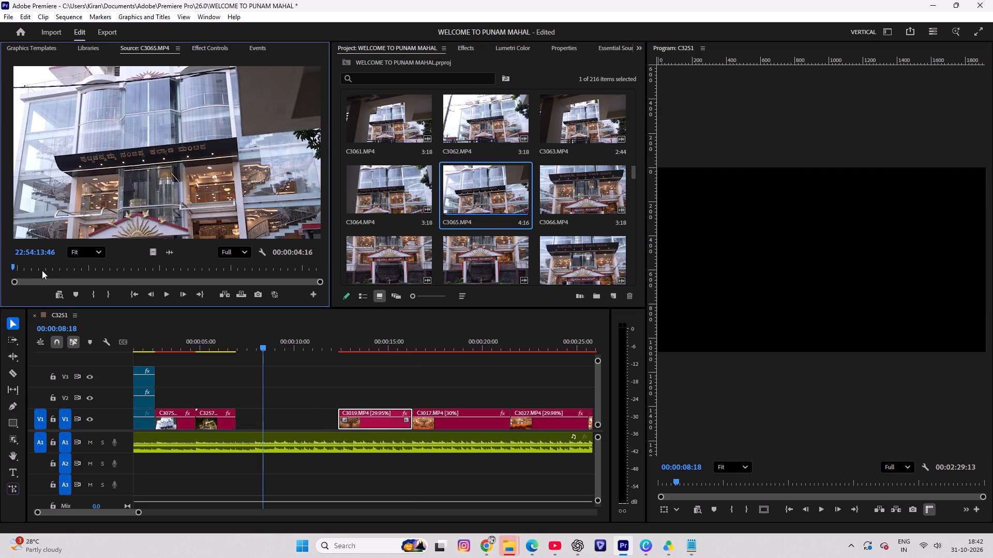
{"action": "left_click_drag", "start_coordinate": [42, 270], "coordinate": [140, 276]}
{"action": "scroll", "coordinate": [515, 185], "scroll_direction": "up", "scroll_amount": 2}
{"action": "double_click", "coordinate": [382, 261]}
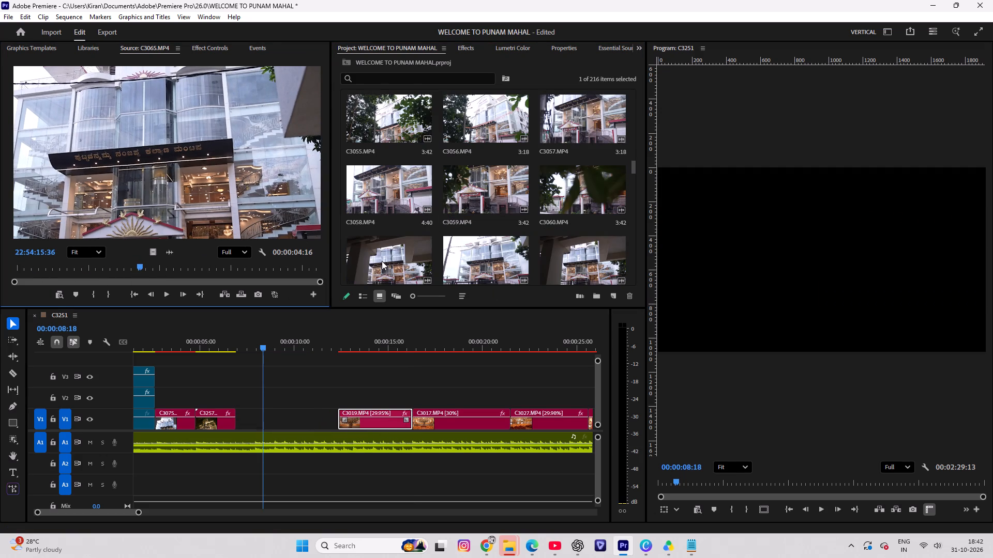
Mark an In point at 22:53:58:32 in C3060.MP4 and place its video only on V2, starting where C3257 ends.
{"action": "double_click", "coordinate": [613, 189]}
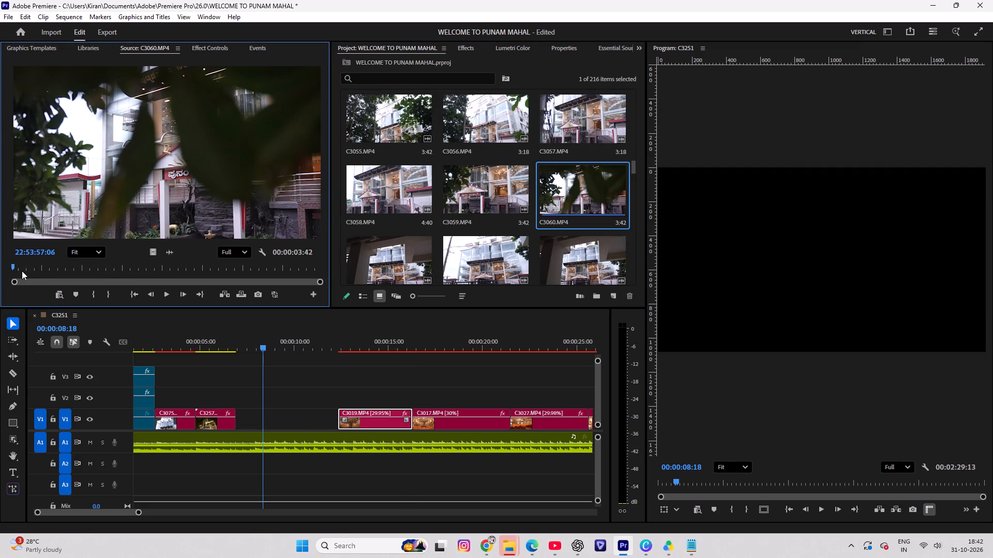
{"action": "left_click_drag", "start_coordinate": [31, 271], "coordinate": [134, 276]}
{"action": "key", "text": "i"}
{"action": "left_click_drag", "start_coordinate": [156, 254], "coordinate": [231, 402]}
Set the speed of the C3060 clip on V2 to 30% with Optical flow time interpolation.
{"action": "left_click", "coordinate": [249, 403]}
{"action": "key", "text": "ctrl+r"}
{"action": "type", "text": "30"}
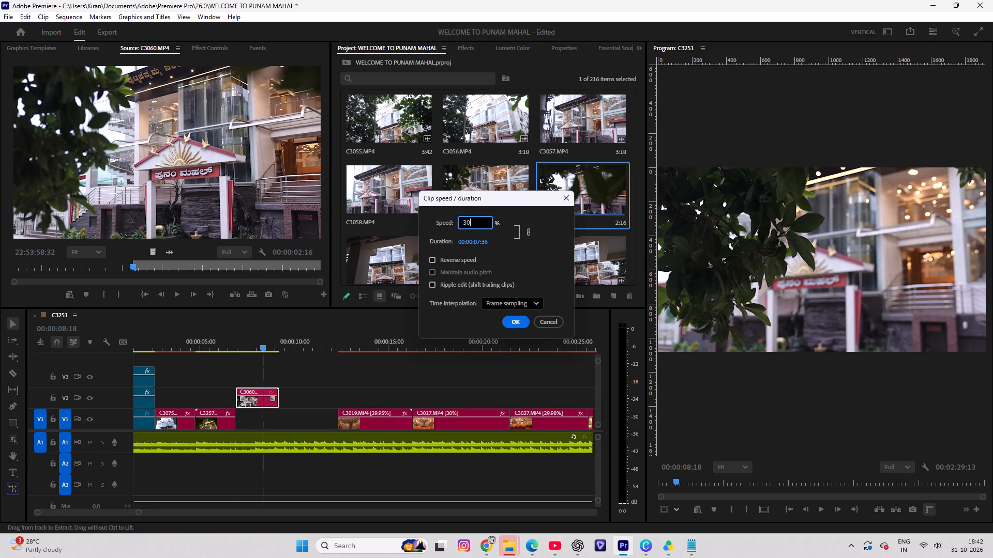
{"action": "left_click", "coordinate": [499, 307]}
{"action": "left_click", "coordinate": [519, 346]}
{"action": "left_click", "coordinate": [522, 327]}
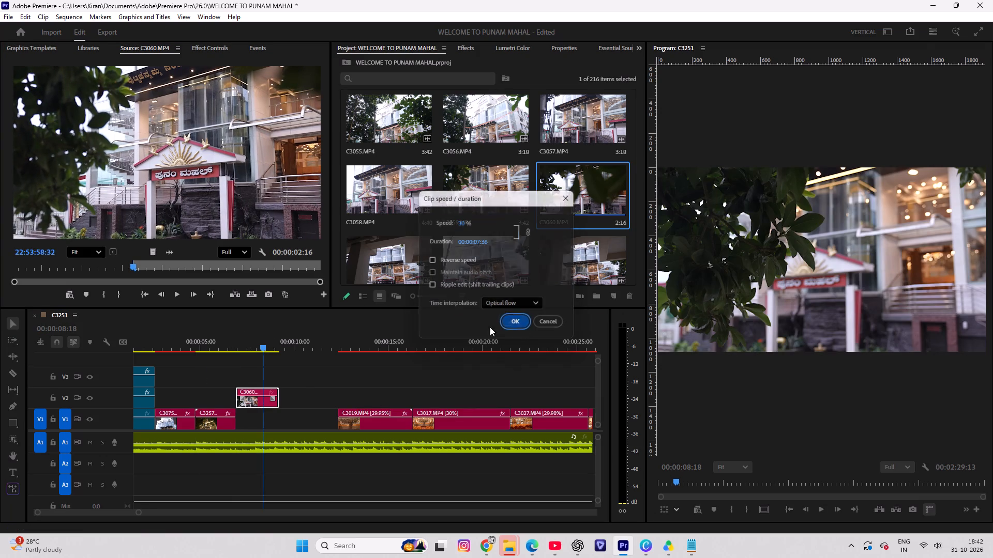
Trim the end of the slowed C3060 clip on V2 to a duration of about 00:00:02:33.
{"action": "left_click_drag", "start_coordinate": [382, 390], "coordinate": [285, 397]}
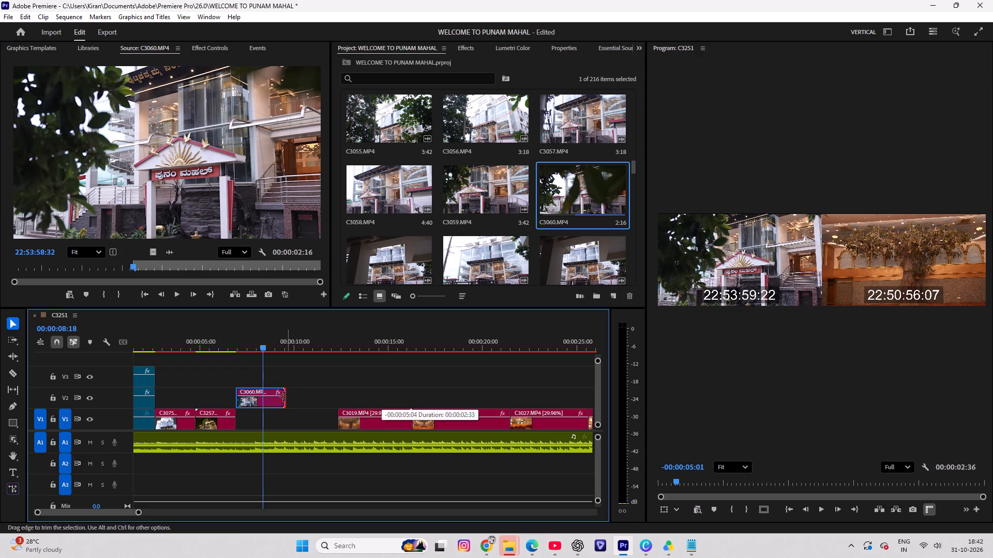
Move the slowed C3060 clip from V2 down to V1, directly after C3257.
{"action": "left_click_drag", "start_coordinate": [267, 408], "coordinate": [263, 420]}
{"action": "left_click", "coordinate": [260, 395]}
Play back the C3060 clip on V1 and set its speed to 20%.
{"action": "left_click_drag", "start_coordinate": [243, 348], "coordinate": [238, 350]}
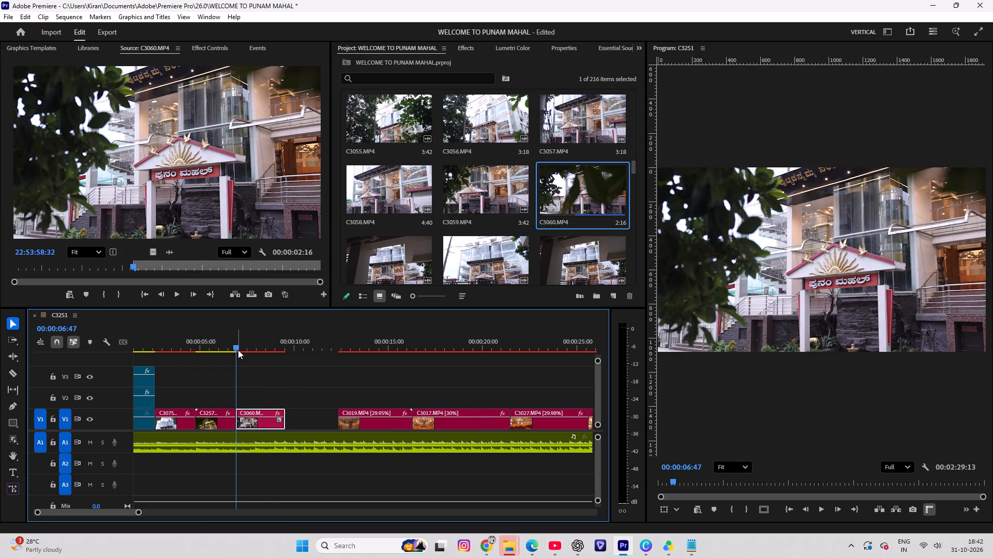
{"action": "key", "text": "space"}
{"action": "key", "text": "space"}
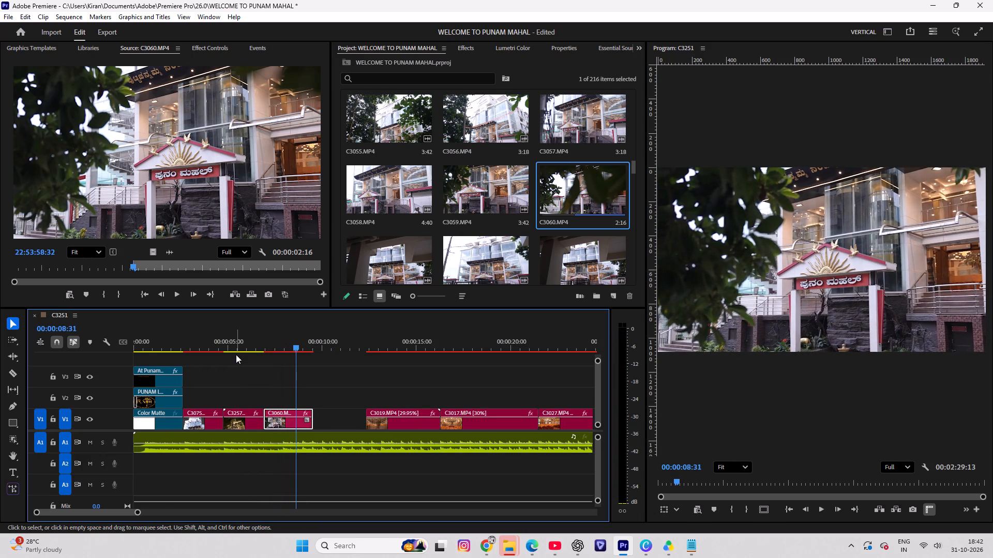
{"action": "key", "text": "ctrl+r"}
{"action": "type", "text": "20"}
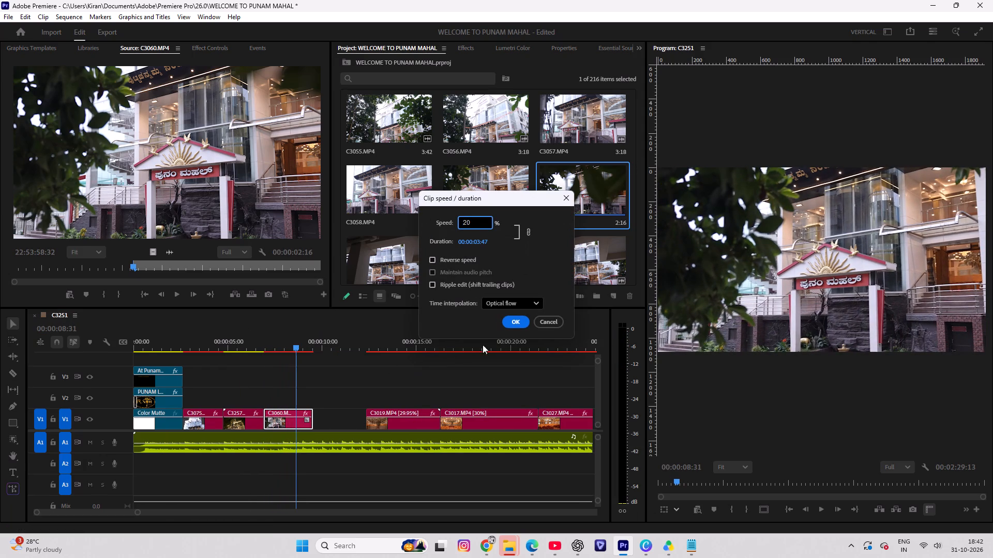
{"action": "left_click", "coordinate": [510, 324]}
Review the slowed C3060 clip and trim its end to about 00:00:08:49 on the timeline.
{"action": "left_click_drag", "start_coordinate": [284, 343], "coordinate": [266, 348]}
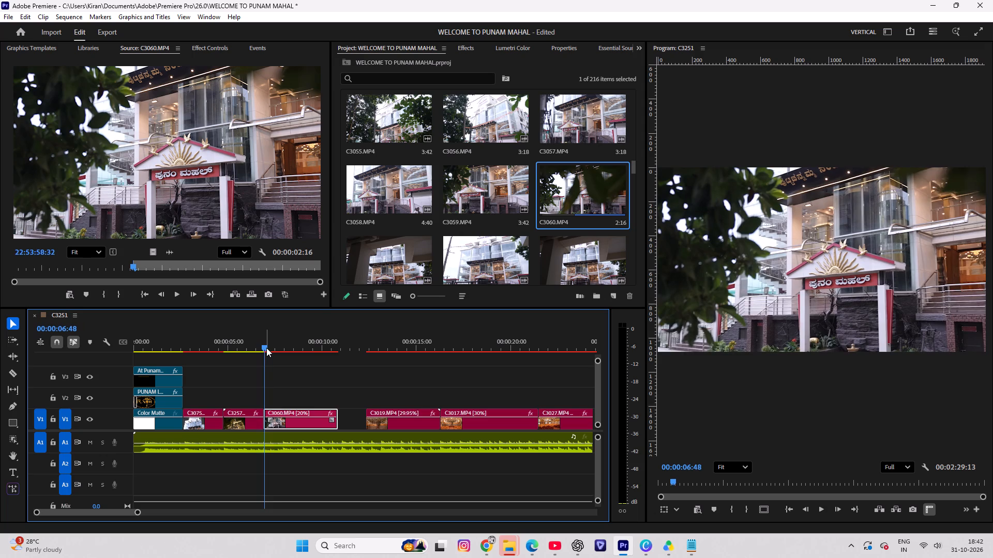
{"action": "key", "text": "space"}
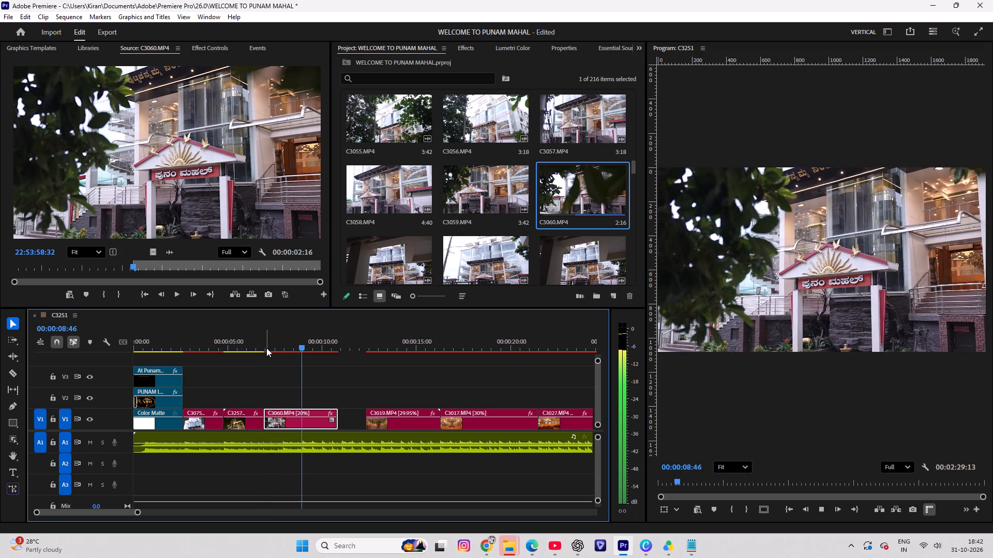
{"action": "key", "text": "space"}
{"action": "key", "text": "space"}
{"action": "key", "text": "space"}
{"action": "left_click_drag", "start_coordinate": [303, 337], "coordinate": [306, 340]}
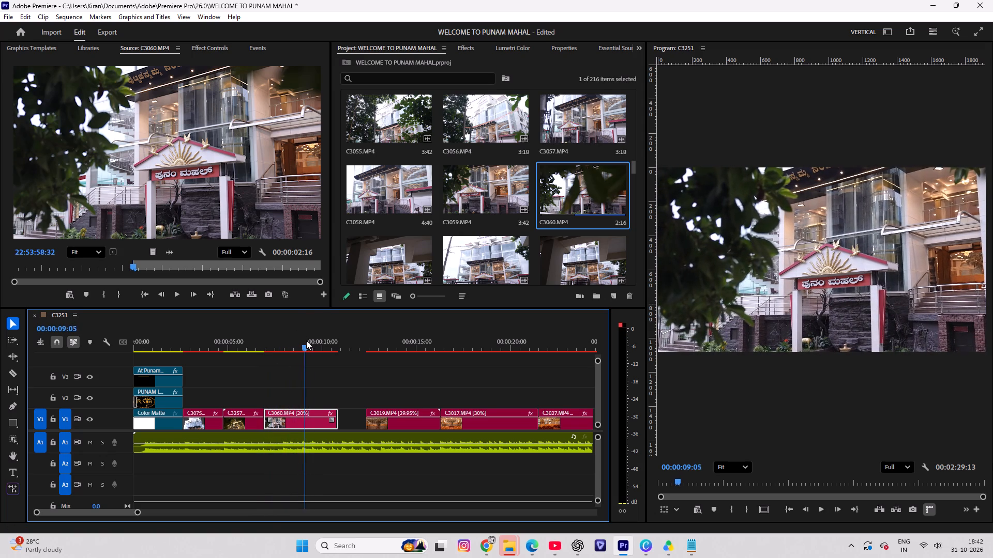
{"action": "left_click_drag", "start_coordinate": [306, 340], "coordinate": [304, 344]}
{"action": "left_click_drag", "start_coordinate": [340, 414], "coordinate": [301, 417]}
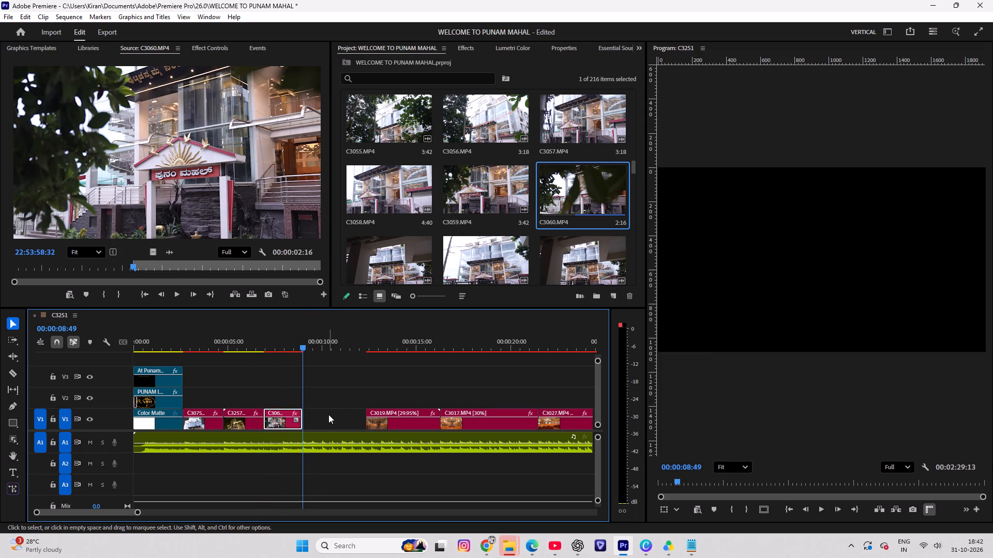
Open the temple shot C3080.MP4 and place its video only on V2 at 00:00:08:49, where C3060 ends.
{"action": "left_click", "coordinate": [328, 414]}
{"action": "scroll", "coordinate": [495, 194], "scroll_direction": "down", "scroll_amount": 2}
{"action": "scroll", "coordinate": [489, 254], "scroll_direction": "down", "scroll_amount": 3}
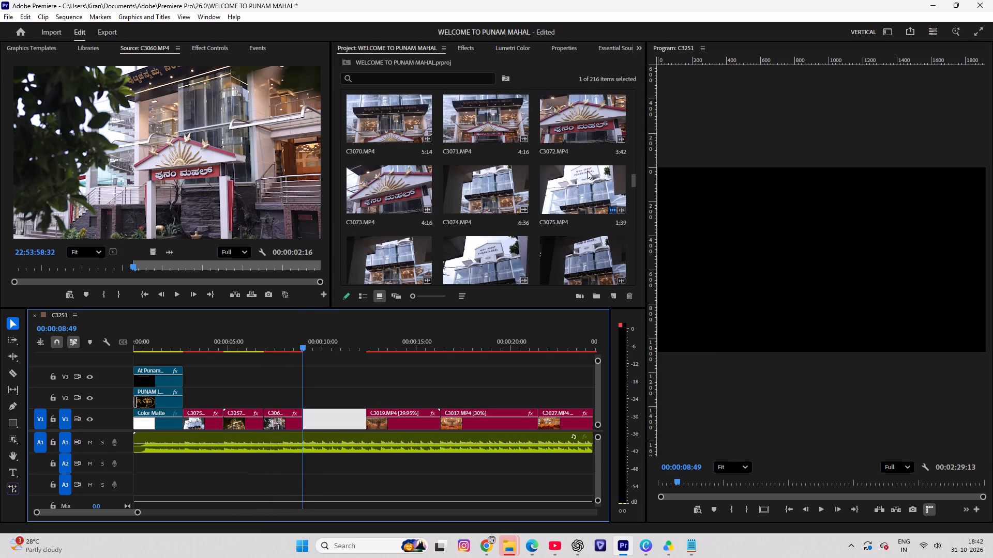
{"action": "scroll", "coordinate": [546, 192], "scroll_direction": "down", "scroll_amount": 2}
{"action": "double_click", "coordinate": [474, 193]}
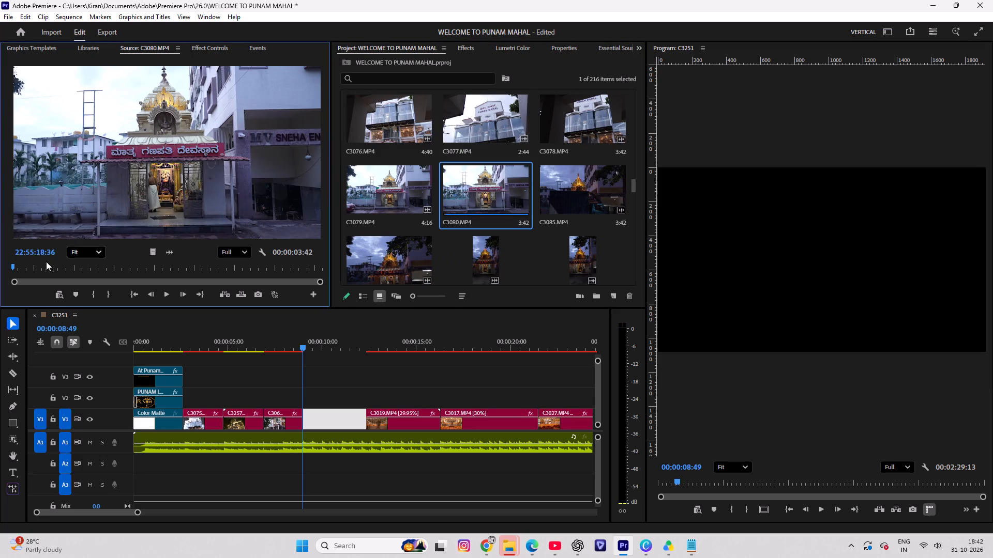
{"action": "left_click_drag", "start_coordinate": [27, 270], "coordinate": [0, 286]}
{"action": "left_click_drag", "start_coordinate": [153, 252], "coordinate": [304, 398]}
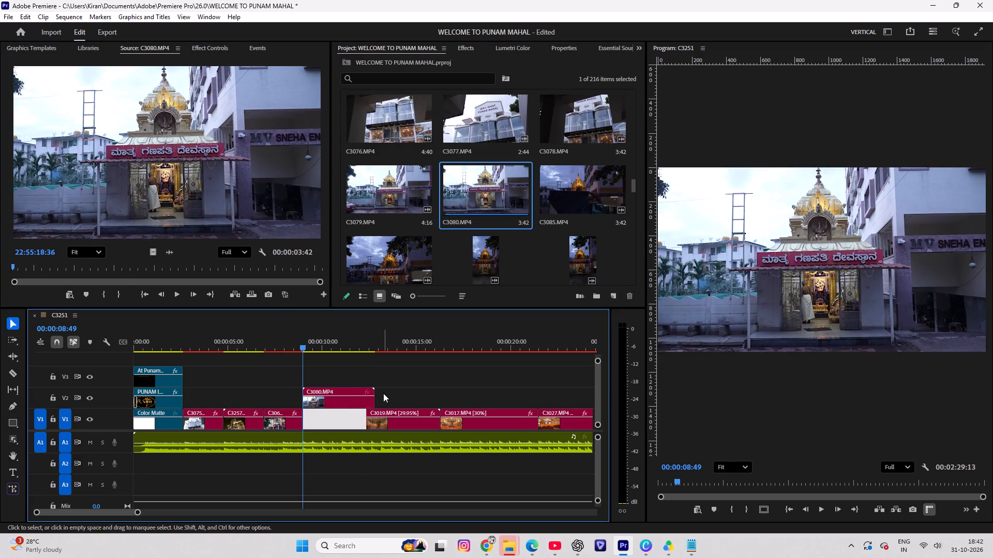
Trim the end of C3080 to fit before C3019 and move it down to V1, directly after C3060.
{"action": "left_click", "coordinate": [375, 394]}
{"action": "left_click_drag", "start_coordinate": [353, 394], "coordinate": [355, 384]}
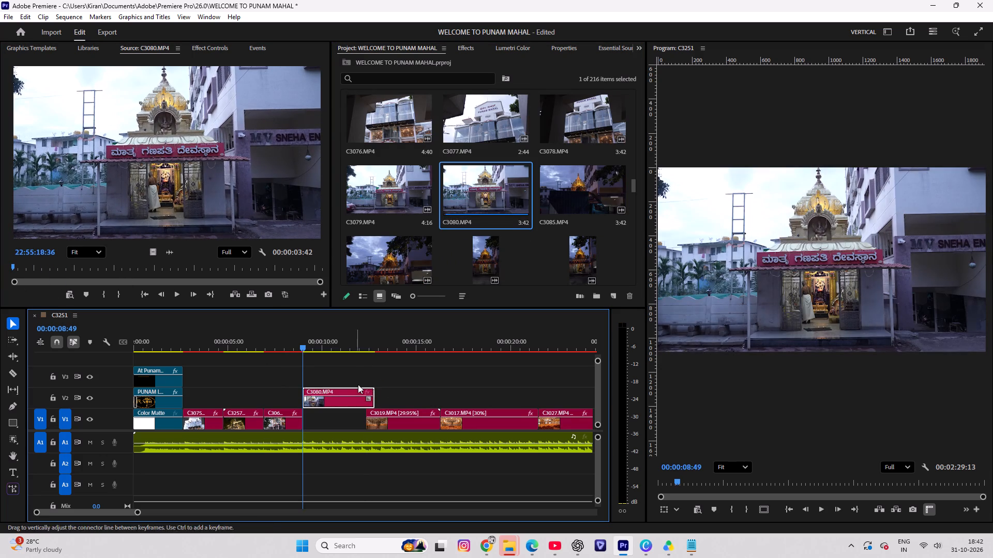
{"action": "left_click_drag", "start_coordinate": [372, 390], "coordinate": [358, 393]}
{"action": "left_click_drag", "start_coordinate": [327, 407], "coordinate": [327, 420]}
Set the speed of the C3080 clip on V1 to 20% with Optical flow time interpolation.
{"action": "key", "text": "ctrl+r"}
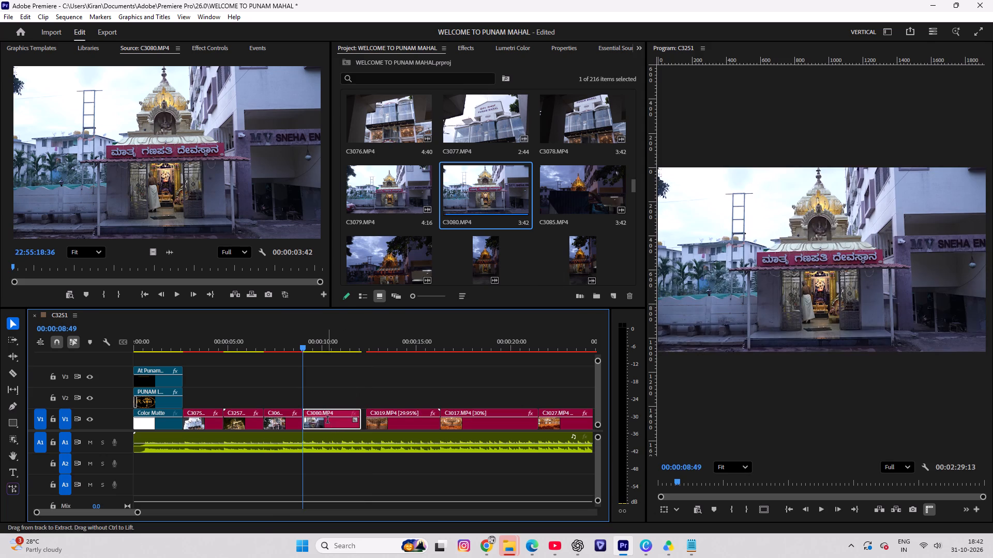
{"action": "type", "text": "20"}
{"action": "left_click", "coordinate": [506, 302]}
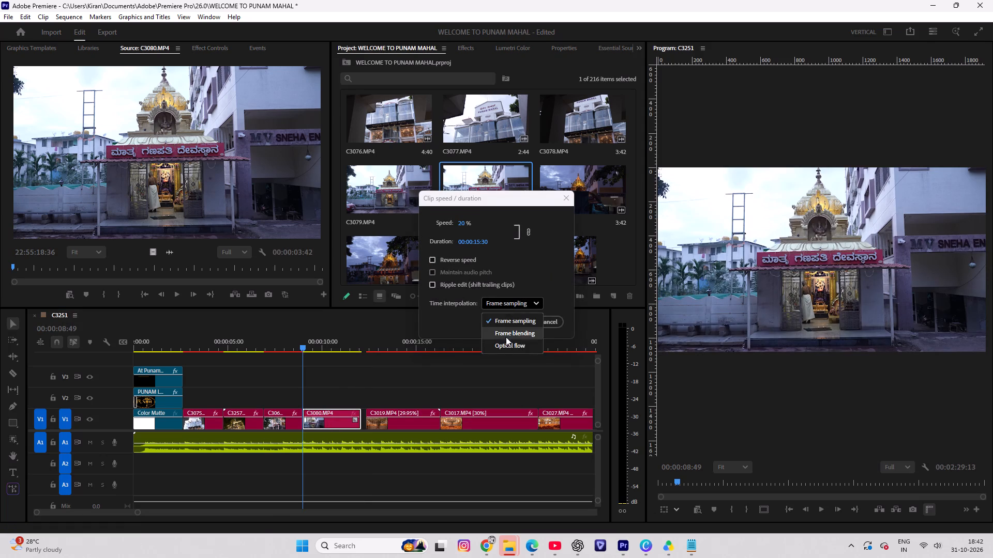
{"action": "left_click", "coordinate": [507, 345]}
{"action": "left_click", "coordinate": [514, 321]}
{"action": "left_click", "coordinate": [403, 385]}
Save the project while playing back the sequence from the start into the interior hall clips.
{"action": "left_click_drag", "start_coordinate": [296, 343], "coordinate": [41, 447]}
{"action": "key", "text": "space"}
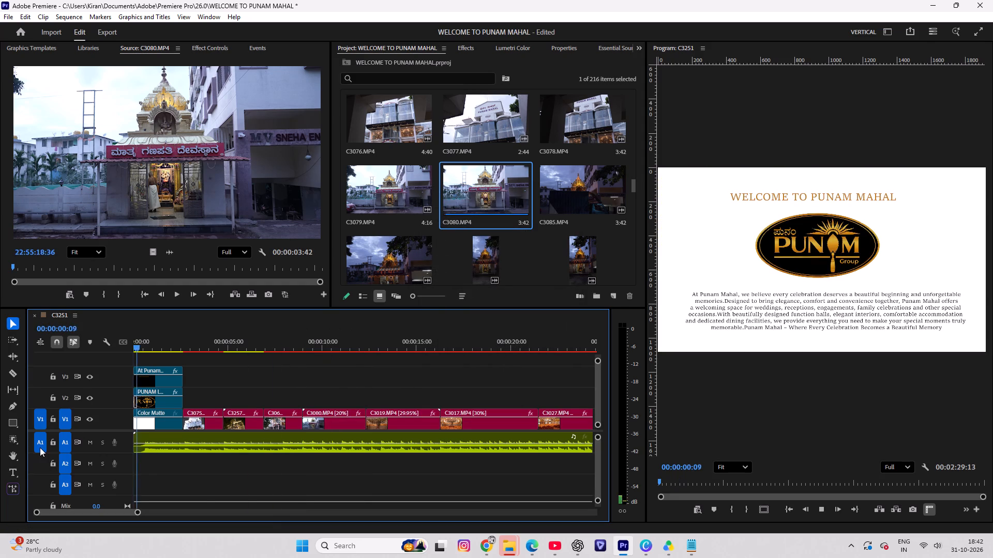
{"action": "key", "text": "ctrl+s"}
{"action": "type", "text": "SS"}
{"action": "key", "text": "space"}
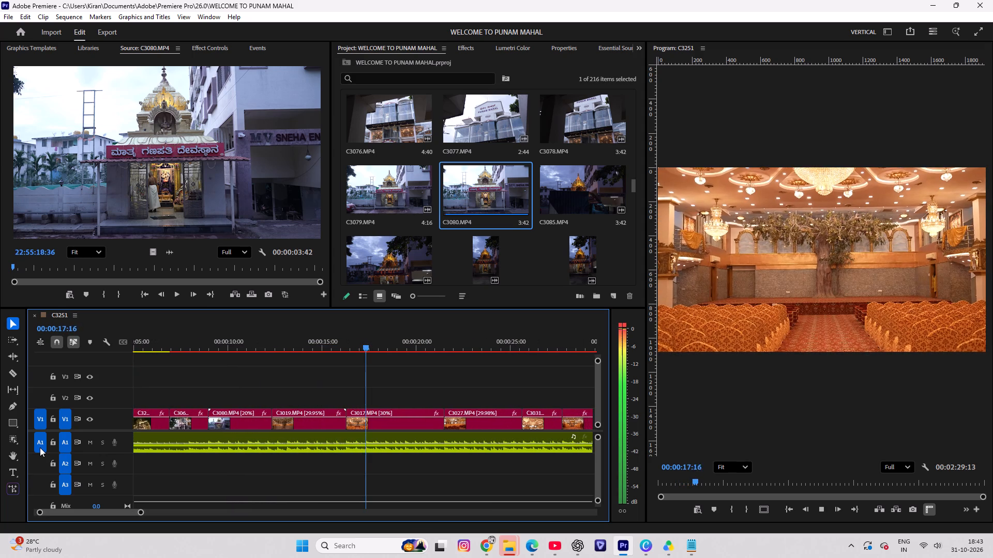
{"action": "key", "text": "space"}
Move C3080 and all the interior clips after it about 7 seconds later on V1, opening a gap after C3060.
{"action": "scroll", "coordinate": [127, 460], "scroll_direction": "down", "scroll_amount": 3, "text": "alt"}
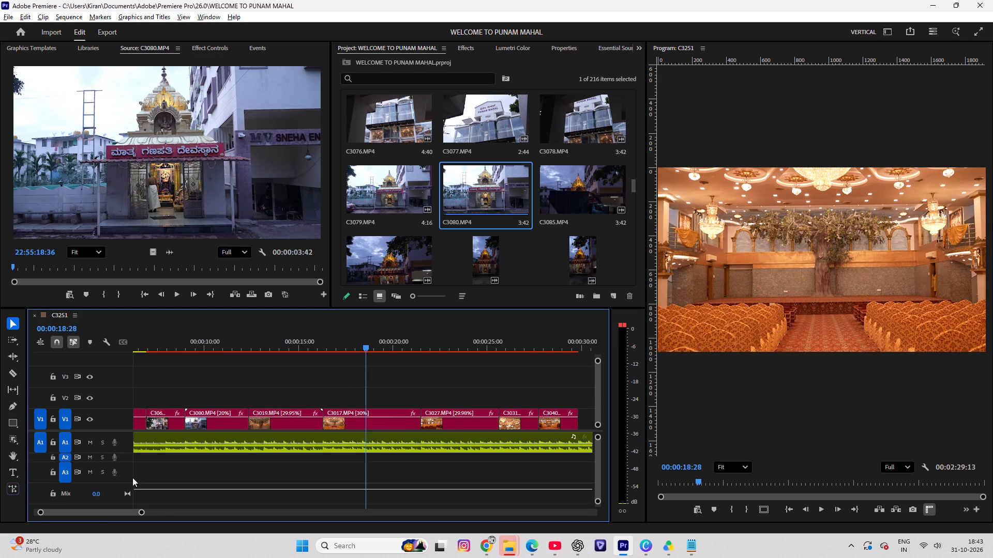
{"action": "scroll", "coordinate": [132, 477], "scroll_direction": "down", "scroll_amount": 3, "text": "alt"}
{"action": "scroll", "coordinate": [251, 402], "scroll_direction": "down", "scroll_amount": 10, "text": "alt"}
{"action": "scroll", "coordinate": [230, 399], "scroll_direction": "up", "scroll_amount": 3, "text": "alt"}
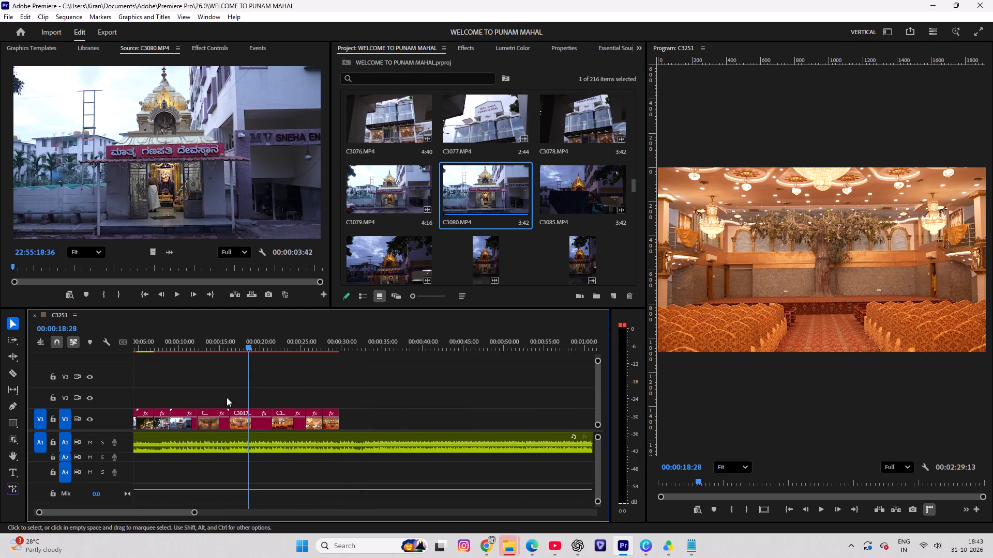
{"action": "left_click_drag", "start_coordinate": [195, 386], "coordinate": [305, 414]}
{"action": "left_click", "coordinate": [234, 377]}
{"action": "left_click_drag", "start_coordinate": [177, 383], "coordinate": [333, 414]}
{"action": "left_click_drag", "start_coordinate": [208, 424], "coordinate": [273, 418]}
Play through C3080, C3019 and C3017, and trim the end of C3017 to 00:00:27:38.
{"action": "scroll", "coordinate": [266, 420], "scroll_direction": "up", "scroll_amount": 5, "text": "alt"}
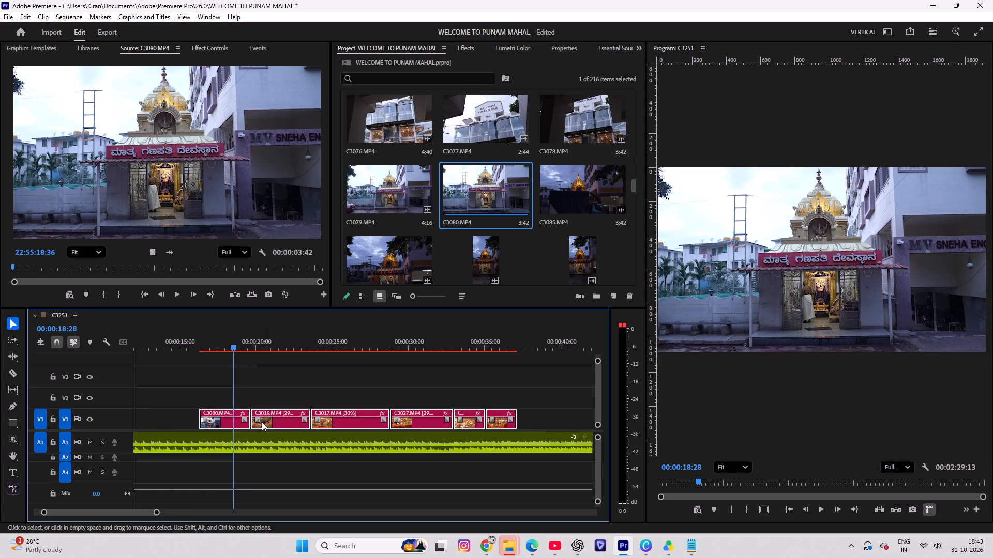
{"action": "scroll", "coordinate": [262, 422], "scroll_direction": "up", "scroll_amount": 12, "text": "alt"}
{"action": "left_click", "coordinate": [212, 361]}
{"action": "left_click_drag", "start_coordinate": [206, 340], "coordinate": [205, 341]}
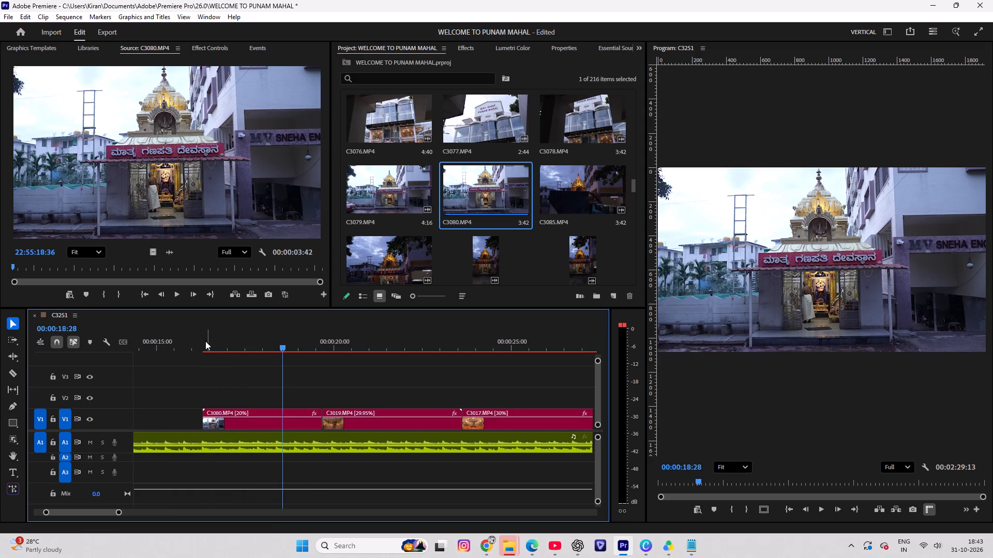
{"action": "left_click_drag", "start_coordinate": [205, 341], "coordinate": [201, 347]}
{"action": "key", "text": "space"}
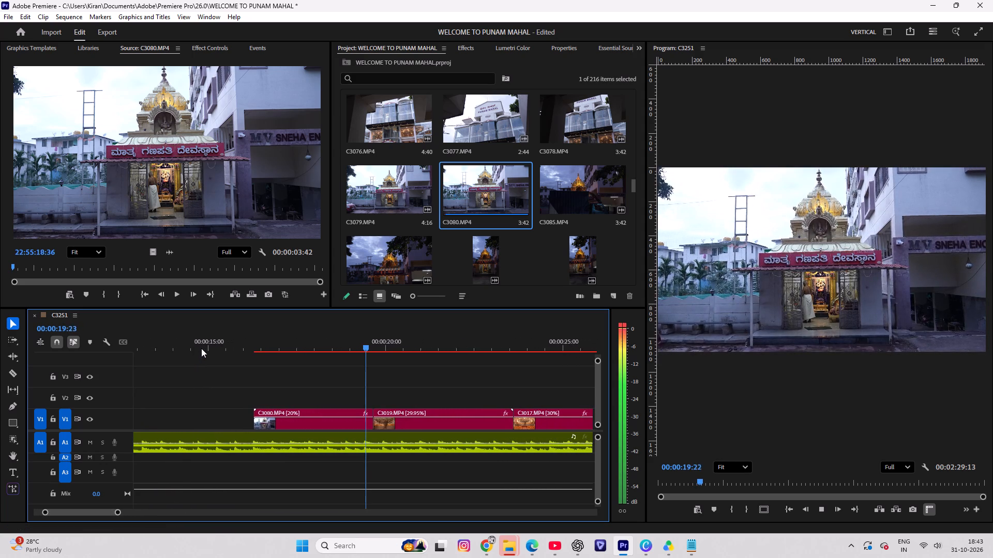
{"action": "scroll", "coordinate": [365, 453], "scroll_direction": "down", "scroll_amount": 5, "text": "alt"}
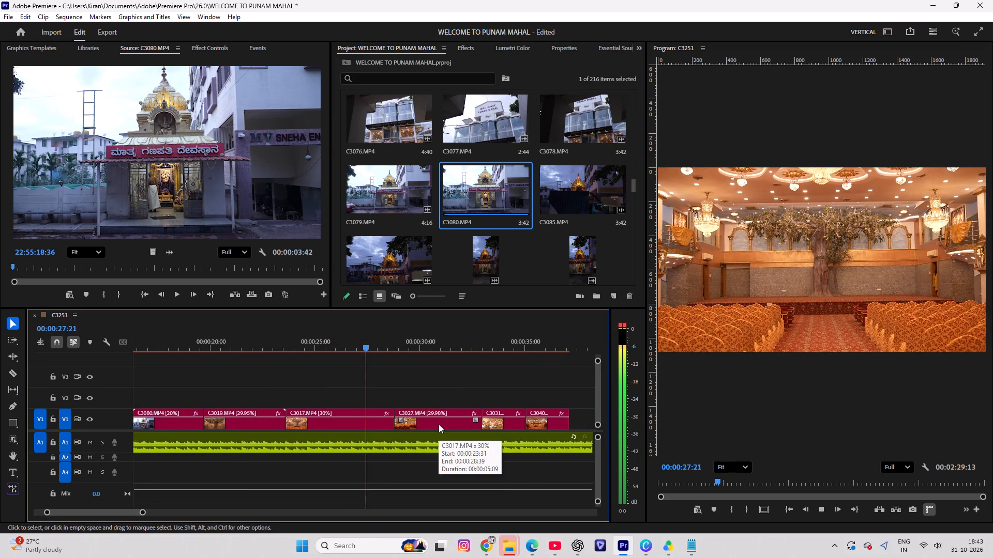
{"action": "key", "text": "space"}
{"action": "left_click", "coordinate": [360, 339]}
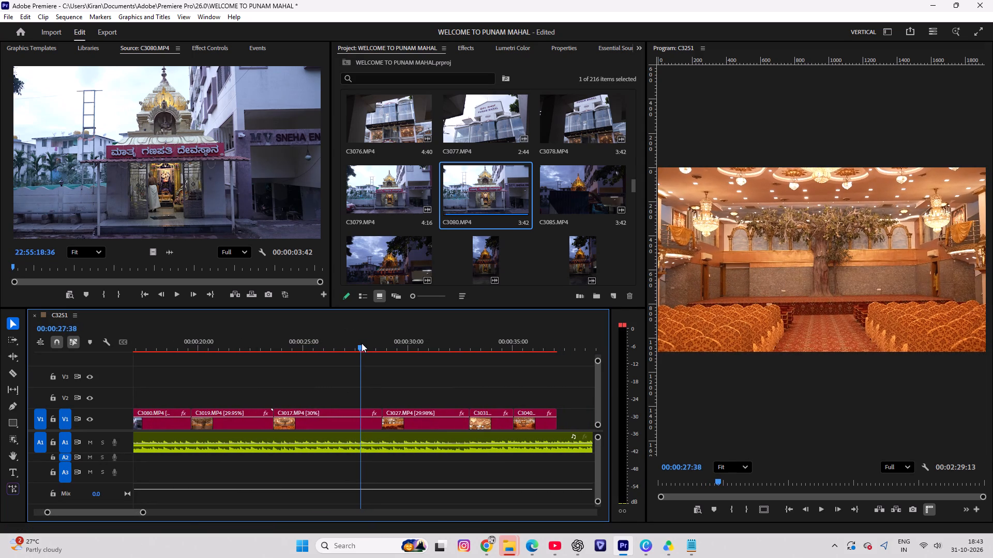
{"action": "left_click_drag", "start_coordinate": [382, 413], "coordinate": [361, 423]}
Move the C3027, C3031 and C3040 clips together on V1 to start at 00:00:27:38, where C3017 ends.
{"action": "left_click_drag", "start_coordinate": [396, 392], "coordinate": [429, 416]}
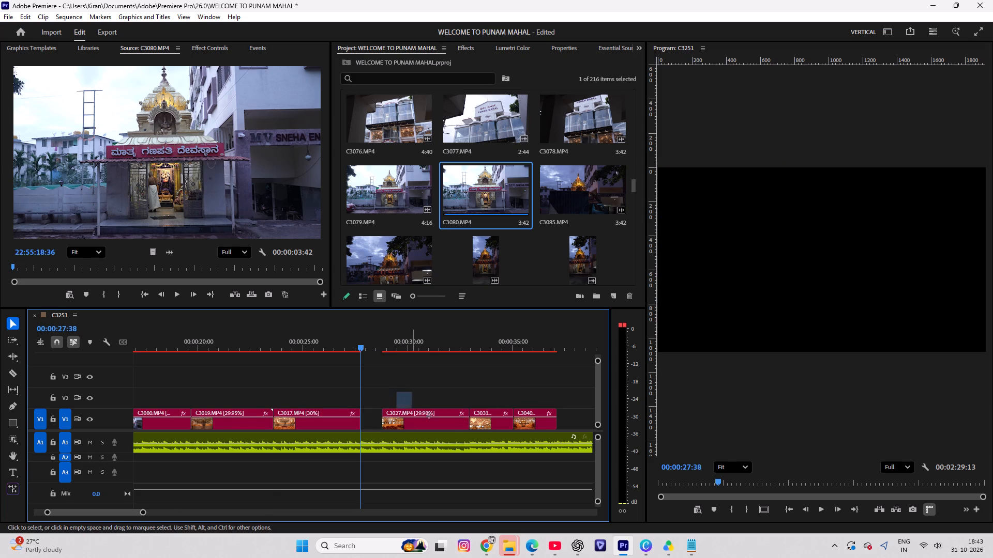
{"action": "left_click_drag", "start_coordinate": [429, 416], "coordinate": [522, 426]}
{"action": "left_click_drag", "start_coordinate": [442, 423], "coordinate": [425, 427]}
{"action": "left_click", "coordinate": [405, 396]}
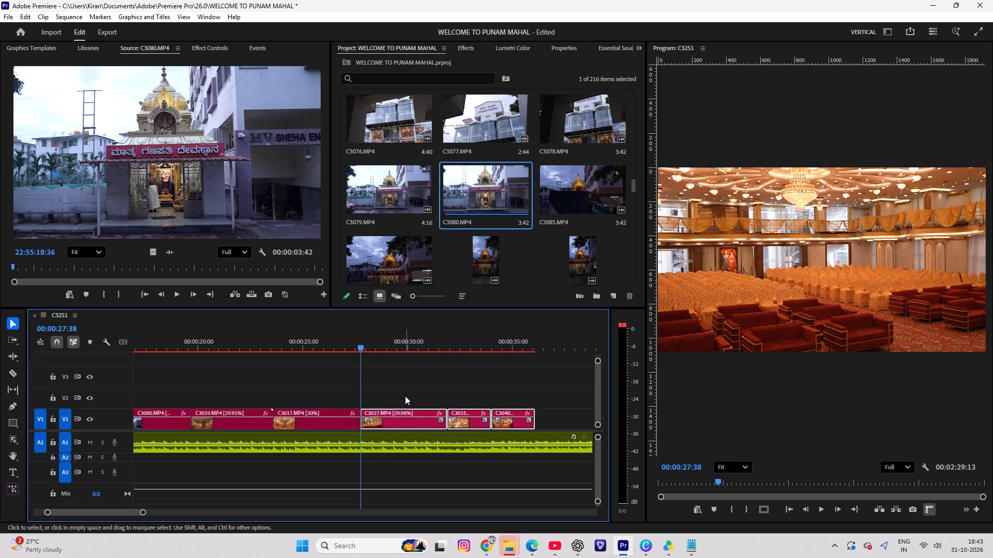
Play back C3027 and trim its end to 00:00:30:46.
{"action": "key", "text": "space"}
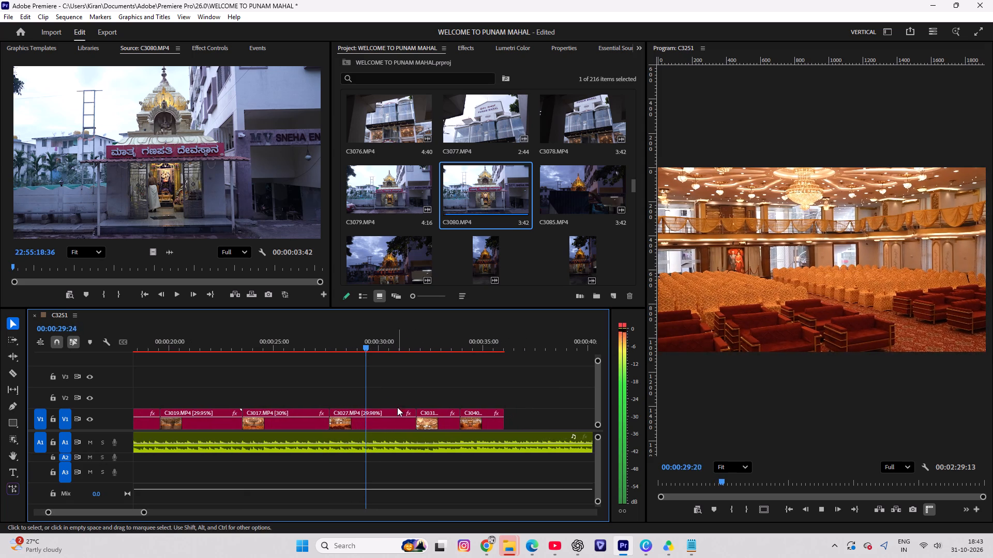
{"action": "left_click_drag", "start_coordinate": [360, 342], "coordinate": [353, 350]}
{"action": "key", "text": "space"}
{"action": "key", "text": "space"}
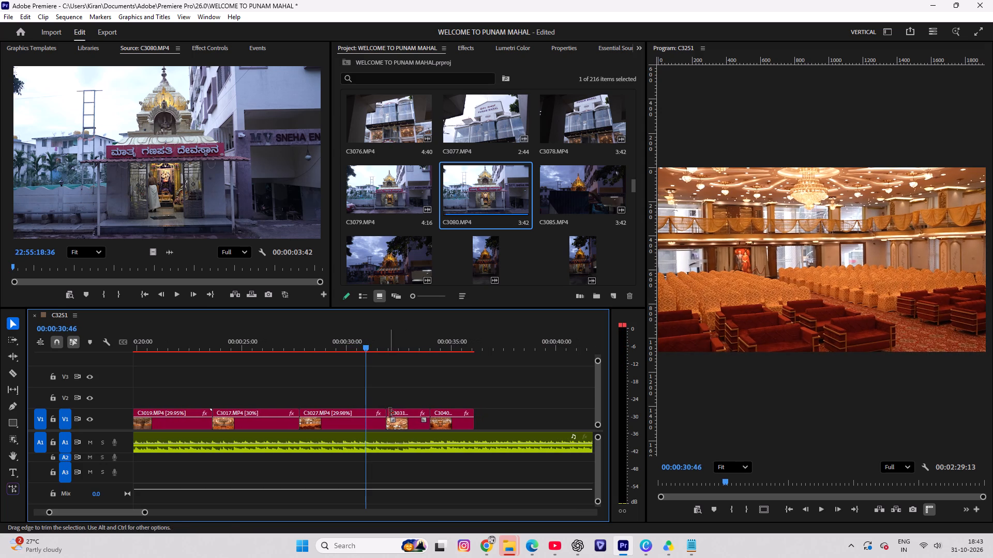
{"action": "left_click_drag", "start_coordinate": [384, 411], "coordinate": [365, 417]}
Move the C3031 clip on V1 to start at 00:00:30:46, directly after C3027.
{"action": "left_click_drag", "start_coordinate": [400, 423], "coordinate": [385, 425]}
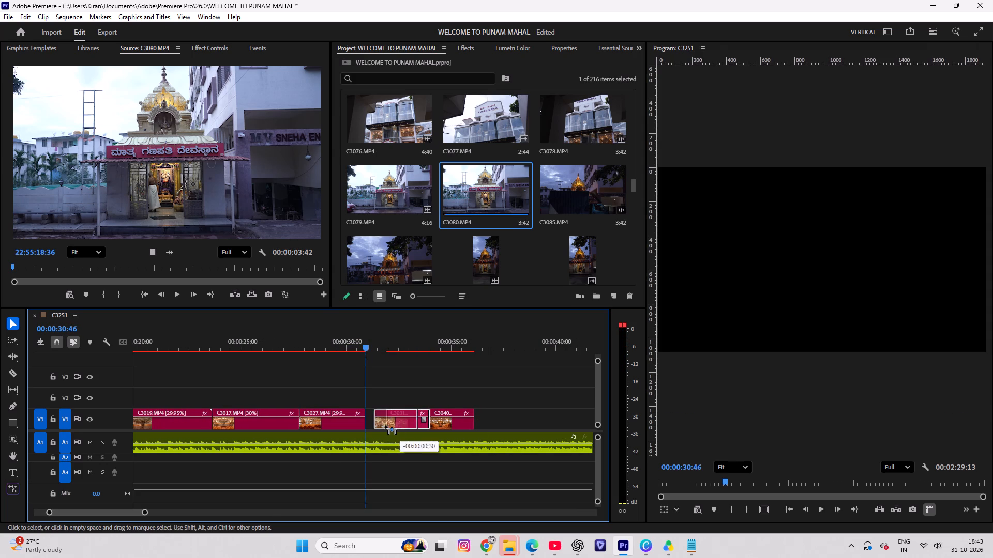
{"action": "left_click_drag", "start_coordinate": [385, 425], "coordinate": [383, 425]}
Play back C3031 and extend its end to meet the start of C3040.
{"action": "key", "text": "space"}
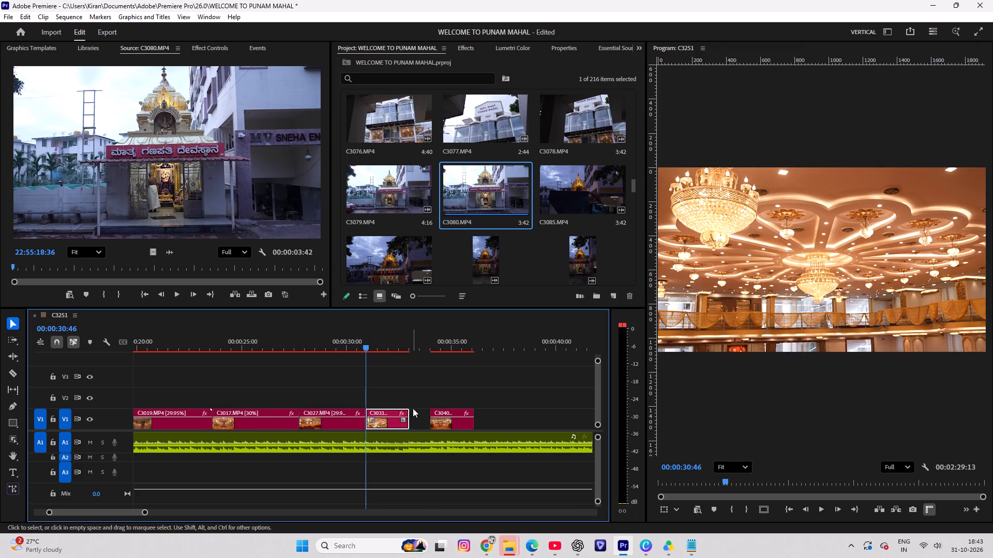
{"action": "key", "text": "space"}
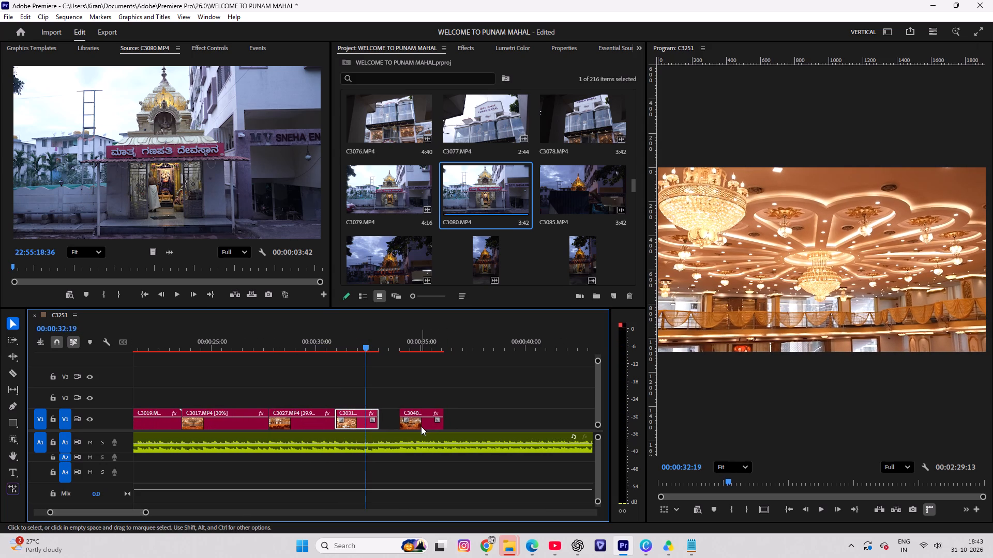
{"action": "key", "text": "space"}
{"action": "key", "text": "space"}
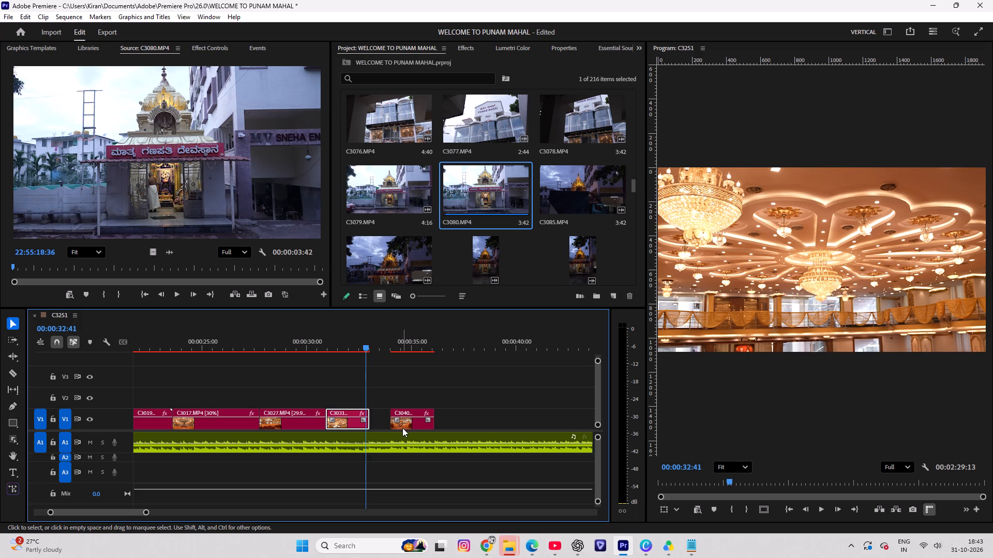
{"action": "left_click_drag", "start_coordinate": [370, 412], "coordinate": [389, 412]}
{"action": "left_click", "coordinate": [416, 395]}
Play through C3040 to the end of the edited clips and save the project.
{"action": "key", "text": "space"}
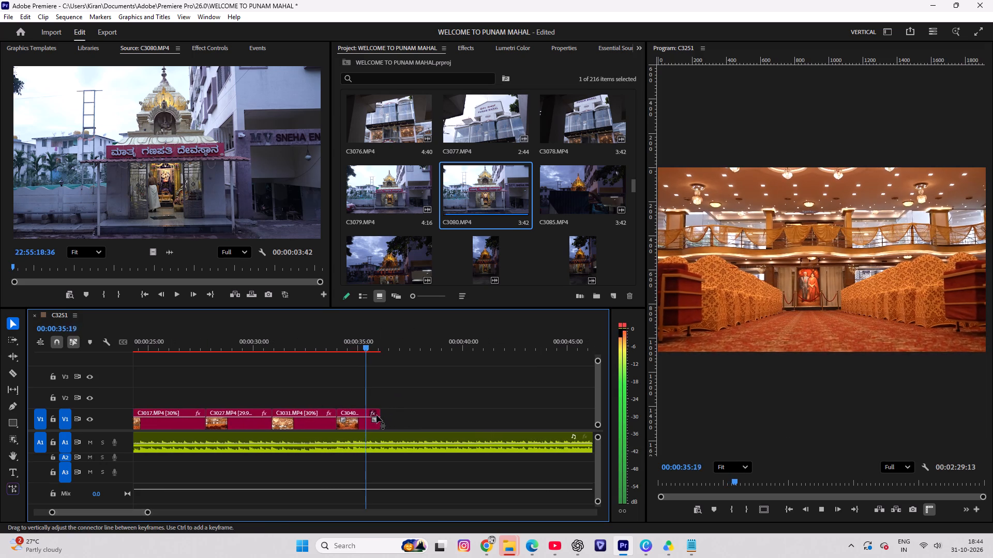
{"action": "key", "text": "space"}
{"action": "left_click", "coordinate": [367, 345]}
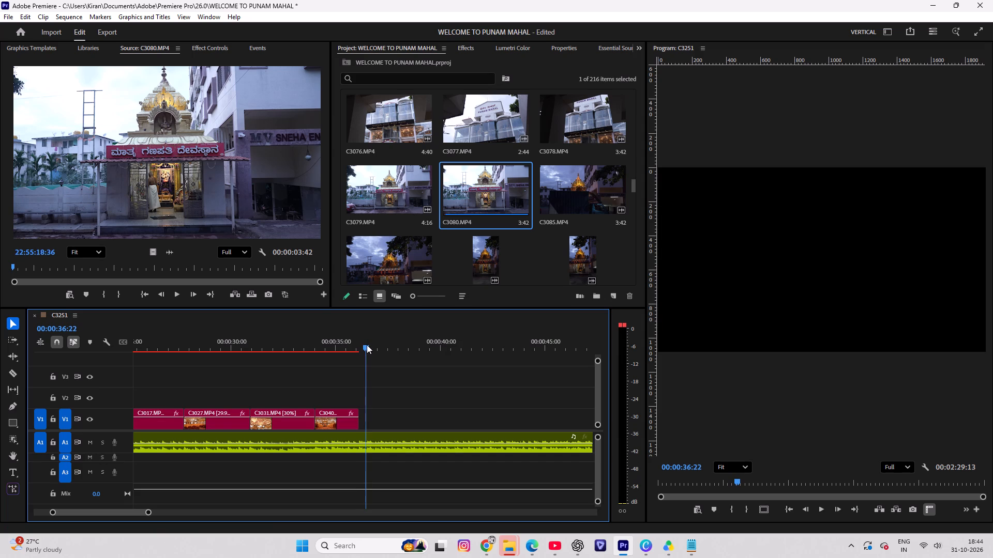
{"action": "key", "text": "ctrl+s"}
{"action": "key", "text": "ctrl+s"}
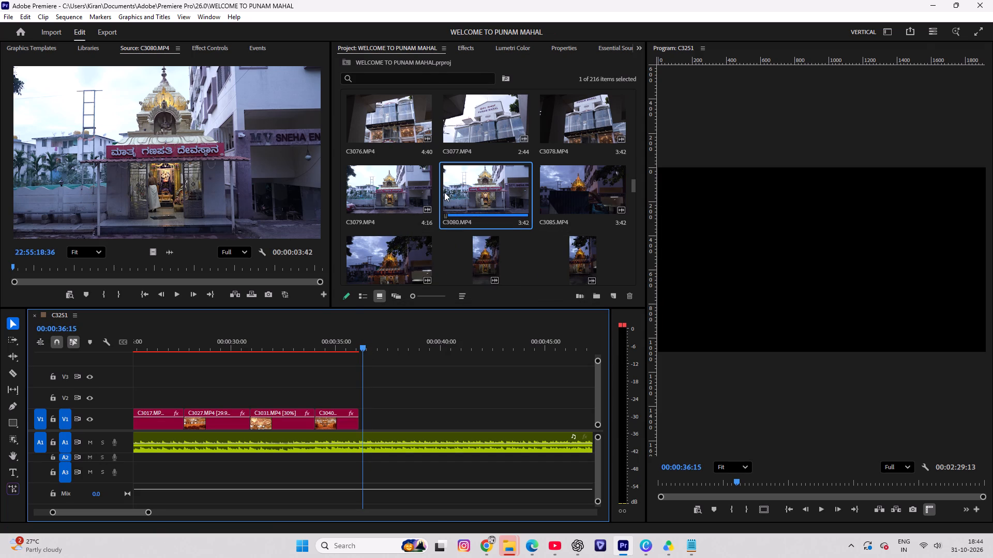
Check the Drive drone clips, then open the DJI video inside the drive-download archive ending 1-002 in the Downloads folder.
{"action": "left_click", "coordinate": [671, 555]}
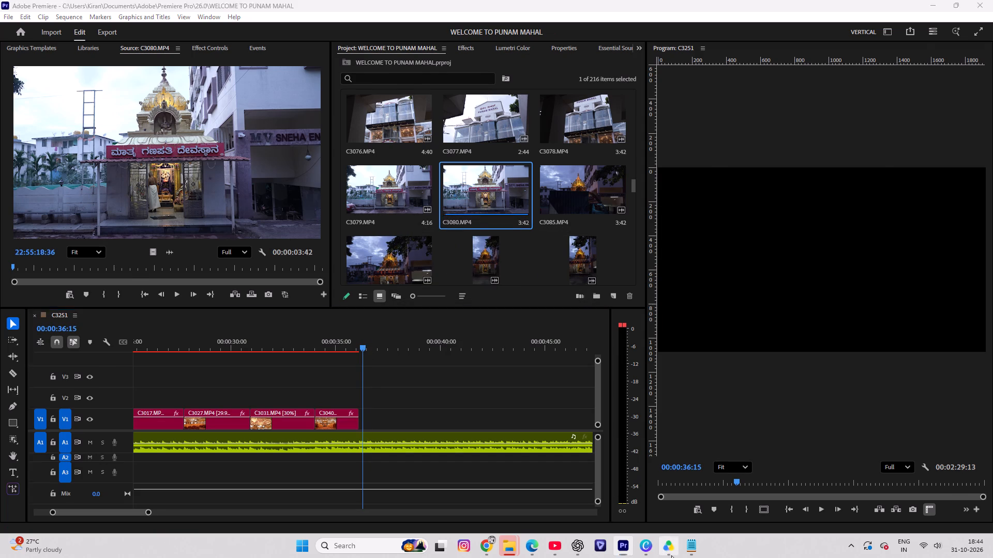
{"action": "left_click", "coordinate": [886, 4]}
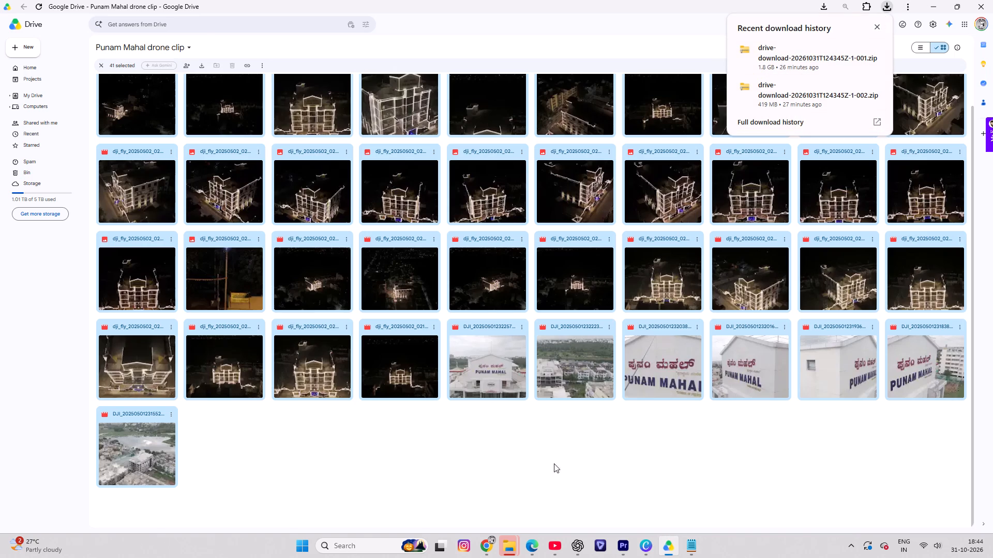
{"action": "left_click", "coordinate": [510, 548]}
{"action": "left_click", "coordinate": [416, 475]}
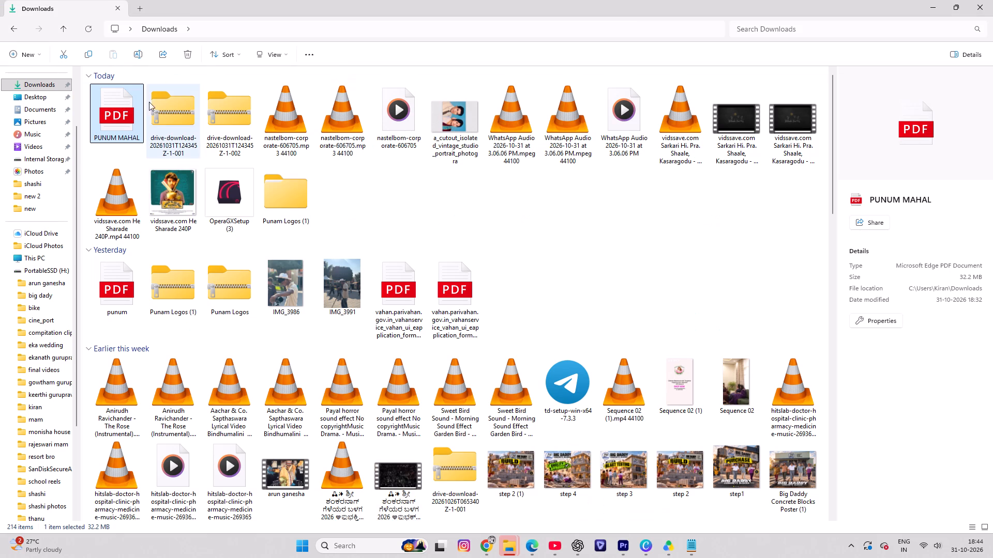
{"action": "scroll", "coordinate": [154, 104], "scroll_direction": "up", "scroll_amount": 4}
{"action": "double_click", "coordinate": [224, 96]}
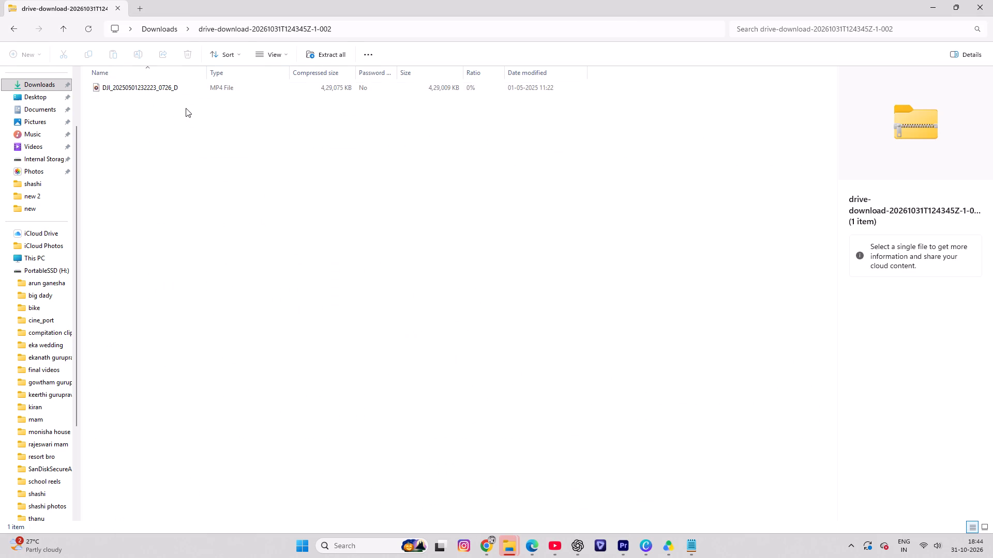
{"action": "double_click", "coordinate": [174, 92]}
{"action": "double_click", "coordinate": [182, 91]}
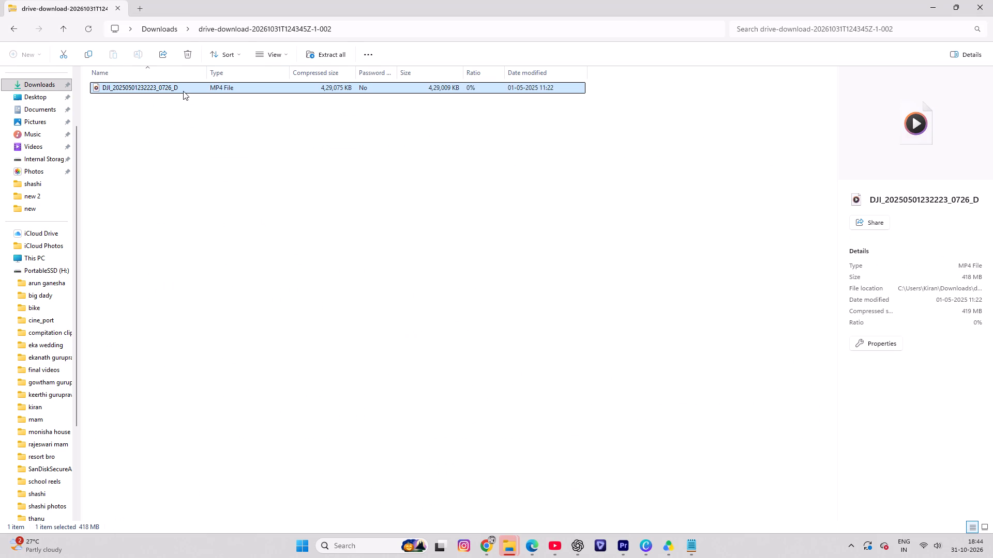
{"action": "left_click_drag", "start_coordinate": [295, 157], "coordinate": [282, 143]}
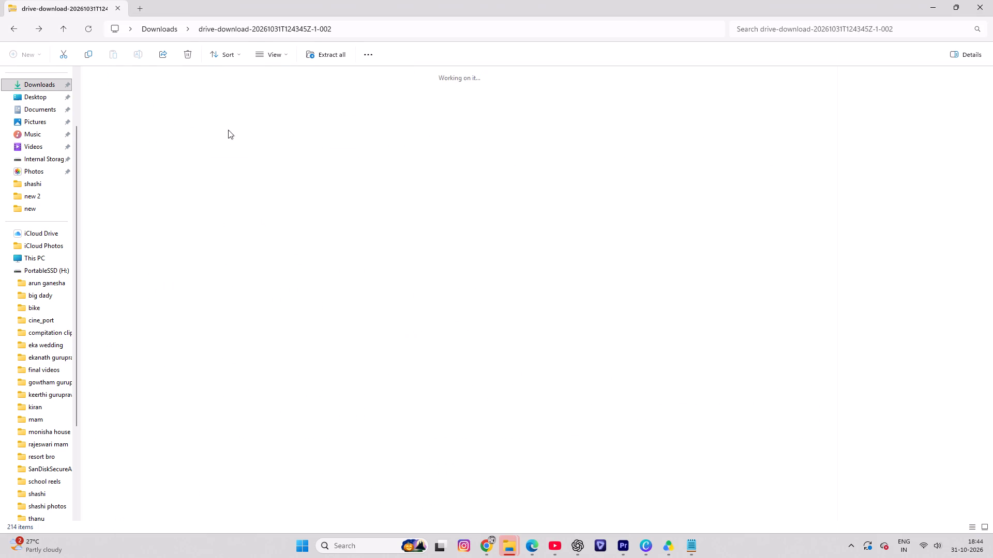
{"action": "double_click", "coordinate": [178, 126]}
{"action": "scroll", "coordinate": [182, 130], "scroll_direction": "down", "scroll_amount": 7}
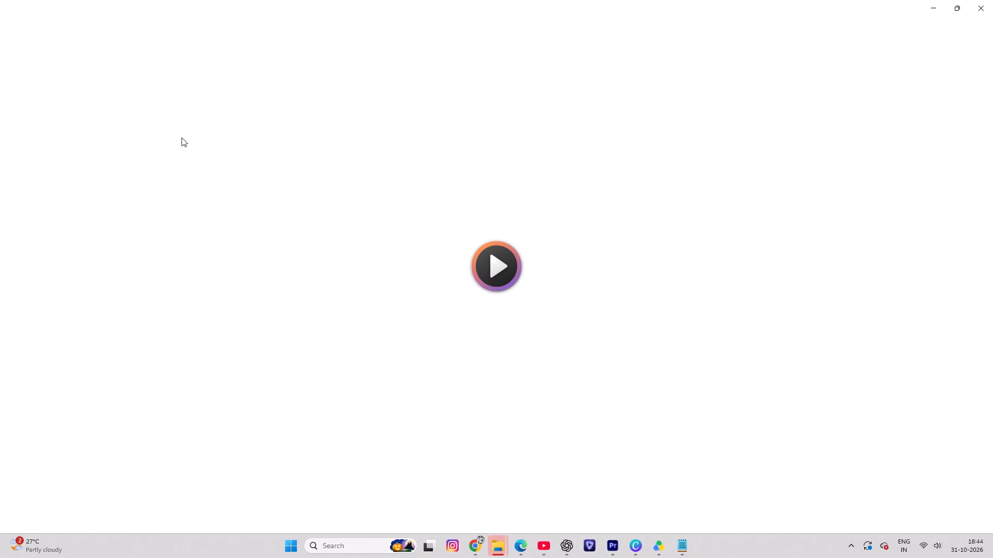
{"action": "scroll", "coordinate": [182, 137], "scroll_direction": "up", "scroll_amount": 6}
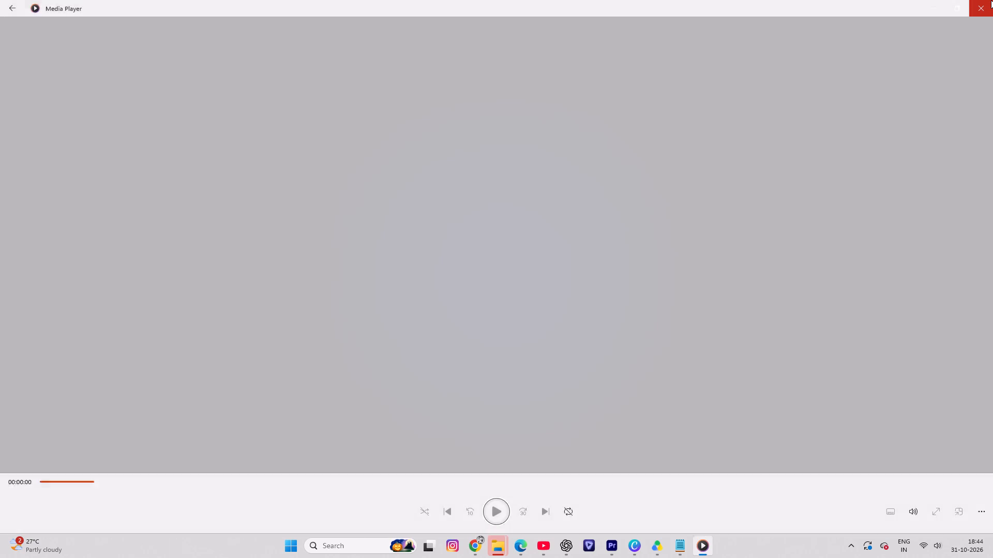
{"action": "left_click", "coordinate": [991, 0]}
Extract all files from the drive-download-20261031T124345Z-1-001 archive into a same-named folder in Downloads.
{"action": "scroll", "coordinate": [396, 259], "scroll_direction": "down", "scroll_amount": 6}
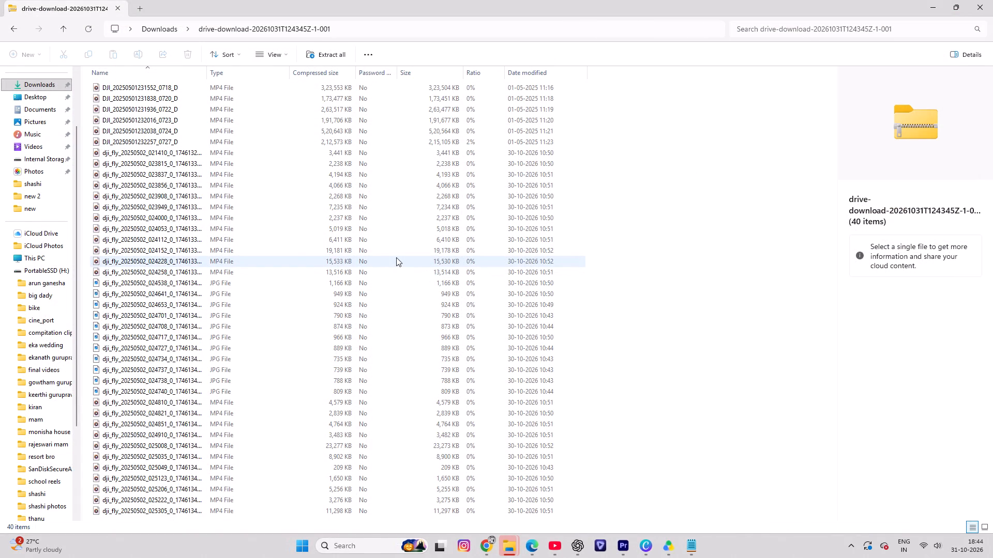
{"action": "key", "text": "ctrl+a"}
{"action": "scroll", "coordinate": [213, 203], "scroll_direction": "up", "scroll_amount": 8}
{"action": "left_click", "coordinate": [336, 54]}
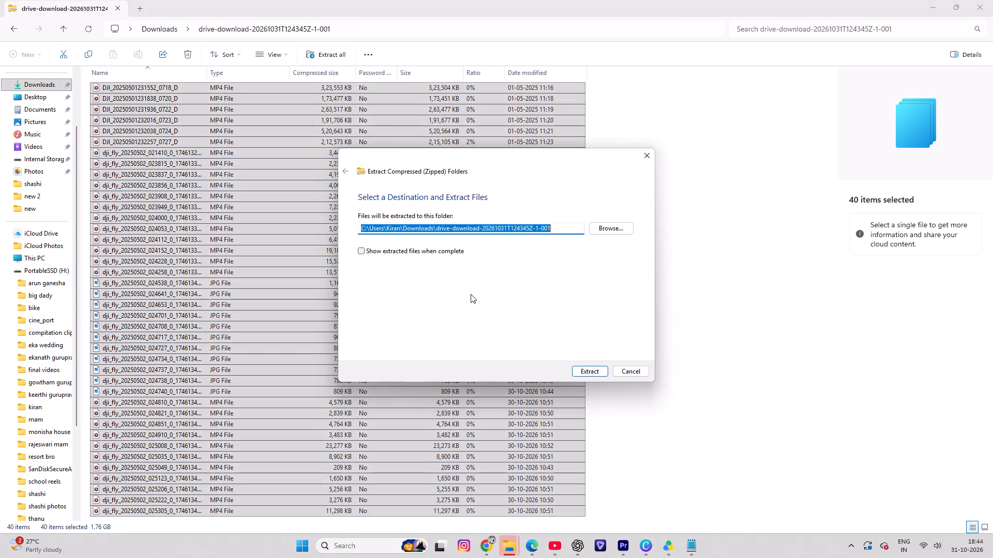
{"action": "left_click", "coordinate": [585, 370]}
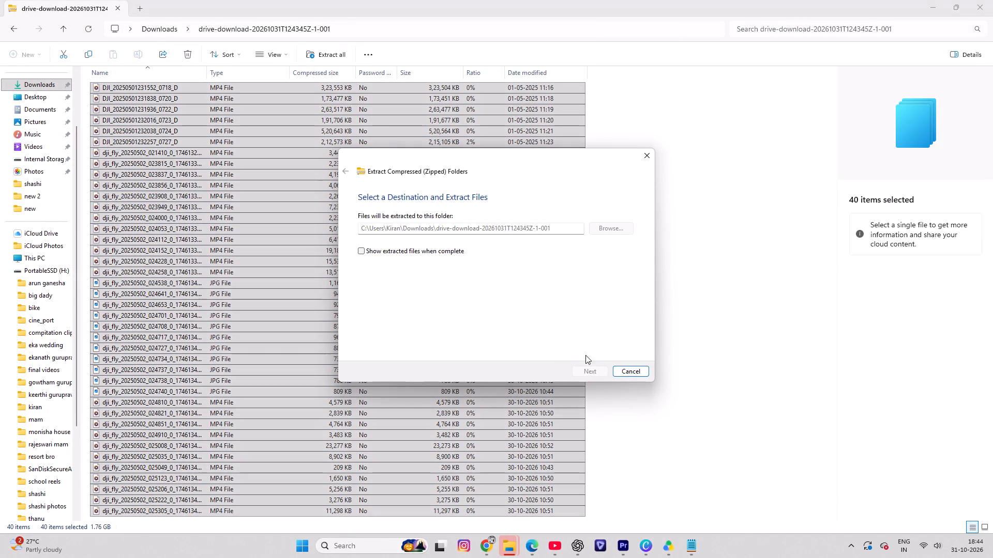
{"action": "left_click", "coordinate": [644, 156]}
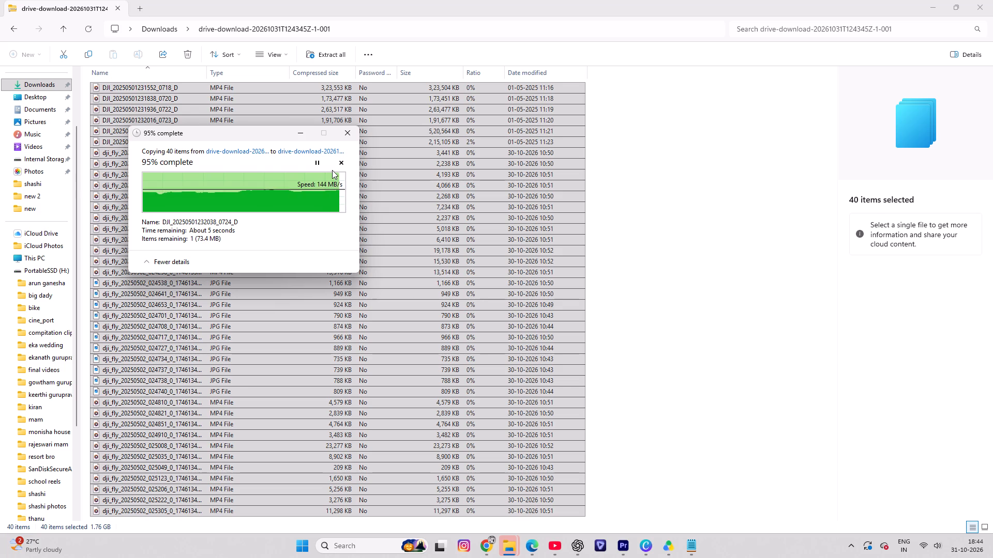
{"action": "left_click", "coordinate": [696, 184]}
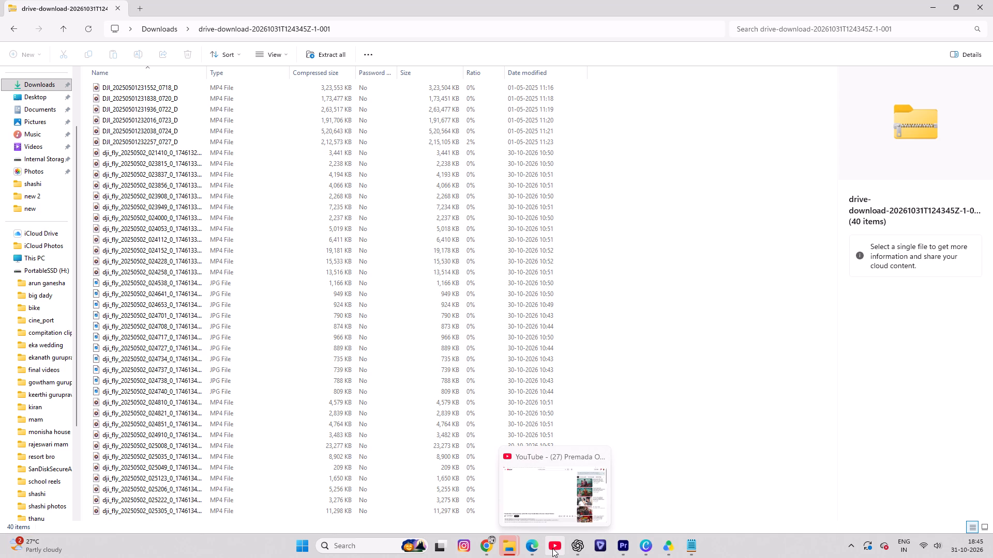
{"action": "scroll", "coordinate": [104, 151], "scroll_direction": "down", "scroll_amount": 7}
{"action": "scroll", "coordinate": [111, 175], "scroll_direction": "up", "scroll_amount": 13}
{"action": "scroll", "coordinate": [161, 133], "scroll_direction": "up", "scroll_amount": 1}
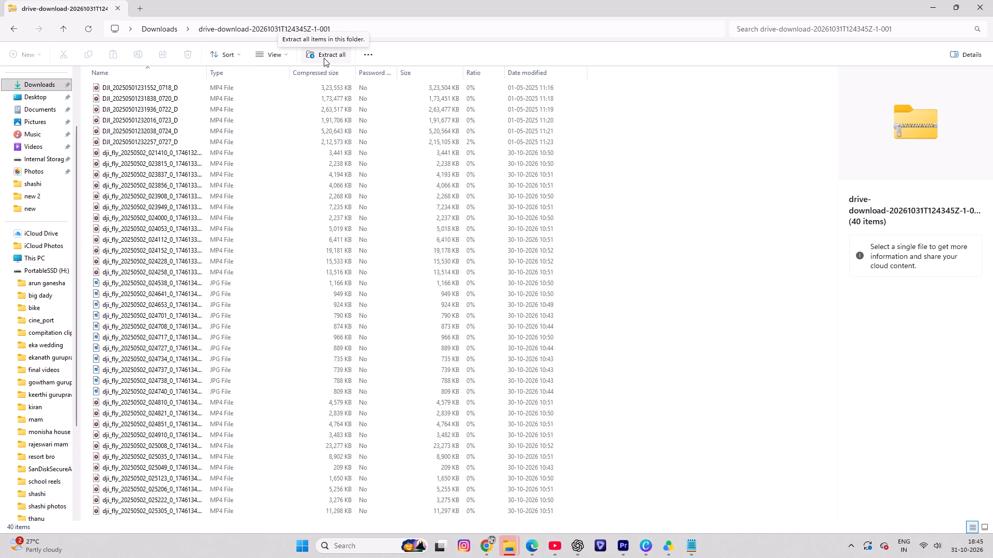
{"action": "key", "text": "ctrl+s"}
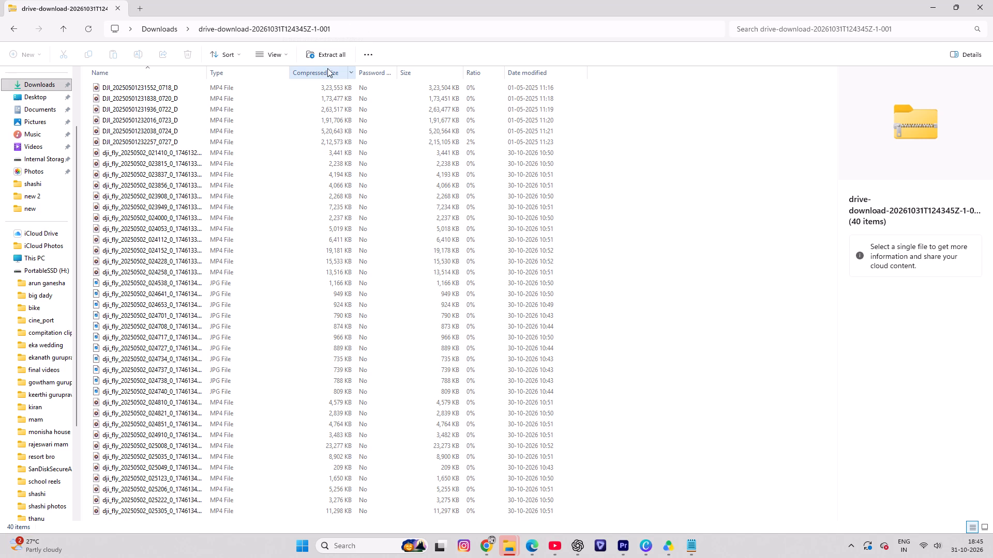
Open the extracted drive-download folder ending 1-001 in Downloads and select all the drone files in it.
{"action": "left_click", "coordinate": [64, 24]}
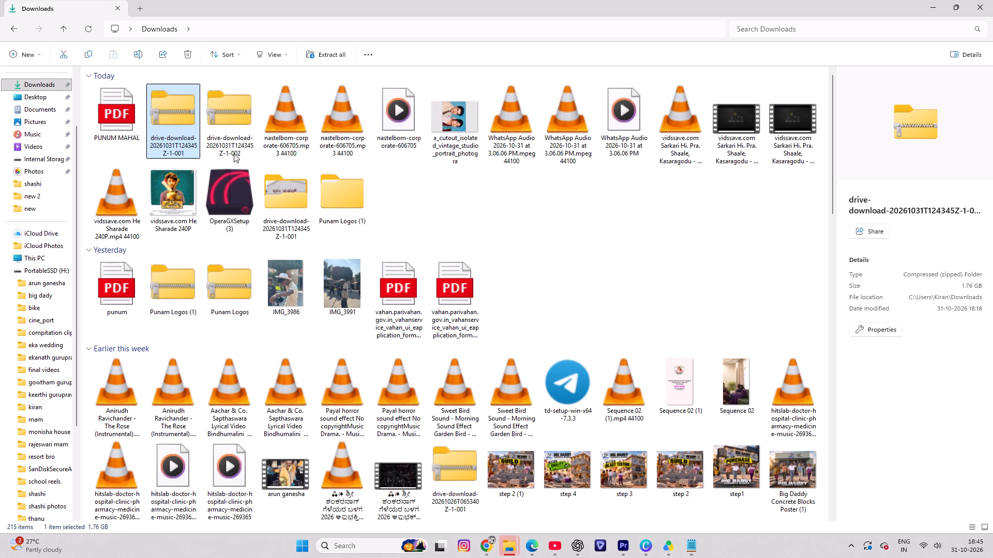
{"action": "left_click", "coordinate": [330, 208]}
{"action": "double_click", "coordinate": [296, 208]}
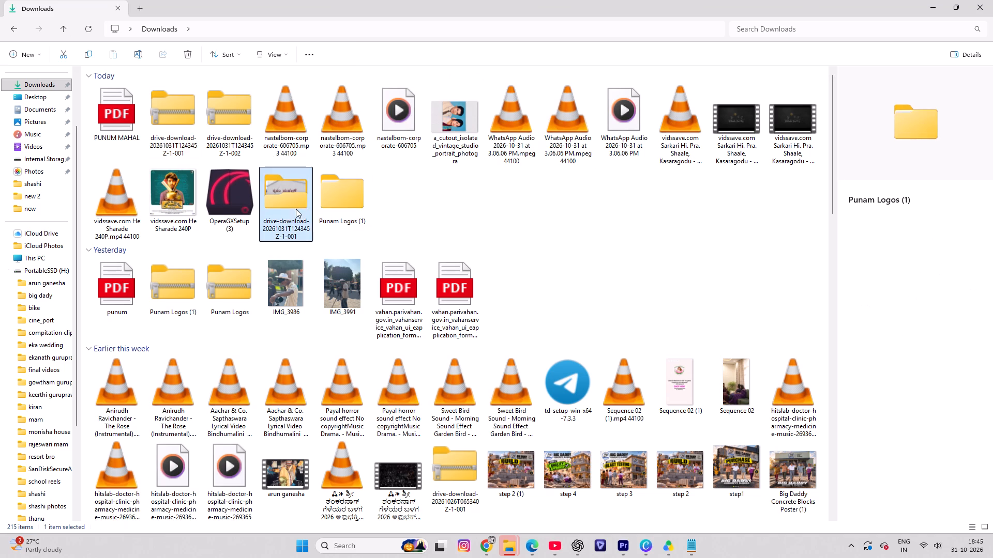
{"action": "key", "text": "ctrl+a"}
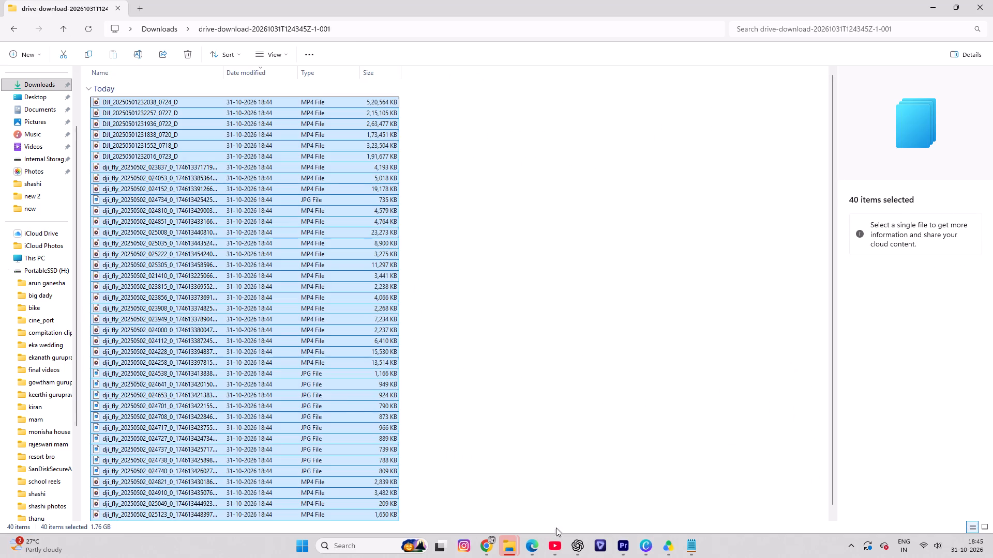
Switch to Premiere Pro, create a project bin named DRONE and open it.
{"action": "left_click", "coordinate": [622, 544]}
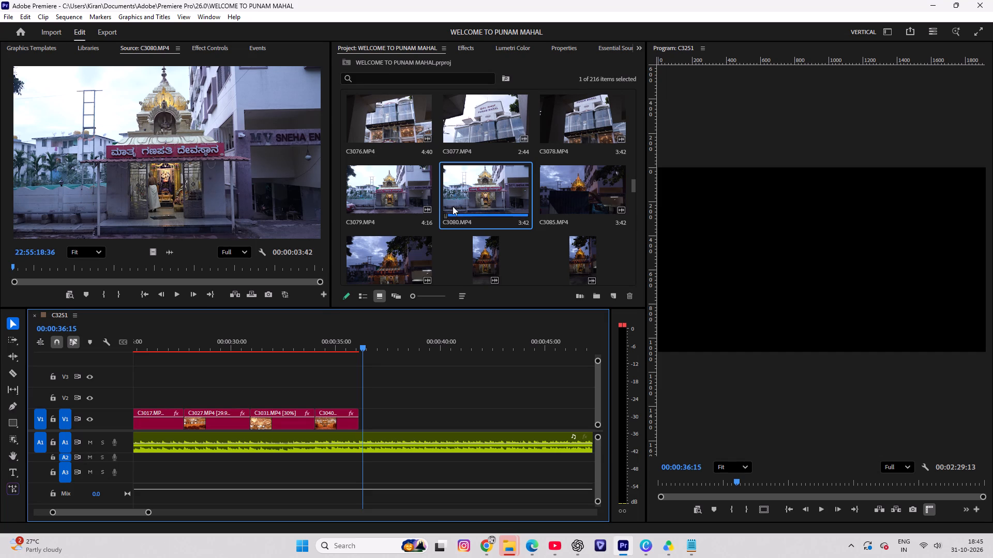
{"action": "left_click", "coordinate": [595, 295]}
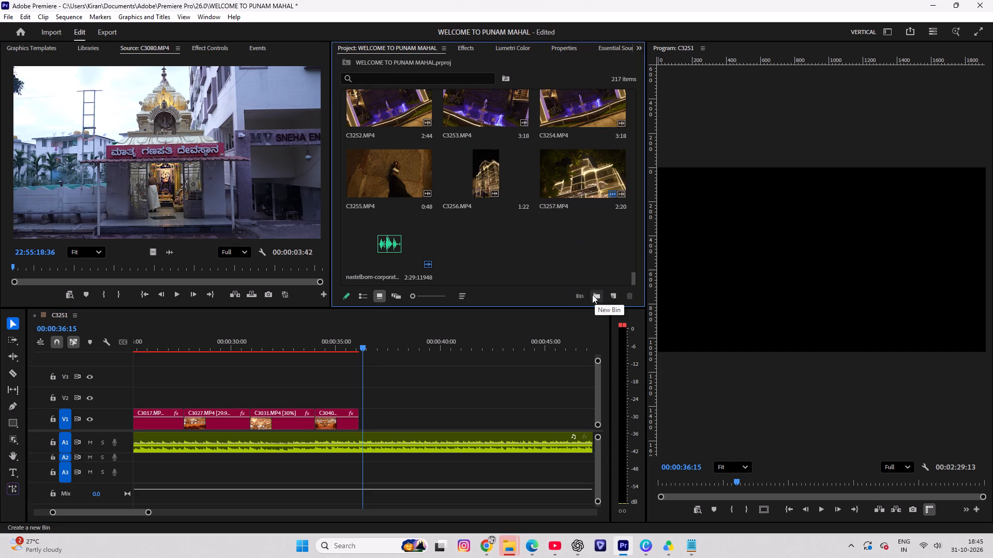
{"action": "left_click_drag", "start_coordinate": [634, 280], "coordinate": [622, 49]}
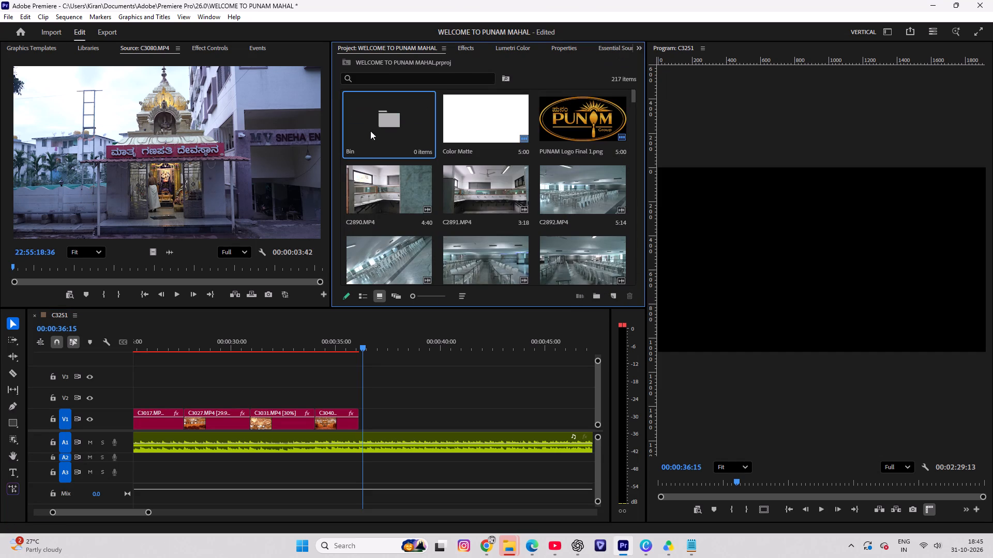
{"action": "double_click", "coordinate": [356, 151]}
{"action": "double_click", "coordinate": [354, 151]}
{"action": "type", "text": "DRONE"}
{"action": "left_click", "coordinate": [429, 339]}
{"action": "double_click", "coordinate": [377, 134]}
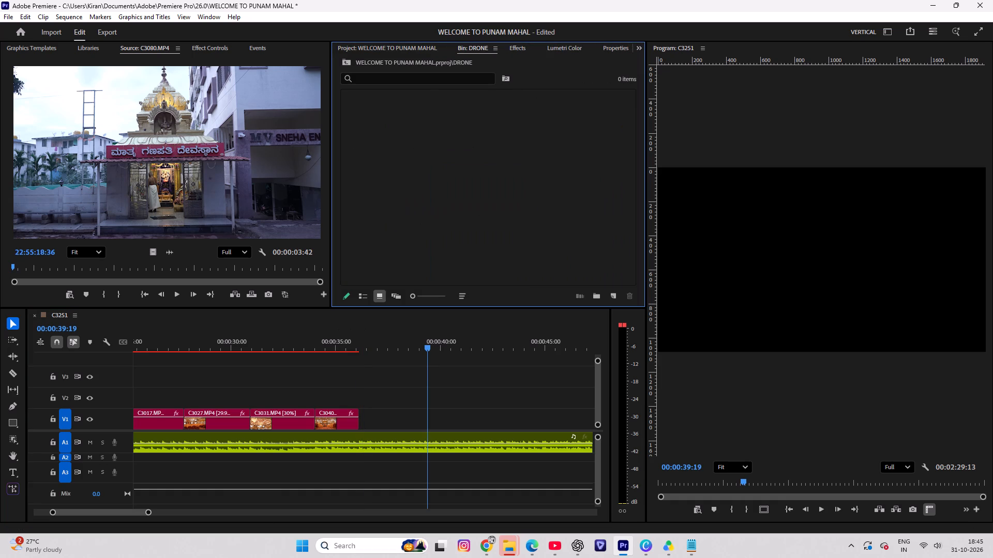
Import all the extracted drone videos and photos from File Explorer into the DRONE bin.
{"action": "left_click", "coordinate": [513, 546]}
{"action": "left_click", "coordinate": [409, 499]}
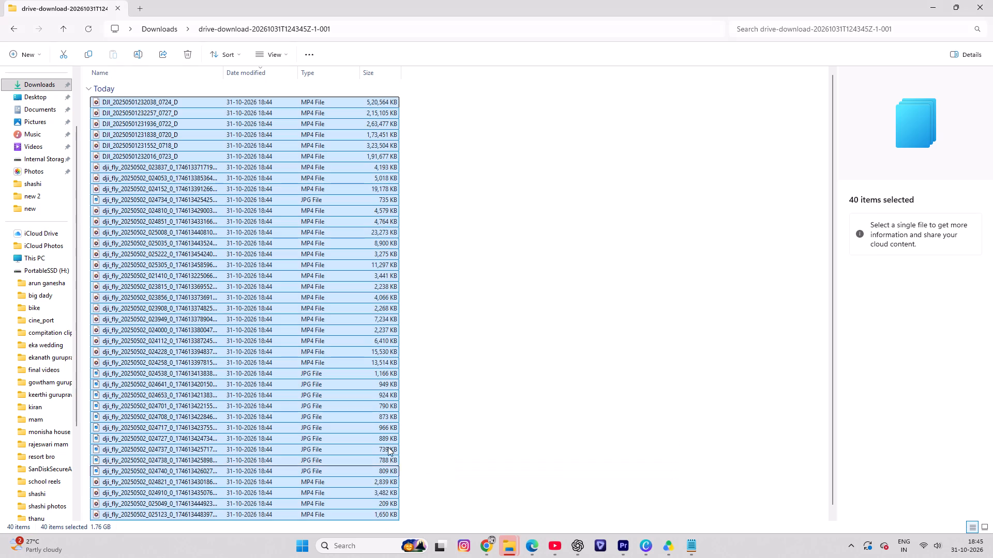
{"action": "left_click_drag", "start_coordinate": [219, 304], "coordinate": [594, 487]}
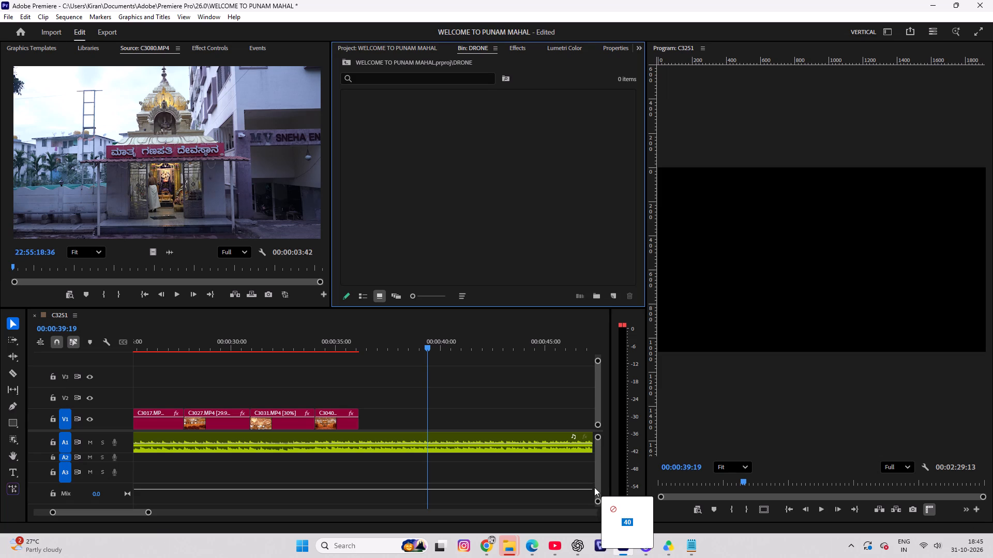
{"action": "left_click_drag", "start_coordinate": [594, 487], "coordinate": [458, 188]}
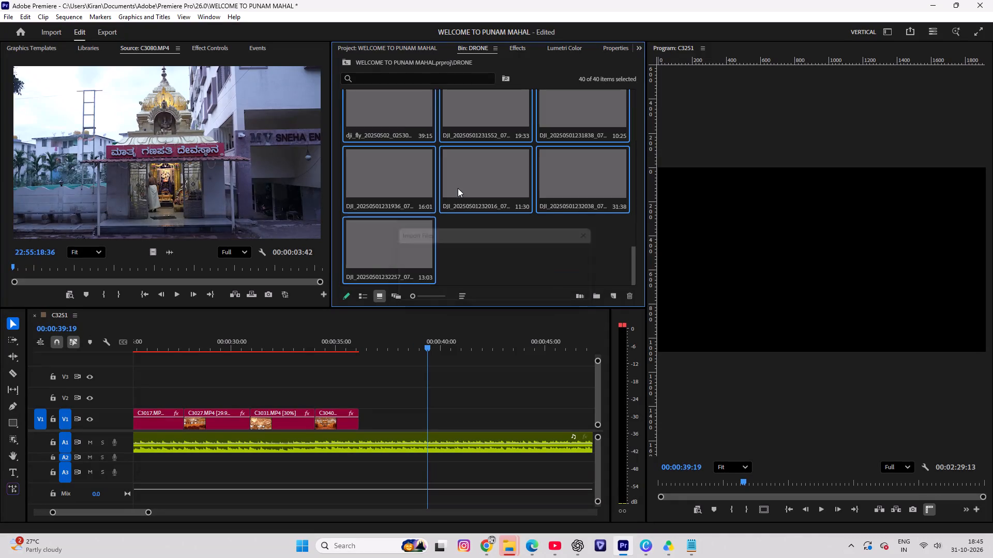
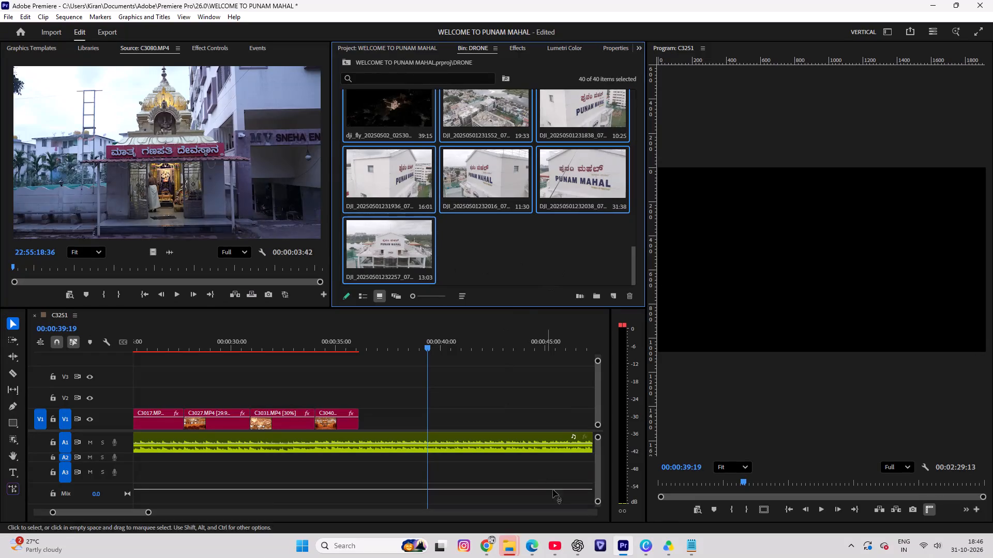
Switch to File Explorer, go to the Desktop folder and play the Kannada-titled video stored there.
{"action": "left_click", "coordinate": [515, 549]}
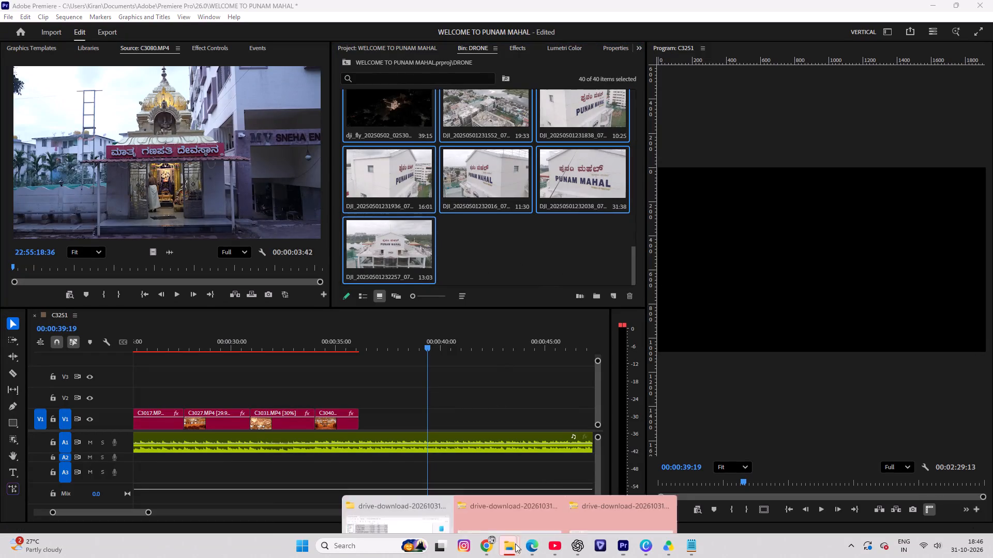
{"action": "left_click", "coordinate": [485, 502]}
{"action": "left_click_drag", "start_coordinate": [371, 20], "coordinate": [371, 22]}
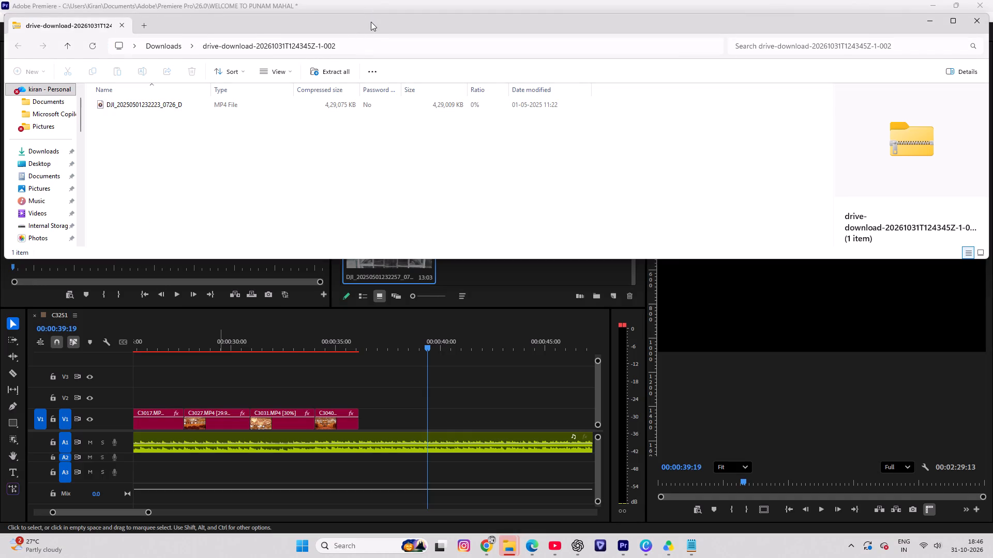
{"action": "left_click_drag", "start_coordinate": [371, 22], "coordinate": [362, 5]}
{"action": "left_click", "coordinate": [47, 133]}
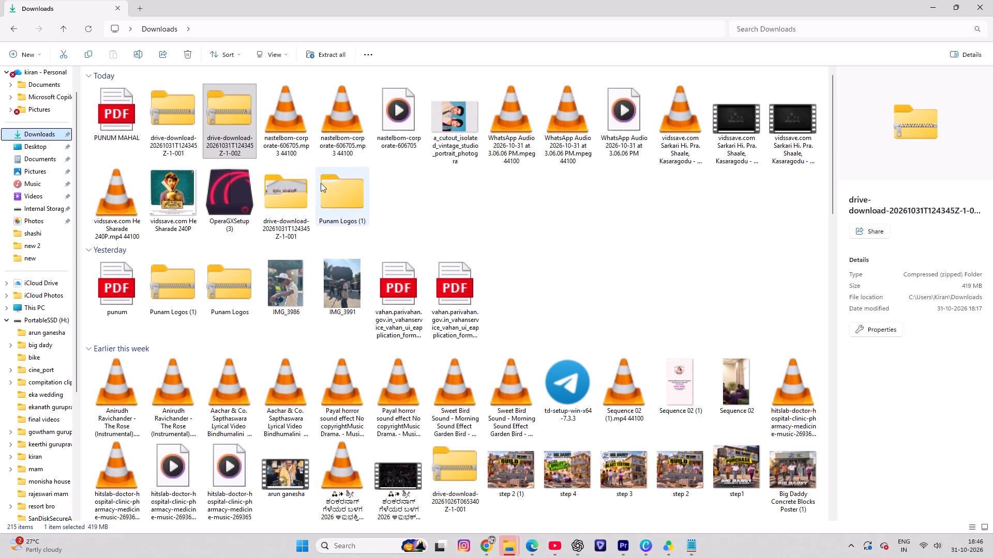
{"action": "left_click", "coordinate": [36, 147]}
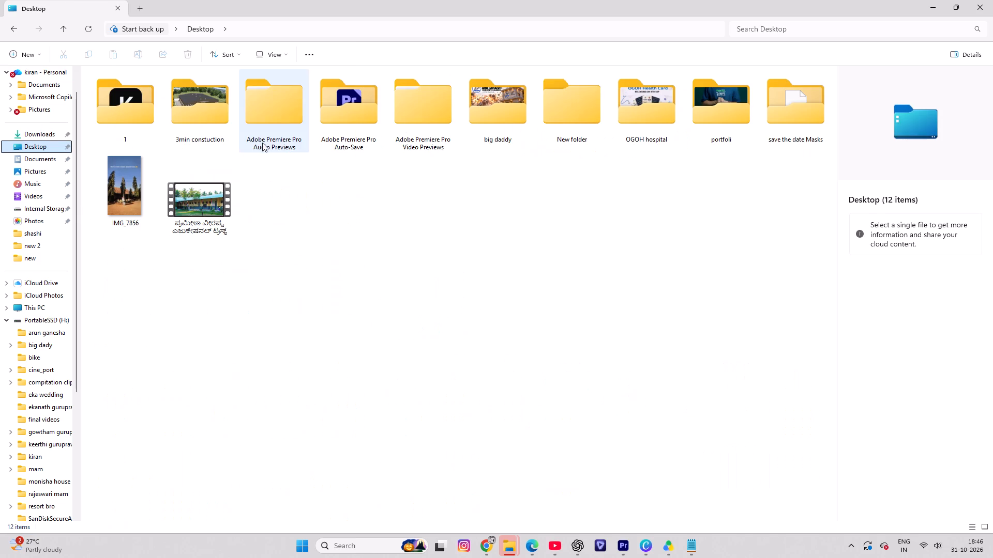
{"action": "double_click", "coordinate": [204, 203]}
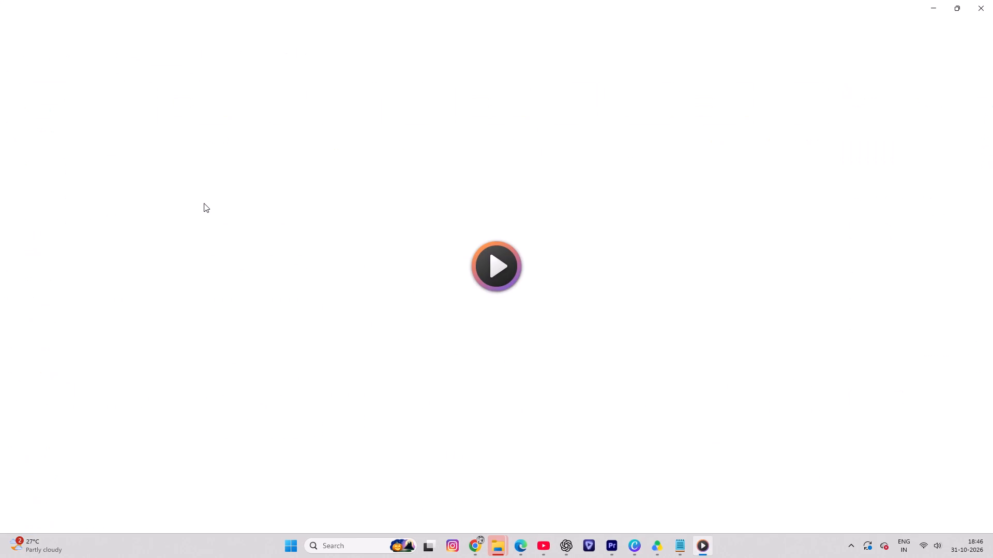
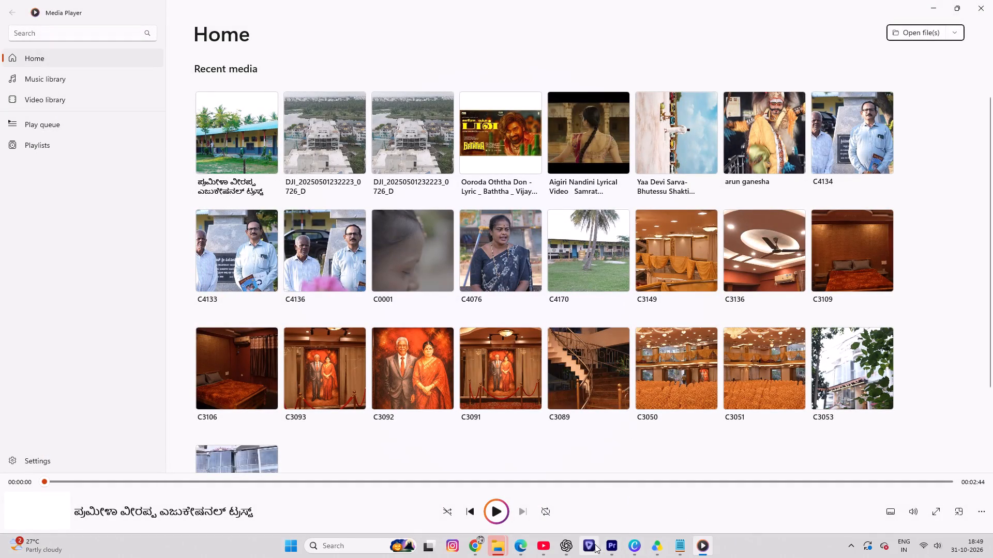
Switch to Premiere Pro and save the WELCOME TO PUNAM MAHAL project.
{"action": "left_click", "coordinate": [610, 549]}
{"action": "left_click_drag", "start_coordinate": [342, 349], "coordinate": [314, 355]}
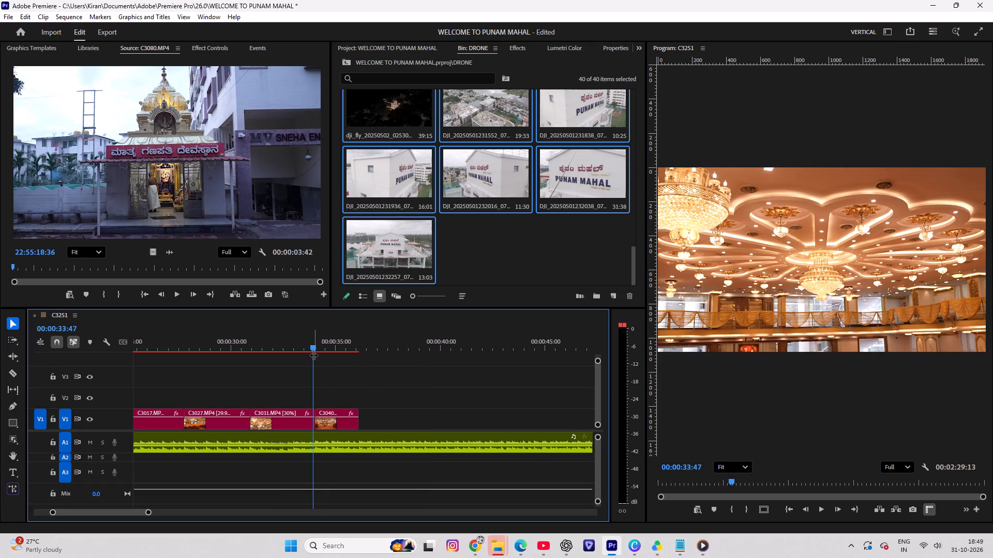
{"action": "key", "text": "ctrl+s"}
{"action": "key", "text": "ctrl+s"}
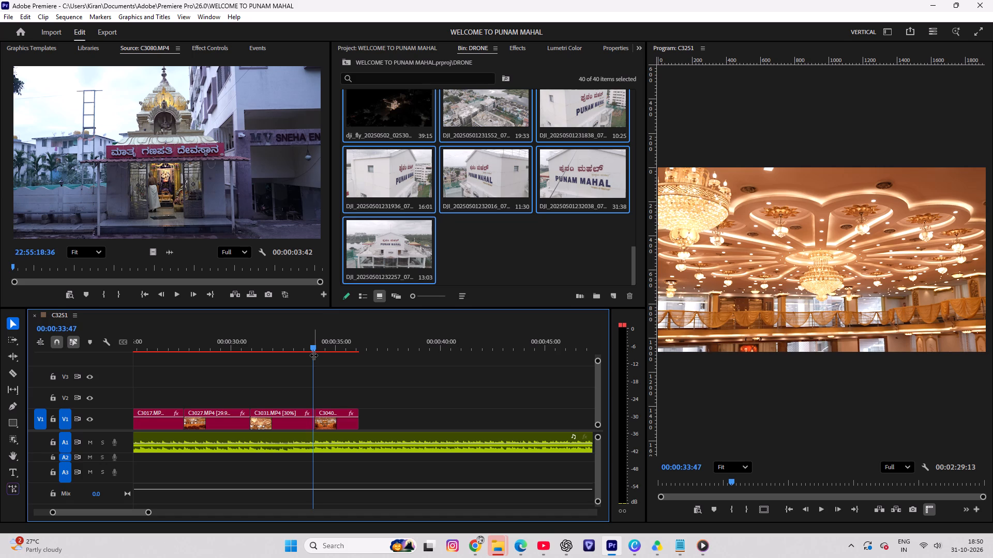
Play the C3251 sequence from its beginning to review the logo opening and first exterior clips with the music.
{"action": "left_click", "coordinate": [491, 259]}
{"action": "left_click_drag", "start_coordinate": [323, 343], "coordinate": [269, 355]}
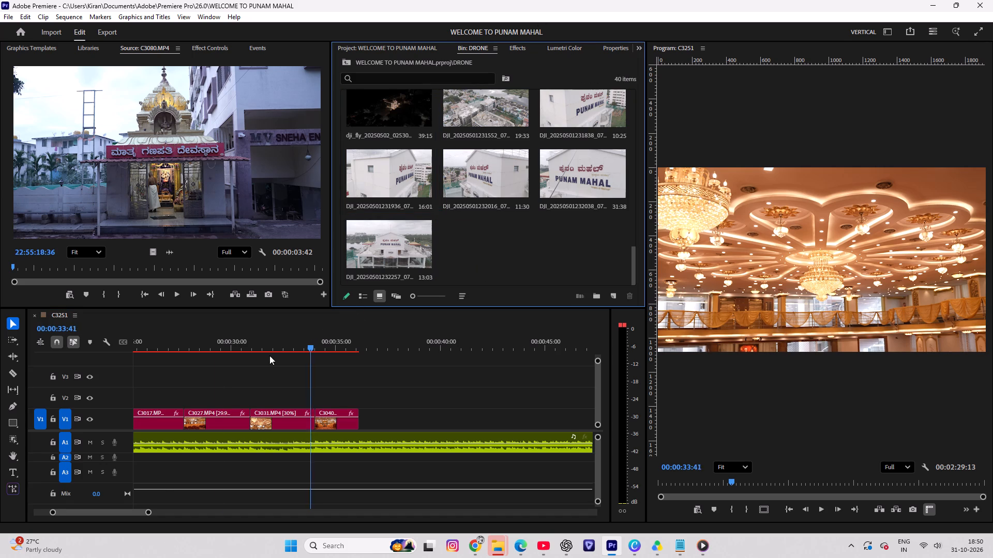
{"action": "left_click_drag", "start_coordinate": [269, 355], "coordinate": [89, 431]}
{"action": "key", "text": "space"}
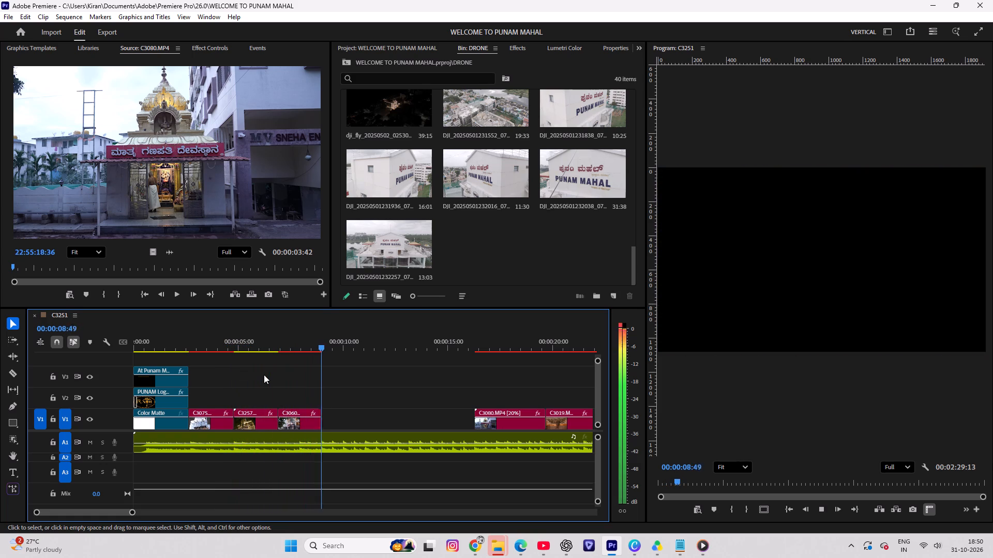
{"action": "key", "text": "space"}
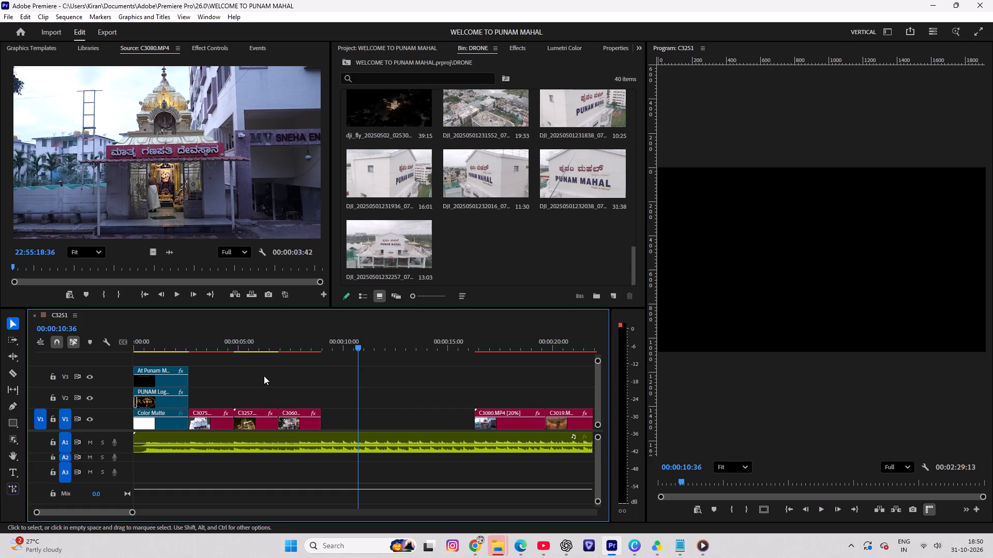
Switch to File Explorer, open the PUNUM MAHAL PDF from Downloads and look through its welcome text and first exterior photos.
{"action": "left_click", "coordinate": [500, 546]}
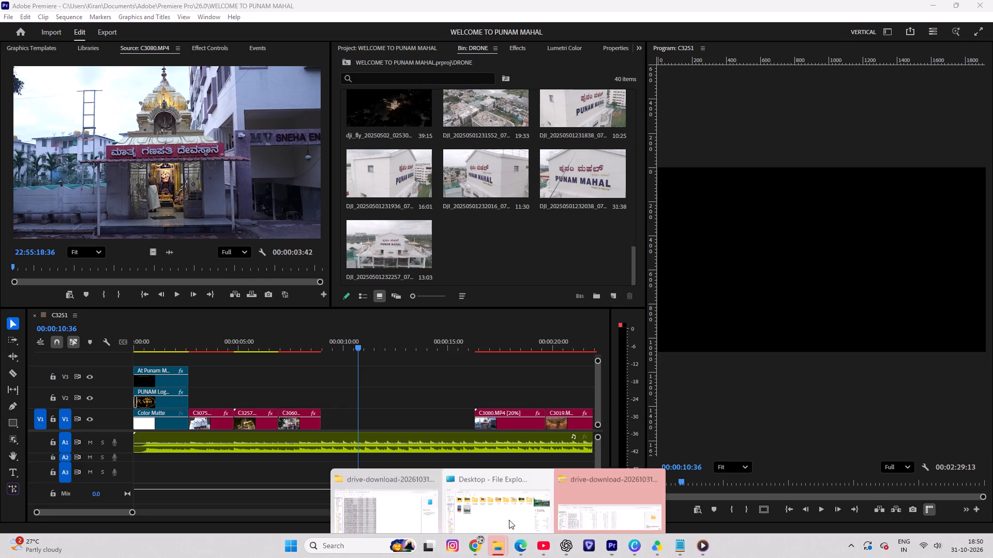
{"action": "left_click", "coordinate": [510, 493]}
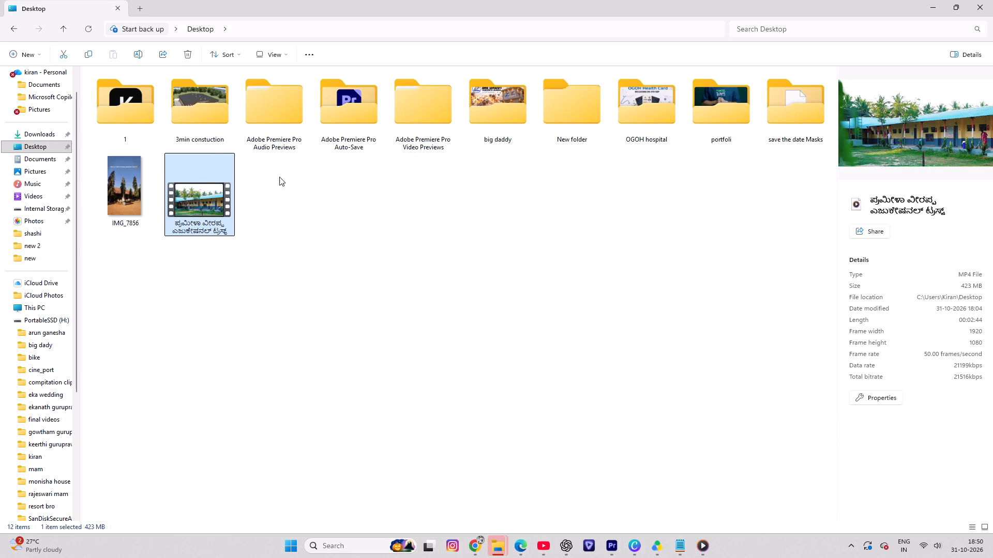
{"action": "left_click", "coordinate": [53, 135]}
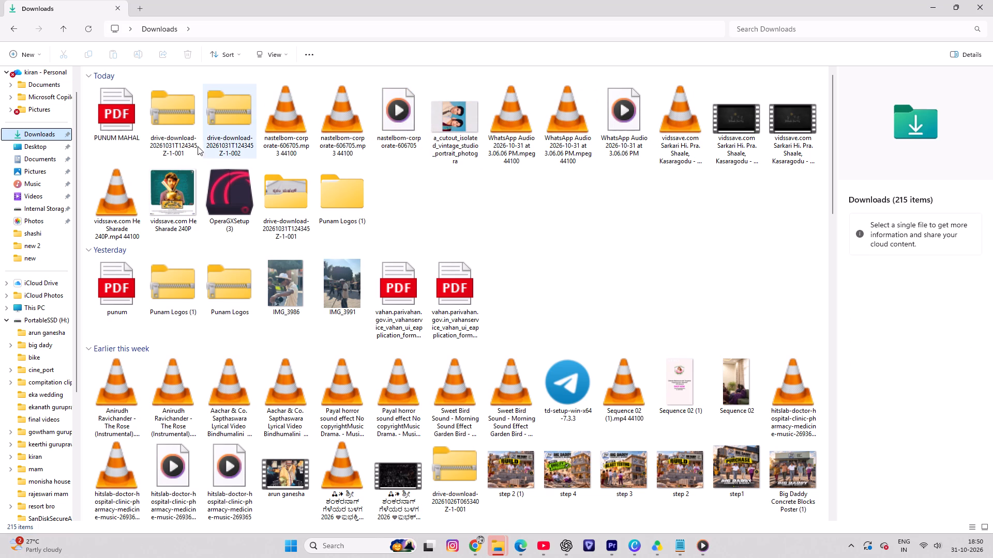
{"action": "double_click", "coordinate": [125, 129]}
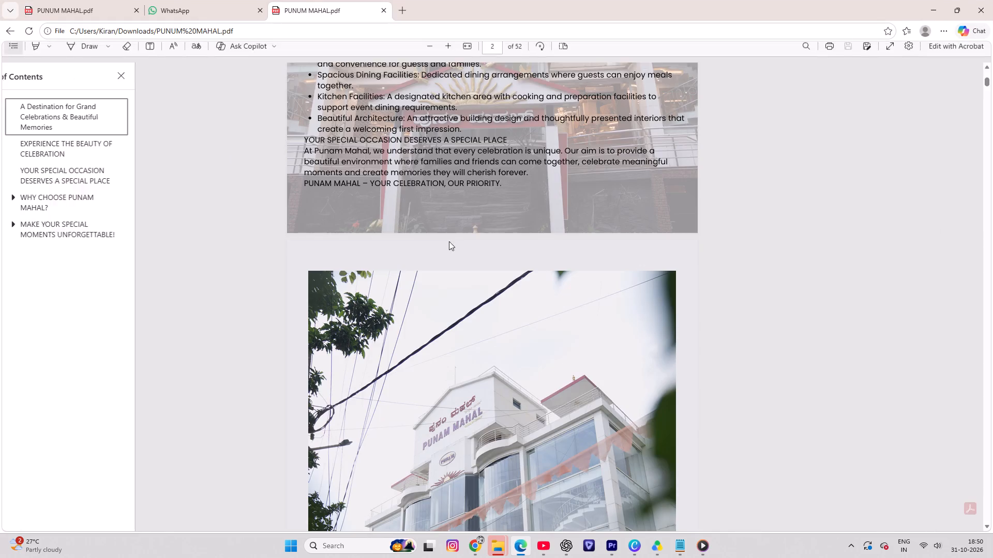
{"action": "scroll", "coordinate": [435, 232], "scroll_direction": "down", "scroll_amount": 5}
{"action": "scroll", "coordinate": [435, 246], "scroll_direction": "up", "scroll_amount": 14}
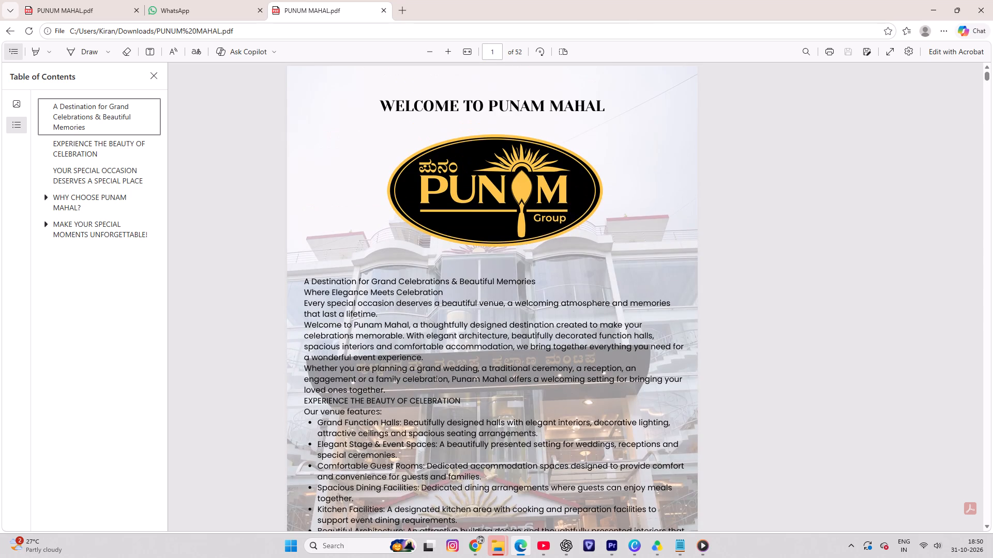
{"action": "scroll", "coordinate": [428, 258], "scroll_direction": "down", "scroll_amount": 18}
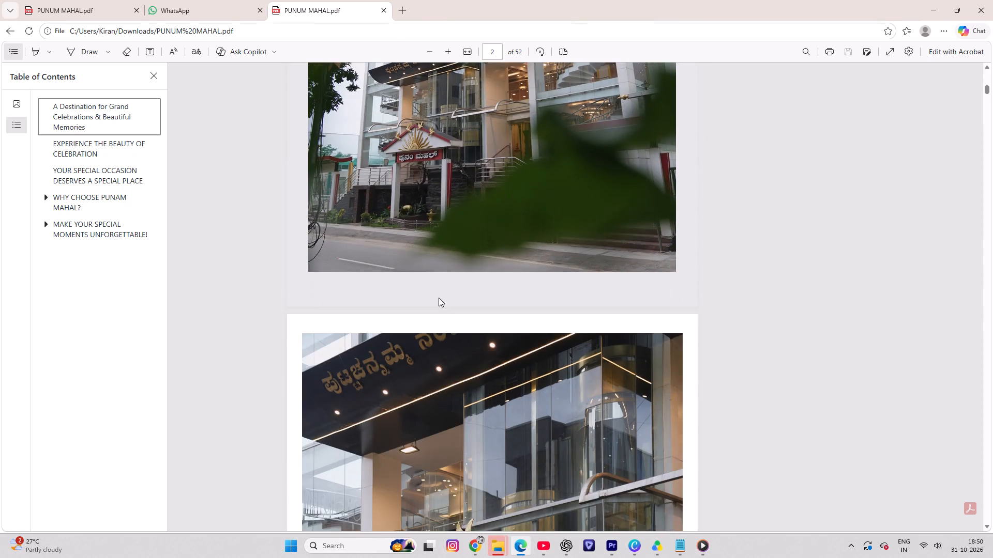
{"action": "scroll", "coordinate": [439, 300], "scroll_direction": "down", "scroll_amount": 13}
{"action": "left_click", "coordinate": [942, 9]}
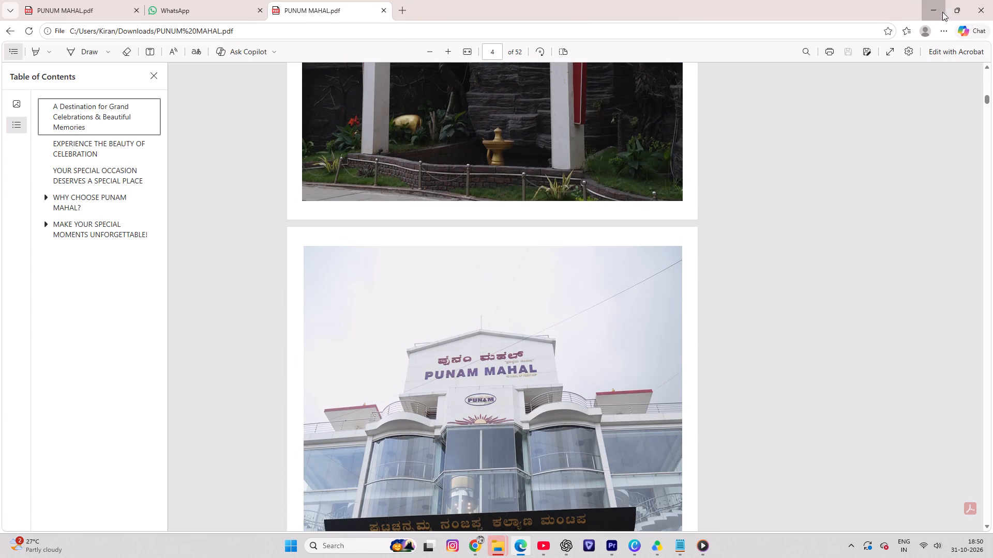
{"action": "left_click", "coordinate": [491, 172]}
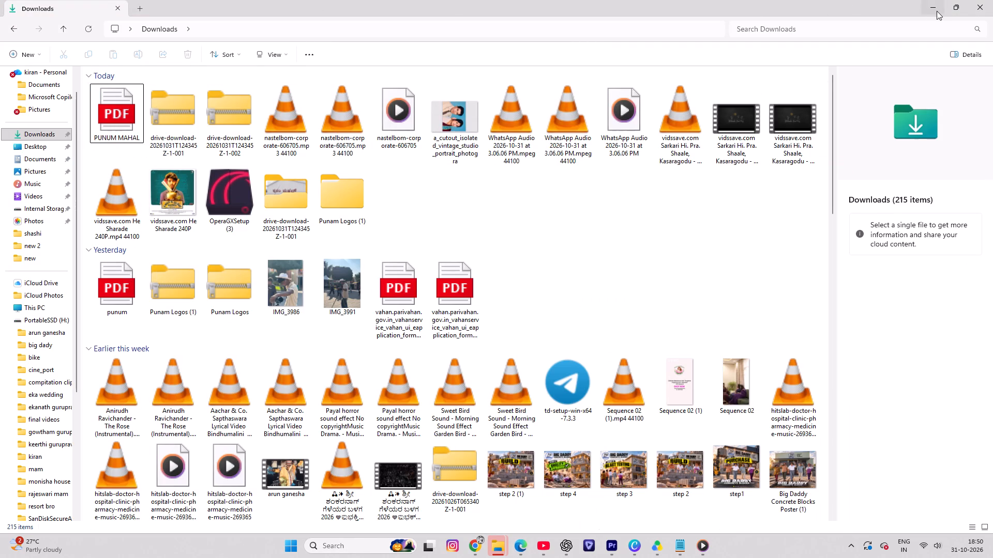
Return to Premiere Pro and save the project again.
{"action": "left_click", "coordinate": [937, 11]}
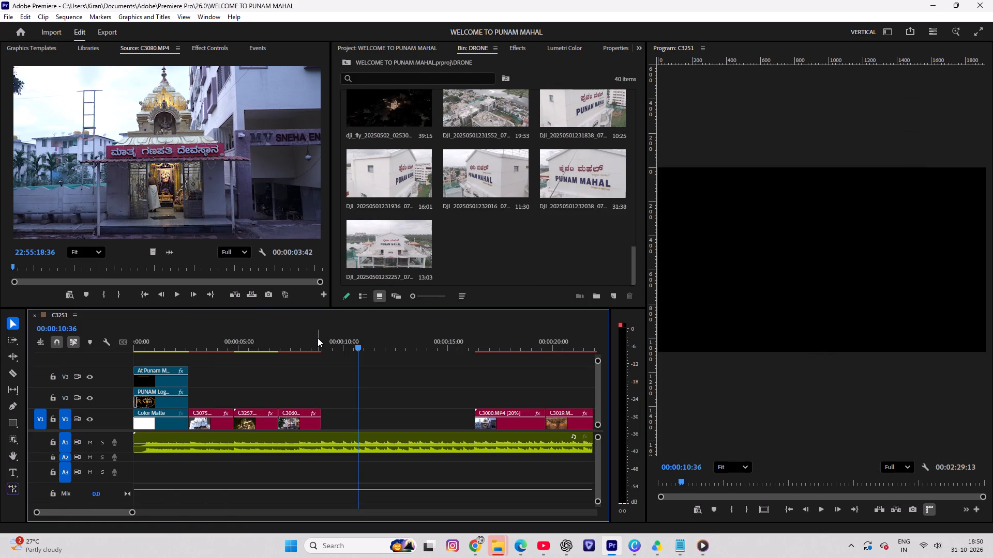
{"action": "key", "text": "ctrl+s"}
{"action": "key", "text": "ctrl+s"}
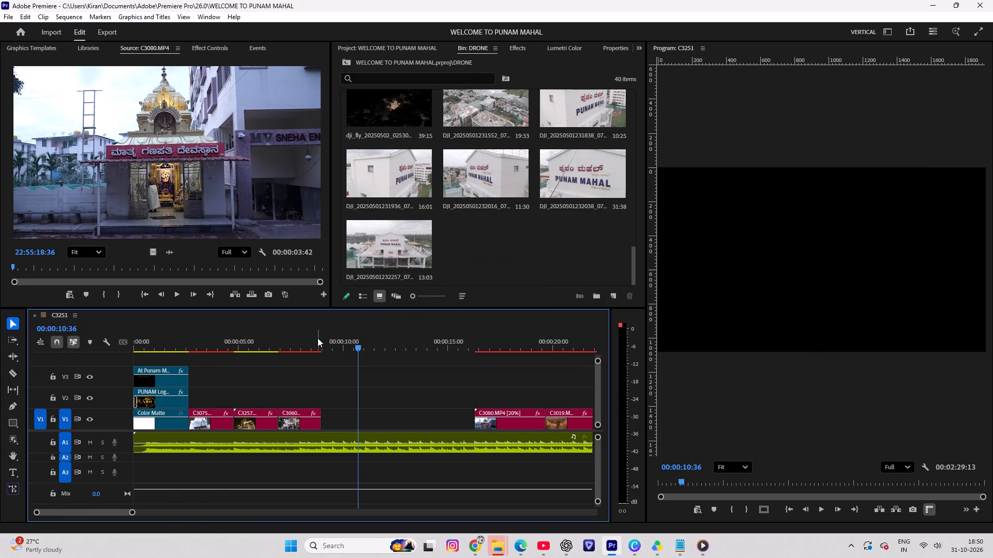
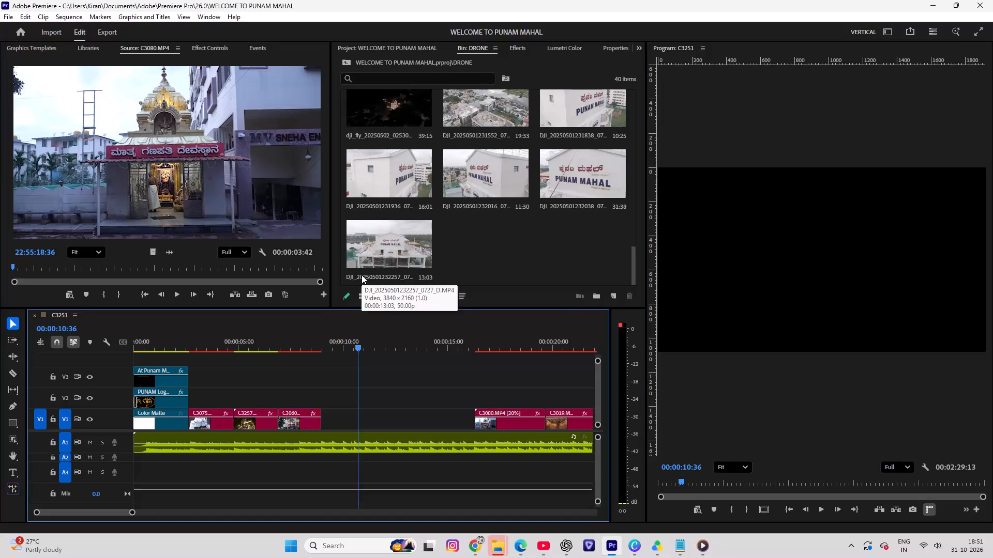
Save the WELCOME TO PUNAM MAHAL project.
{"action": "key", "text": "ctrl+s"}
{"action": "left_click", "coordinate": [312, 351]}
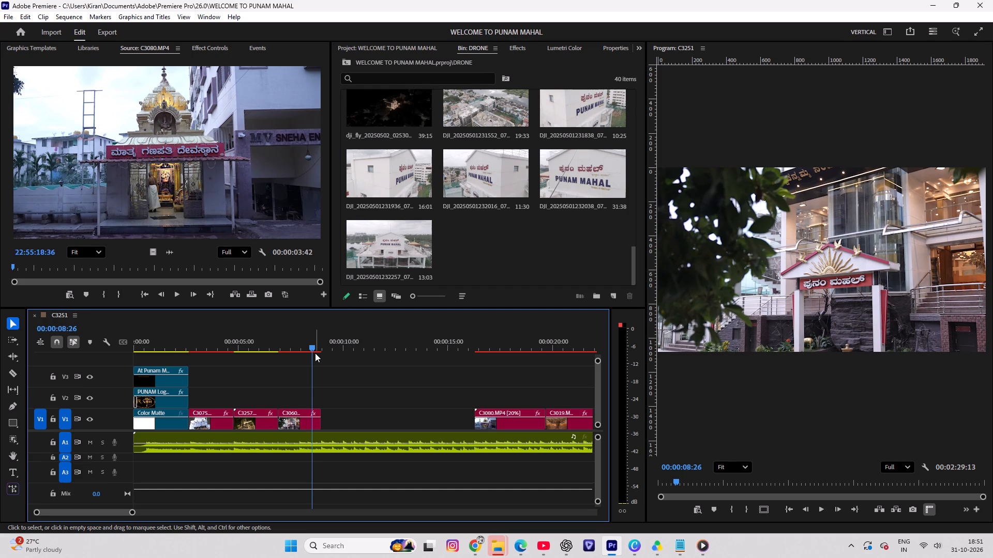
{"action": "double_click", "coordinate": [373, 243]}
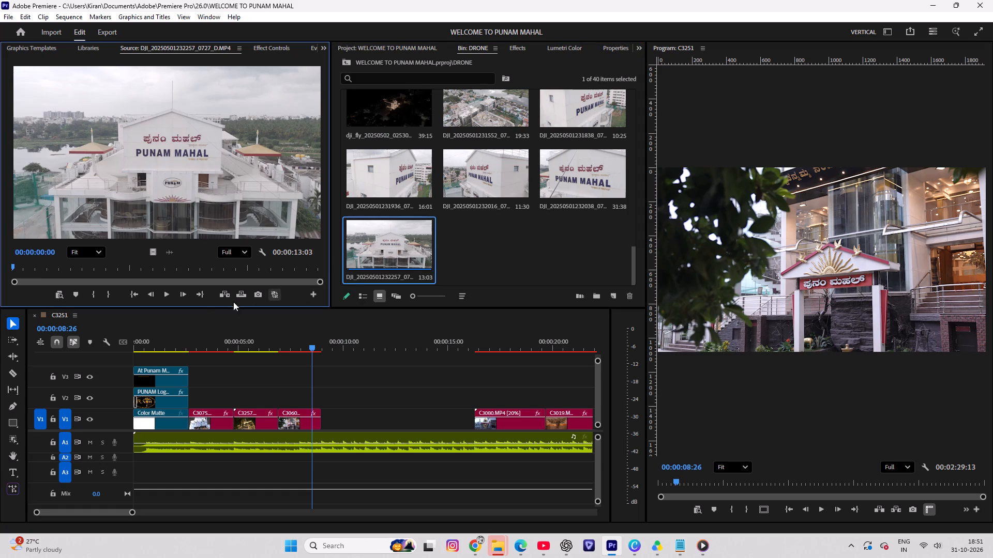
{"action": "left_click_drag", "start_coordinate": [17, 270], "coordinate": [98, 272]}
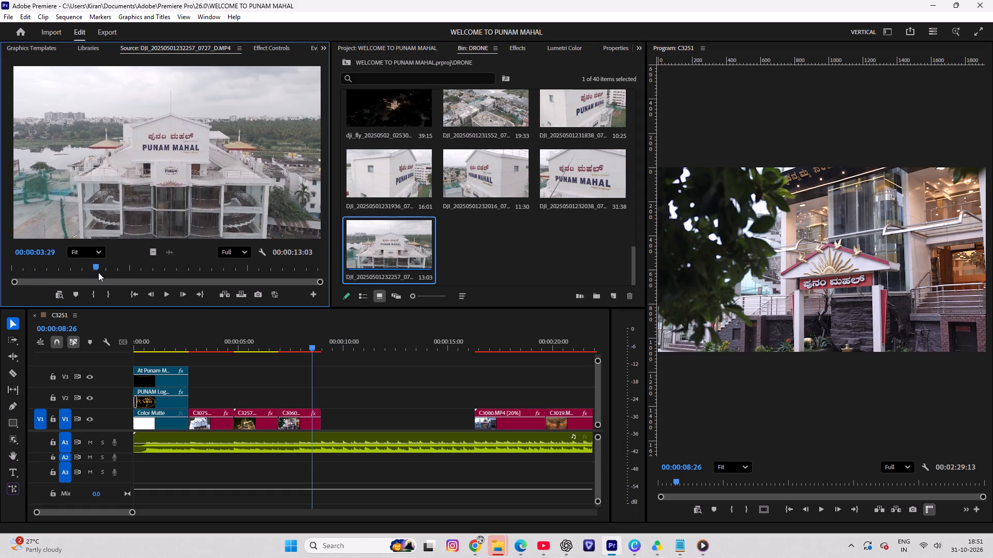
{"action": "left_click_drag", "start_coordinate": [98, 272], "coordinate": [220, 274]}
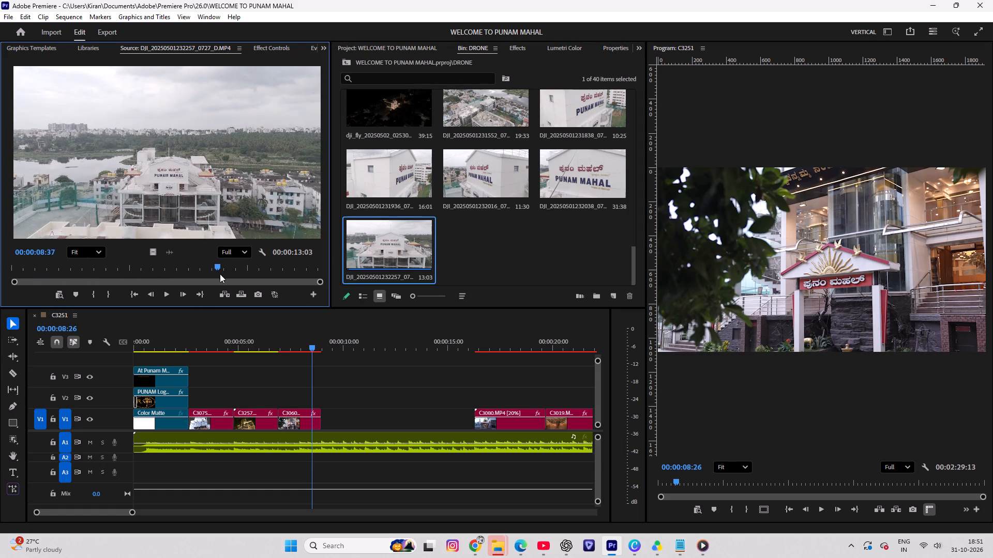
{"action": "left_click_drag", "start_coordinate": [220, 274], "coordinate": [223, 282]}
{"action": "key", "text": "i"}
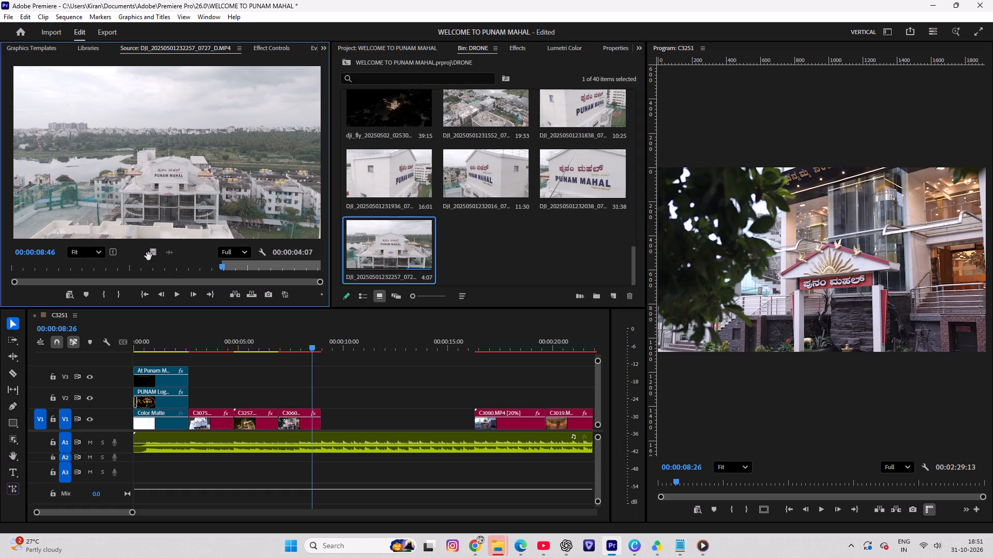
{"action": "left_click_drag", "start_coordinate": [152, 253], "coordinate": [196, 394]}
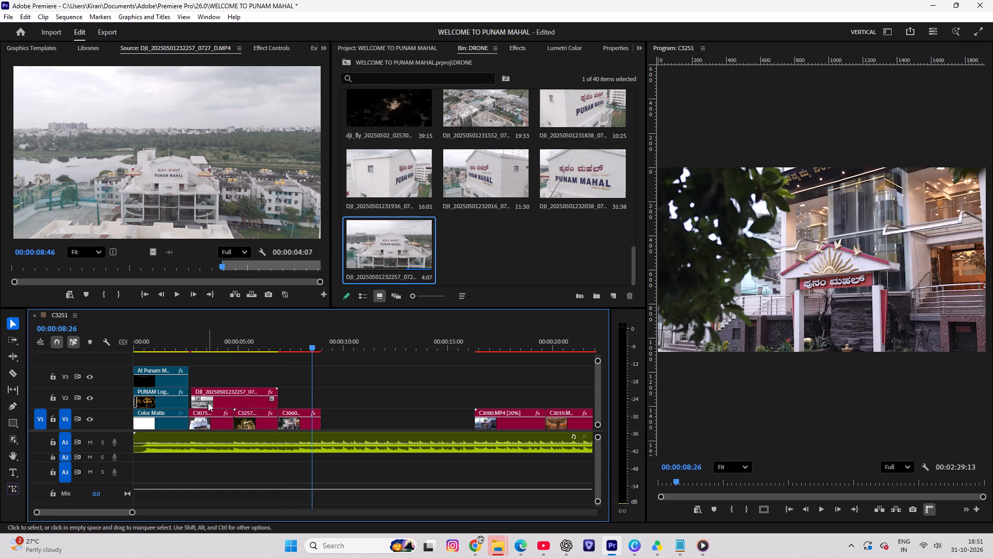
{"action": "left_click", "coordinate": [208, 403]}
{"action": "left_click_drag", "start_coordinate": [231, 342], "coordinate": [233, 349]}
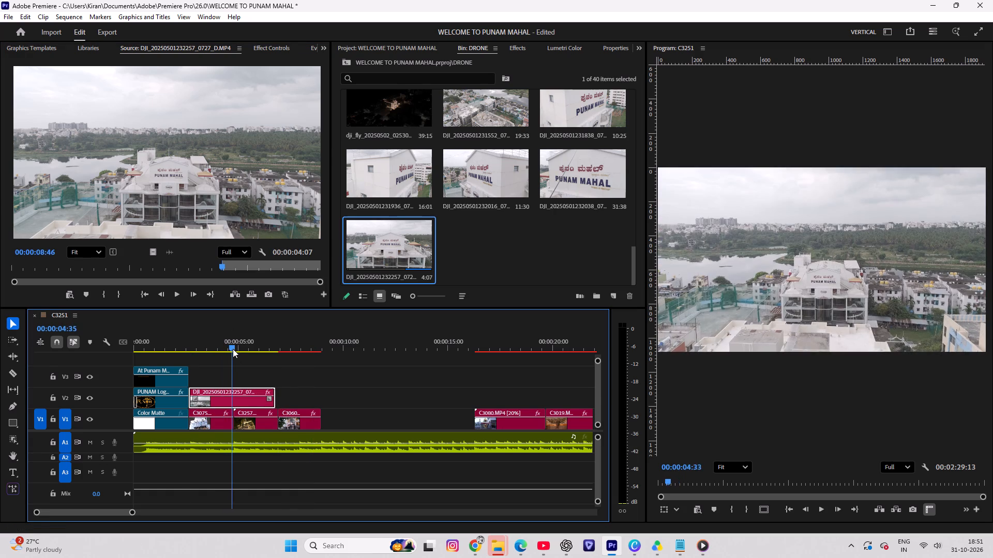
{"action": "left_click_drag", "start_coordinate": [233, 349], "coordinate": [234, 349]}
Move the three exterior clips C3075, C3257 and C3060 together along V1 so they start where the drone clip ends.
{"action": "left_click_drag", "start_coordinate": [343, 418], "coordinate": [320, 421]}
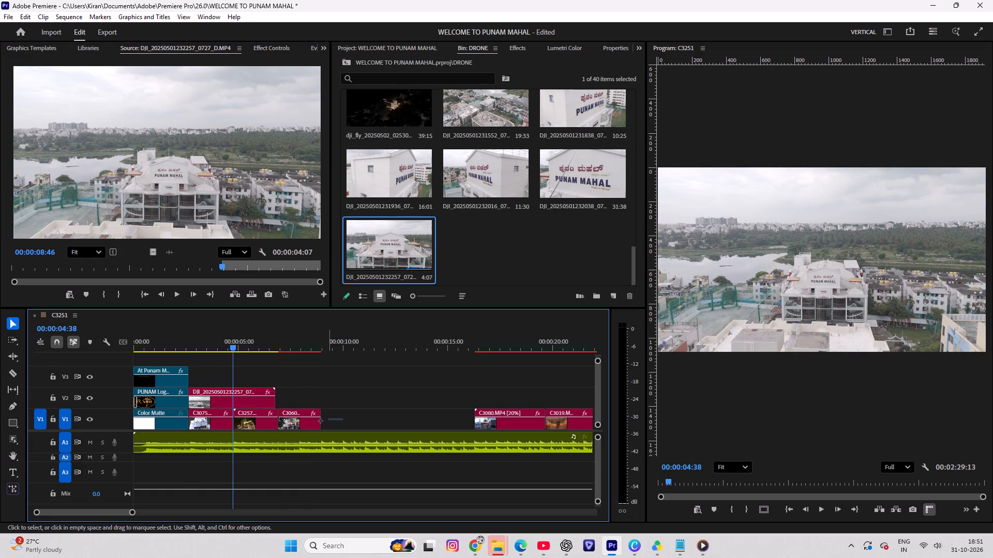
{"action": "left_click_drag", "start_coordinate": [320, 421], "coordinate": [215, 421]}
{"action": "left_click_drag", "start_coordinate": [218, 424], "coordinate": [303, 425]}
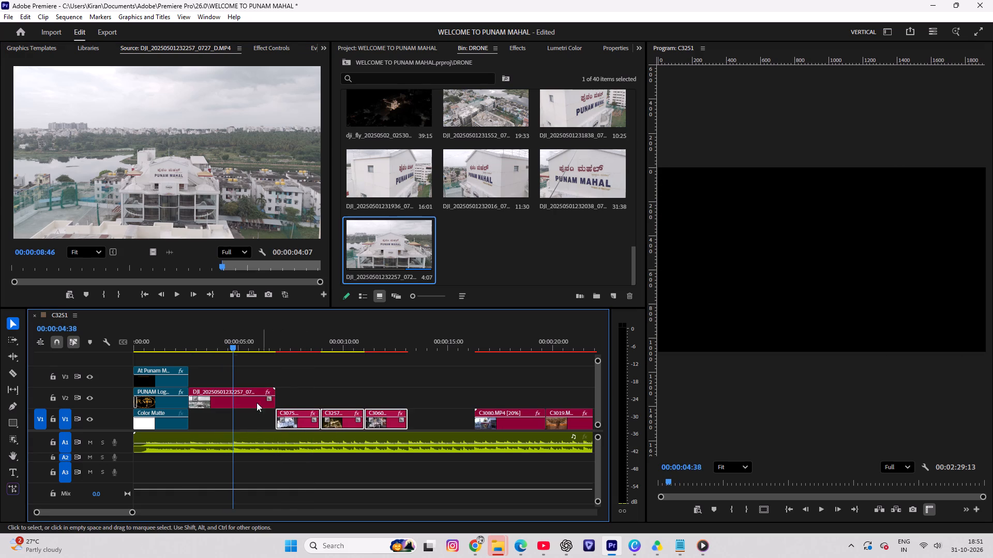
Play the start of the drone clip after the logo opening twice to check it against the music.
{"action": "left_click_drag", "start_coordinate": [228, 343], "coordinate": [192, 361]}
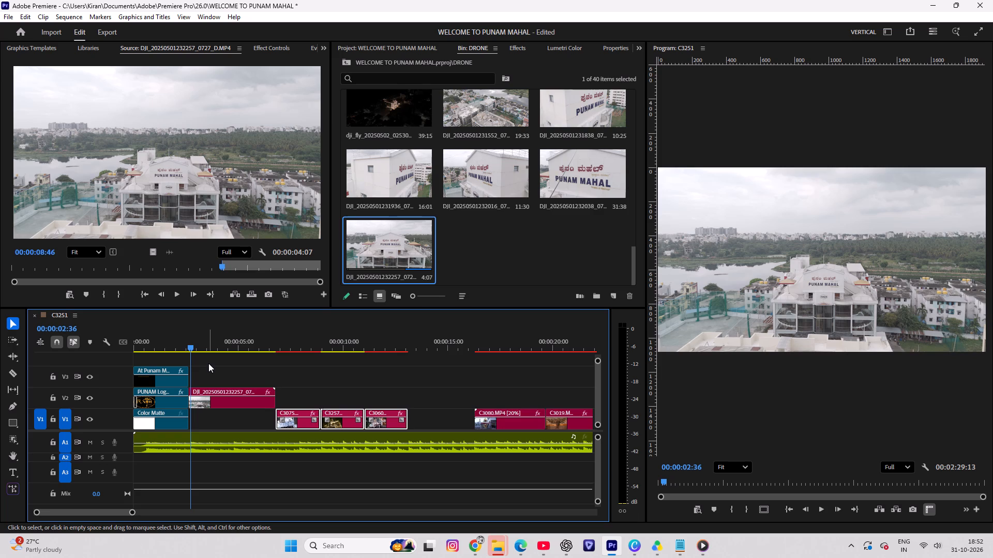
{"action": "key", "text": "space"}
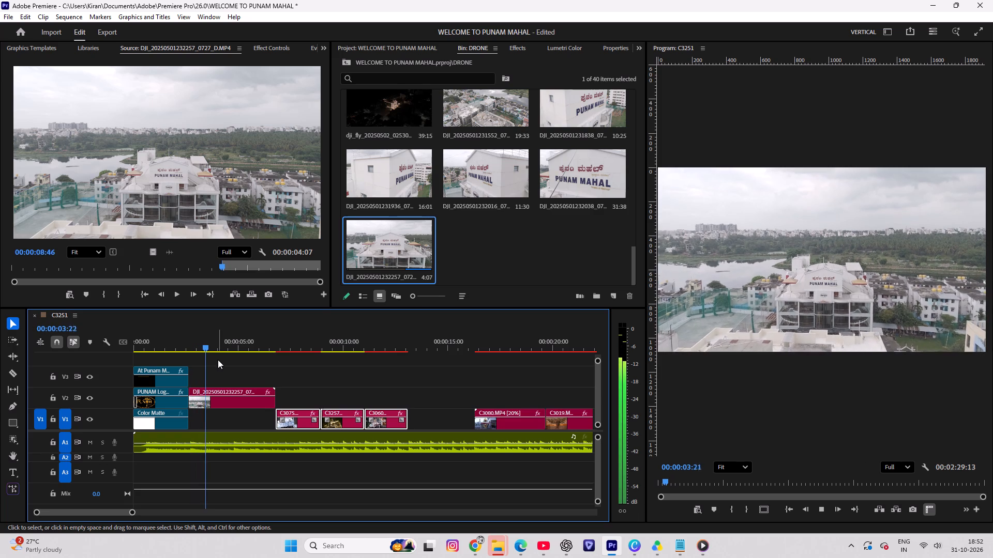
{"action": "key", "text": "space"}
{"action": "left_click_drag", "start_coordinate": [223, 345], "coordinate": [192, 352]}
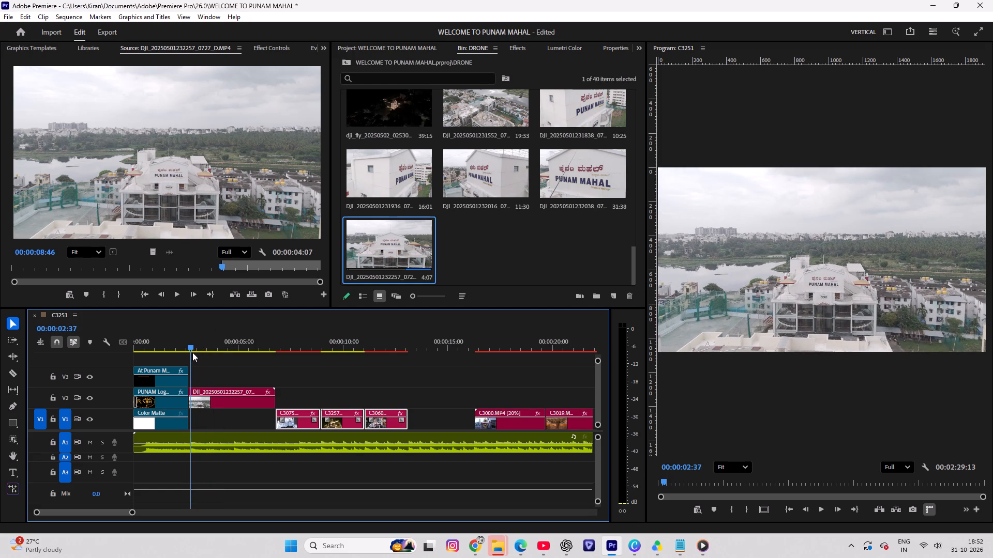
{"action": "left_click_drag", "start_coordinate": [192, 352], "coordinate": [189, 354]}
{"action": "key", "text": "space"}
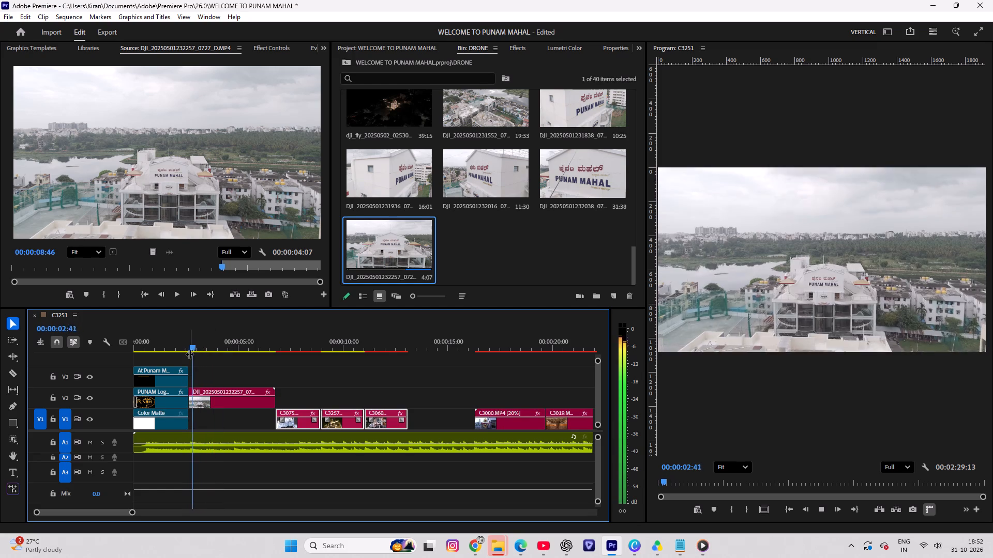
{"action": "key", "text": "space"}
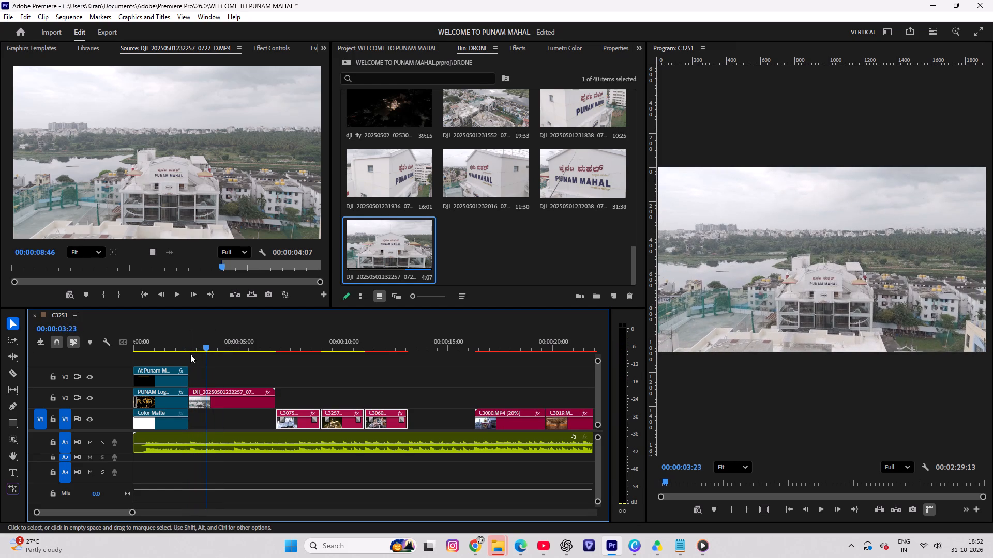
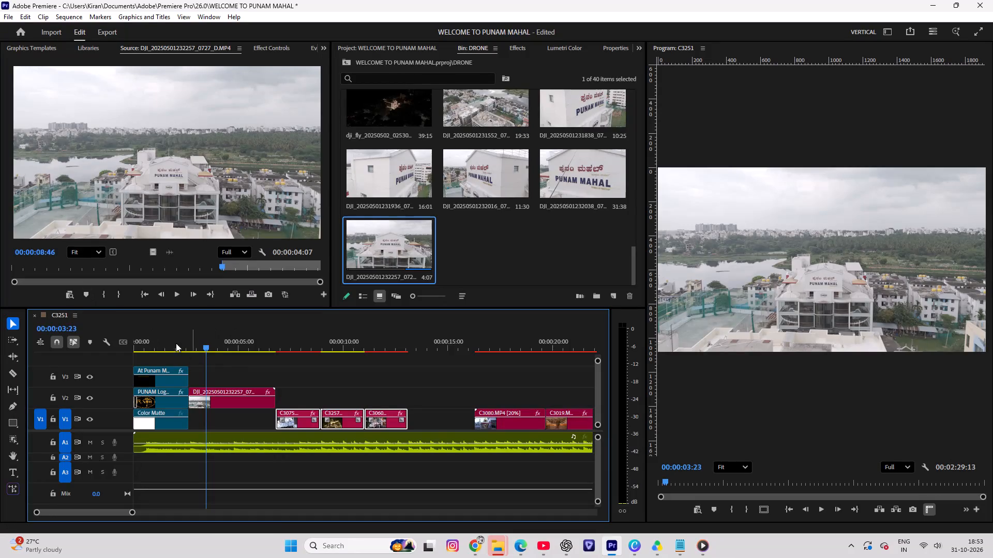
Move the drone clip following the logo opening from V2 down to V1, directly before C3075, and play it.
{"action": "left_click_drag", "start_coordinate": [213, 345], "coordinate": [190, 360]}
{"action": "left_click_drag", "start_coordinate": [204, 401], "coordinate": [205, 414]}
{"action": "left_click", "coordinate": [227, 384]}
{"action": "key", "text": "space"}
{"action": "key", "text": "space"}
{"action": "left_click", "coordinate": [220, 423]}
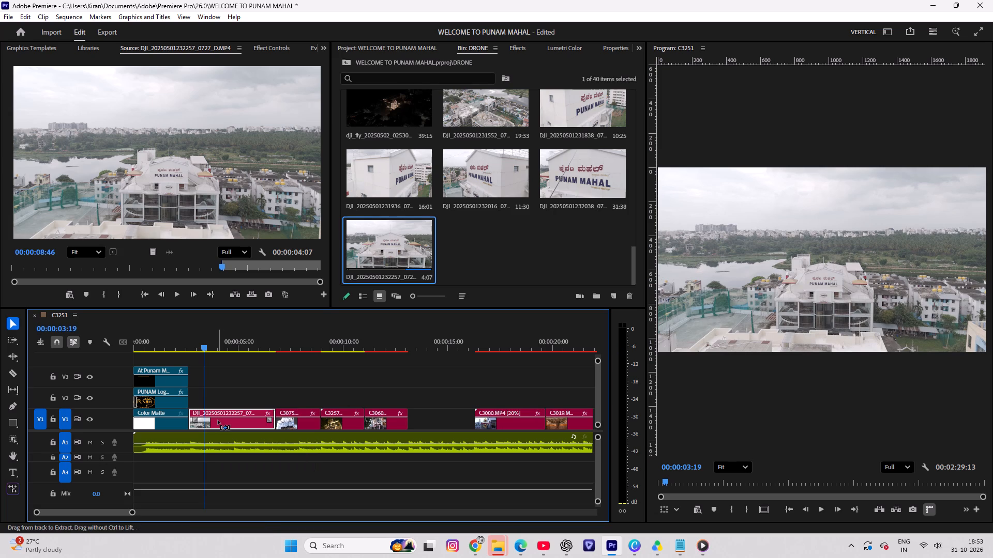
{"action": "key", "text": "space"}
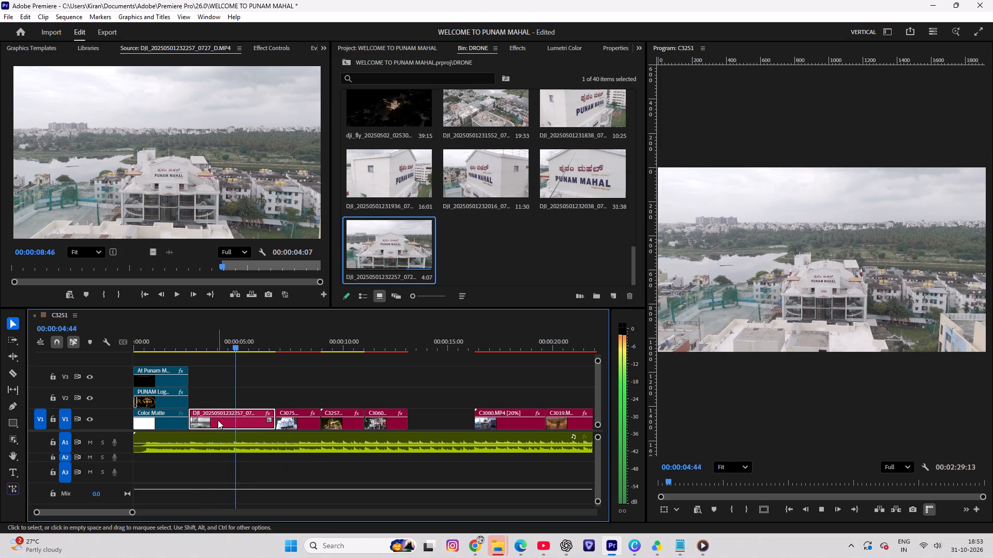
{"action": "key", "text": "space"}
Trim the end of the drone clip on V1 back to 00:00:04:39 and play the shortened clip.
{"action": "left_click_drag", "start_coordinate": [249, 332], "coordinate": [234, 353]}
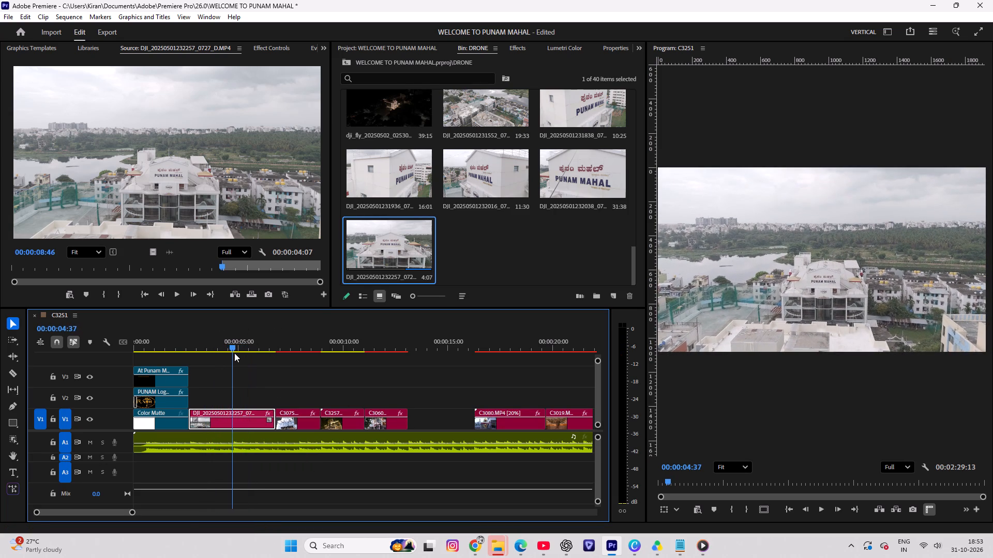
{"action": "left_click_drag", "start_coordinate": [234, 353], "coordinate": [255, 445]}
{"action": "left_click_drag", "start_coordinate": [250, 410], "coordinate": [242, 401]}
{"action": "left_click_drag", "start_coordinate": [229, 402], "coordinate": [229, 407]}
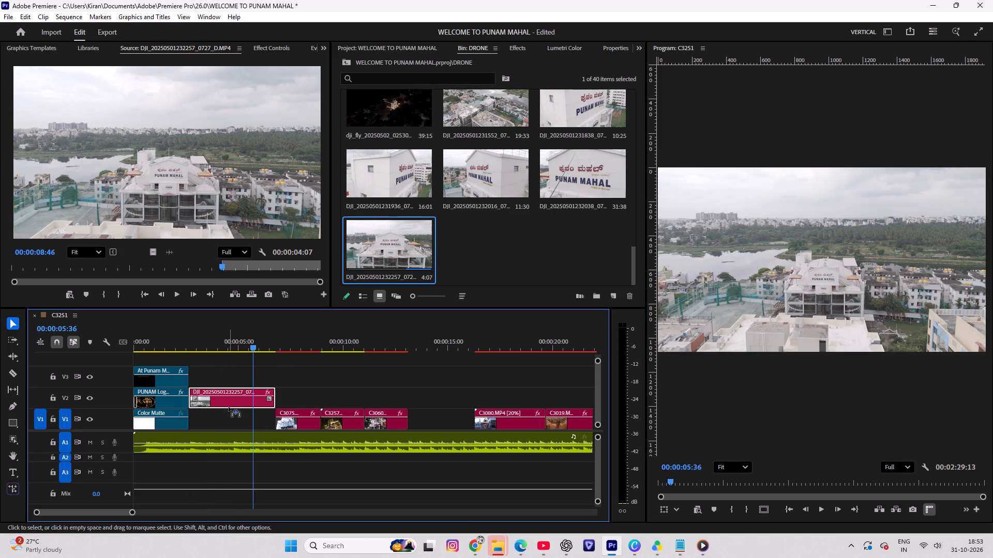
{"action": "left_click_drag", "start_coordinate": [229, 407], "coordinate": [227, 417]}
{"action": "left_click", "coordinate": [231, 397]}
{"action": "left_click_drag", "start_coordinate": [251, 334], "coordinate": [235, 361]}
{"action": "left_click_drag", "start_coordinate": [276, 414], "coordinate": [236, 426]}
{"action": "left_click", "coordinate": [249, 419]}
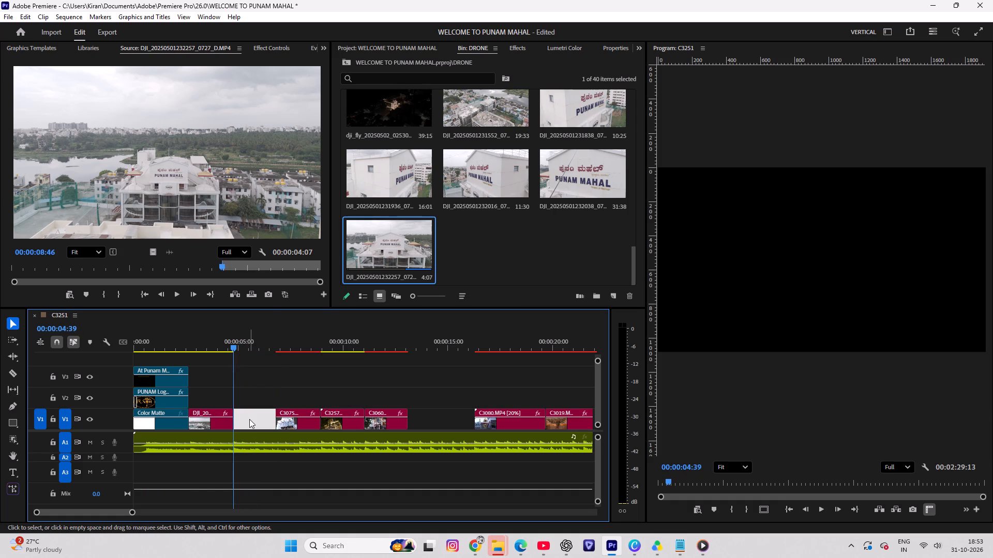
{"action": "left_click", "coordinate": [254, 384]}
{"action": "left_click_drag", "start_coordinate": [222, 346], "coordinate": [194, 366]}
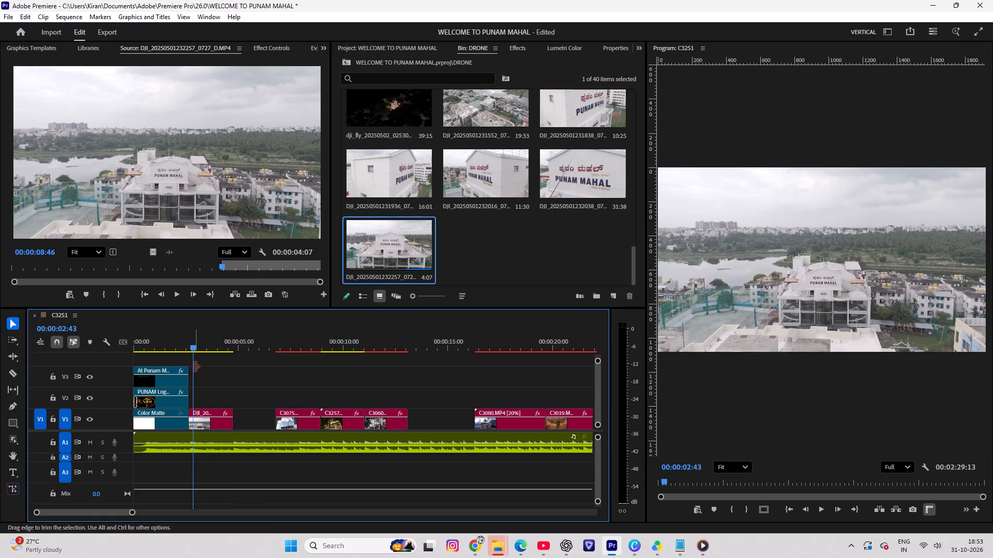
{"action": "key", "text": "space"}
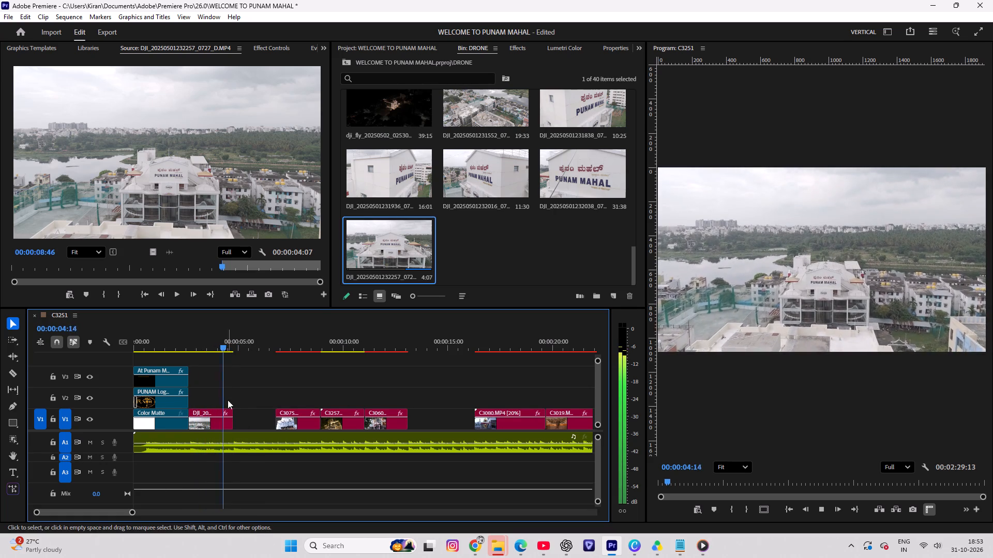
{"action": "key", "text": "space"}
{"action": "double_click", "coordinate": [461, 175]}
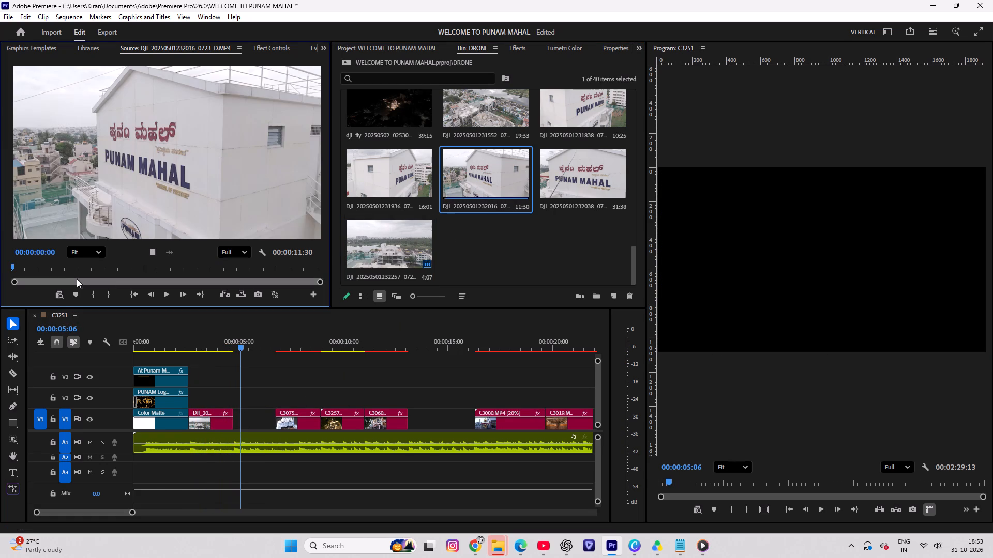
{"action": "left_click_drag", "start_coordinate": [13, 270], "coordinate": [133, 278]}
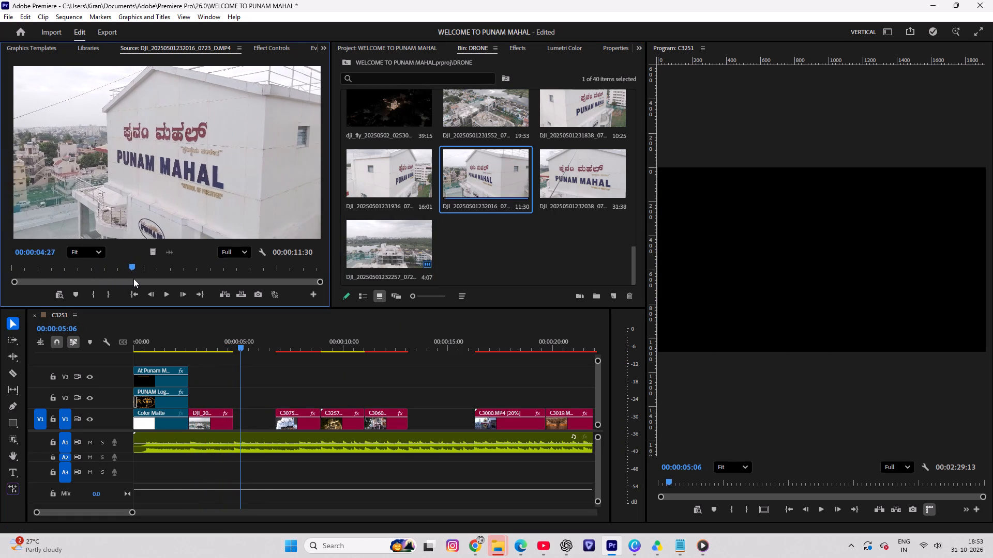
{"action": "left_click_drag", "start_coordinate": [133, 278], "coordinate": [153, 282]}
{"action": "key", "text": "i"}
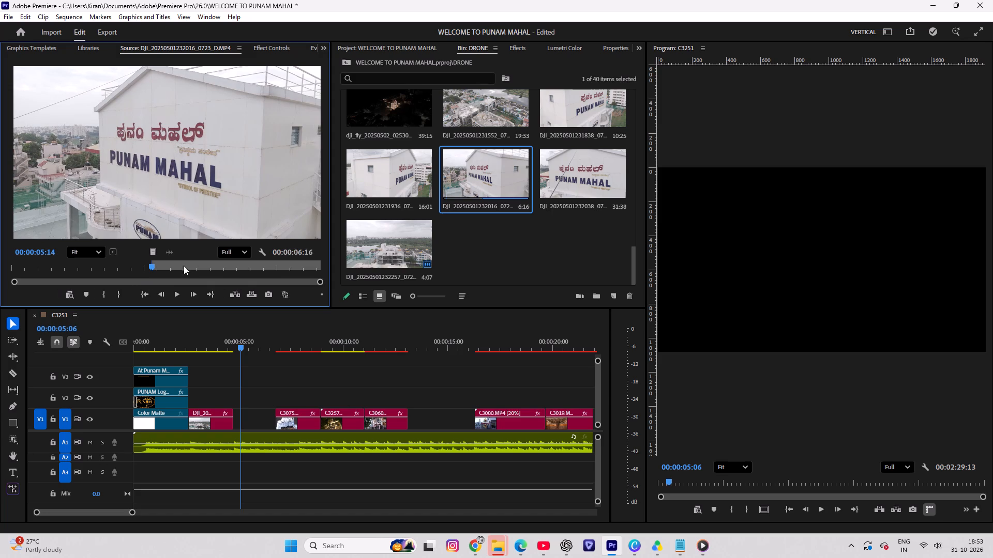
{"action": "left_click_drag", "start_coordinate": [153, 252], "coordinate": [236, 397]}
{"action": "left_click_drag", "start_coordinate": [369, 391], "coordinate": [281, 405]}
{"action": "left_click_drag", "start_coordinate": [259, 408], "coordinate": [259, 425]}
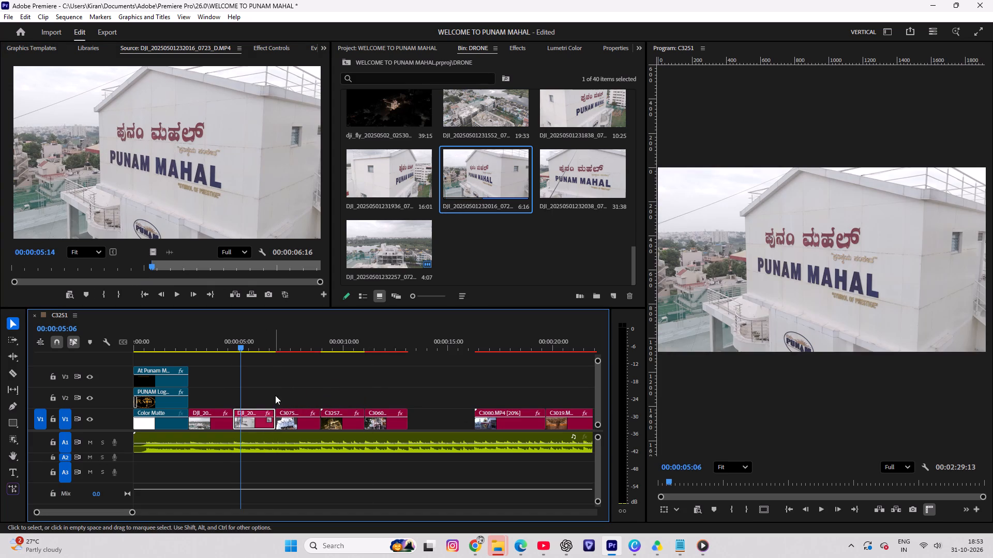
{"action": "left_click", "coordinate": [275, 391]}
{"action": "left_click_drag", "start_coordinate": [247, 348], "coordinate": [233, 358]}
{"action": "key", "text": "space"}
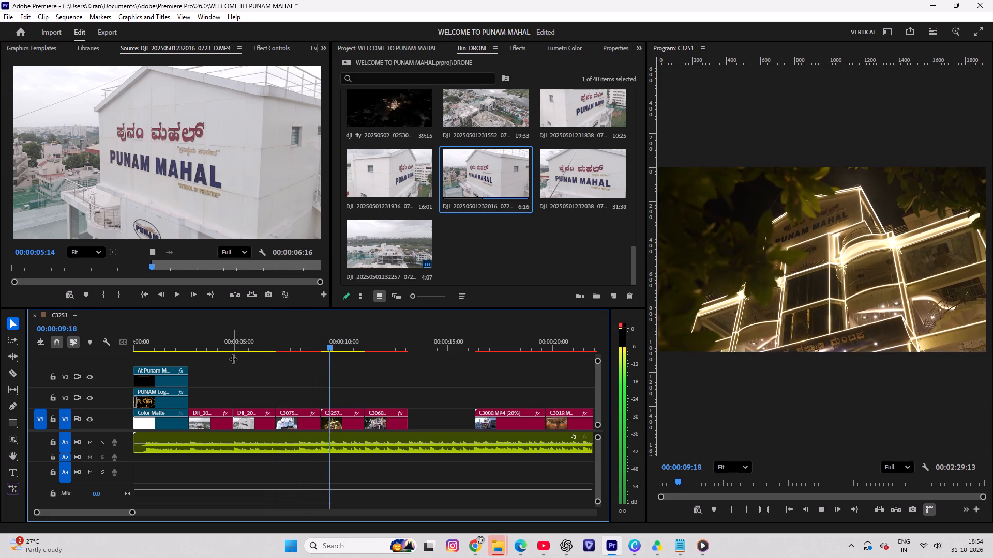
{"action": "key", "text": "space"}
{"action": "scroll", "coordinate": [431, 172], "scroll_direction": "up", "scroll_amount": 2}
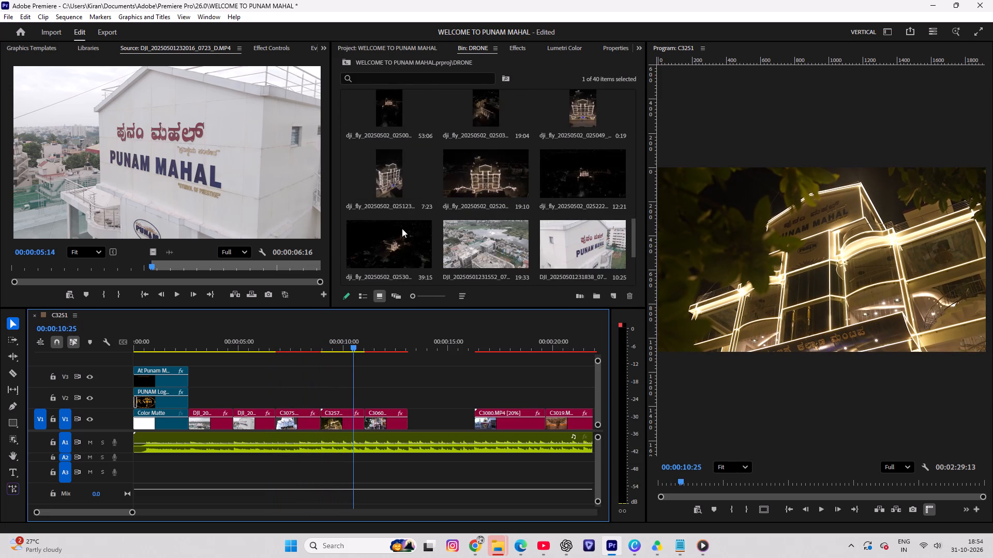
{"action": "scroll", "coordinate": [402, 230], "scroll_direction": "up", "scroll_amount": 17}
{"action": "scroll", "coordinate": [401, 231], "scroll_direction": "down", "scroll_amount": 4}
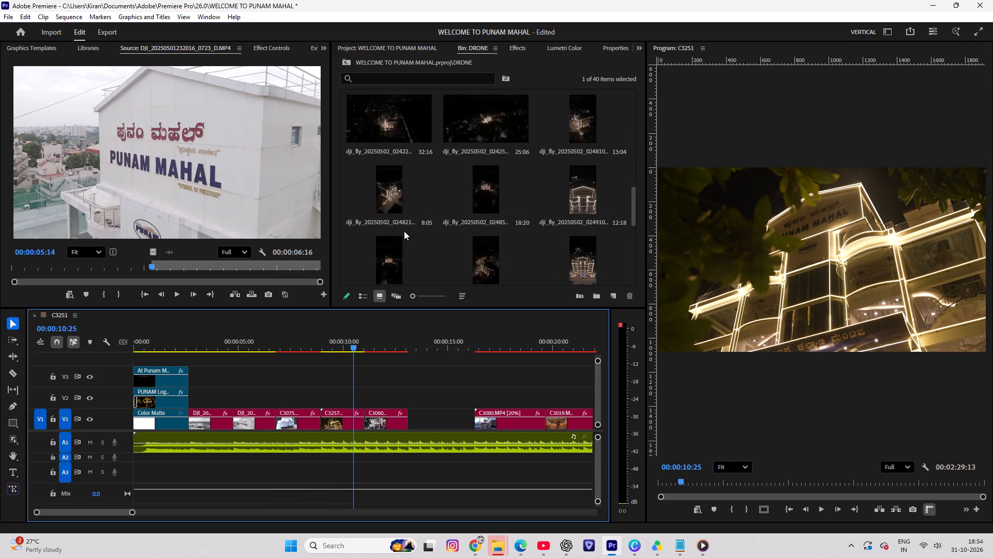
{"action": "scroll", "coordinate": [404, 231], "scroll_direction": "down", "scroll_amount": 10}
{"action": "double_click", "coordinate": [383, 247]}
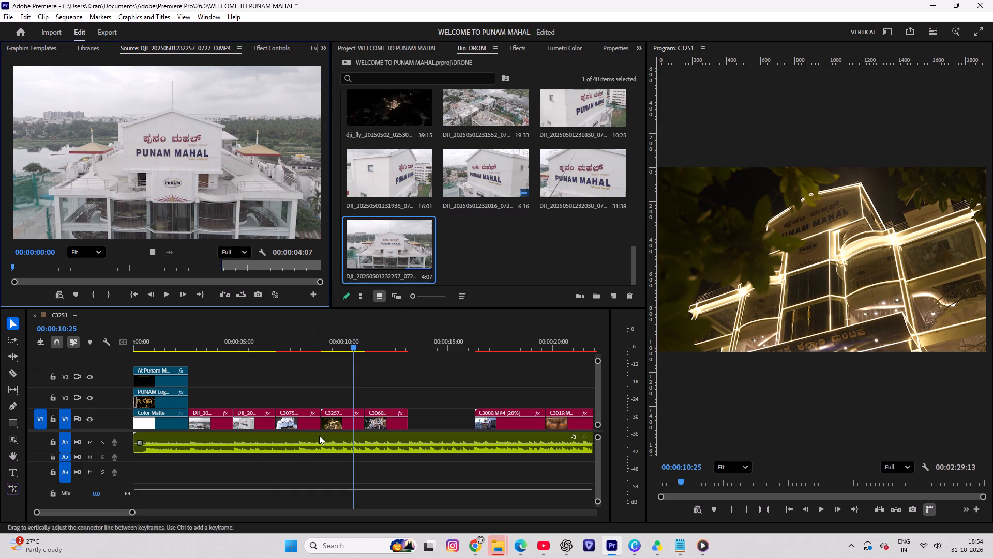
{"action": "left_click", "coordinate": [353, 396]}
{"action": "key", "text": "space"}
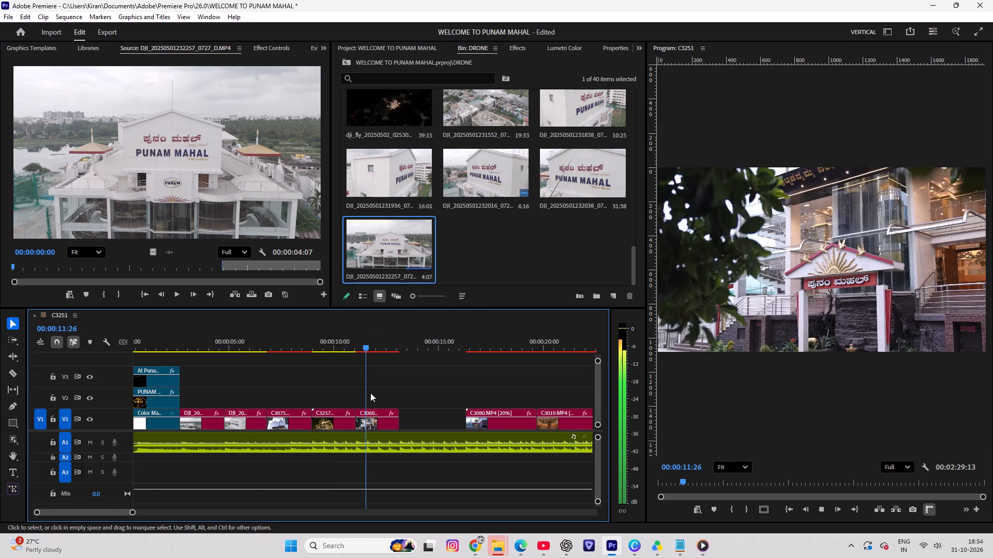
{"action": "key", "text": "space"}
Mark an In point at 00:00:07:23 in night drone clip dji_fly_20250502_025305 and place its footage on V2 directly after C3060.
{"action": "scroll", "coordinate": [381, 208], "scroll_direction": "up", "scroll_amount": 4}
{"action": "scroll", "coordinate": [381, 207], "scroll_direction": "down", "scroll_amount": 2}
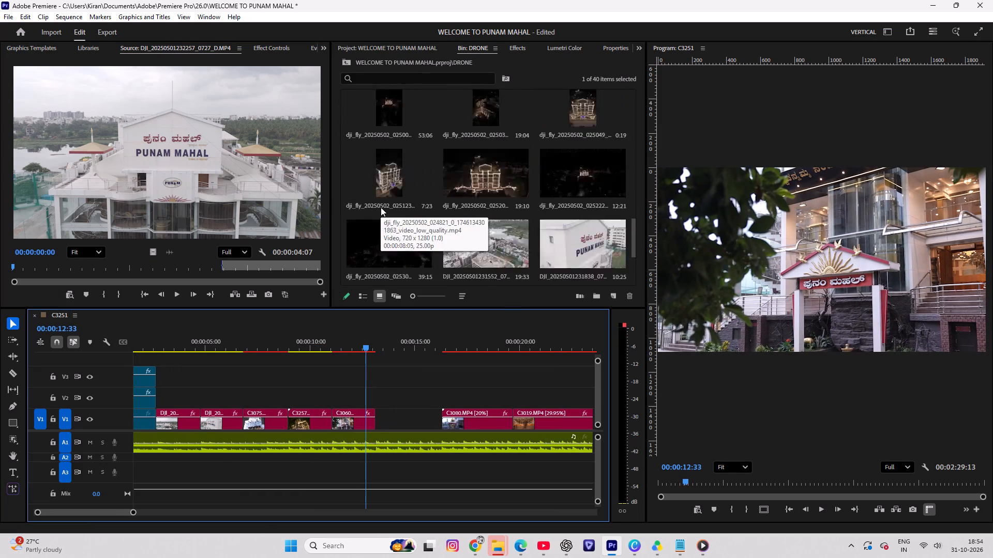
{"action": "scroll", "coordinate": [381, 207], "scroll_direction": "down", "scroll_amount": 2}
{"action": "double_click", "coordinate": [361, 112]}
{"action": "left_click_drag", "start_coordinate": [12, 268], "coordinate": [28, 271]}
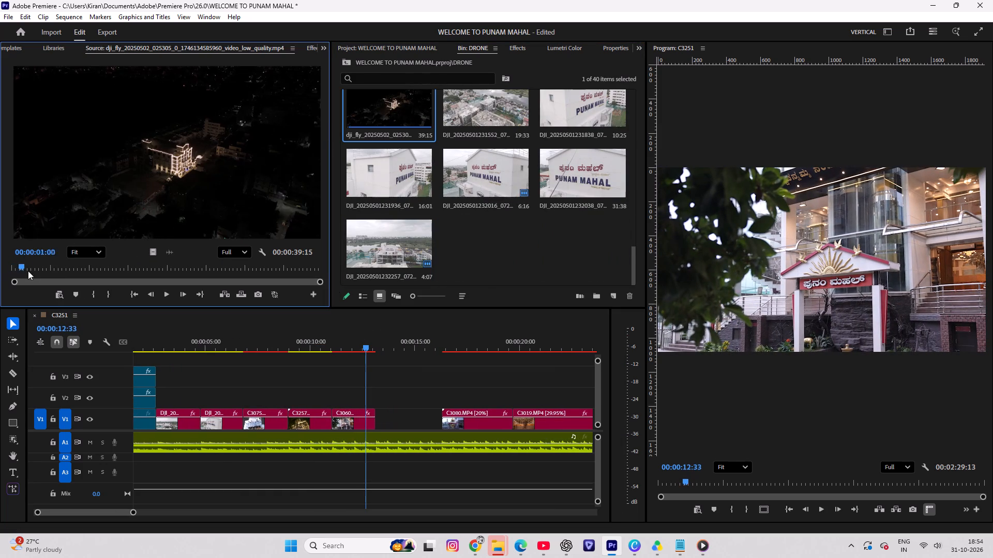
{"action": "left_click_drag", "start_coordinate": [28, 271], "coordinate": [74, 278]}
{"action": "key", "text": "i"}
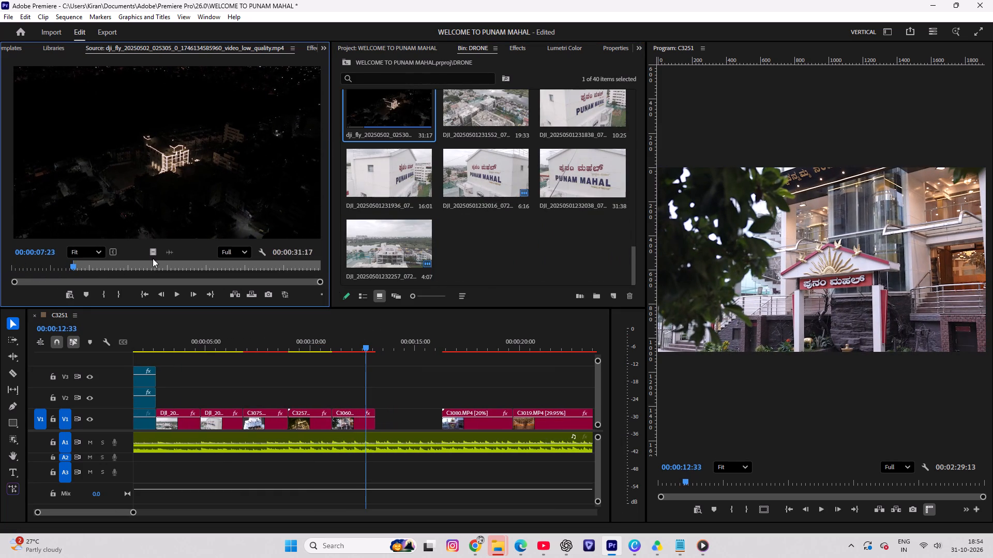
{"action": "left_click_drag", "start_coordinate": [149, 253], "coordinate": [377, 400]}
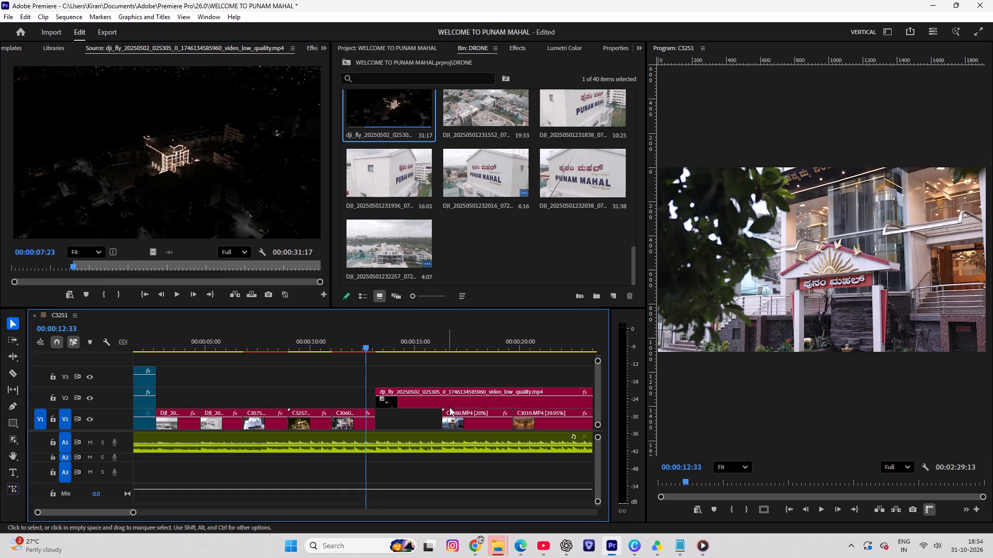
Cut the night drone clip where C3080 starts, delete the remainder, and move the kept part into the V1 gap.
{"action": "key", "text": "c"}
{"action": "left_click", "coordinate": [446, 403]}
{"action": "key", "text": "v"}
{"action": "left_click", "coordinate": [469, 406]}
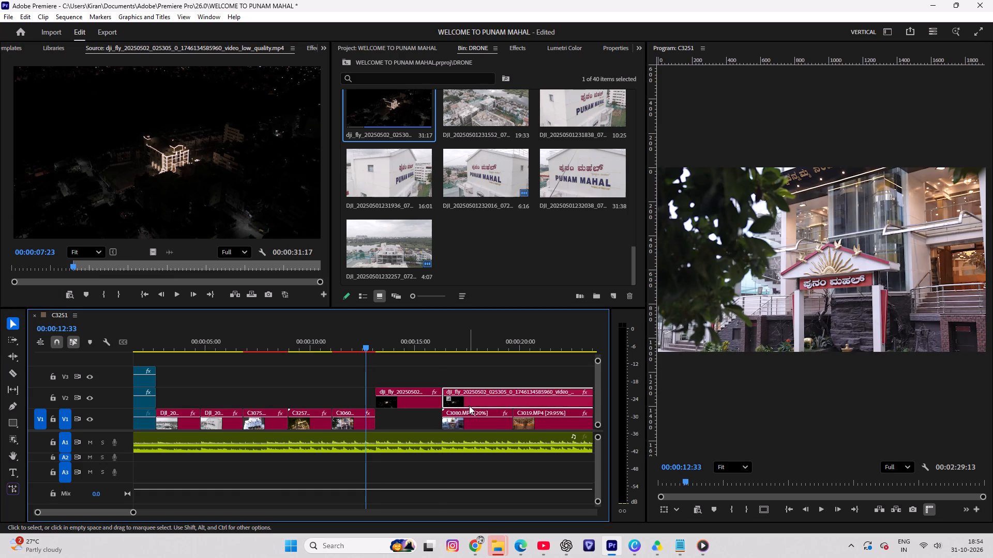
{"action": "key", "text": "Delete"}
{"action": "left_click_drag", "start_coordinate": [410, 406], "coordinate": [410, 414]}
{"action": "left_click", "coordinate": [402, 391]}
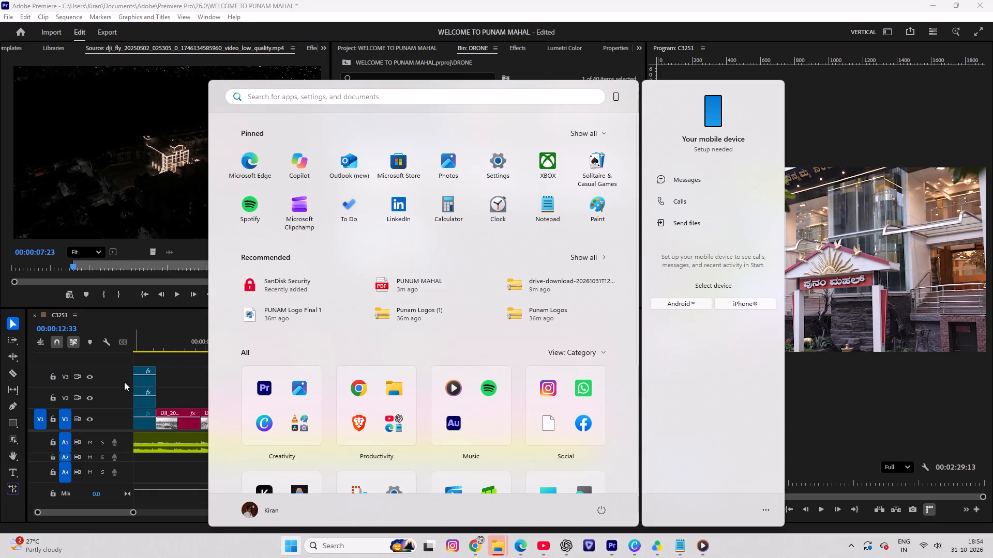
Copy the WELCOME TO PUNAM MAHAL title from V3 to V2 at the start of the night drone clip and play it.
{"action": "left_click", "coordinate": [171, 369]}
{"action": "left_click_drag", "start_coordinate": [142, 380], "coordinate": [415, 399], "text": "alt"}
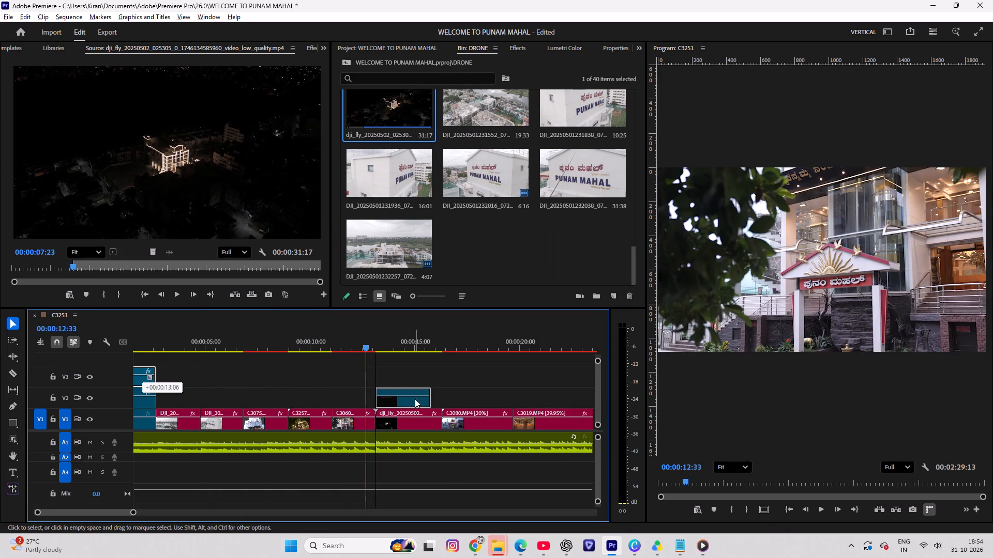
{"action": "key", "text": "space"}
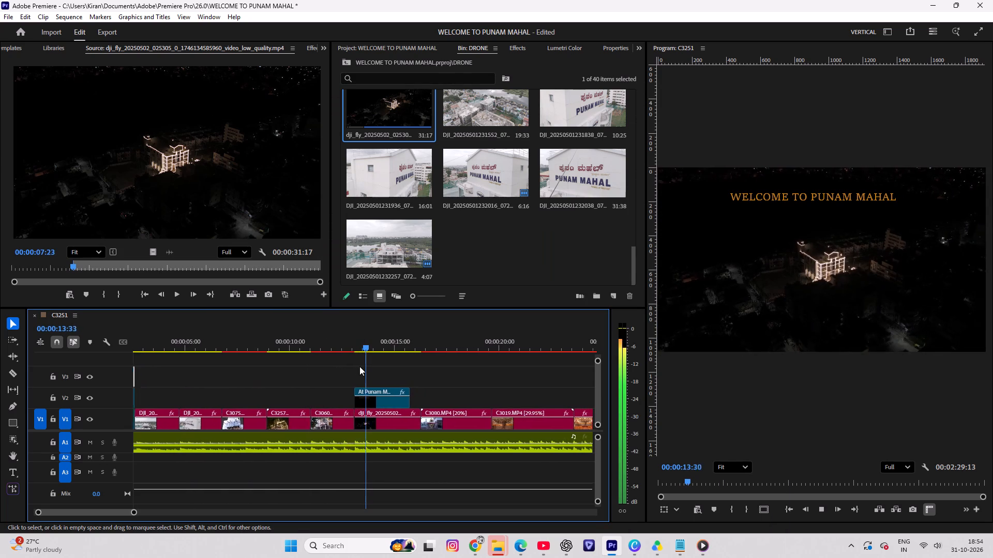
{"action": "key", "text": "space"}
Reposition the copied WELCOME TO PUNAM MAHAL text in the frame, centred below the lit building.
{"action": "left_click", "coordinate": [384, 401]}
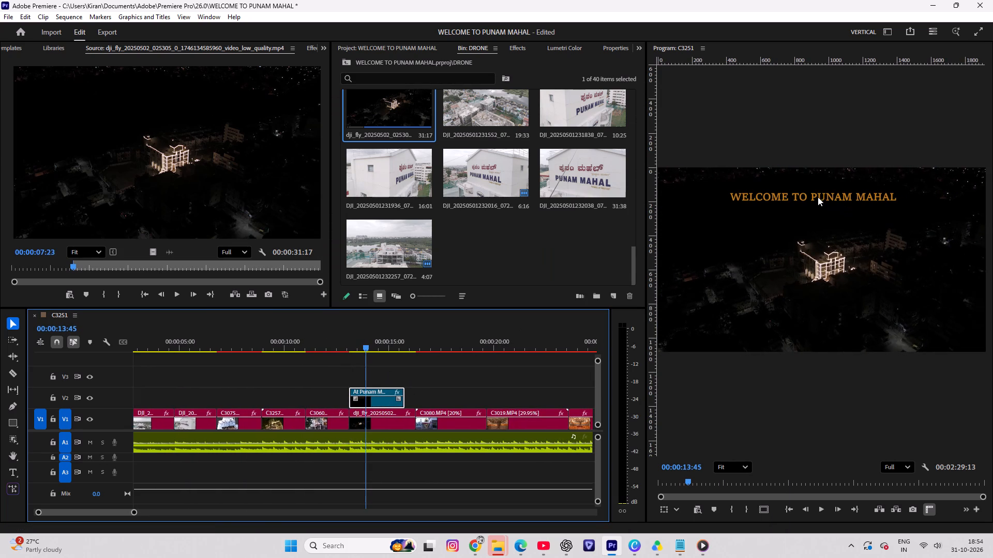
{"action": "left_click", "coordinate": [818, 197]}
{"action": "left_click_drag", "start_coordinate": [825, 199], "coordinate": [835, 239]}
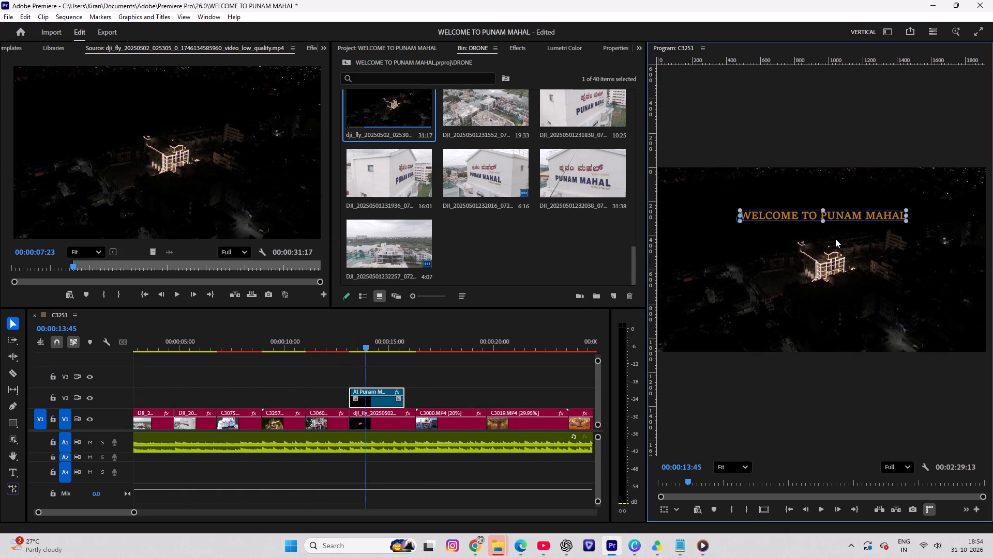
{"action": "left_click_drag", "start_coordinate": [835, 239], "coordinate": [836, 311]}
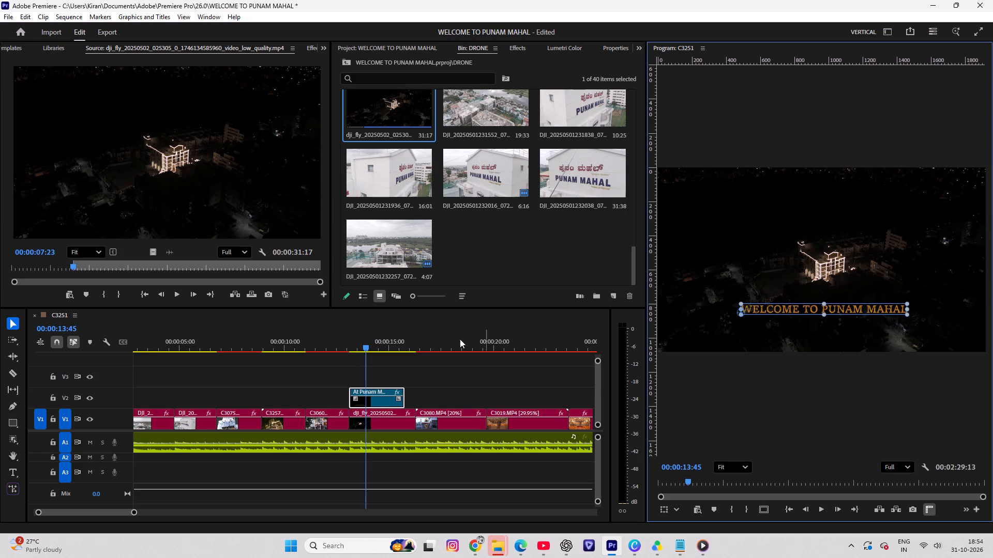
{"action": "key", "text": "space"}
{"action": "key", "text": "space"}
Extend the copied title to the end of the night drone clip, duration 00:00:03:09, and play through into C3080.
{"action": "left_click_drag", "start_coordinate": [395, 392], "coordinate": [403, 392]}
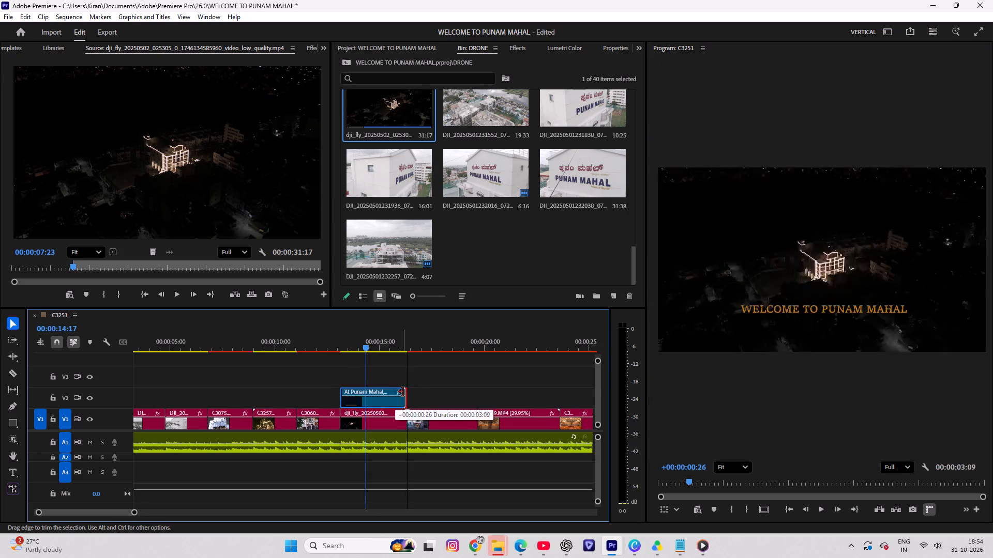
{"action": "left_click_drag", "start_coordinate": [403, 392], "coordinate": [405, 392]}
{"action": "left_click_drag", "start_coordinate": [433, 390], "coordinate": [428, 389]}
{"action": "left_click_drag", "start_coordinate": [357, 339], "coordinate": [337, 343]}
{"action": "key", "text": "space"}
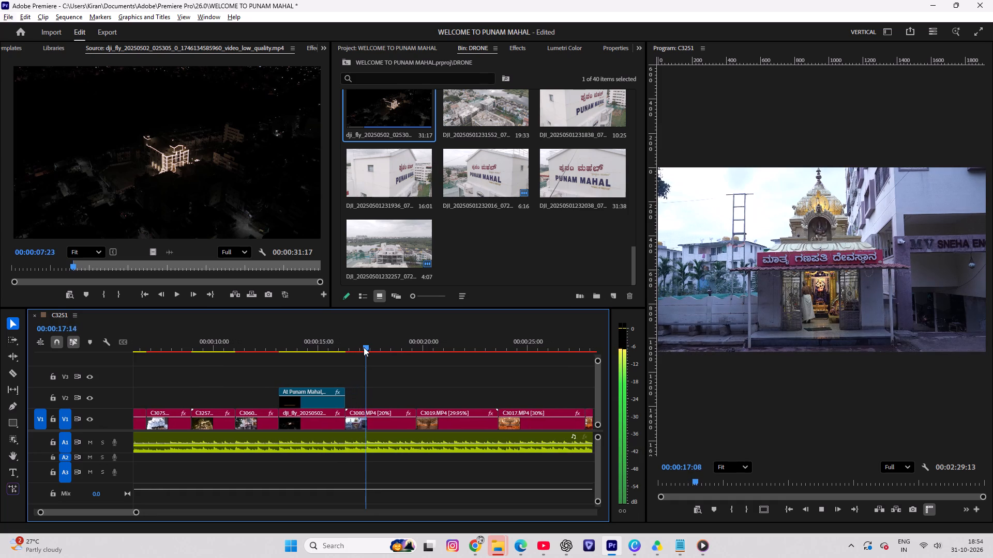
{"action": "key", "text": "space"}
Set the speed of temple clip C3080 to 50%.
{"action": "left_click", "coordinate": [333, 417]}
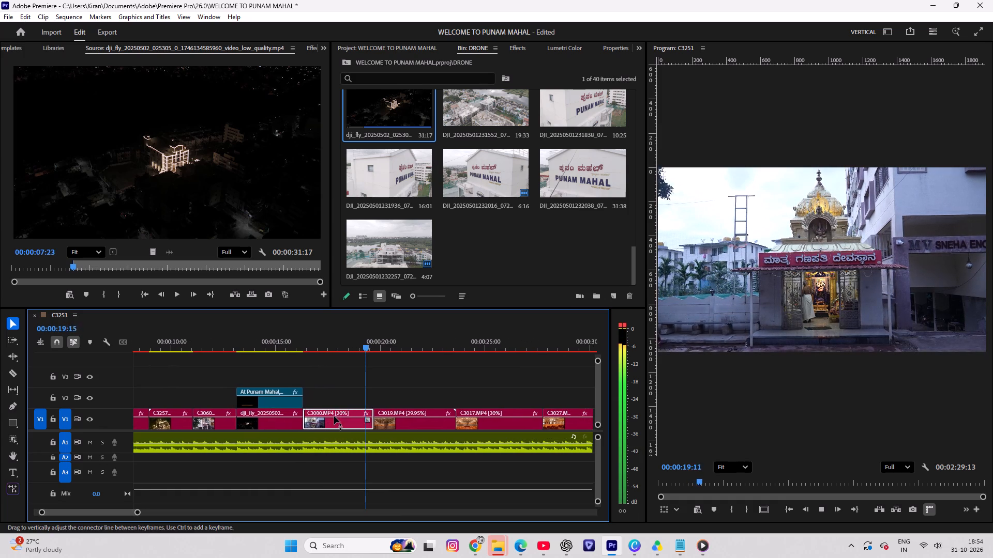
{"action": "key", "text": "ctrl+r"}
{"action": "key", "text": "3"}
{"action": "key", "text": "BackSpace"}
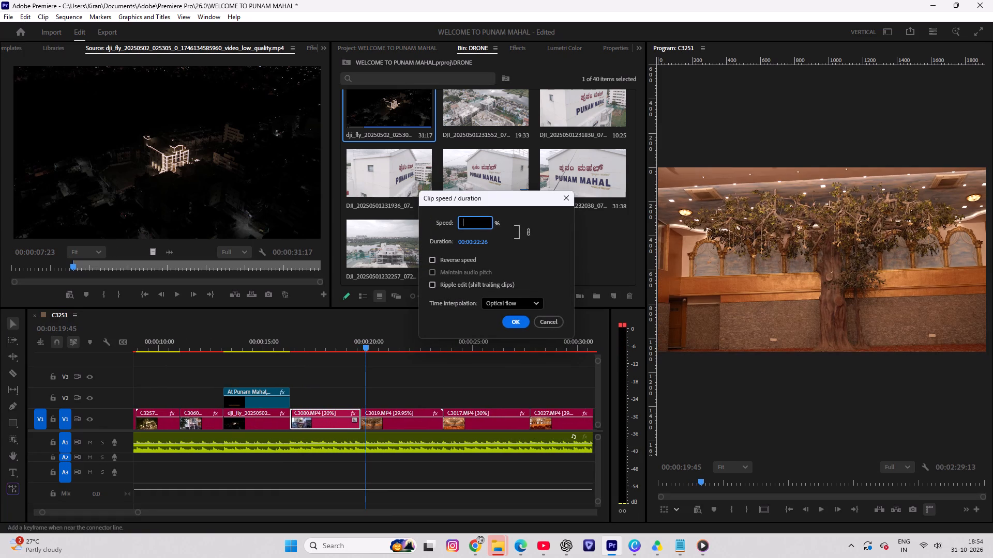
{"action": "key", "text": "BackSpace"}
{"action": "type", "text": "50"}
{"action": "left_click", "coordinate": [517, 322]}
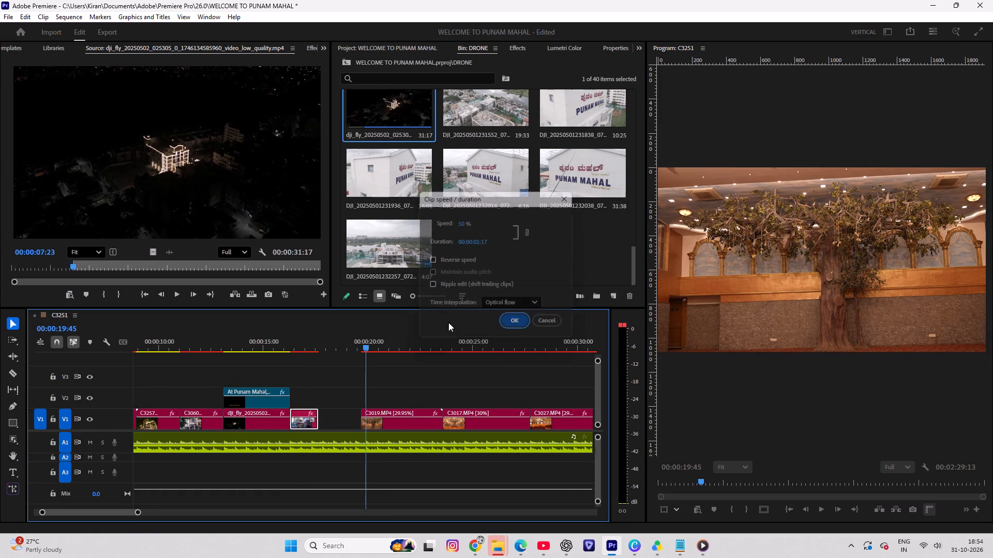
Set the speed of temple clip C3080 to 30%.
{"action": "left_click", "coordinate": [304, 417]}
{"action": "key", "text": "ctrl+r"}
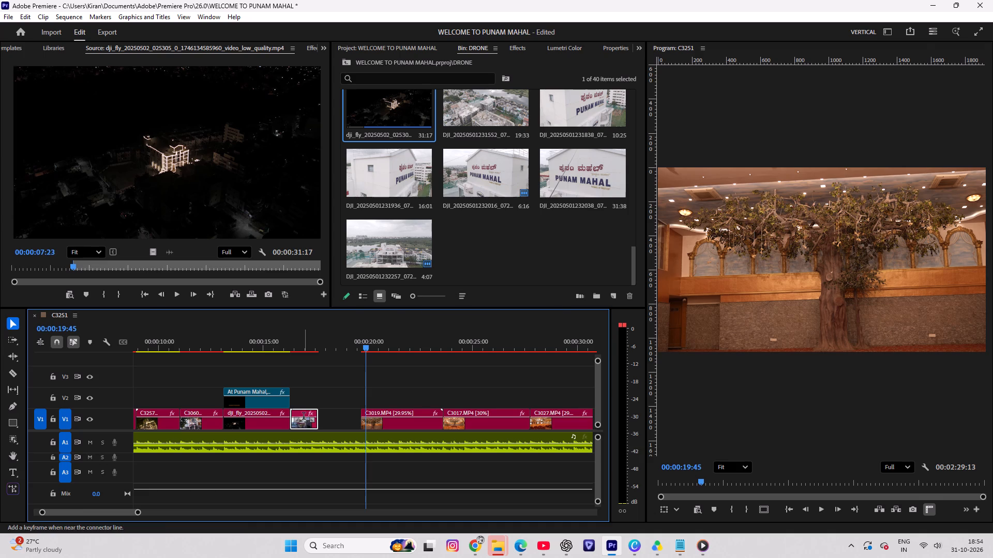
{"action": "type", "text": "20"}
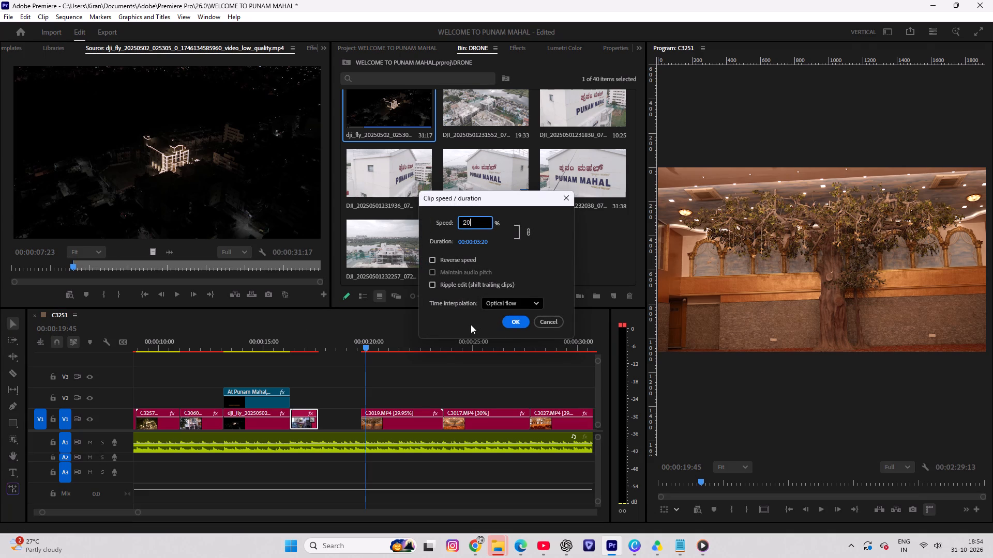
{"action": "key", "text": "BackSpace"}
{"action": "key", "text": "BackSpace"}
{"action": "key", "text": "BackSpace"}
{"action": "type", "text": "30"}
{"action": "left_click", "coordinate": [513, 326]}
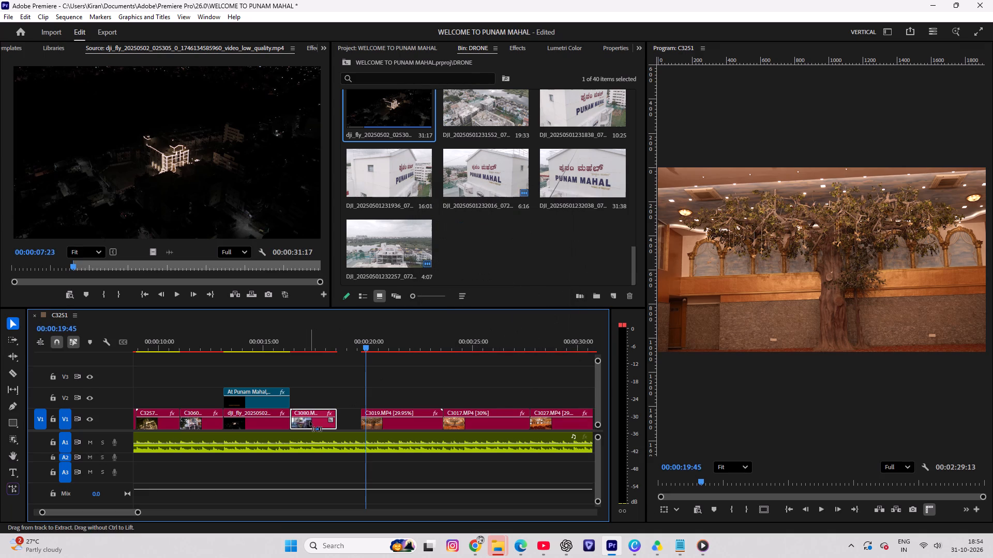
Set the speed of temple clip C3080 to 20%.
{"action": "key", "text": "ctrl+r"}
{"action": "type", "text": "20"}
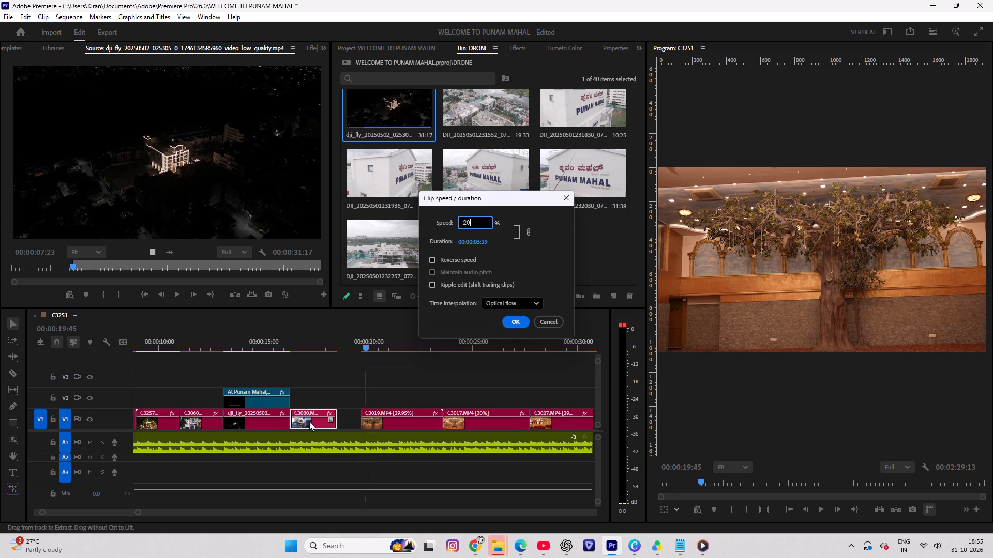
{"action": "left_click", "coordinate": [518, 320]}
Play the sequence from temple clip C3080 through the interior clips to the end of C3040, checking them against the music.
{"action": "left_click_drag", "start_coordinate": [322, 344], "coordinate": [305, 348]}
{"action": "key", "text": "space"}
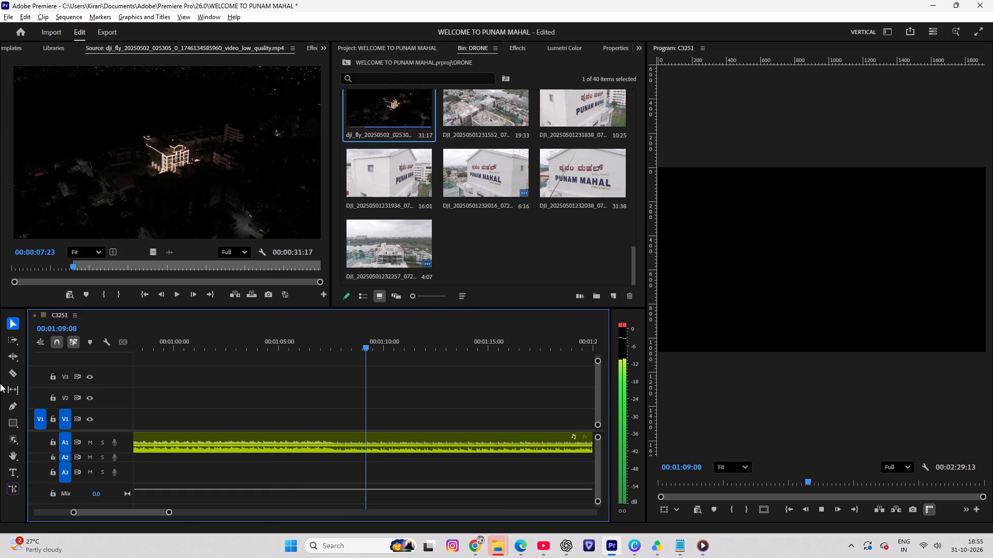
{"action": "scroll", "coordinate": [418, 344], "scroll_direction": "down", "scroll_amount": 7, "text": "alt"}
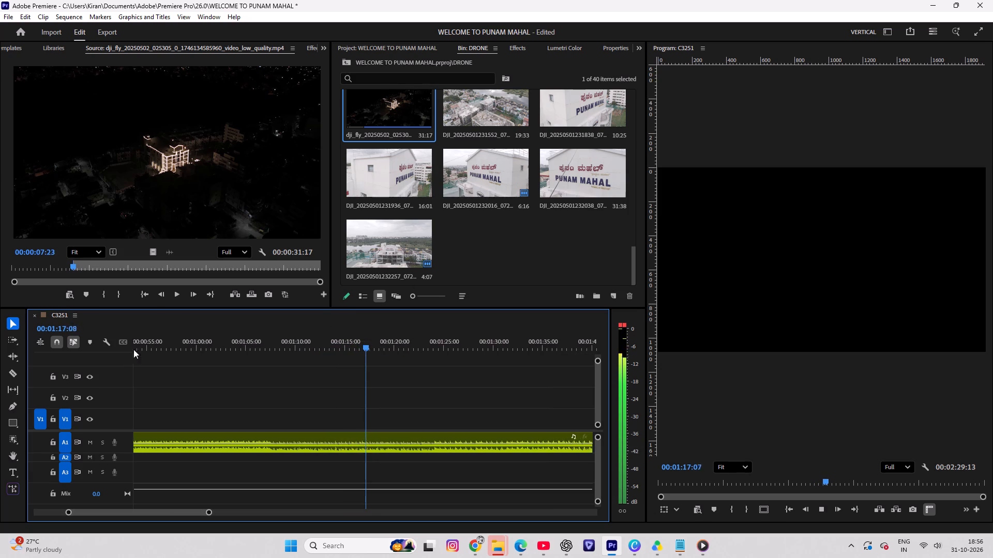
{"action": "left_click_drag", "start_coordinate": [157, 336], "coordinate": [233, 360]}
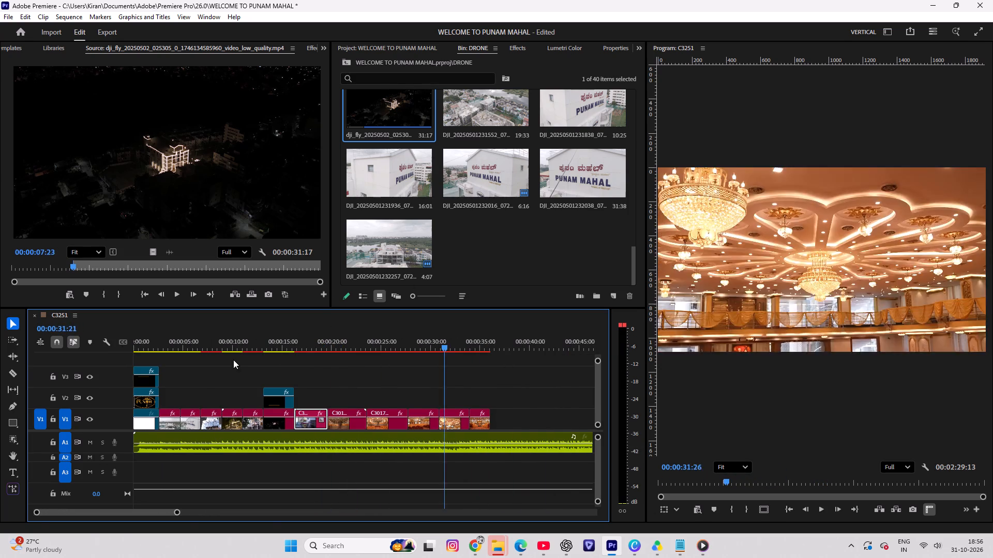
{"action": "left_click_drag", "start_coordinate": [233, 360], "coordinate": [215, 360]}
{"action": "key", "text": "space"}
{"action": "key", "text": "space"}
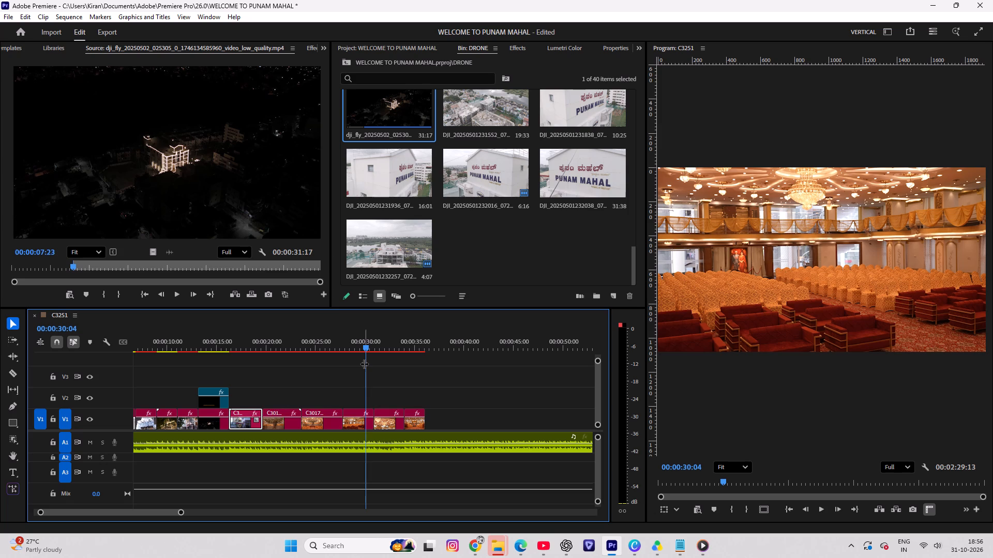
{"action": "key", "text": "space"}
{"action": "left_click", "coordinate": [409, 364]}
{"action": "key", "text": "space"}
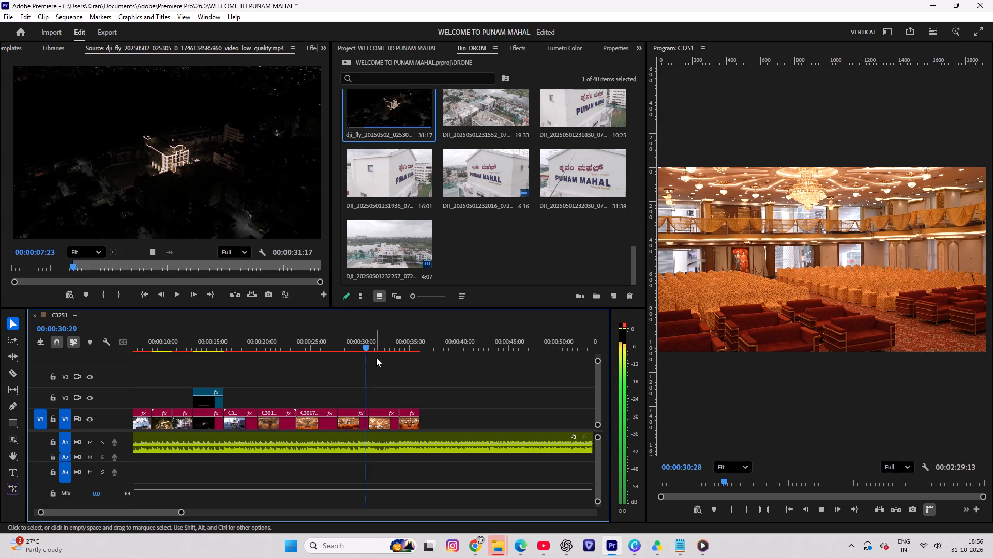
{"action": "key", "text": "space"}
{"action": "key", "text": "space"}
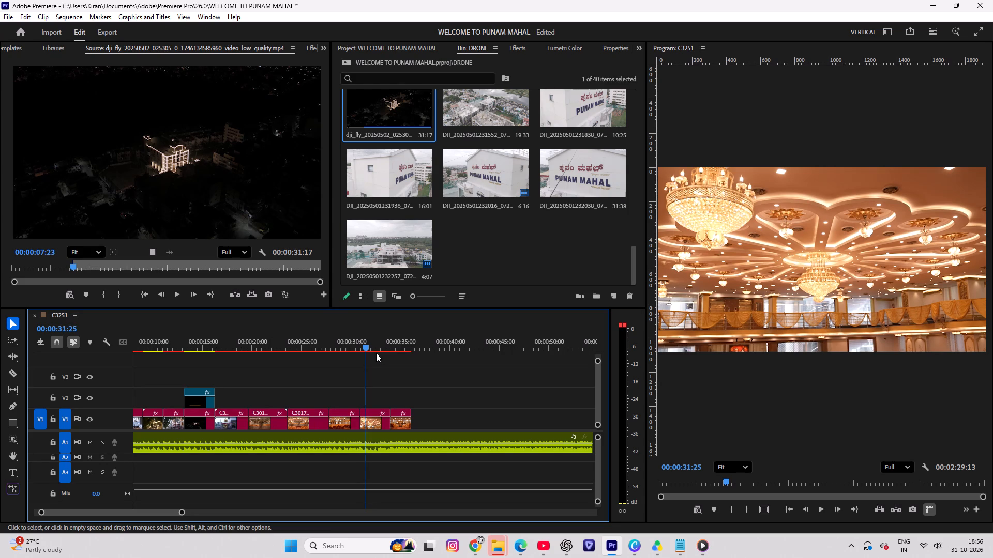
{"action": "key", "text": "space"}
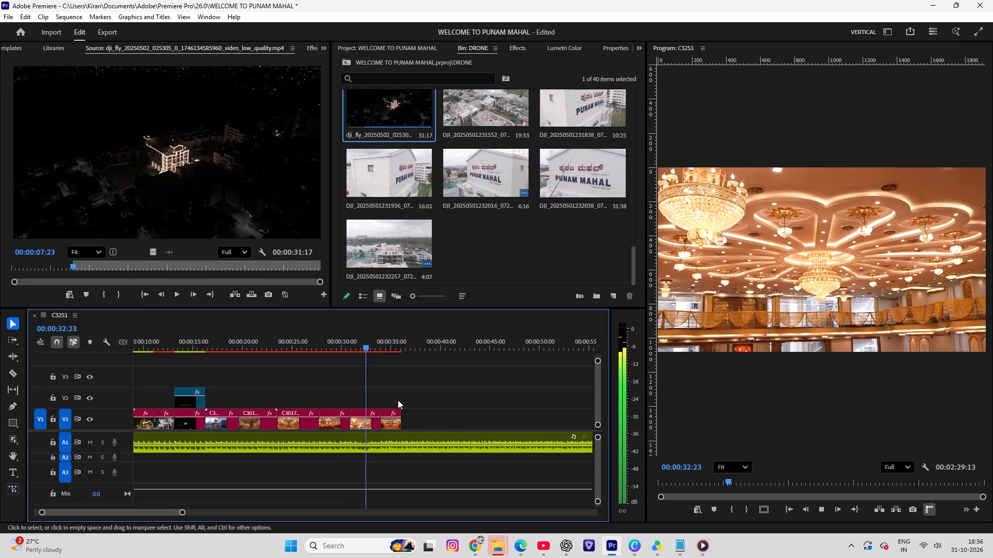
{"action": "key", "text": "space"}
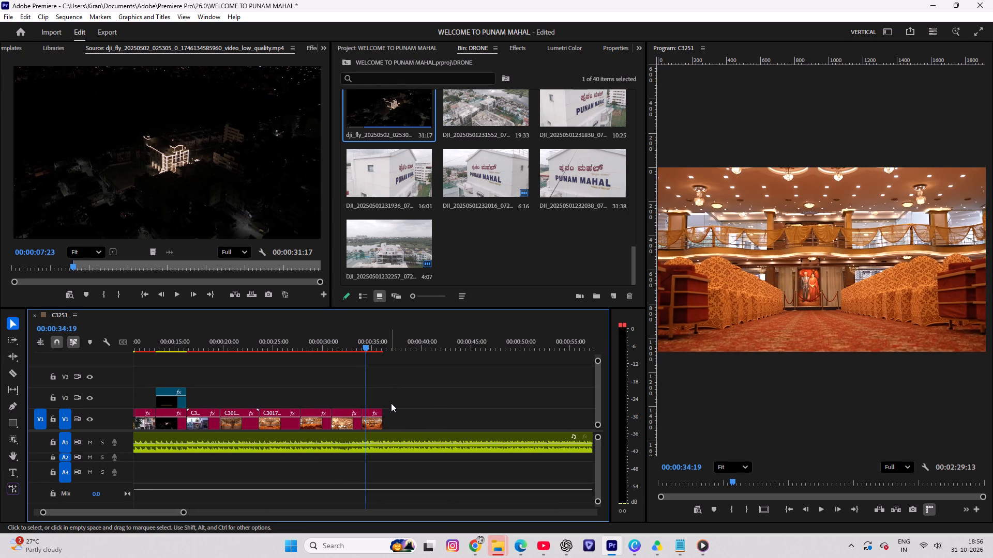
{"action": "key", "text": "space"}
{"action": "scroll", "coordinate": [396, 435], "scroll_direction": "up", "scroll_amount": 11, "text": "alt"}
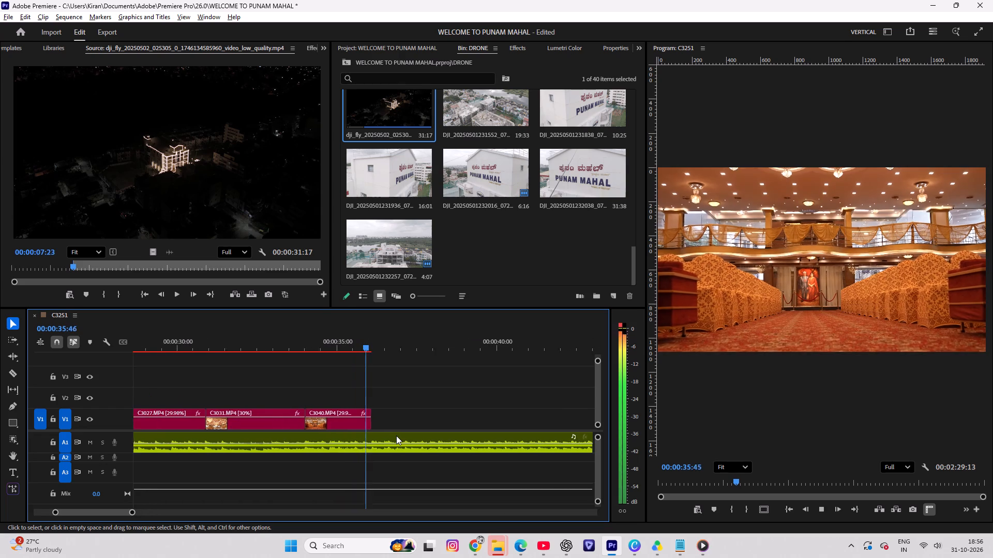
{"action": "key", "text": "space"}
Look through the DRONE bin and the main project's interior footage for a shot to follow C3040.
{"action": "scroll", "coordinate": [506, 171], "scroll_direction": "up", "scroll_amount": 5}
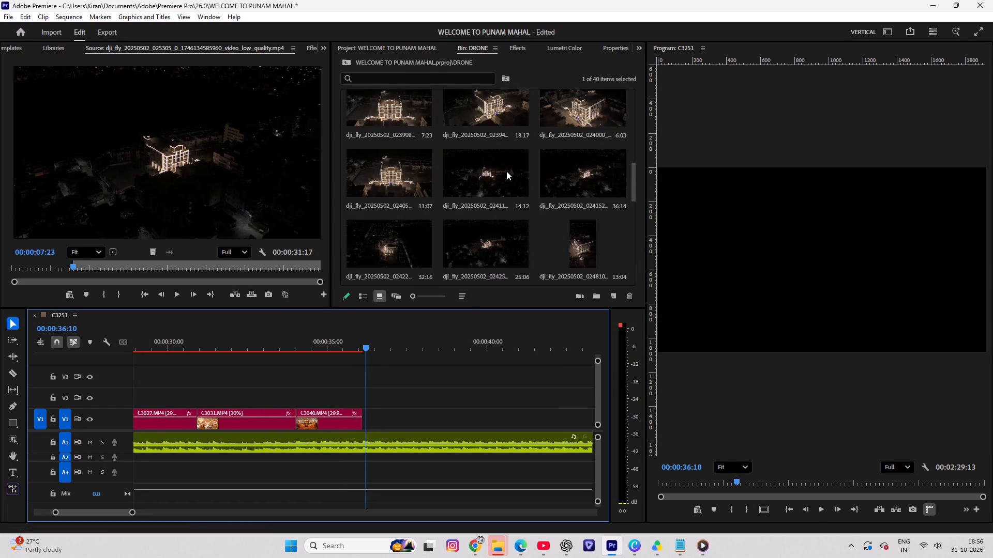
{"action": "scroll", "coordinate": [506, 171], "scroll_direction": "up", "scroll_amount": 10}
{"action": "scroll", "coordinate": [506, 172], "scroll_direction": "down", "scroll_amount": 3}
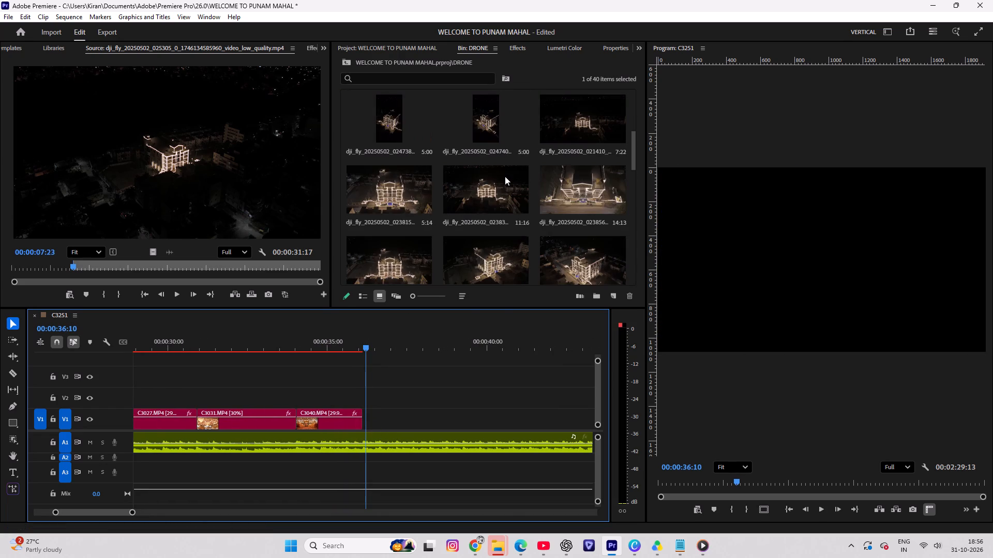
{"action": "scroll", "coordinate": [473, 252], "scroll_direction": "up", "scroll_amount": 11}
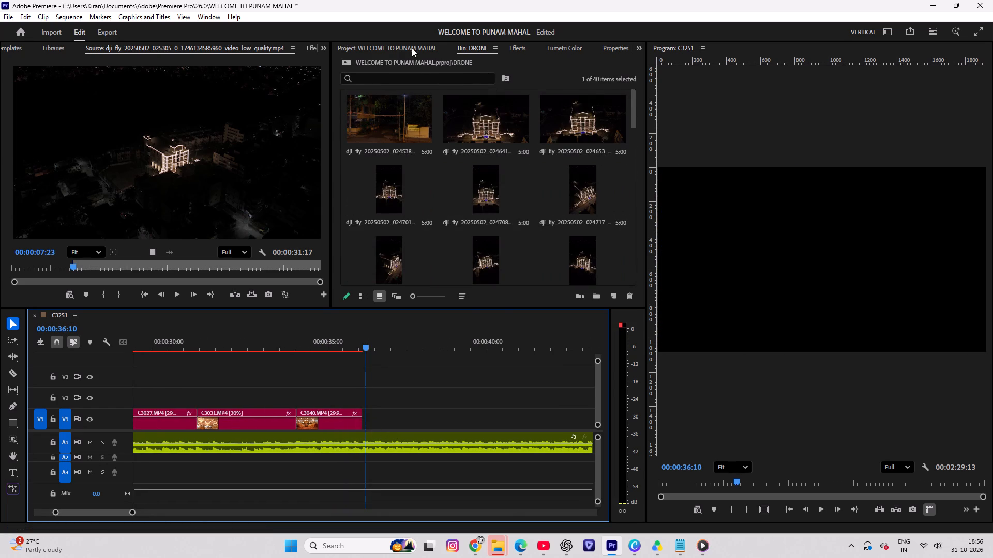
{"action": "left_click", "coordinate": [411, 48]}
{"action": "scroll", "coordinate": [442, 163], "scroll_direction": "down", "scroll_amount": 14}
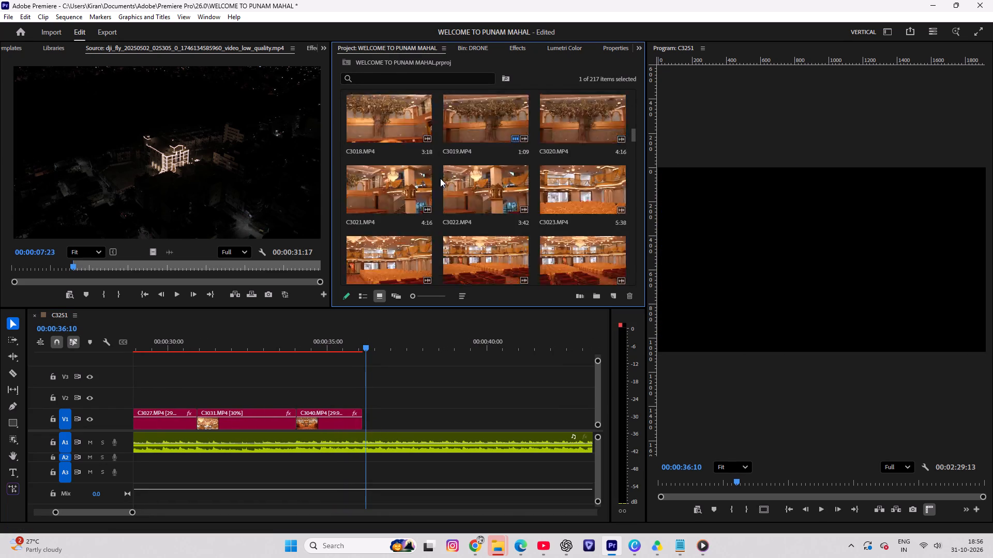
{"action": "scroll", "coordinate": [440, 178], "scroll_direction": "down", "scroll_amount": 9}
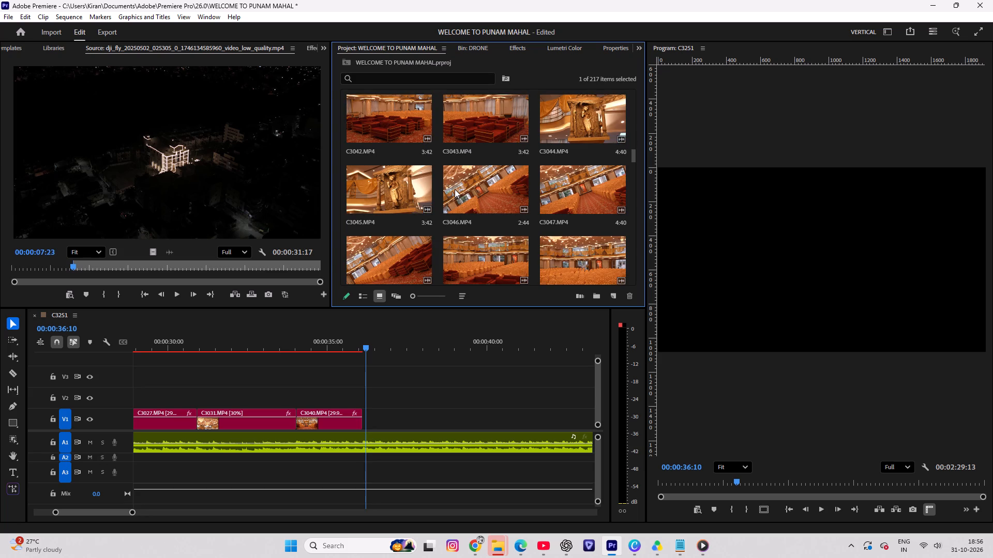
Preview hall clips C3046 and C3051 by scrubbing through them as candidates for the next interior shot.
{"action": "double_click", "coordinate": [480, 189]}
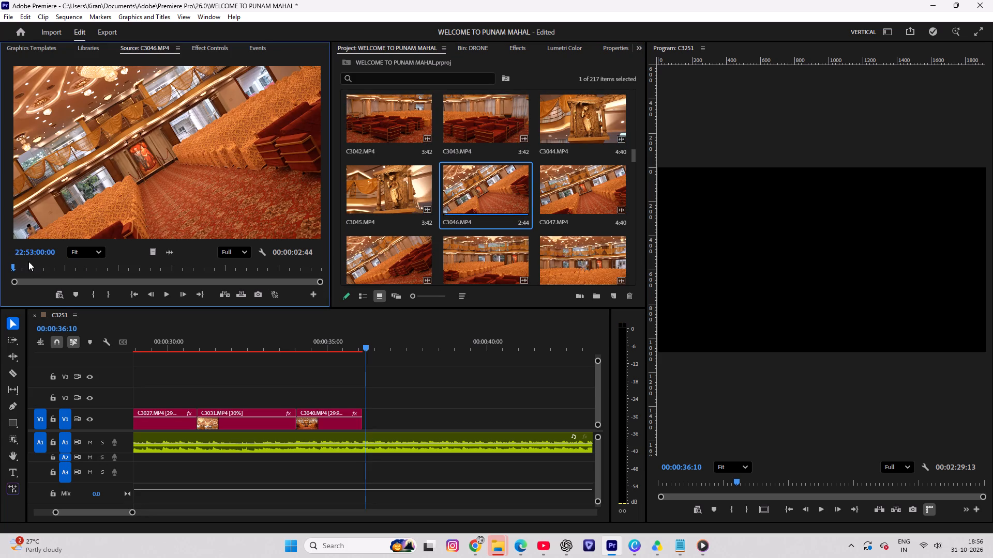
{"action": "left_click_drag", "start_coordinate": [28, 264], "coordinate": [149, 276]}
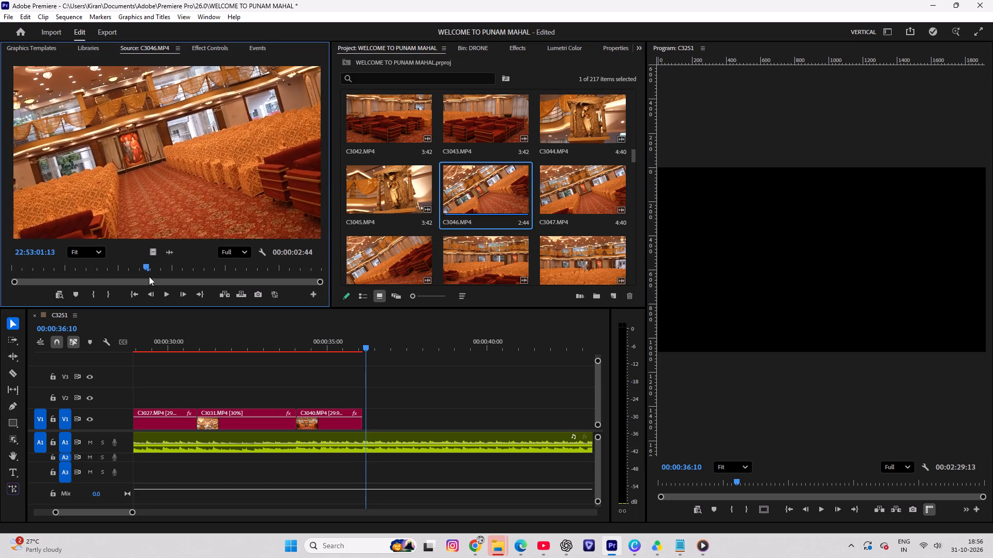
{"action": "left_click_drag", "start_coordinate": [149, 276], "coordinate": [254, 296]}
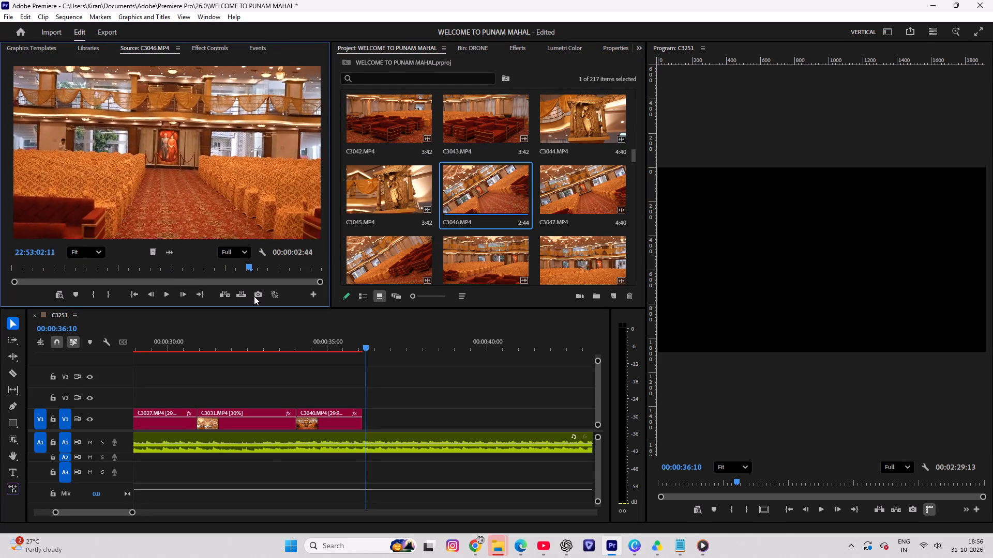
{"action": "left_click_drag", "start_coordinate": [254, 296], "coordinate": [62, 280]}
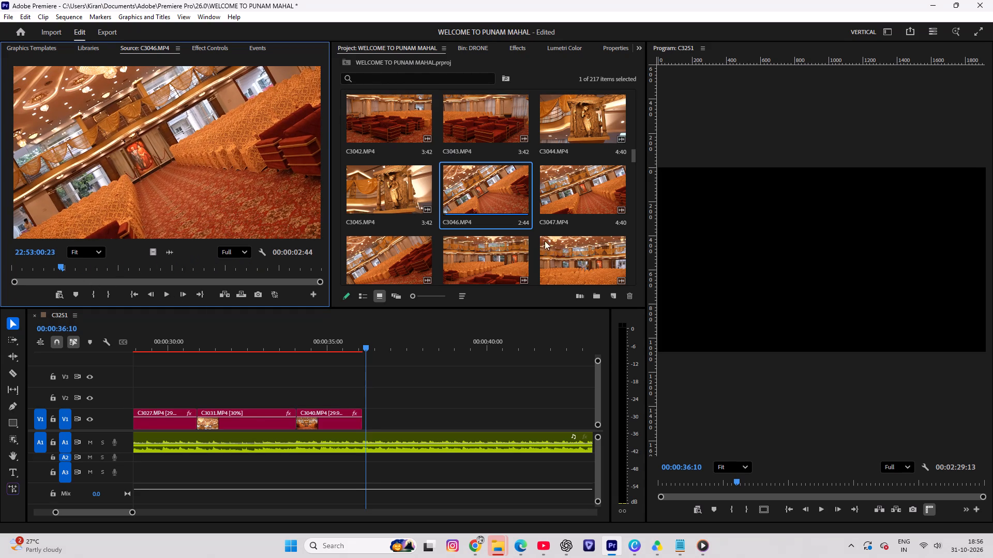
{"action": "scroll", "coordinate": [540, 241], "scroll_direction": "down", "scroll_amount": 1}
{"action": "scroll", "coordinate": [456, 189], "scroll_direction": "down", "scroll_amount": 1}
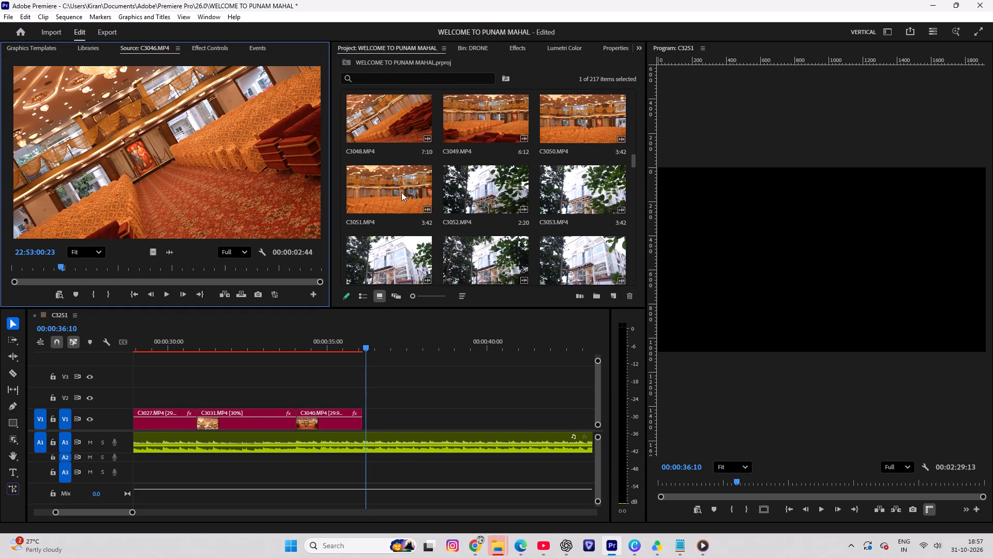
{"action": "double_click", "coordinate": [393, 194]}
{"action": "left_click_drag", "start_coordinate": [14, 267], "coordinate": [99, 270]}
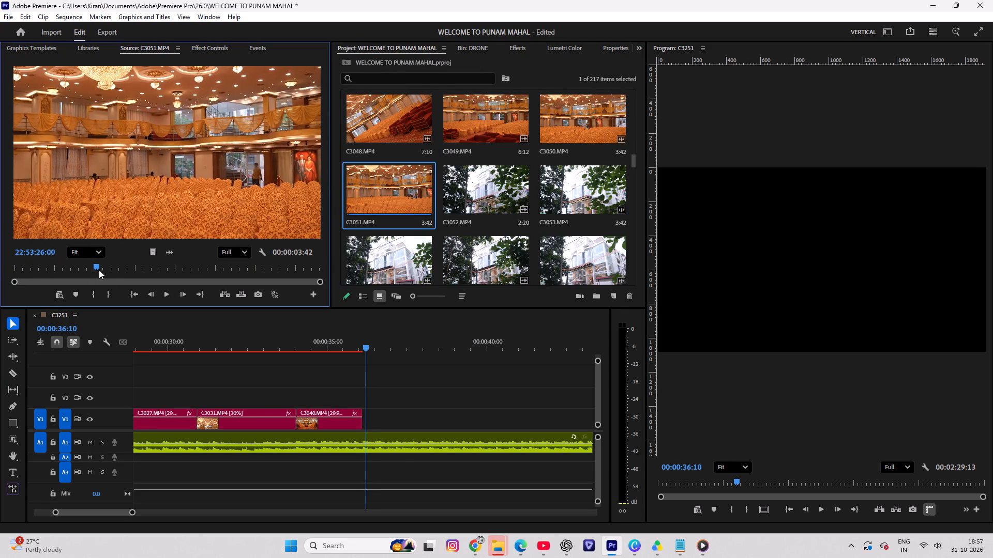
{"action": "left_click_drag", "start_coordinate": [99, 270], "coordinate": [220, 270]}
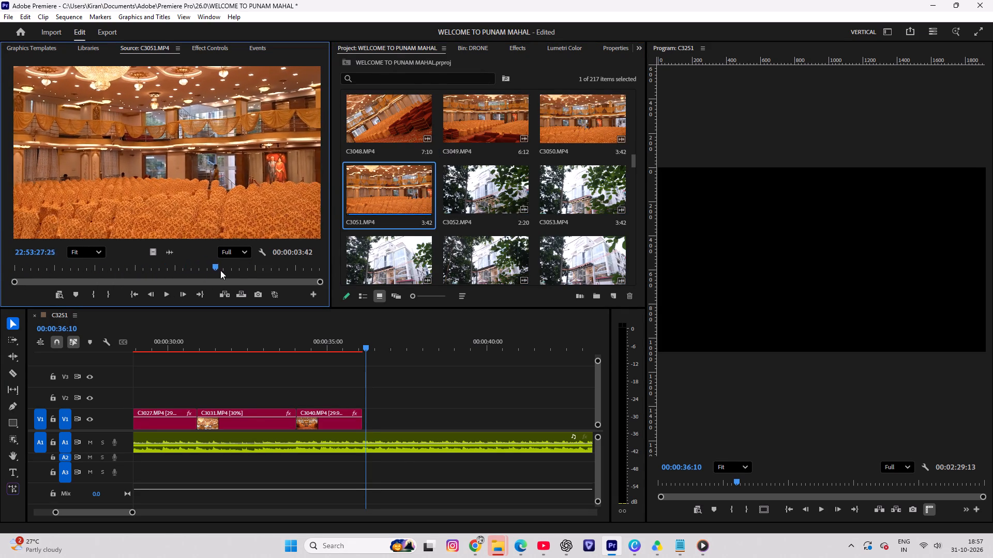
{"action": "left_click_drag", "start_coordinate": [220, 270], "coordinate": [180, 271]}
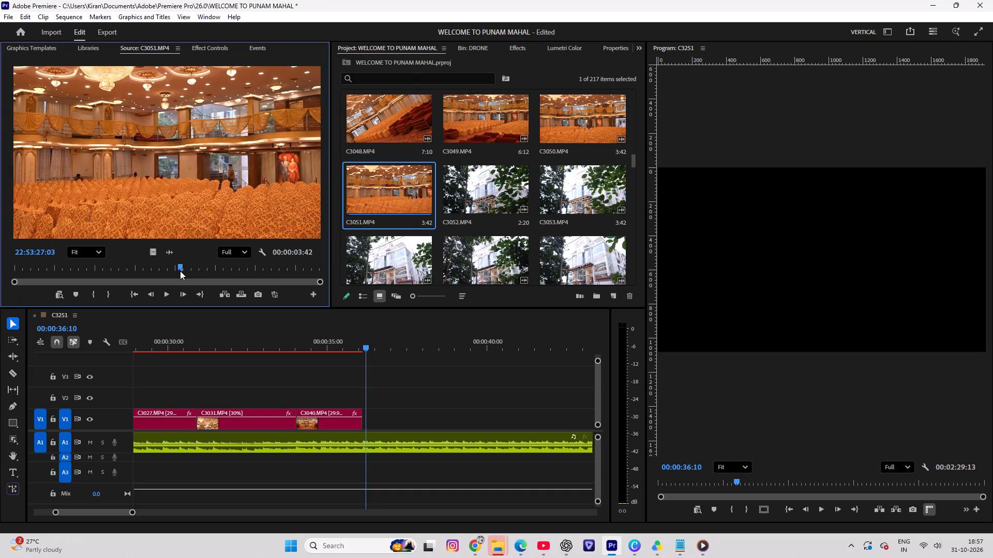
{"action": "left_click_drag", "start_coordinate": [180, 271], "coordinate": [172, 271]}
Mark an In point at 22:53:22:20 in hall clip C3050 and place its video on V1 directly after C3040.
{"action": "double_click", "coordinate": [568, 110]}
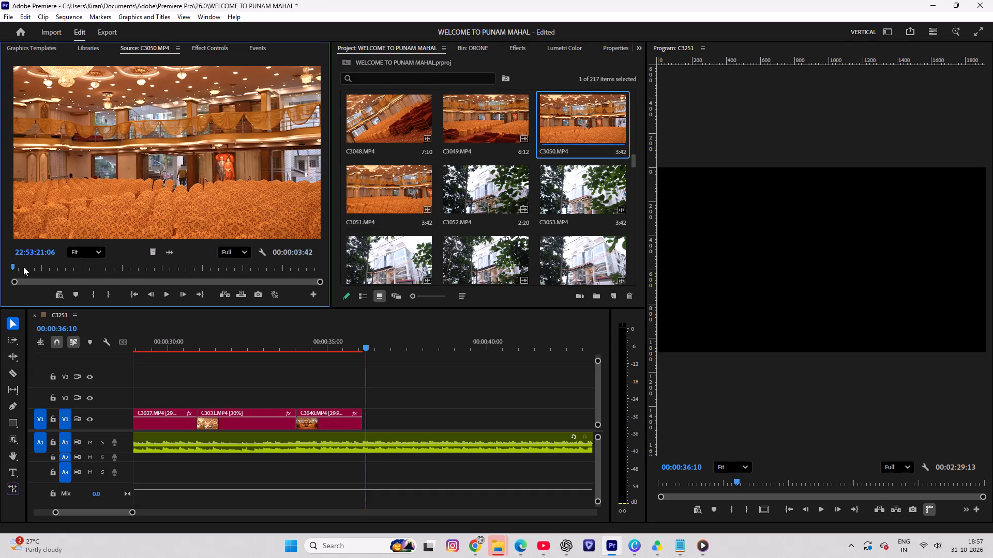
{"action": "left_click_drag", "start_coordinate": [23, 267], "coordinate": [115, 273]}
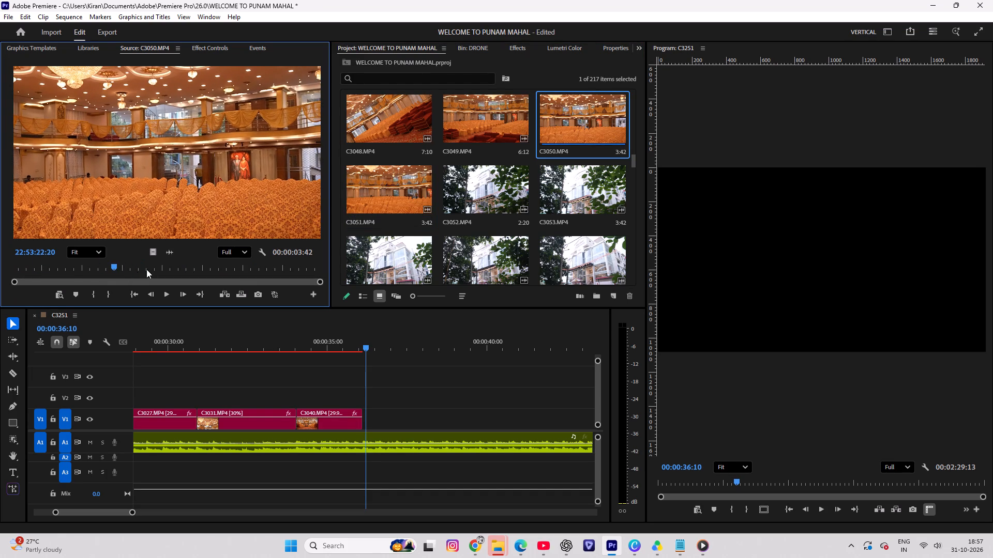
{"action": "key", "text": "i"}
{"action": "left_click_drag", "start_coordinate": [154, 254], "coordinate": [362, 399]}
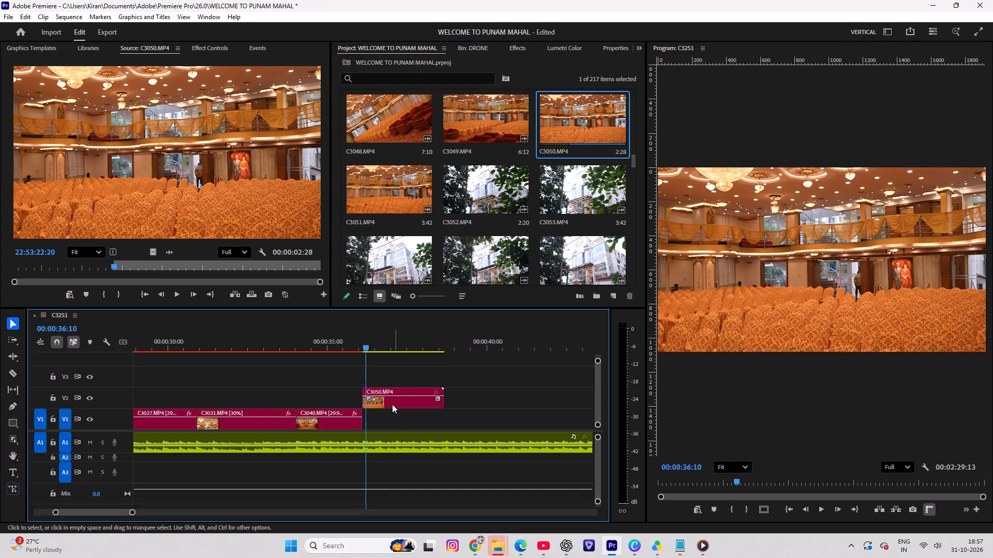
{"action": "left_click_drag", "start_coordinate": [392, 404], "coordinate": [393, 413]}
Play C3050 in the sequence, cut it at 00:00:38:09 and delete the remainder after the cut.
{"action": "key", "text": "space"}
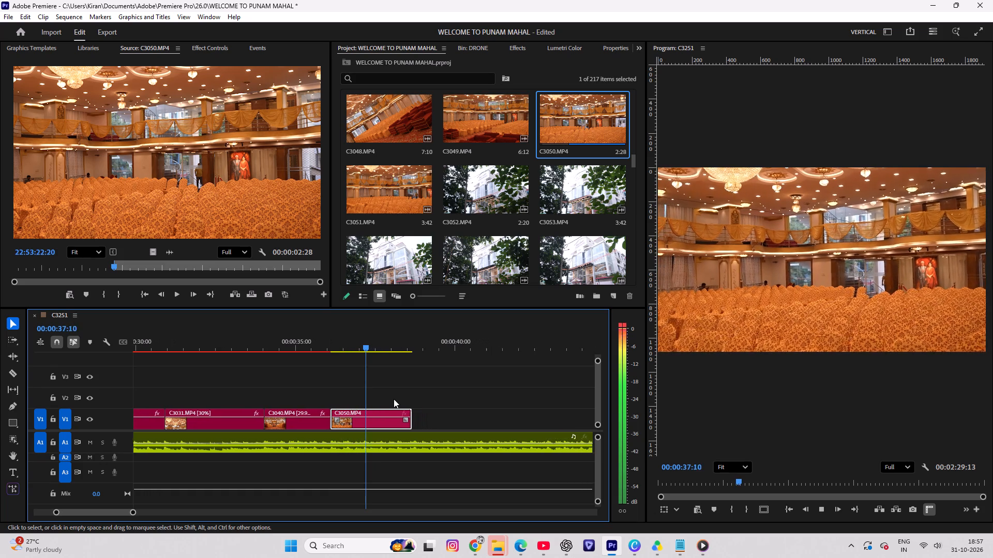
{"action": "key", "text": "space"}
{"action": "left_click_drag", "start_coordinate": [367, 341], "coordinate": [364, 345]}
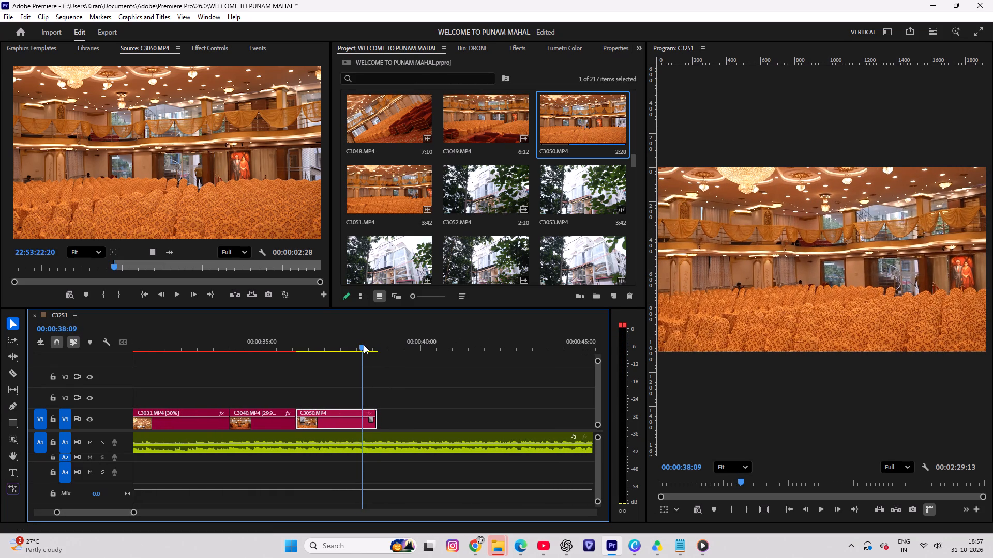
{"action": "left_click_drag", "start_coordinate": [364, 345], "coordinate": [364, 346]}
{"action": "key", "text": "c"}
{"action": "left_click", "coordinate": [364, 414]}
{"action": "key", "text": "v"}
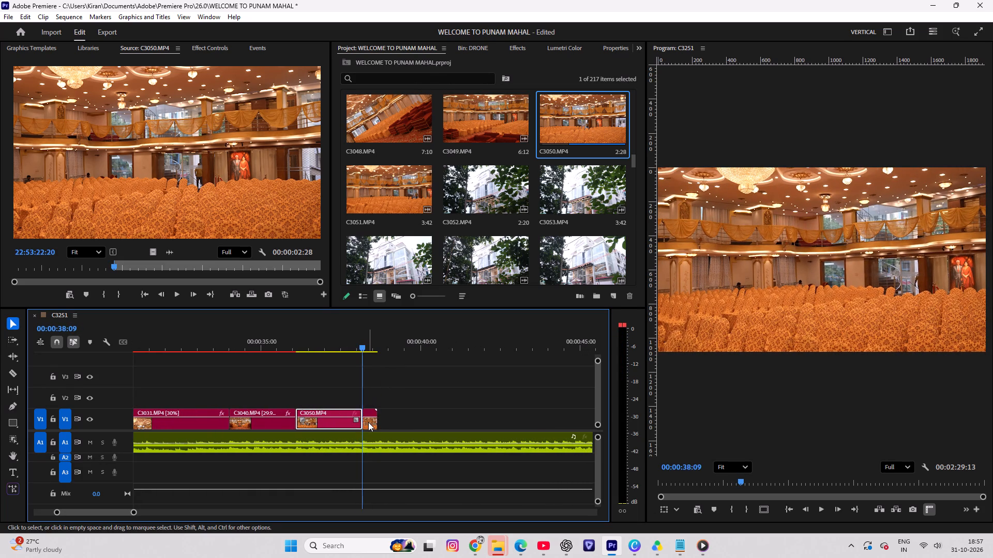
{"action": "left_click", "coordinate": [368, 422]}
{"action": "key", "text": "Delete"}
Browse the later project footage and preview staircase clip C3089 as a candidate for the shot after C3050.
{"action": "scroll", "coordinate": [529, 163], "scroll_direction": "down", "scroll_amount": 4}
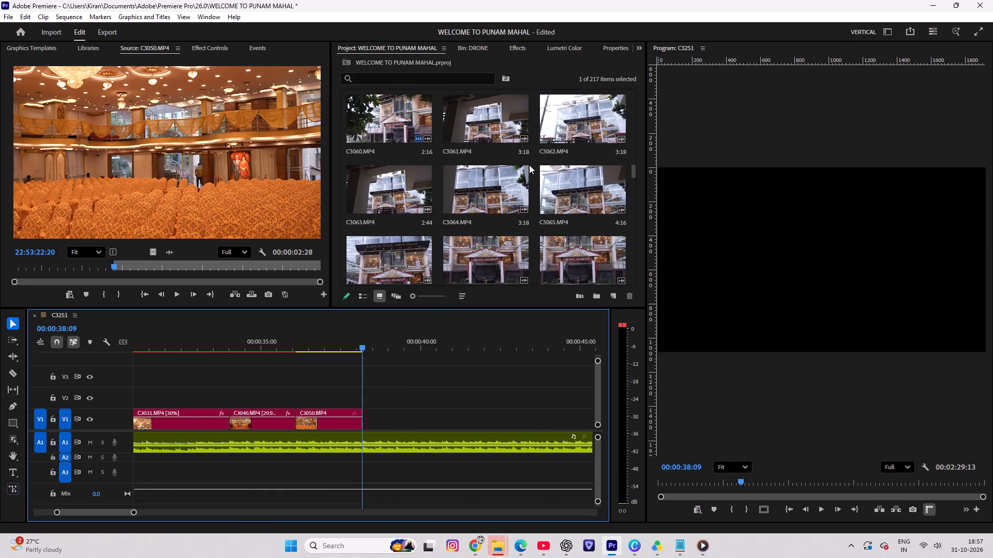
{"action": "scroll", "coordinate": [529, 172], "scroll_direction": "down", "scroll_amount": 8}
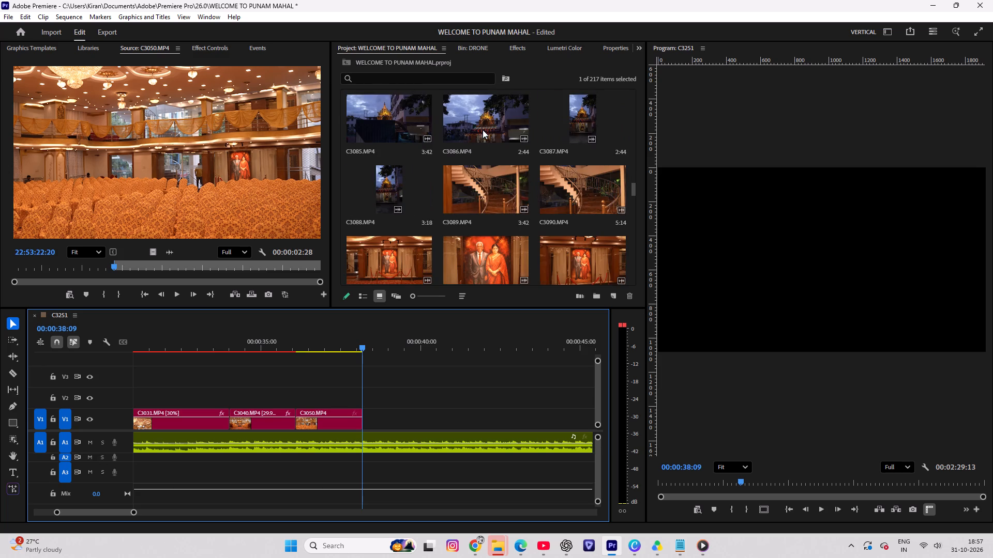
{"action": "double_click", "coordinate": [483, 127]}
{"action": "left_click_drag", "start_coordinate": [16, 267], "coordinate": [114, 267]}
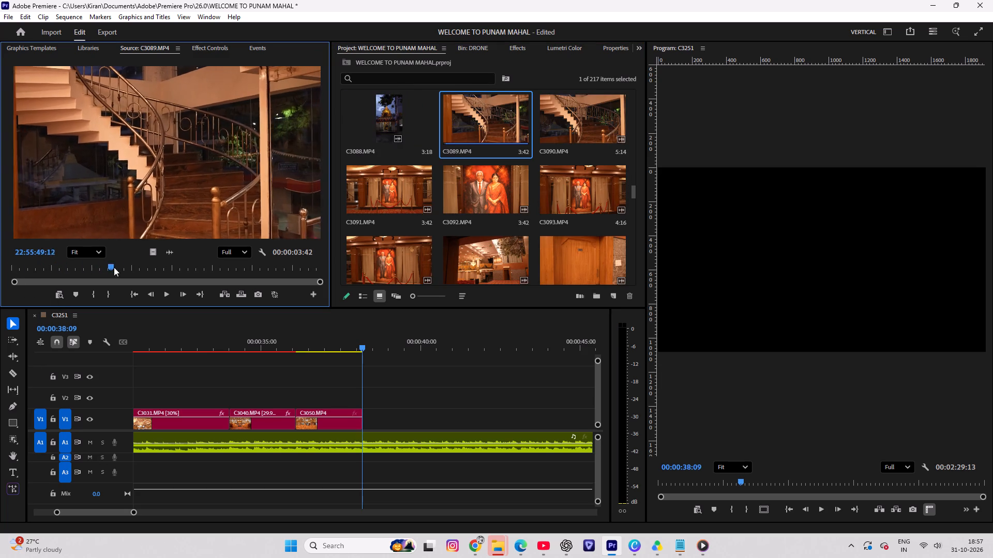
{"action": "left_click_drag", "start_coordinate": [114, 267], "coordinate": [185, 273]}
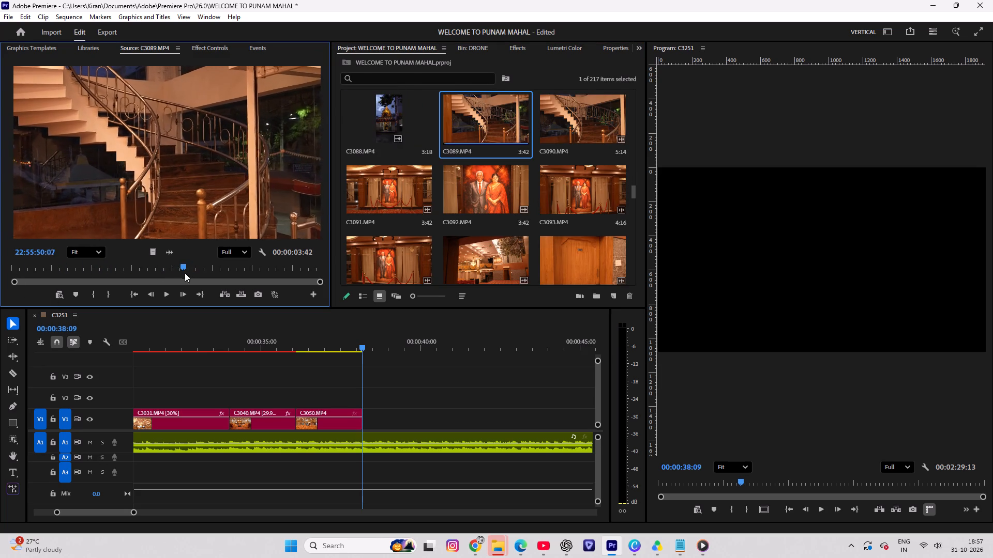
{"action": "left_click_drag", "start_coordinate": [185, 273], "coordinate": [163, 278]}
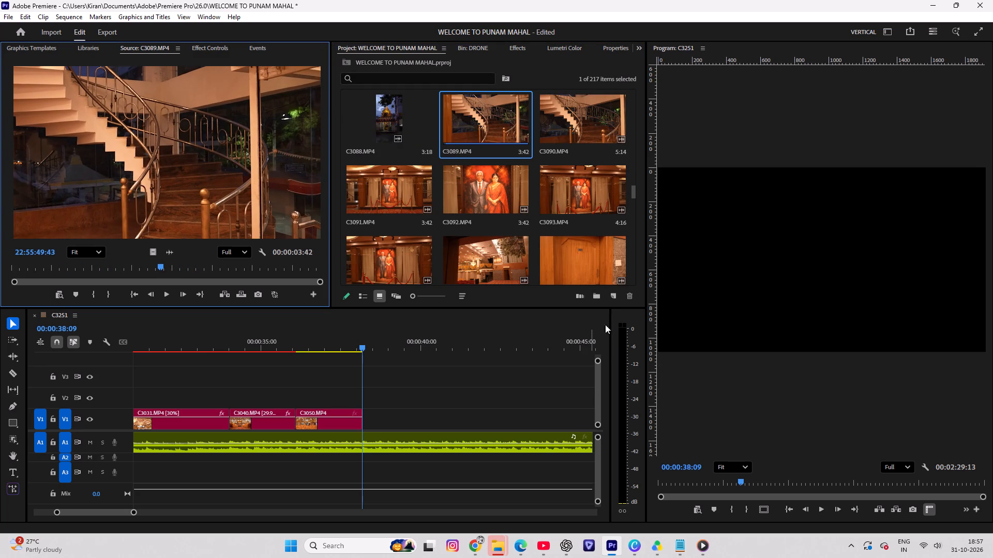
{"action": "left_click", "coordinate": [464, 298]}
{"action": "left_click", "coordinate": [490, 12]}
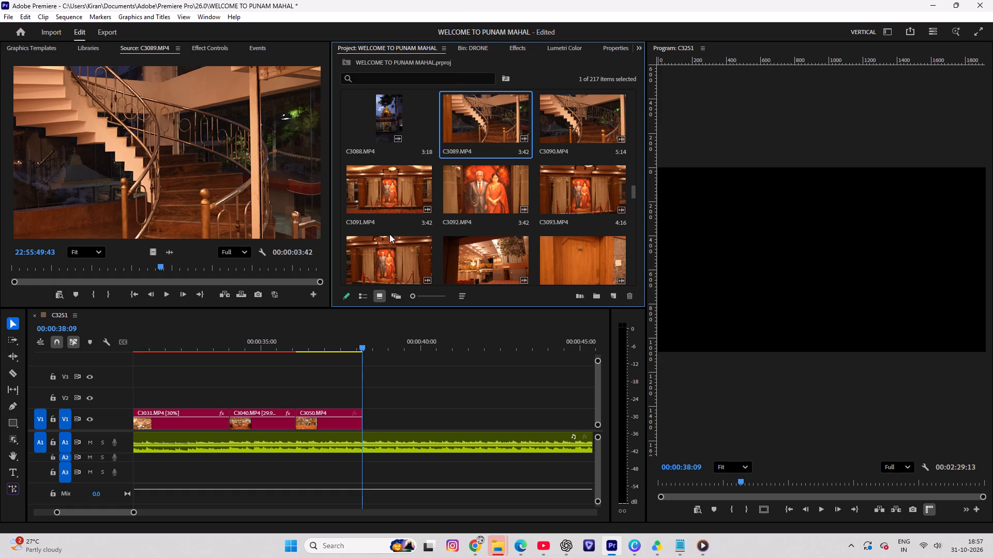
{"action": "double_click", "coordinate": [458, 121]}
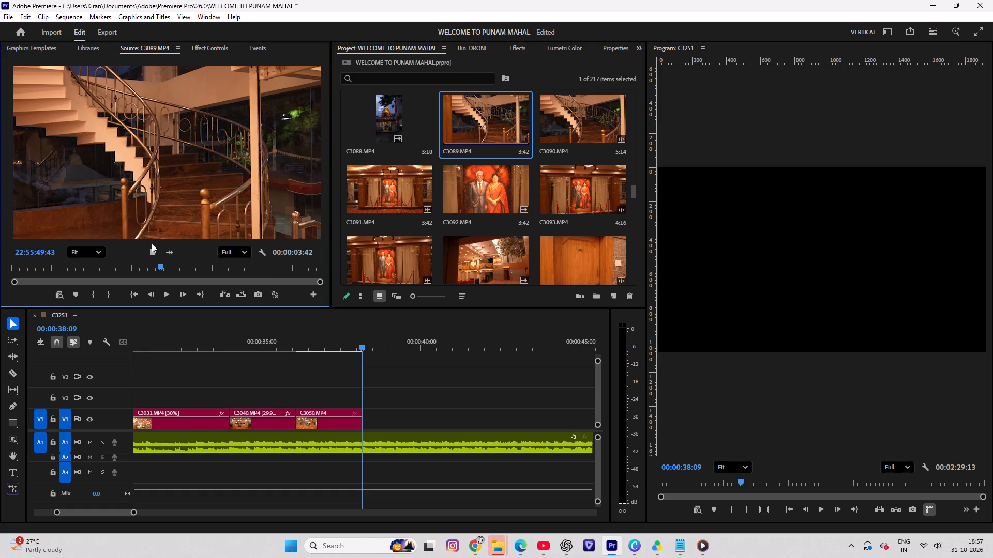
Mark an In point at 22:55:57:37 in portrait clip C3091 and place its video on V1 directly after C3050.
{"action": "double_click", "coordinate": [369, 202]}
{"action": "left_click_drag", "start_coordinate": [16, 268], "coordinate": [37, 270]}
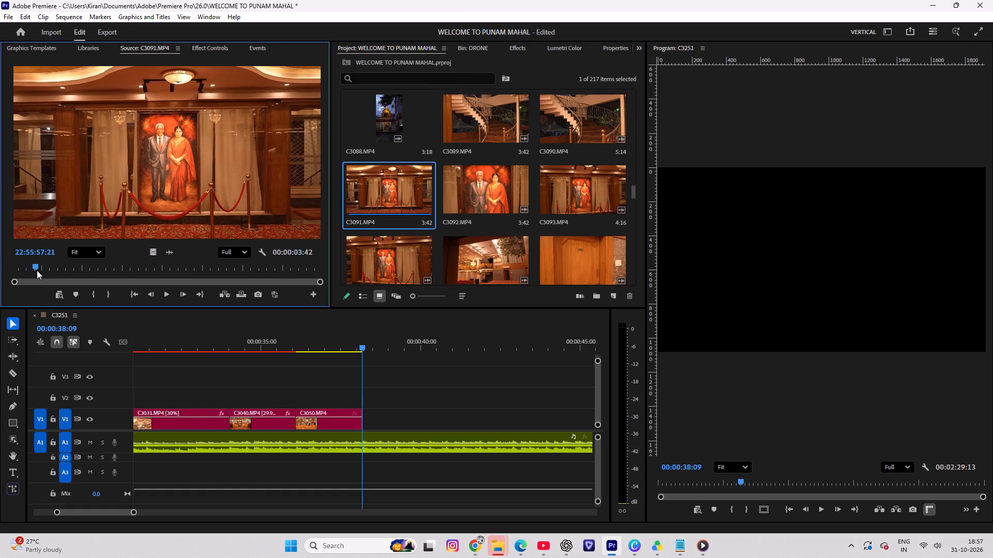
{"action": "left_click_drag", "start_coordinate": [37, 270], "coordinate": [62, 271]}
{"action": "key", "text": "i"}
{"action": "left_click_drag", "start_coordinate": [153, 250], "coordinate": [340, 376]}
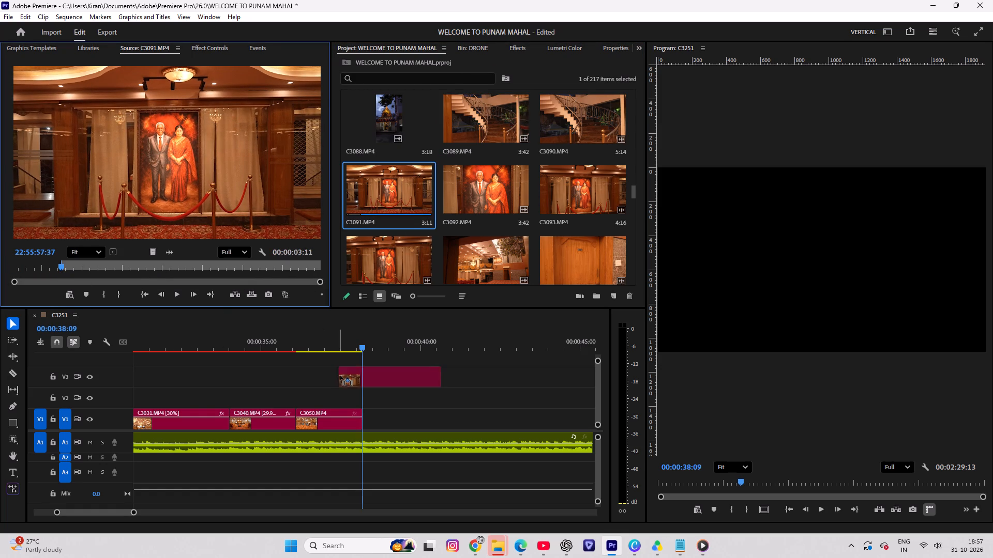
{"action": "left_click_drag", "start_coordinate": [340, 376], "coordinate": [363, 412]}
Set the speed of C3050 on V1 to 30% and play it back through the start of C3091.
{"action": "left_click", "coordinate": [344, 413]}
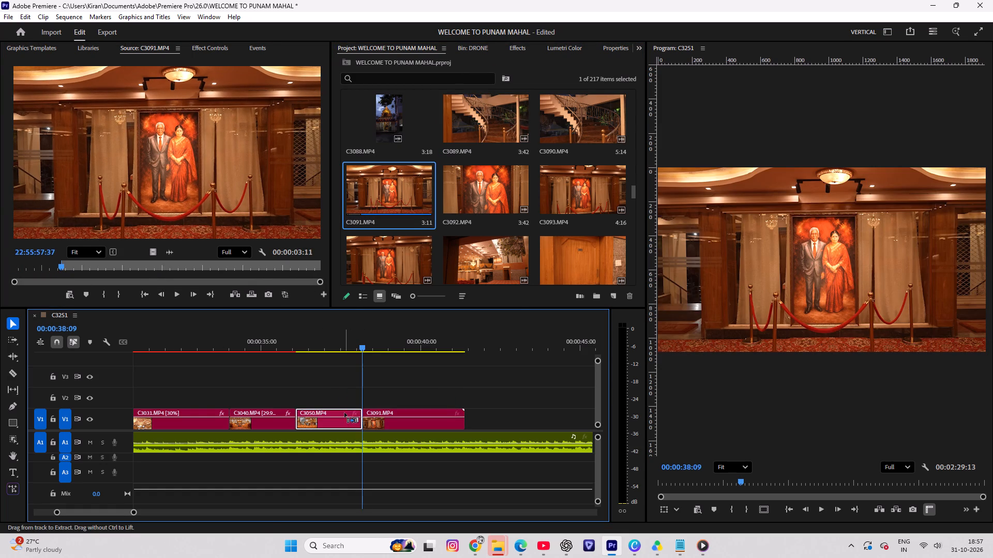
{"action": "key", "text": "ctrl+r"}
{"action": "type", "text": "30"}
{"action": "left_click", "coordinate": [514, 319]}
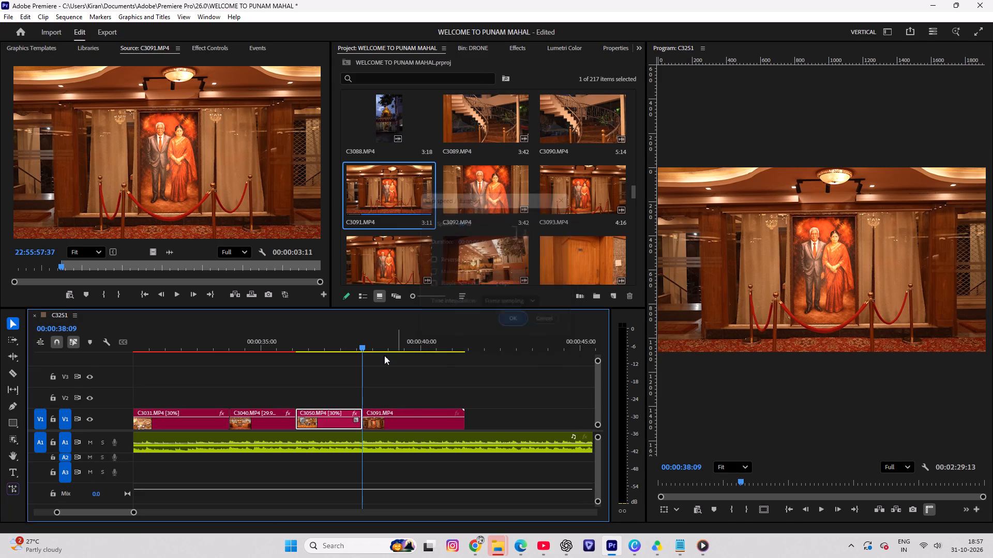
{"action": "left_click_drag", "start_coordinate": [344, 344], "coordinate": [295, 358]}
{"action": "key", "text": "space"}
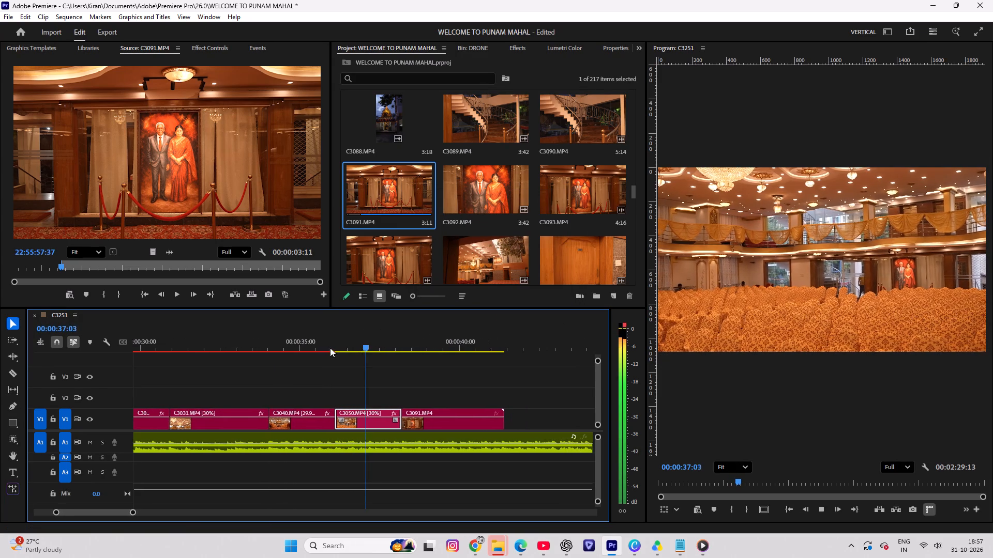
{"action": "key", "text": "space"}
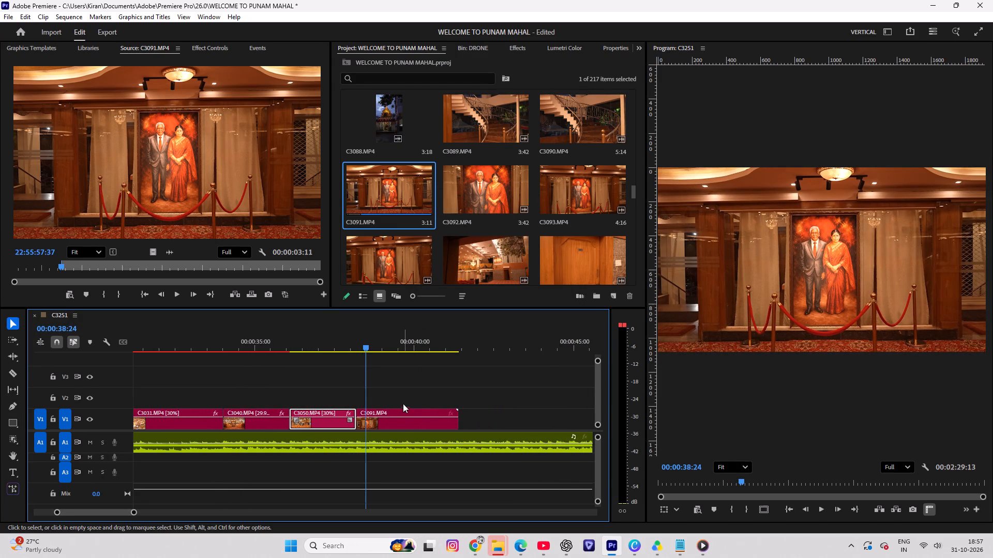
Set the speed of C3091 on V1 to 30% and change its time interpolation from frame sampling.
{"action": "left_click", "coordinate": [399, 416]}
{"action": "key", "text": "ctrl+r"}
{"action": "type", "text": "30"}
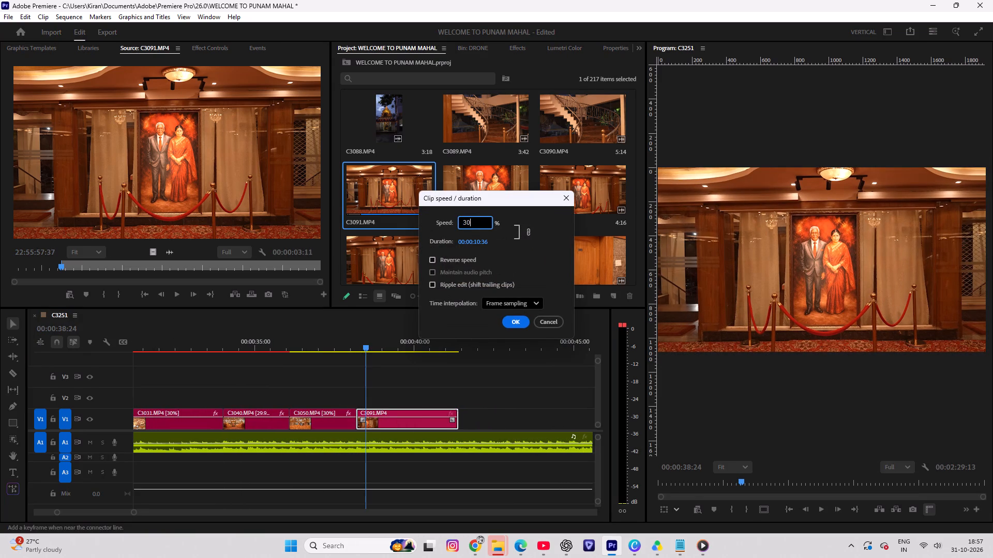
{"action": "left_click", "coordinate": [504, 302]}
{"action": "left_click", "coordinate": [511, 347]}
{"action": "left_click", "coordinate": [518, 320]}
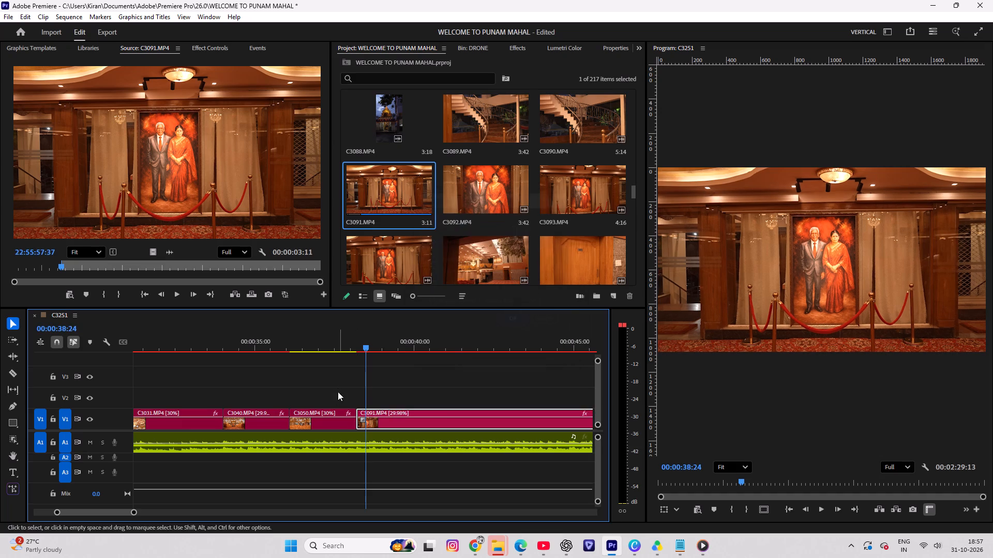
Change the time interpolation of C3050 on V1 from frame sampling, keeping its speed at 30%.
{"action": "left_click", "coordinate": [330, 414]}
{"action": "key", "text": "ctrl+r"}
{"action": "type", "text": "30"}
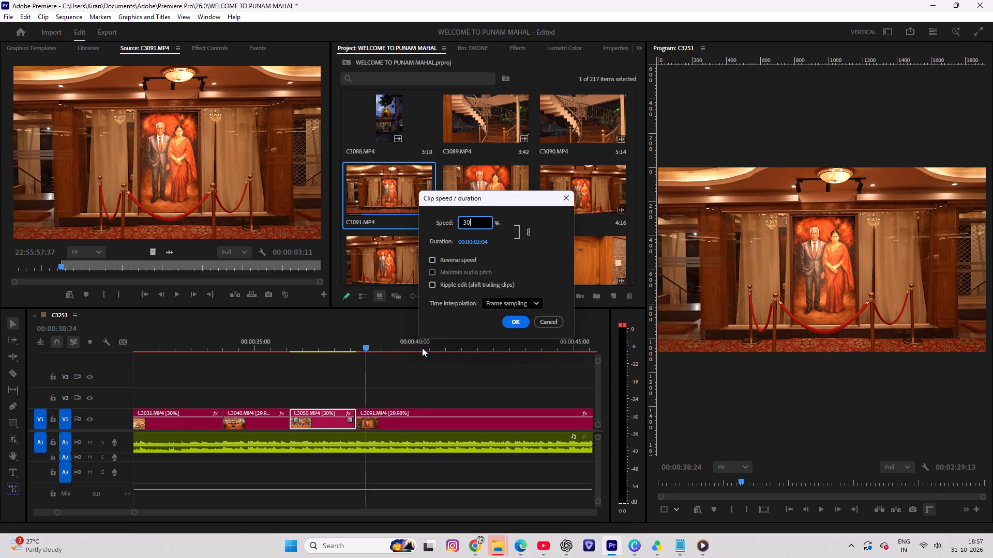
{"action": "left_click", "coordinate": [492, 308]}
{"action": "left_click", "coordinate": [507, 346]}
{"action": "left_click", "coordinate": [519, 318]}
{"action": "left_click", "coordinate": [429, 366]}
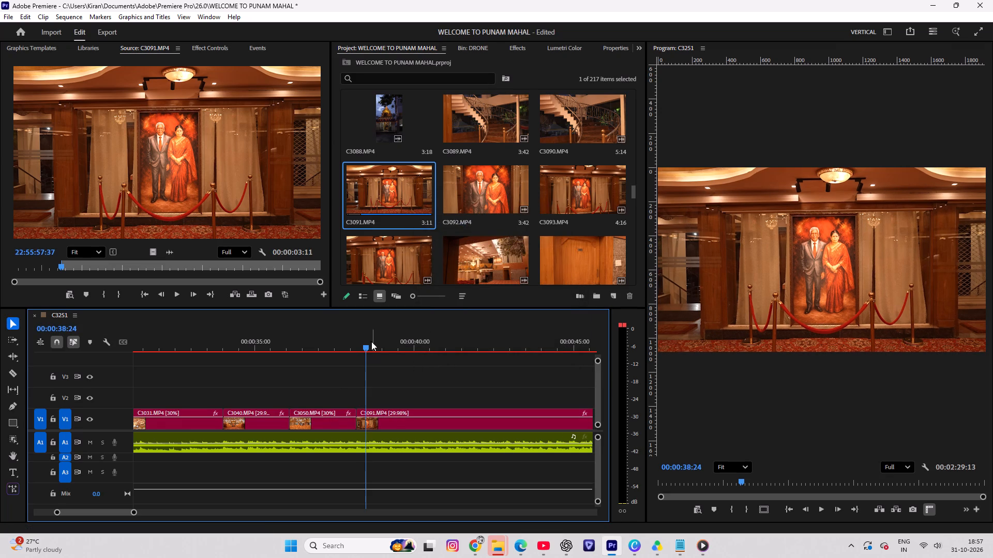
Play the slowed C3091 in the sequence, cut it at 00:00:40:13 and delete the remainder after the cut.
{"action": "left_click_drag", "start_coordinate": [367, 335], "coordinate": [341, 352]}
{"action": "key", "text": "space"}
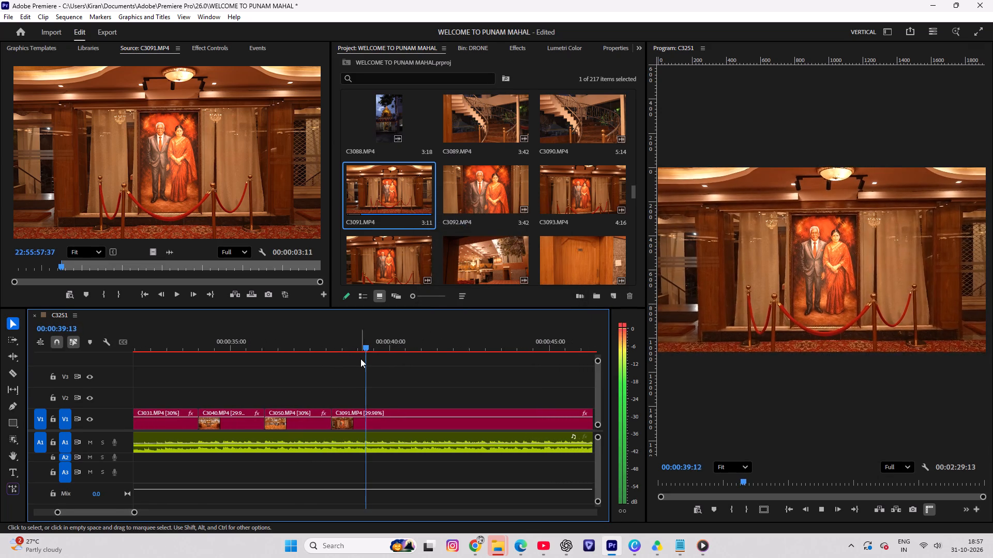
{"action": "key", "text": "space"}
{"action": "left_click_drag", "start_coordinate": [367, 340], "coordinate": [362, 343]}
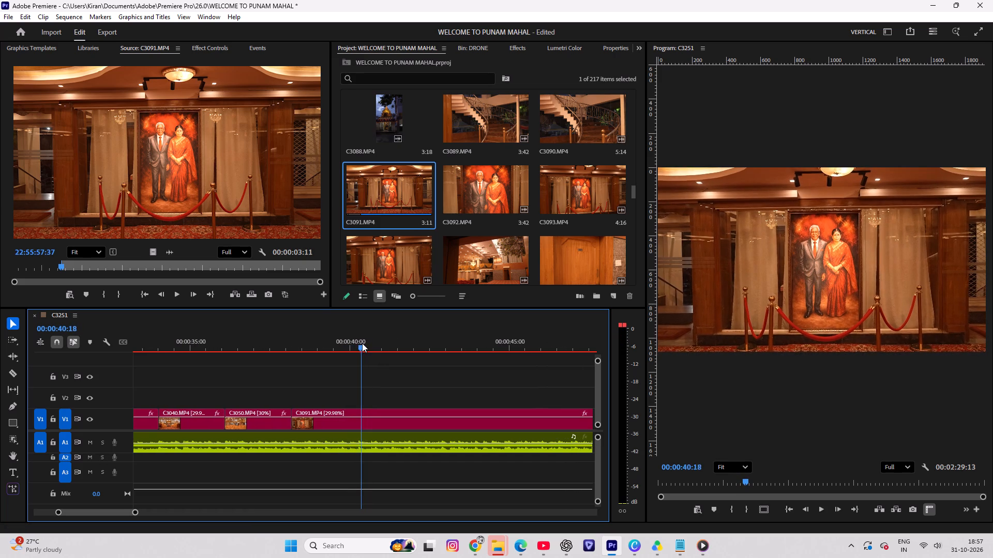
{"action": "left_click_drag", "start_coordinate": [362, 343], "coordinate": [359, 345]}
{"action": "key", "text": "c"}
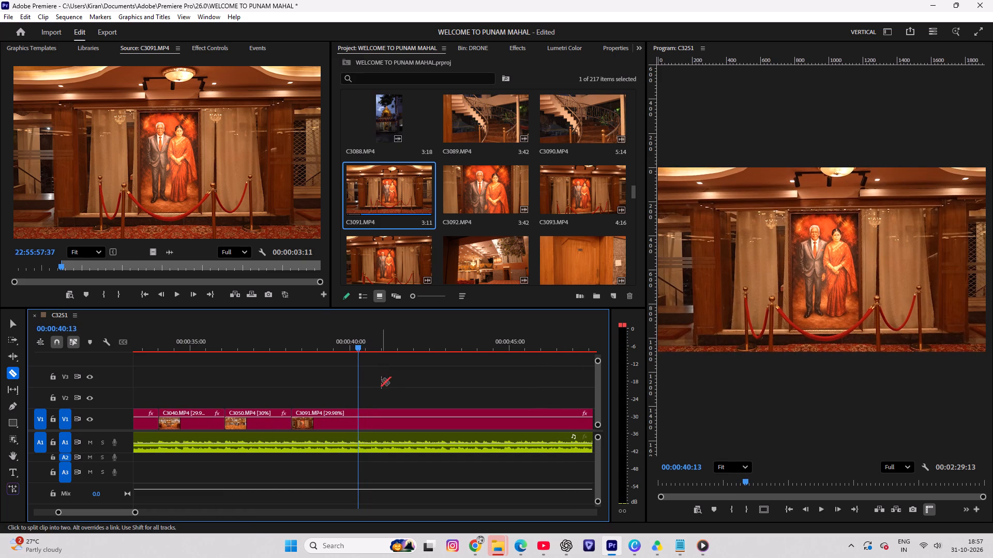
{"action": "left_click", "coordinate": [359, 420]}
{"action": "key", "text": "v"}
{"action": "left_click", "coordinate": [379, 424]}
{"action": "key", "text": "Delete"}
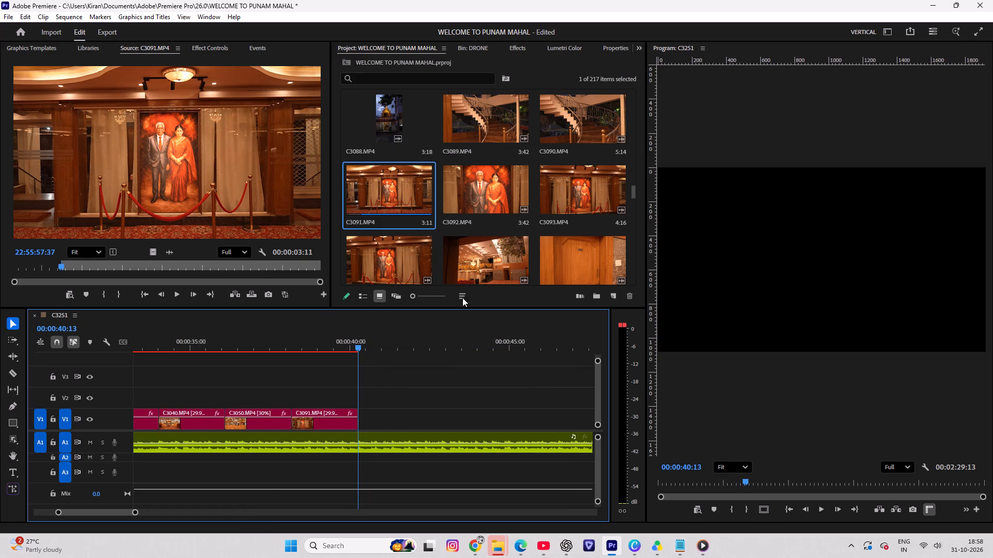
Mark an In point at 22:56:14:20 in hall clip C3095 and place its video on V1 directly after C3091.
{"action": "double_click", "coordinate": [479, 266]}
{"action": "left_click_drag", "start_coordinate": [18, 265], "coordinate": [37, 272]}
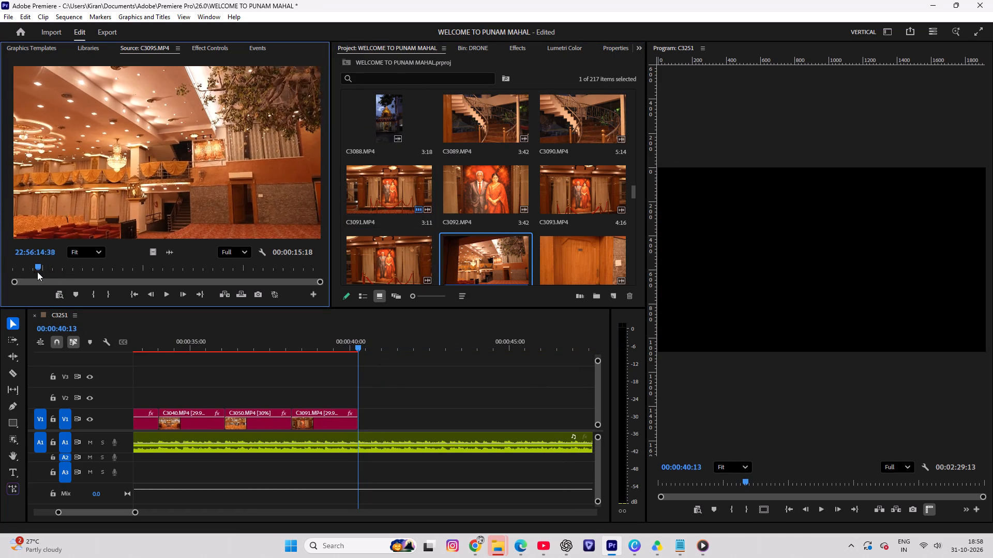
{"action": "left_click_drag", "start_coordinate": [37, 272], "coordinate": [32, 276]}
{"action": "key", "text": "i"}
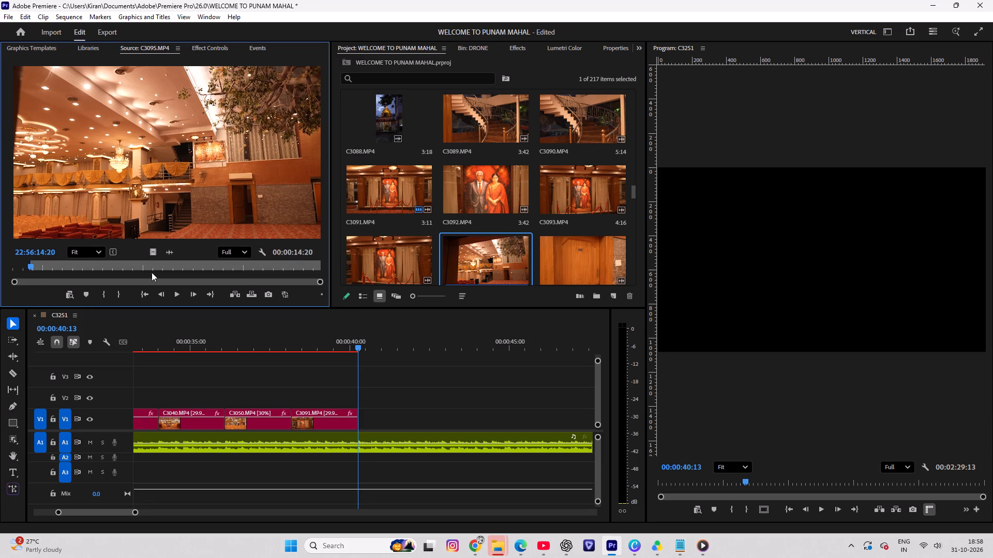
{"action": "left_click_drag", "start_coordinate": [155, 254], "coordinate": [360, 413]}
Set the speed of C3095 on V1 to 30% and change its time interpolation from frame sampling.
{"action": "left_click", "coordinate": [370, 420]}
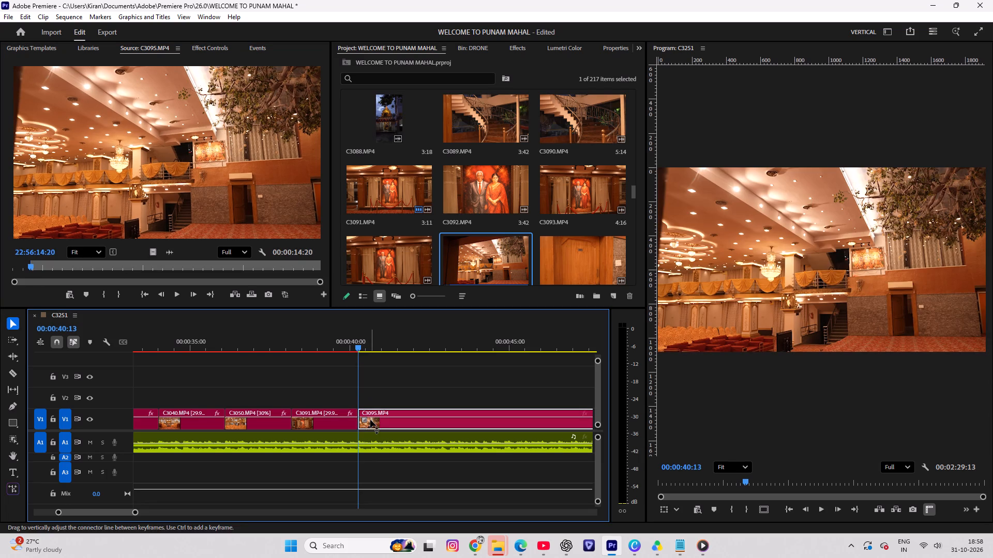
{"action": "key", "text": "ctrl+r"}
{"action": "type", "text": "30"}
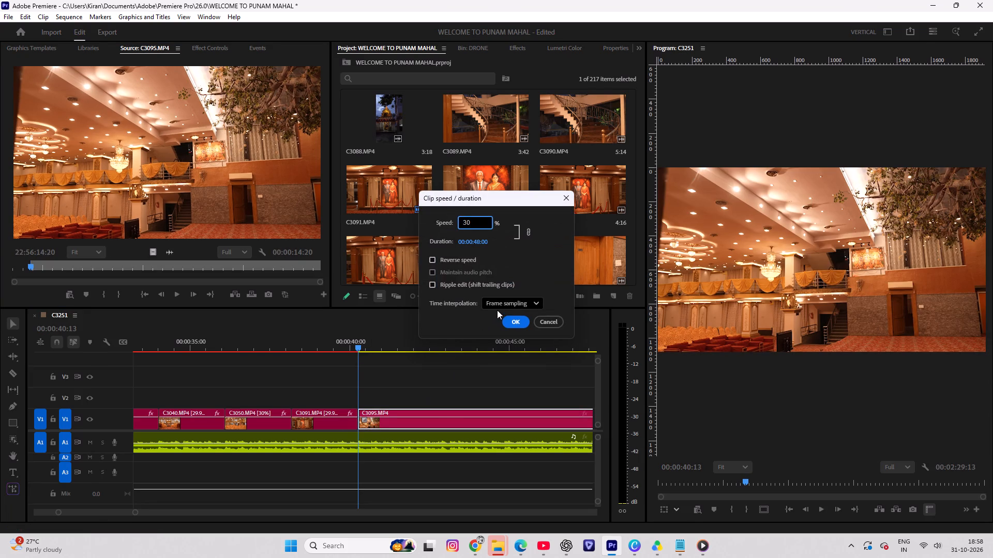
{"action": "double_click", "coordinate": [497, 310]}
{"action": "left_click", "coordinate": [509, 346]}
{"action": "left_click", "coordinate": [518, 323]}
Play the slowed C3095 in the sequence, cut it at 00:00:42:18 and delete the remainder after the cut.
{"action": "key", "text": "space"}
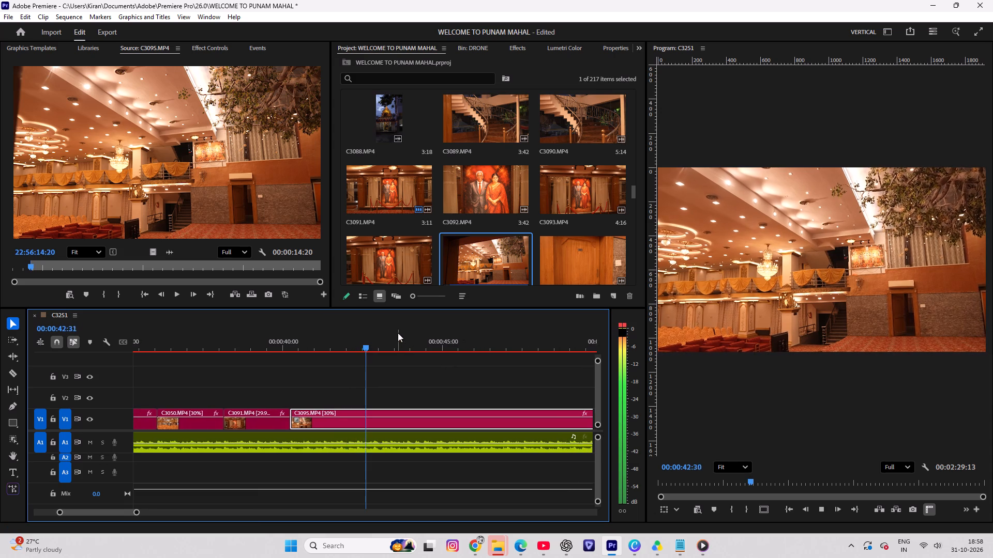
{"action": "key", "text": "space"}
{"action": "left_click_drag", "start_coordinate": [363, 338], "coordinate": [357, 346]}
{"action": "left_click", "coordinate": [357, 344]}
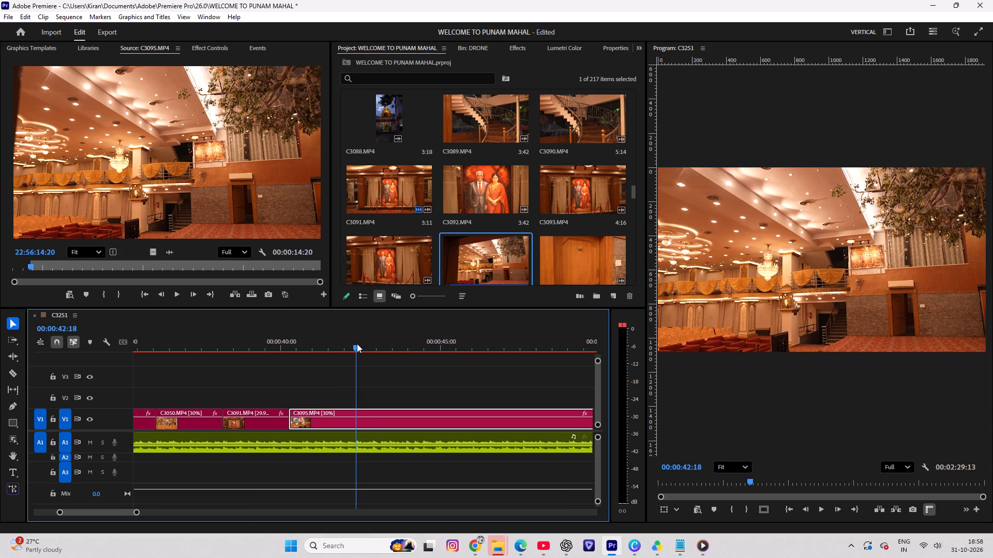
{"action": "key", "text": "c"}
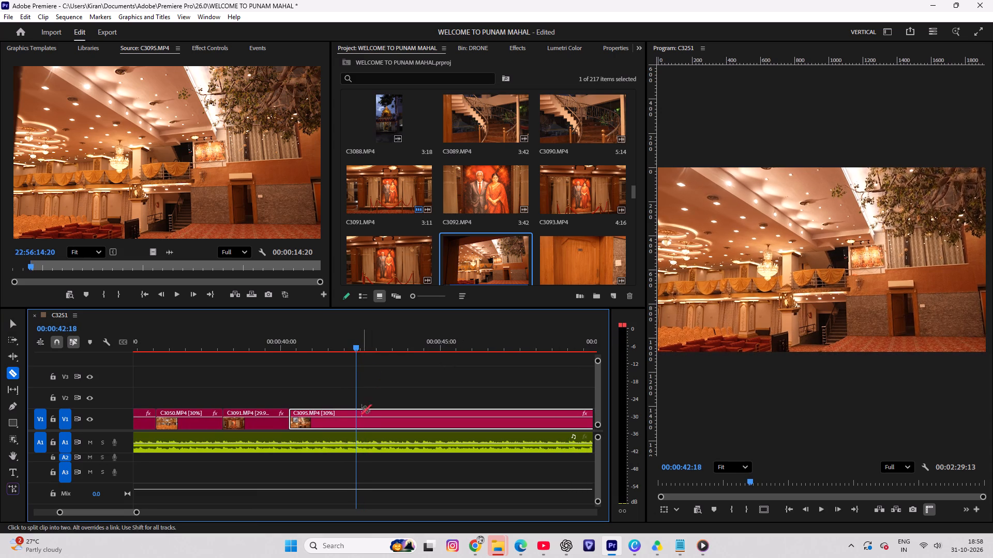
{"action": "left_click", "coordinate": [358, 420]}
{"action": "key", "text": "v"}
{"action": "left_click", "coordinate": [370, 421]}
{"action": "key", "text": "Delete"}
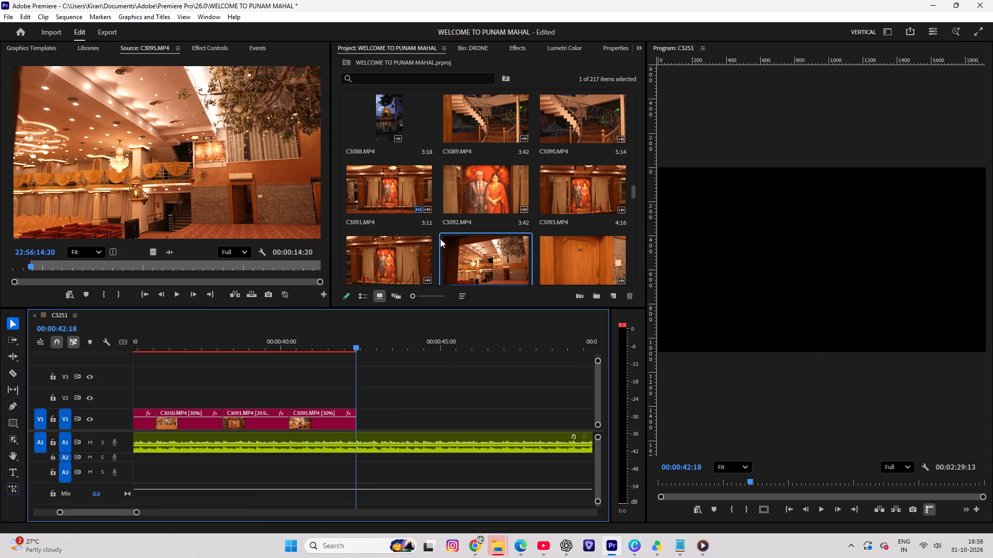
Scrub through the mirror-room clip C3100 in the source preview to judge its camera move.
{"action": "scroll", "coordinate": [438, 235], "scroll_direction": "down", "scroll_amount": 2}
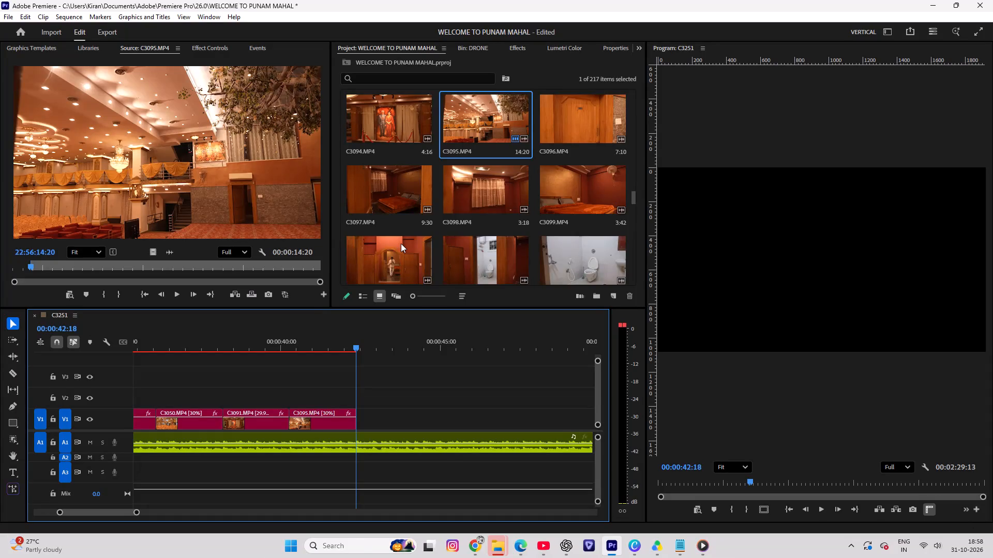
{"action": "left_click", "coordinate": [393, 245]}
{"action": "left_click", "coordinate": [392, 249]}
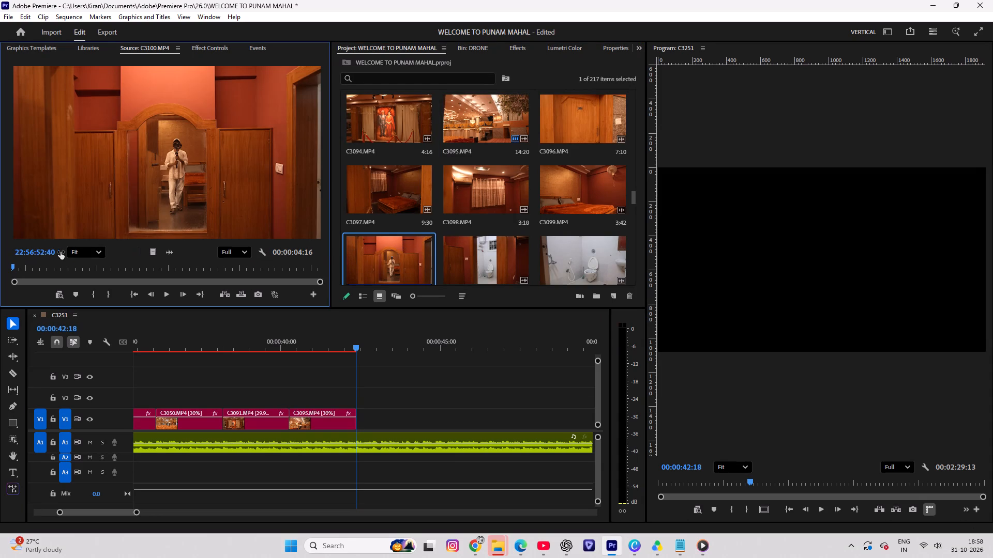
{"action": "left_click_drag", "start_coordinate": [26, 265], "coordinate": [86, 275]}
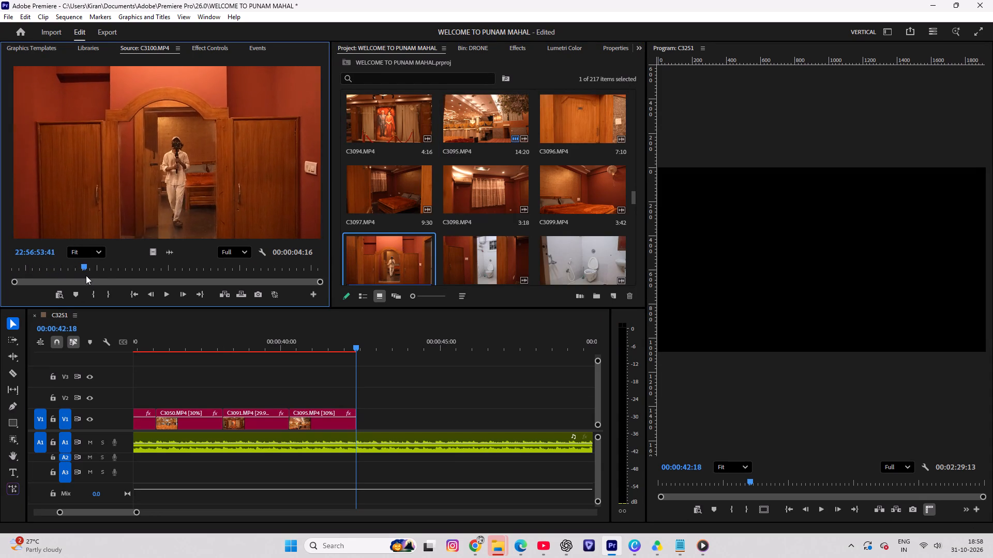
{"action": "left_click_drag", "start_coordinate": [86, 275], "coordinate": [266, 292]}
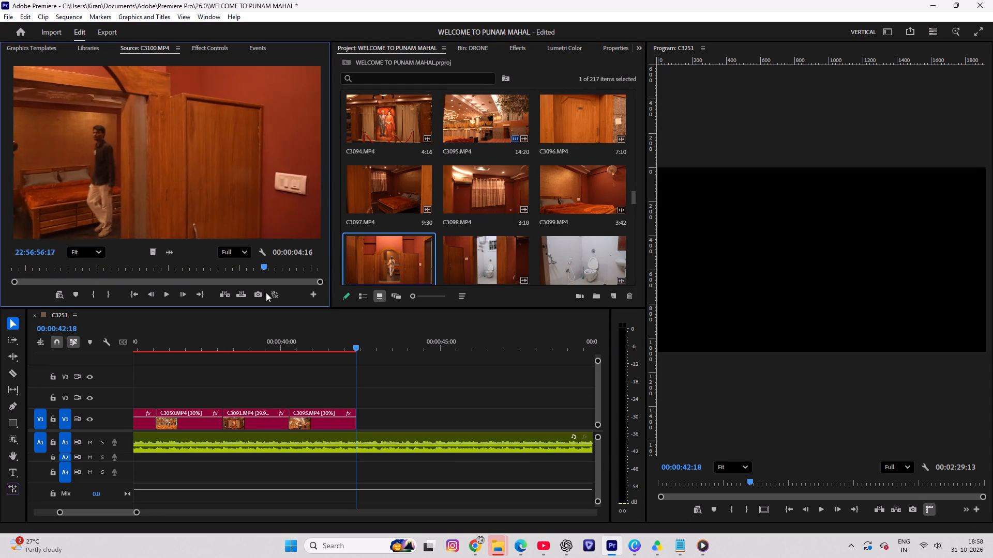
{"action": "left_click_drag", "start_coordinate": [266, 292], "coordinate": [167, 290]}
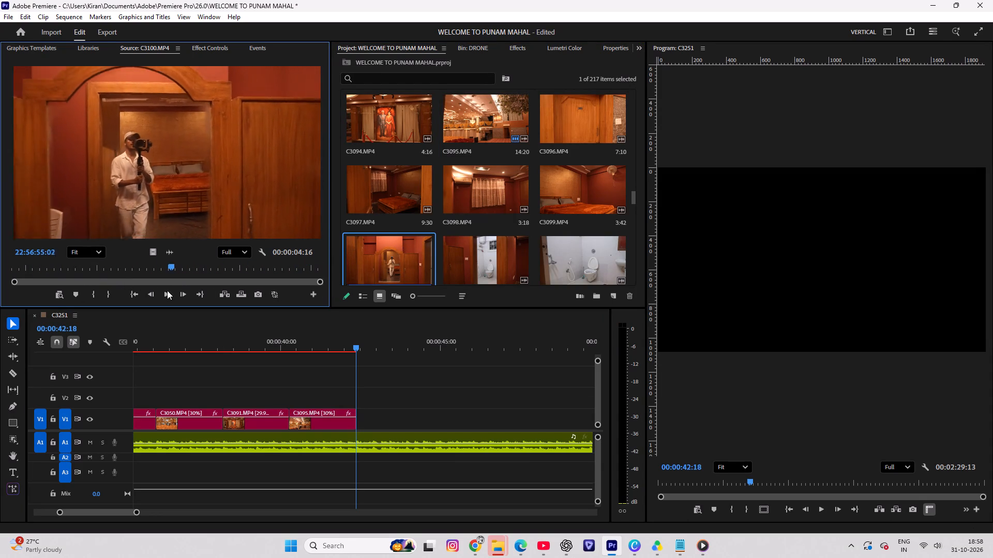
{"action": "left_click_drag", "start_coordinate": [167, 290], "coordinate": [117, 290]}
{"action": "left_click_drag", "start_coordinate": [83, 277], "coordinate": [38, 277]}
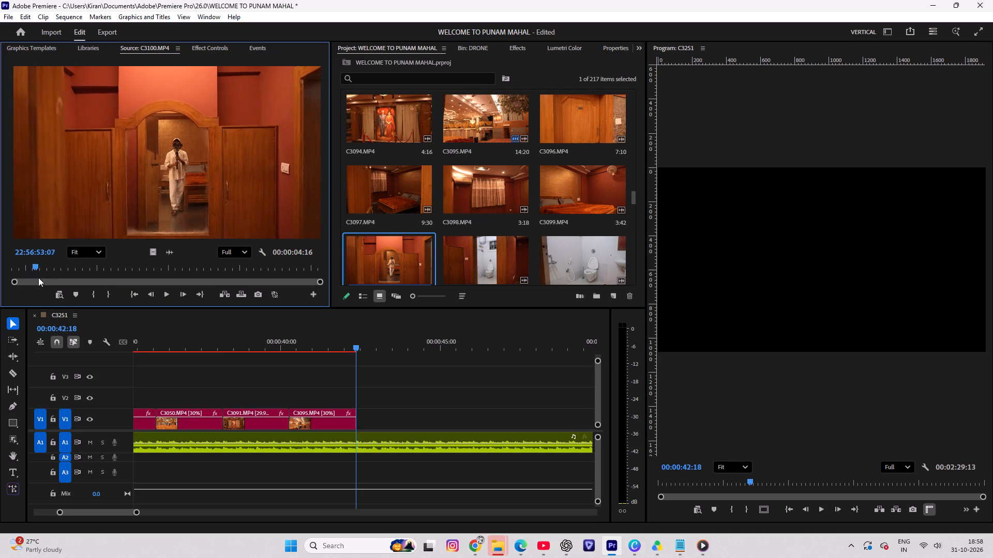
{"action": "left_click_drag", "start_coordinate": [38, 277], "coordinate": [164, 302]}
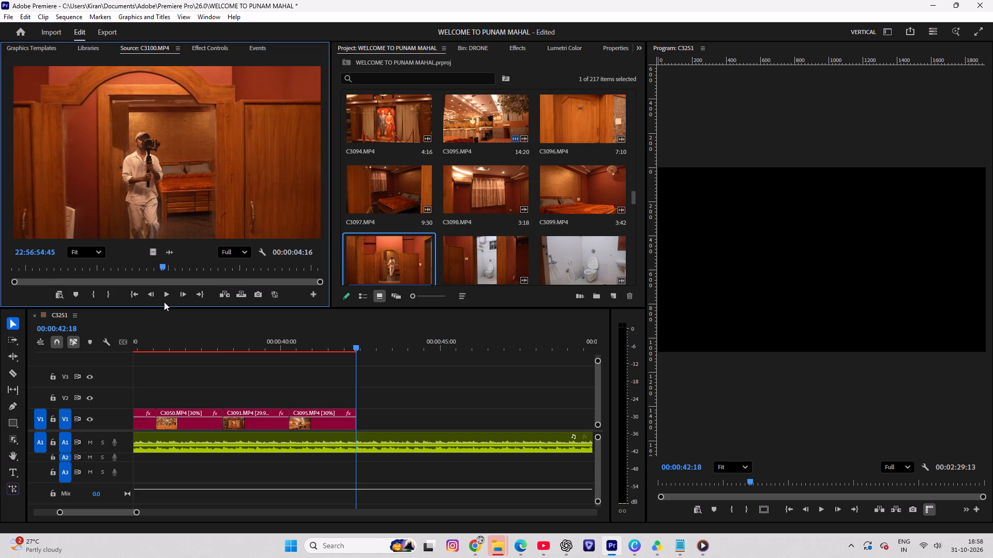
{"action": "left_click_drag", "start_coordinate": [164, 302], "coordinate": [164, 302]}
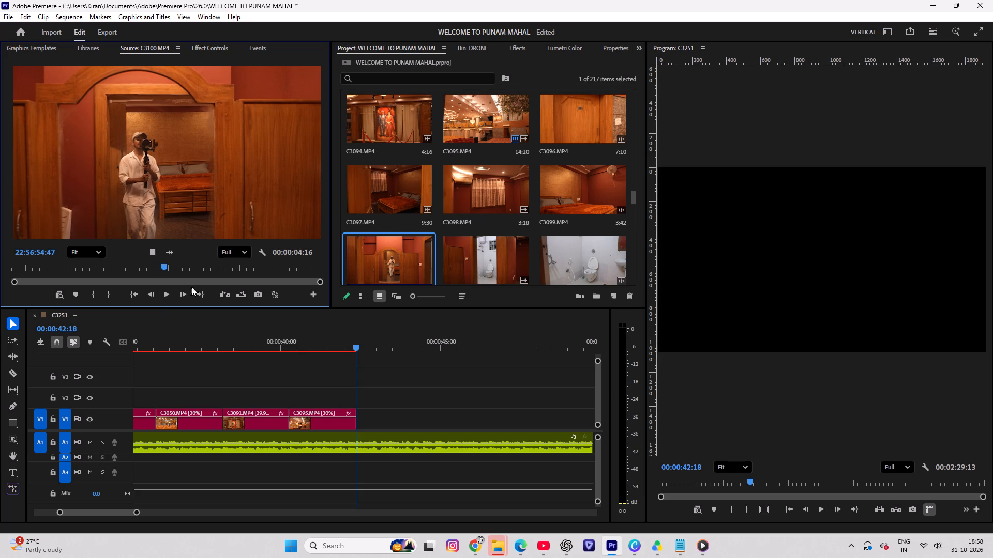
Browse the interior clips in the project and preview the staircase clip C3089.
{"action": "scroll", "coordinate": [425, 246], "scroll_direction": "down", "scroll_amount": 1}
{"action": "scroll", "coordinate": [425, 249], "scroll_direction": "up", "scroll_amount": 3}
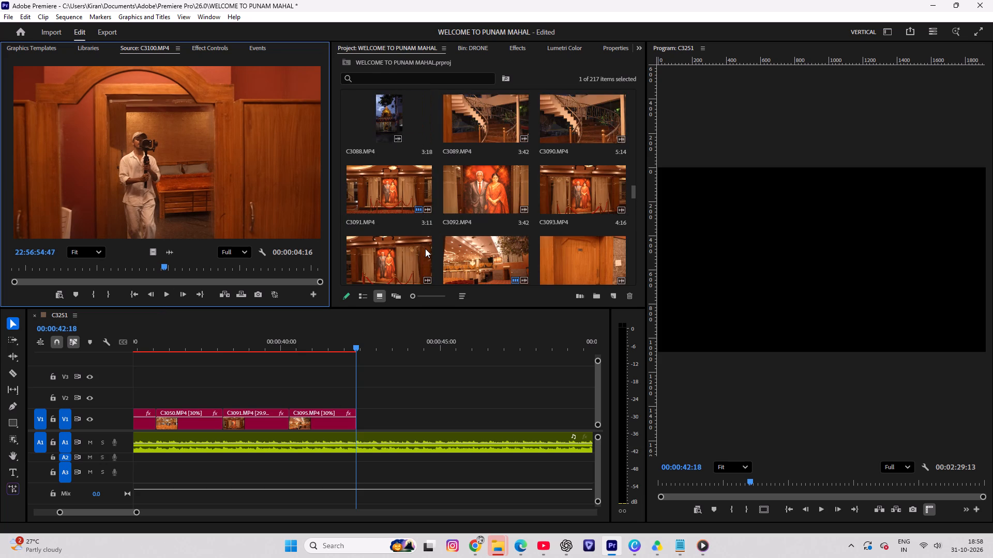
{"action": "scroll", "coordinate": [425, 249], "scroll_direction": "up", "scroll_amount": 3}
{"action": "scroll", "coordinate": [425, 249], "scroll_direction": "down", "scroll_amount": 2}
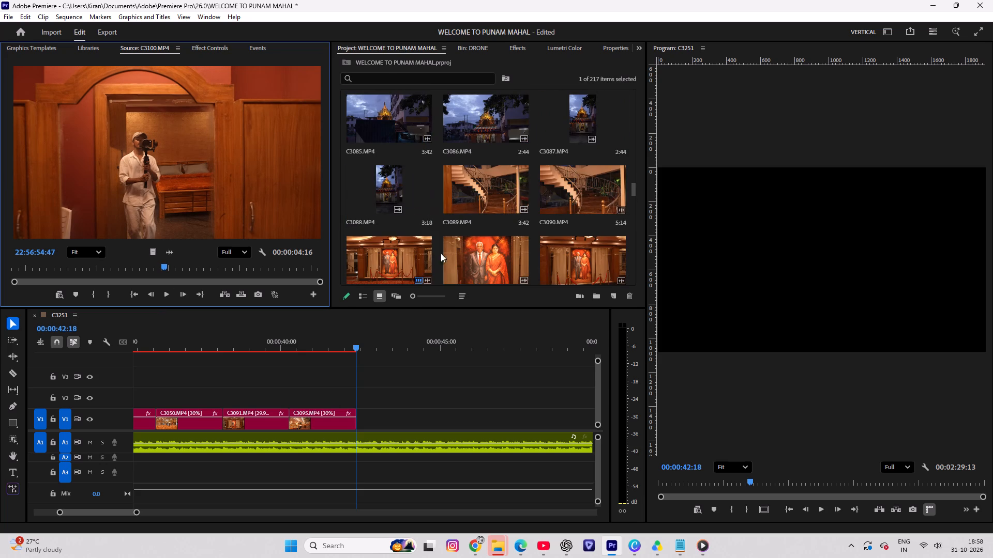
{"action": "scroll", "coordinate": [477, 247], "scroll_direction": "down", "scroll_amount": 3}
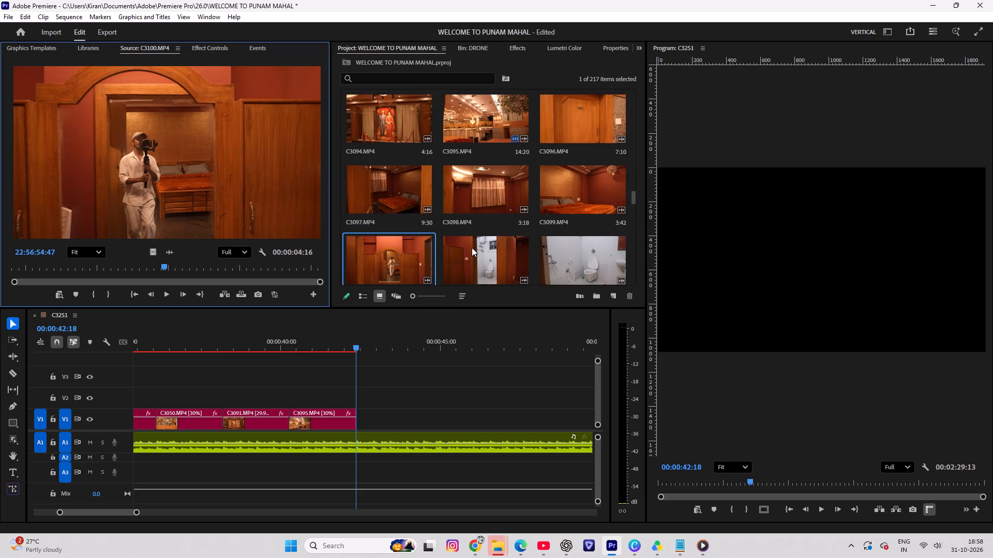
{"action": "scroll", "coordinate": [472, 247], "scroll_direction": "down", "scroll_amount": 1}
{"action": "scroll", "coordinate": [472, 247], "scroll_direction": "up", "scroll_amount": 3}
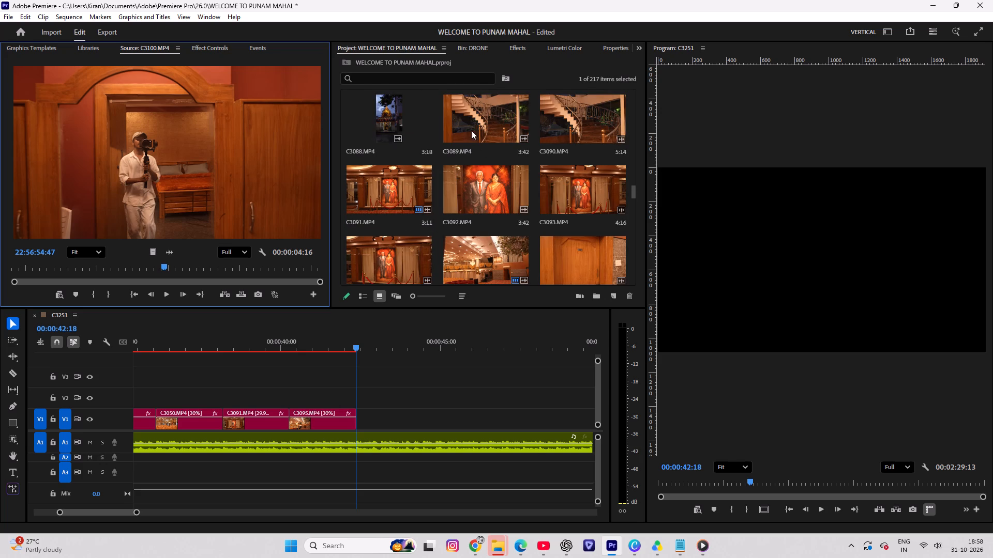
{"action": "double_click", "coordinate": [470, 123]}
{"action": "left_click_drag", "start_coordinate": [18, 272], "coordinate": [158, 288]}
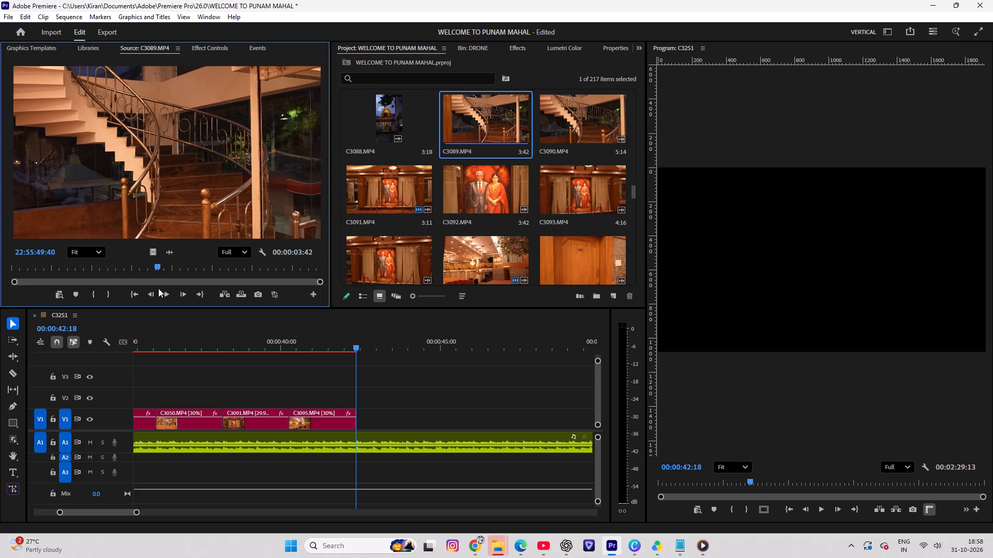
{"action": "left_click_drag", "start_coordinate": [158, 288], "coordinate": [176, 288]}
Open staircase clip C3090 and place its video from its first frame on V1 directly after C3095.
{"action": "double_click", "coordinate": [546, 127]}
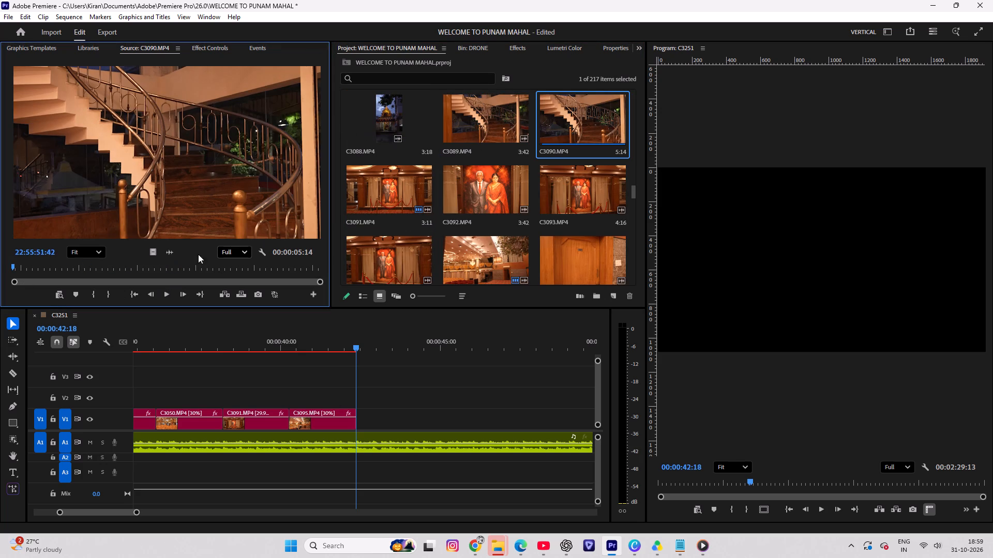
{"action": "left_click_drag", "start_coordinate": [28, 272], "coordinate": [1, 285]}
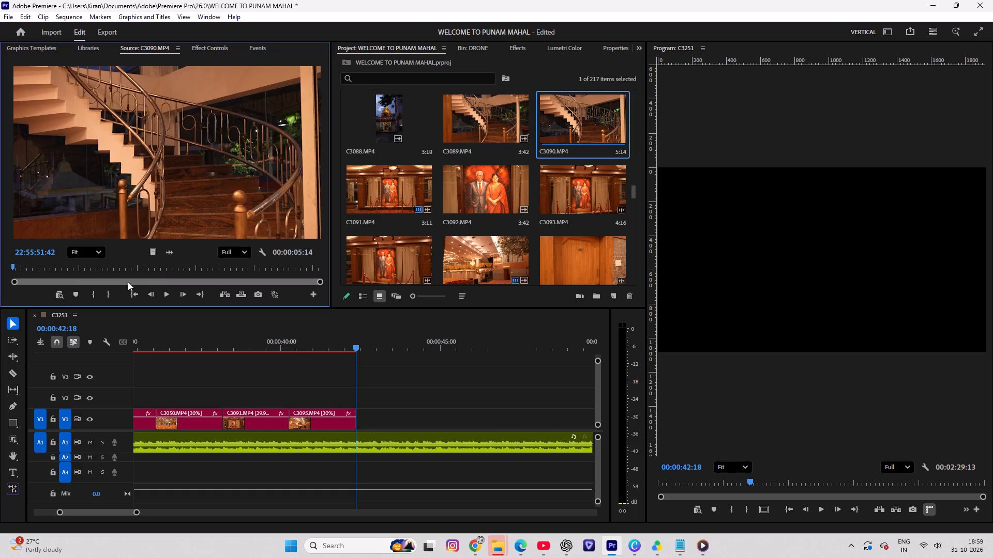
{"action": "left_click_drag", "start_coordinate": [153, 253], "coordinate": [358, 410]}
Set the speed of C3090 on V1 to 30% with optical flow time interpolation.
{"action": "left_click", "coordinate": [374, 420]}
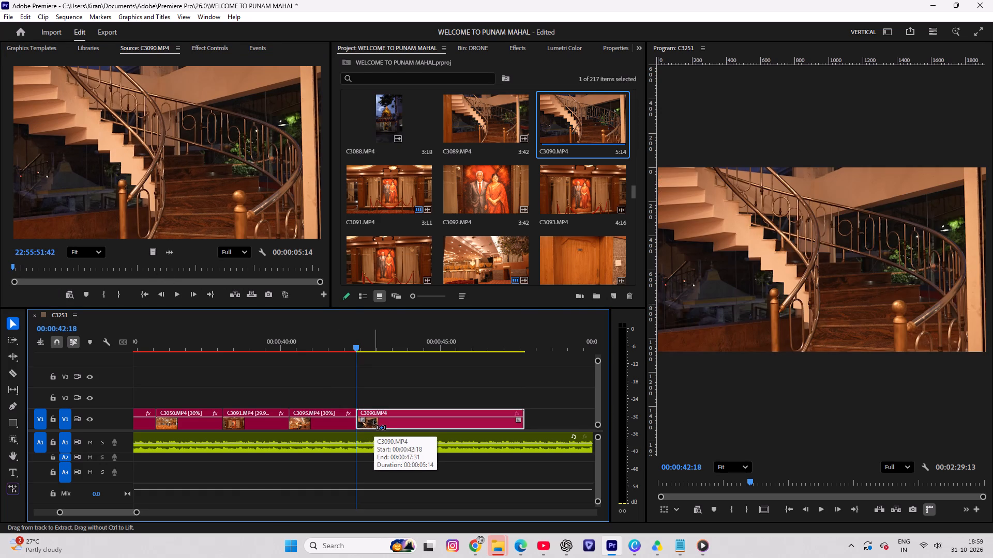
{"action": "key", "text": "ctrl+r"}
{"action": "type", "text": "30"}
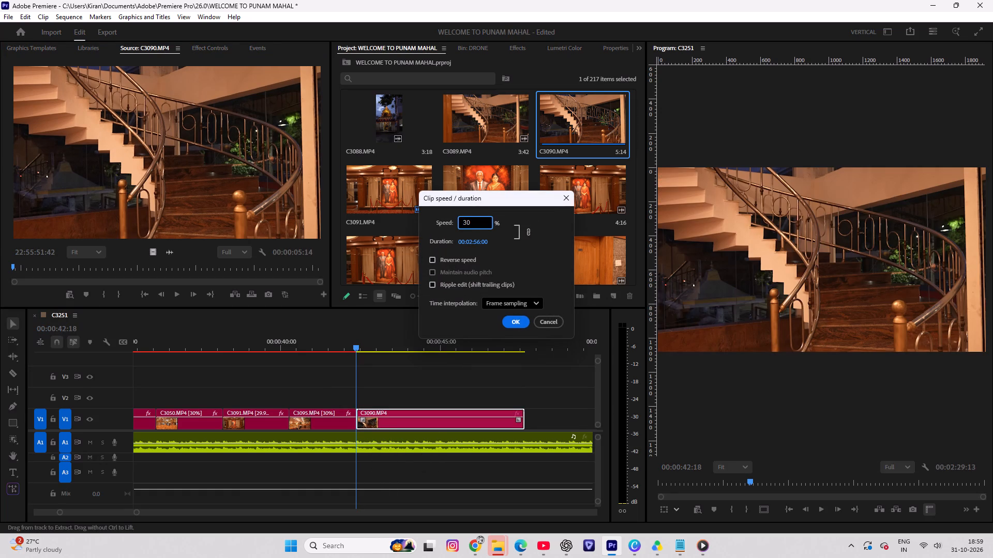
{"action": "left_click", "coordinate": [504, 302]}
{"action": "left_click", "coordinate": [515, 349]}
{"action": "left_click", "coordinate": [514, 327]}
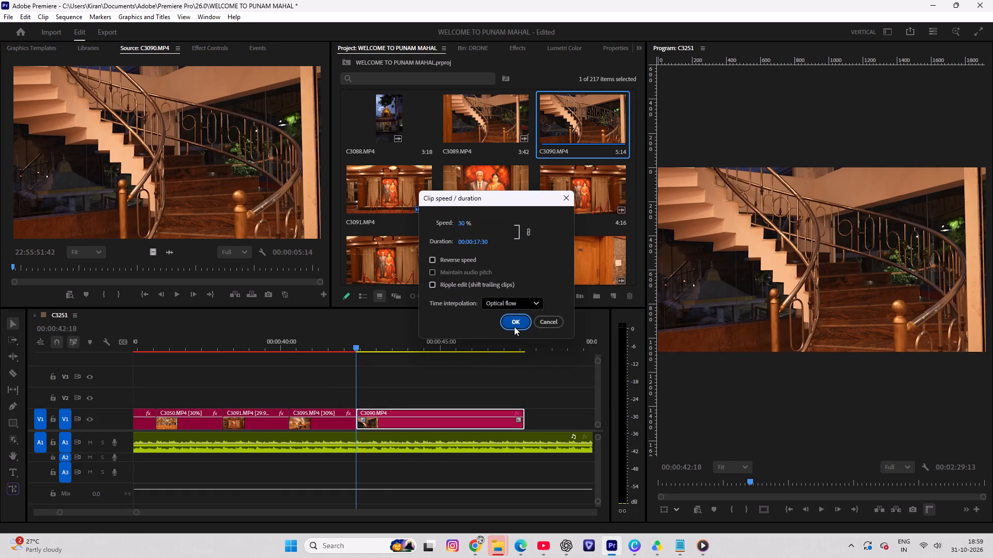
Play the slowed C3090 in the sequence, cut it at 00:00:44:10 and delete the remainder after the cut.
{"action": "left_click", "coordinate": [378, 398]}
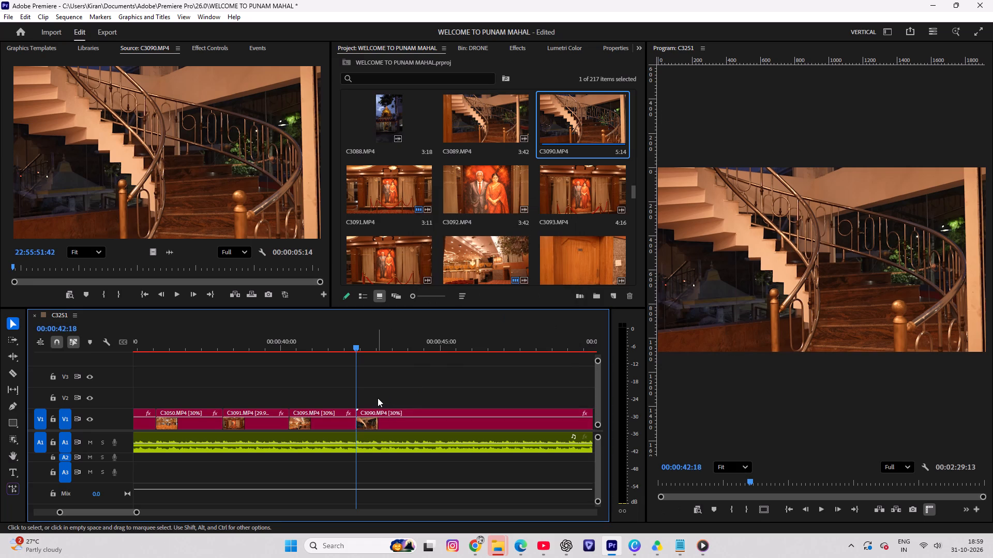
{"action": "key", "text": "space"}
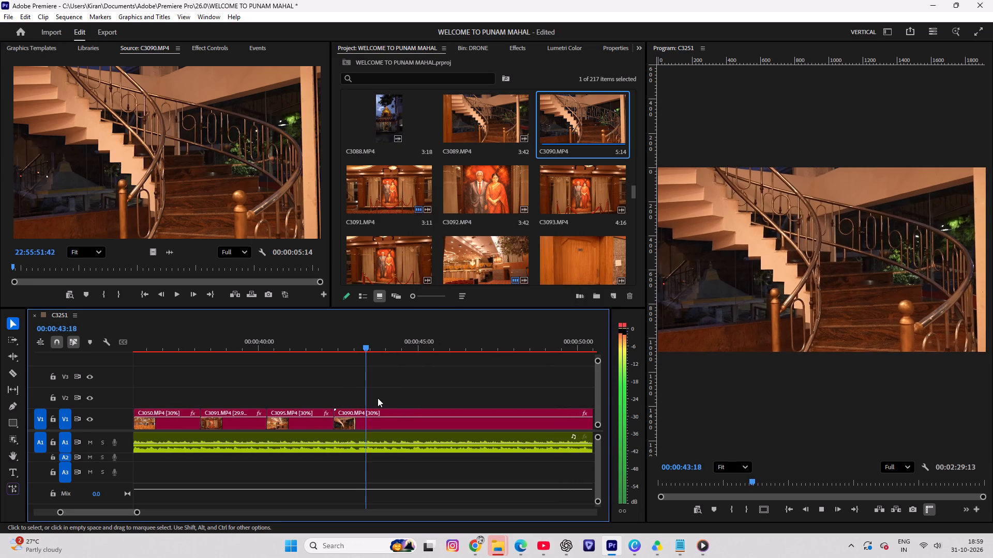
{"action": "key", "text": "space"}
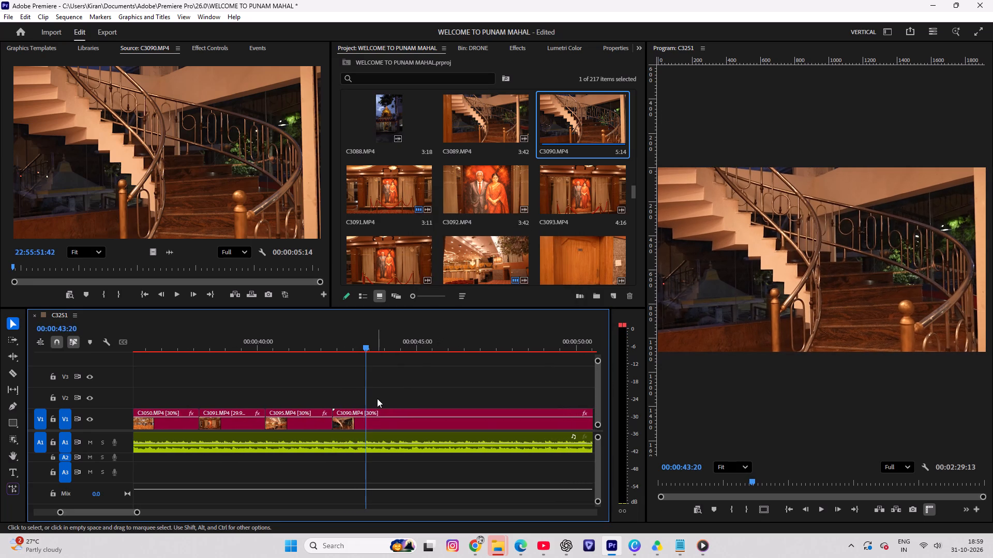
{"action": "key", "text": "space"}
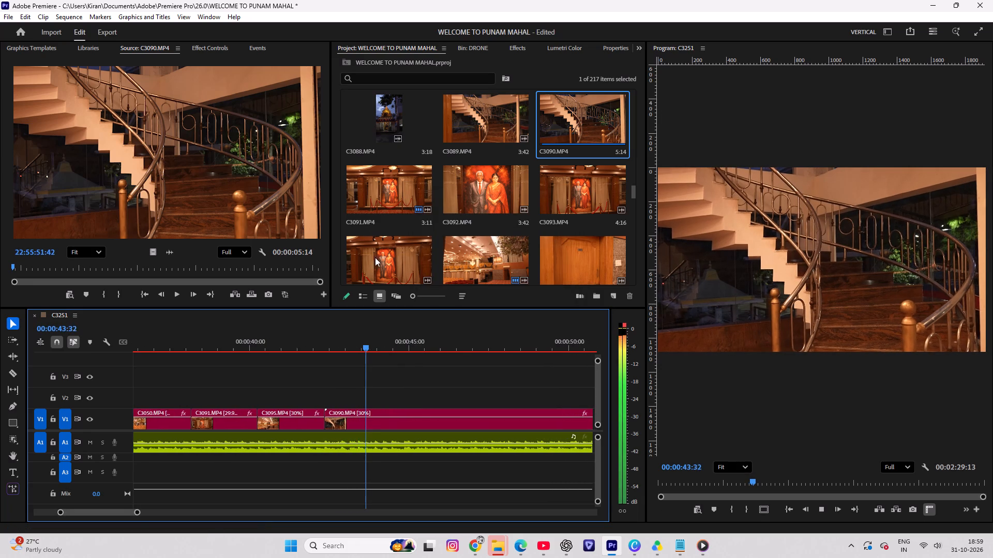
{"action": "key", "text": "space"}
{"action": "left_click_drag", "start_coordinate": [371, 343], "coordinate": [365, 346]}
{"action": "key", "text": "c"}
{"action": "left_click", "coordinate": [368, 415]}
{"action": "key", "text": "v"}
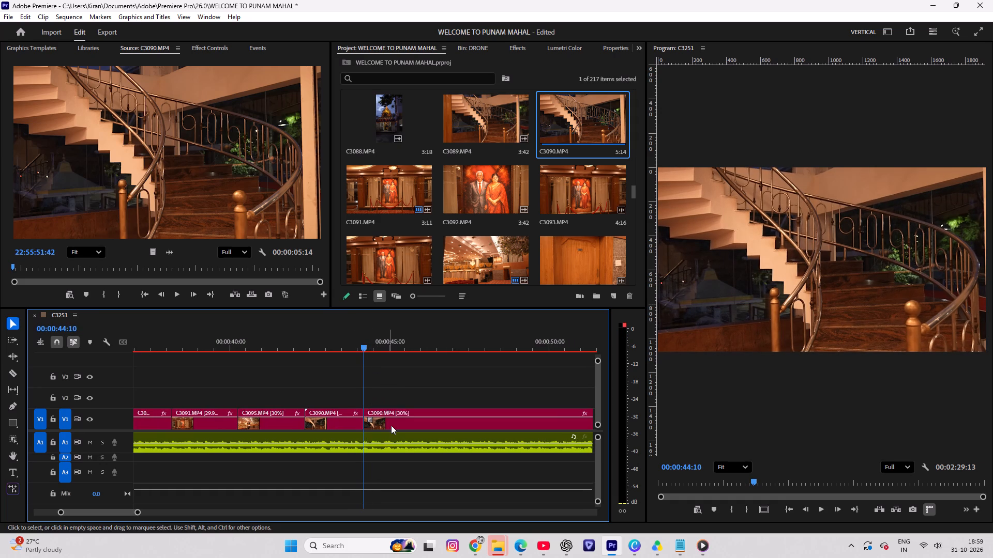
{"action": "left_click", "coordinate": [391, 425]}
{"action": "key", "text": "Delete"}
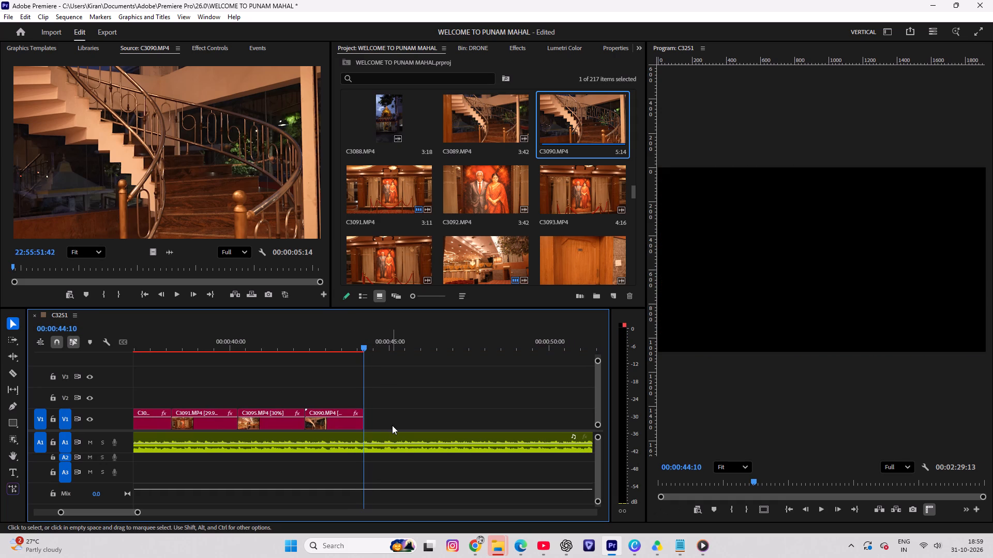
Preview the room 101 door clip C3096 and place its video from the first frame on V2 at 00:00:44:10.
{"action": "scroll", "coordinate": [551, 189], "scroll_direction": "down", "scroll_amount": 1}
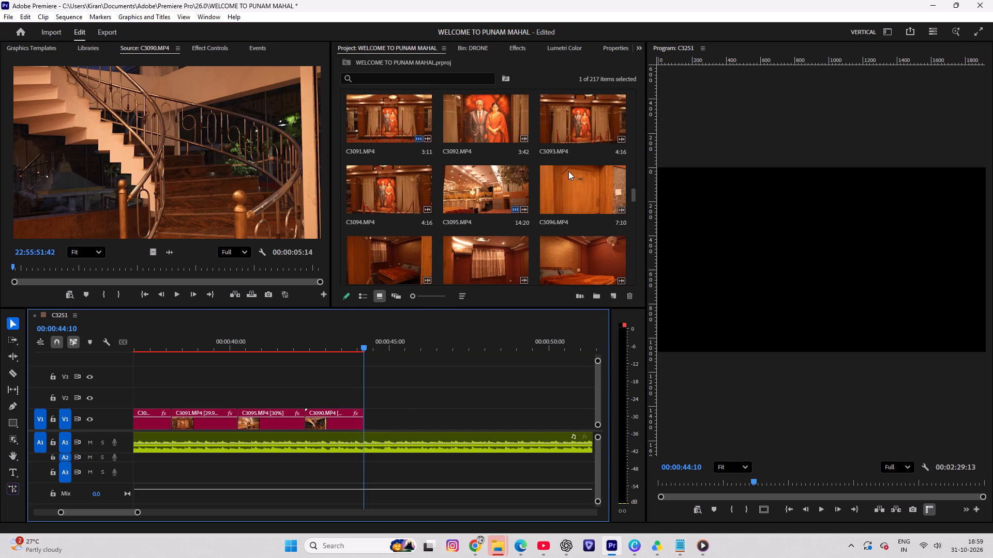
{"action": "double_click", "coordinate": [568, 171]}
{"action": "left_click_drag", "start_coordinate": [16, 266], "coordinate": [29, 265]}
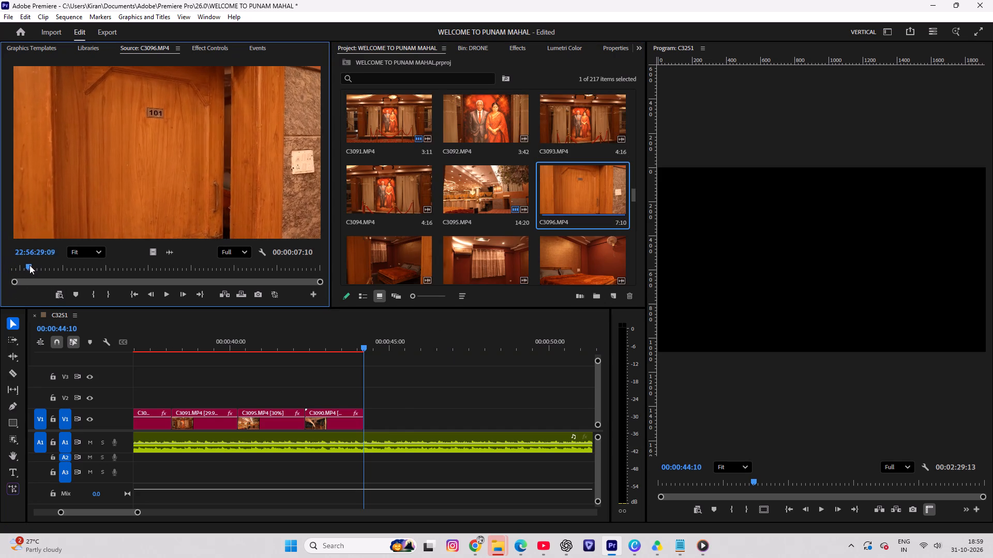
{"action": "left_click_drag", "start_coordinate": [29, 265], "coordinate": [122, 274]}
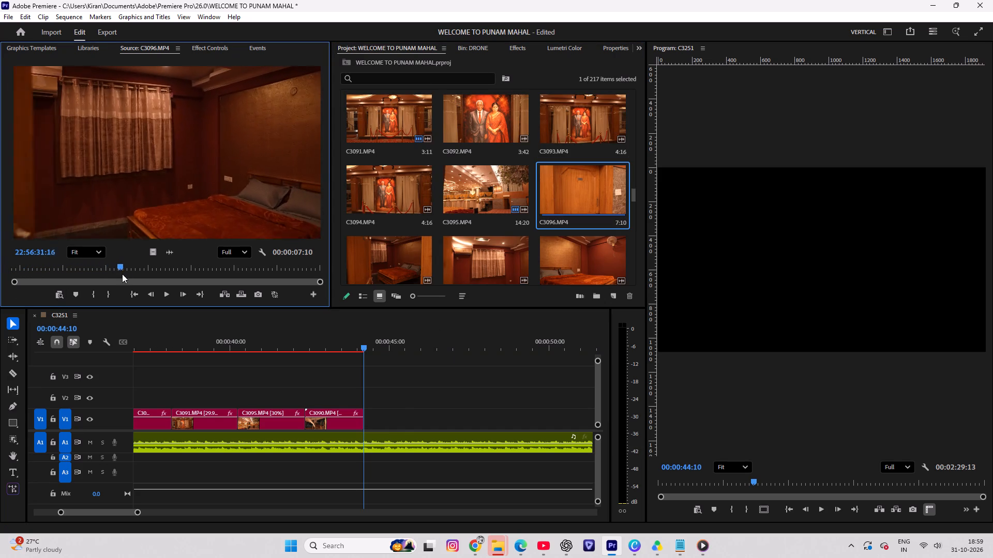
{"action": "left_click_drag", "start_coordinate": [122, 274], "coordinate": [2, 294]}
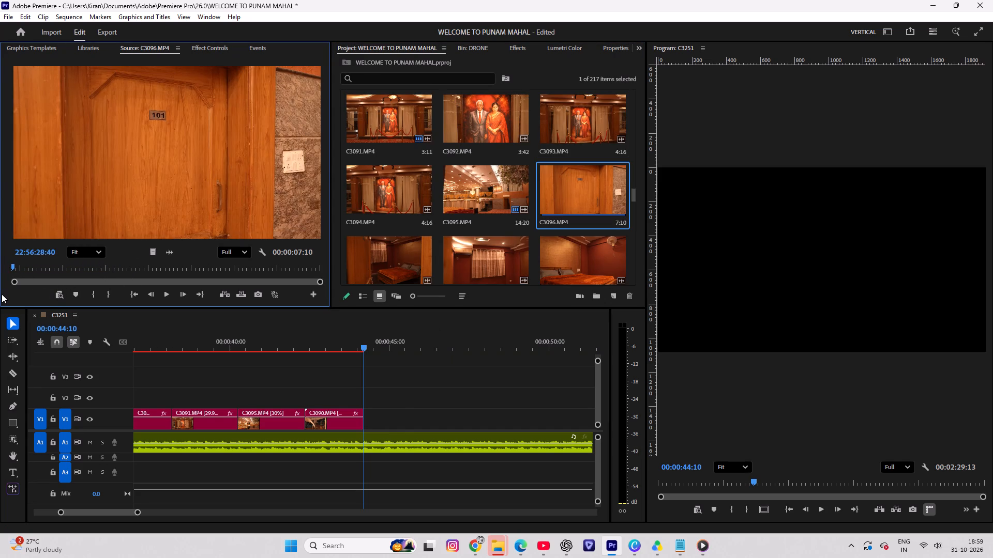
{"action": "left_click_drag", "start_coordinate": [2, 294], "coordinate": [48, 296]}
{"action": "left_click_drag", "start_coordinate": [48, 296], "coordinate": [26, 297]}
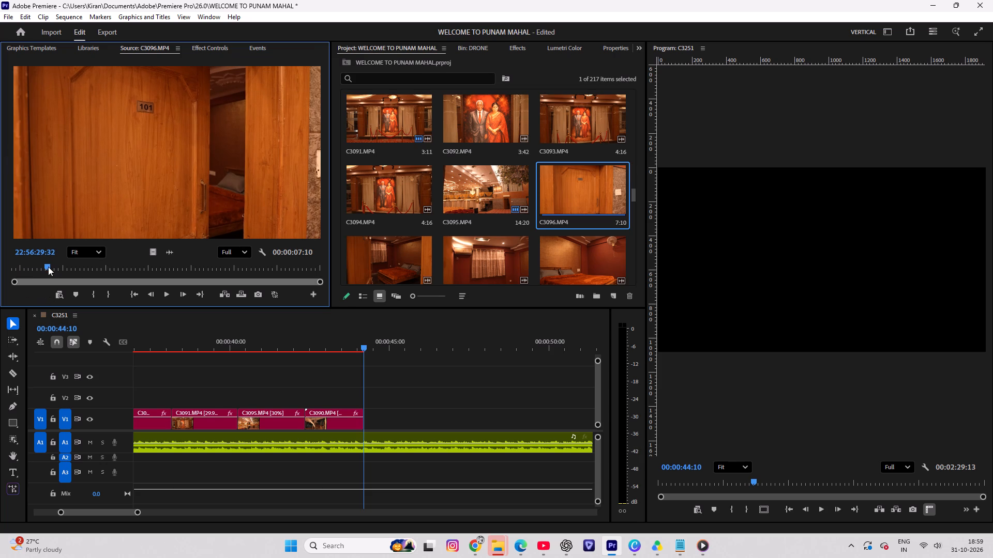
{"action": "left_click_drag", "start_coordinate": [48, 266], "coordinate": [11, 281]}
{"action": "left_click_drag", "start_coordinate": [152, 253], "coordinate": [153, 257]}
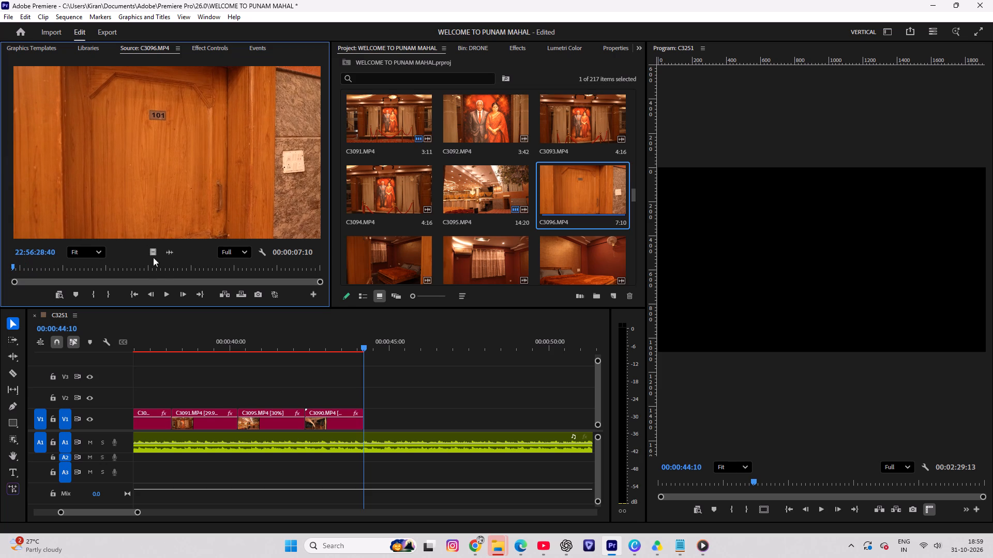
{"action": "left_click_drag", "start_coordinate": [153, 257], "coordinate": [364, 404]}
Play C3096 in the sequence and move it from V2 down to V1 directly after C3090.
{"action": "key", "text": "space"}
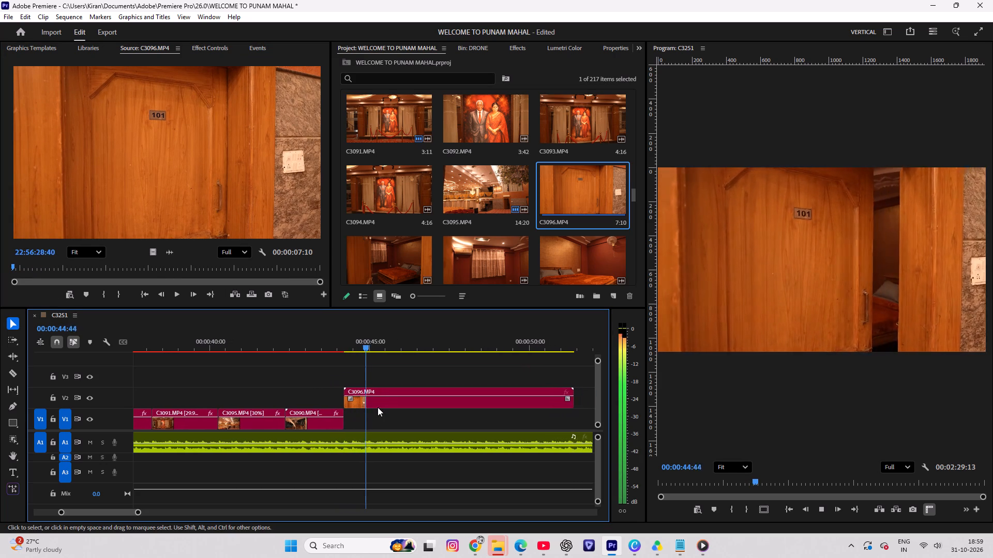
{"action": "key", "text": "space"}
{"action": "key", "text": "space"}
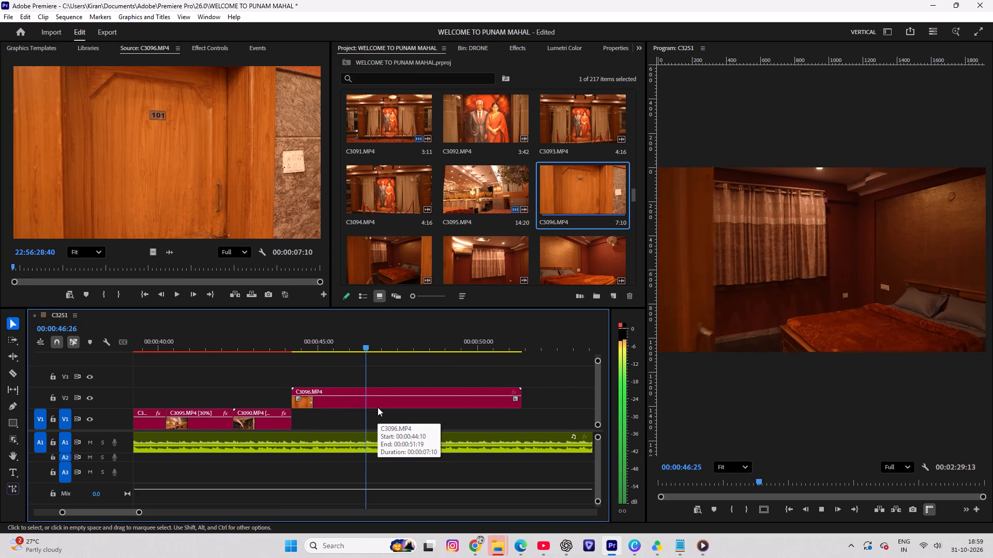
{"action": "key", "text": "space"}
{"action": "key", "text": "space"}
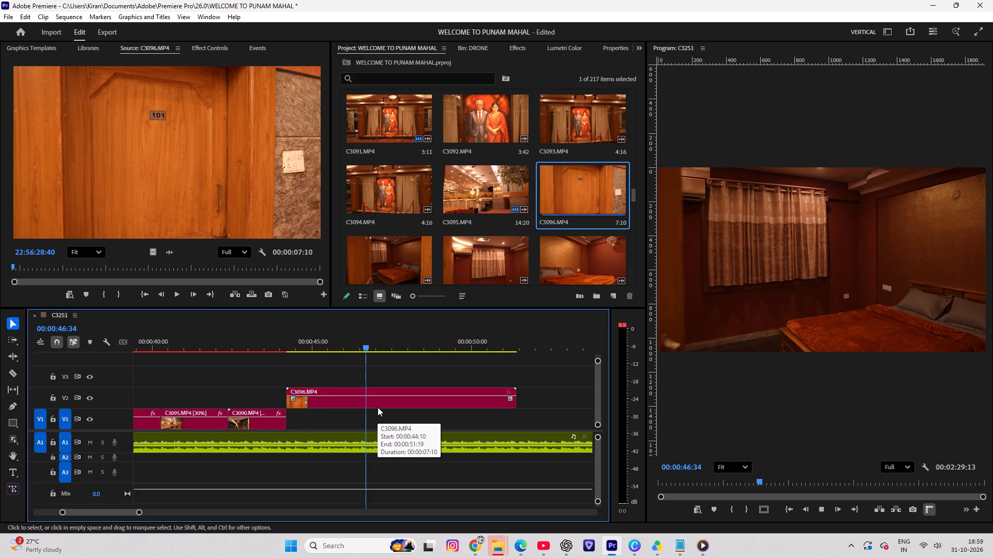
{"action": "key", "text": "space"}
{"action": "left_click_drag", "start_coordinate": [349, 400], "coordinate": [351, 413]}
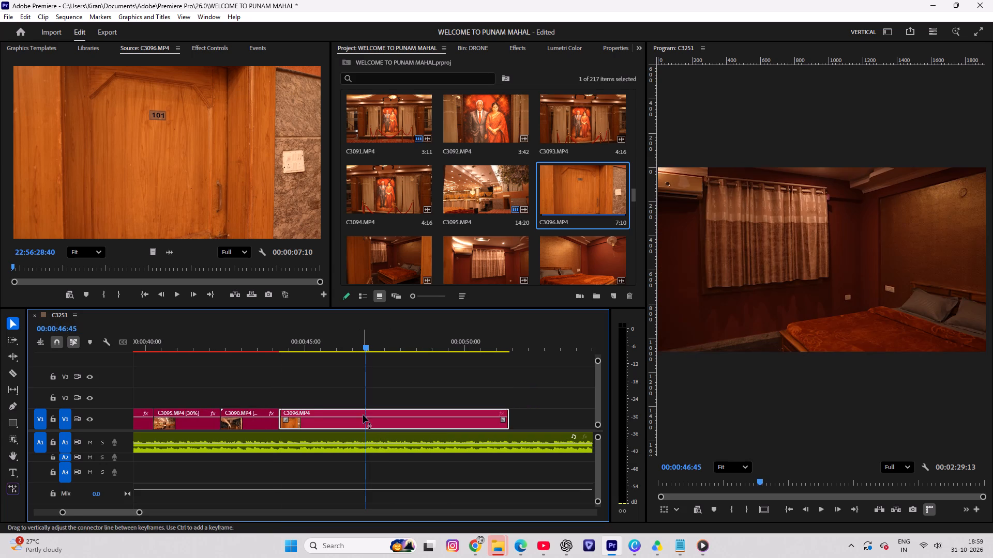
Play C3096 in the sequence, cut it at 00:00:46:45 and delete the remainder after the cut.
{"action": "key", "text": "space"}
{"action": "key", "text": "space"}
{"action": "left_click_drag", "start_coordinate": [364, 346], "coordinate": [336, 362]}
{"action": "key", "text": "space"}
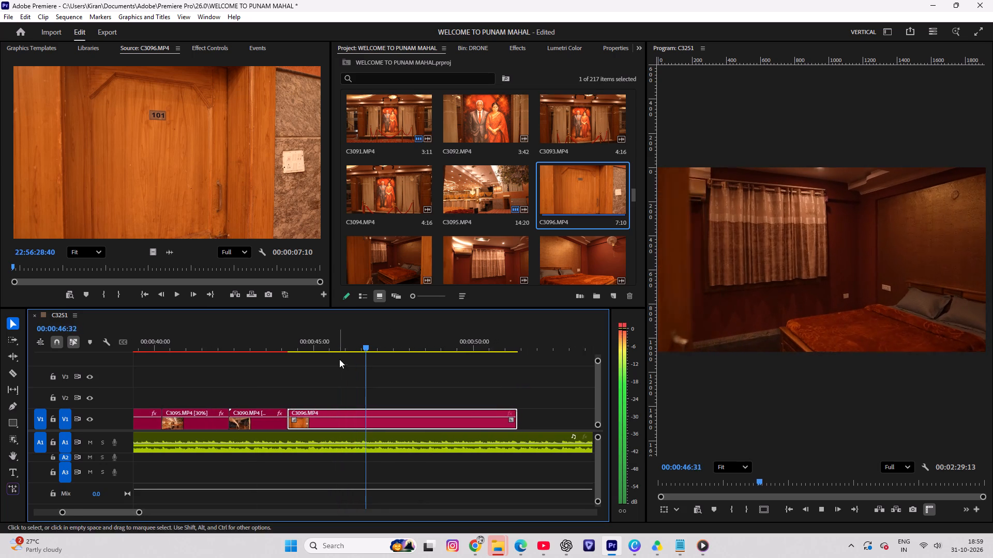
{"action": "key", "text": "space"}
{"action": "left_click", "coordinate": [354, 335]}
{"action": "key", "text": "space"}
{"action": "key", "text": "space"}
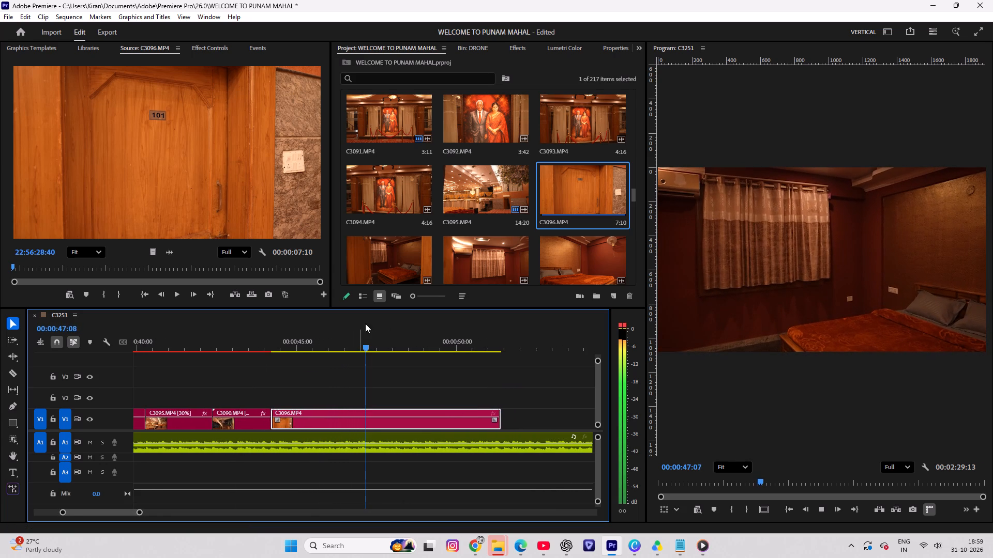
{"action": "left_click_drag", "start_coordinate": [365, 323], "coordinate": [356, 335]}
{"action": "left_click", "coordinate": [361, 348]}
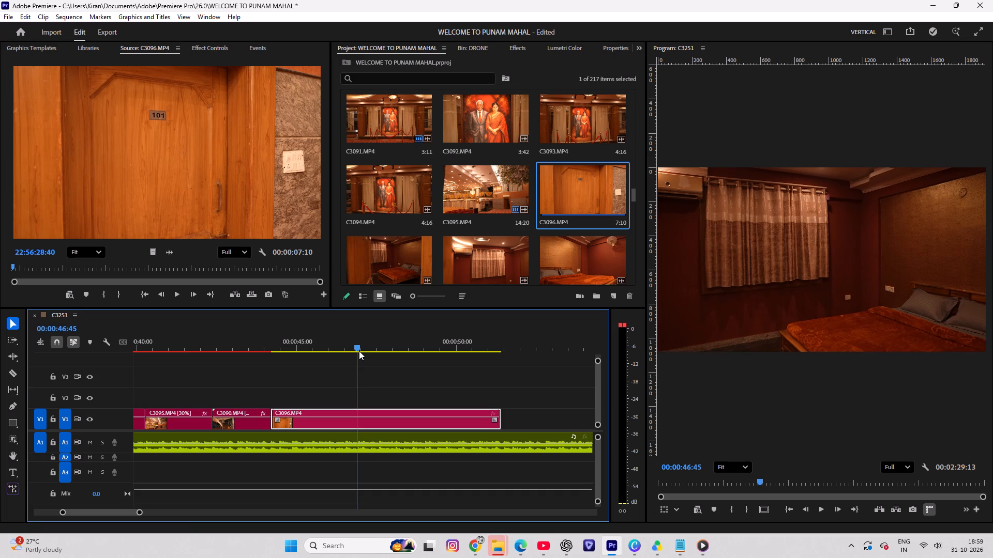
{"action": "key", "text": "c"}
{"action": "left_click", "coordinate": [359, 412]}
{"action": "key", "text": "v"}
{"action": "left_click", "coordinate": [389, 418]}
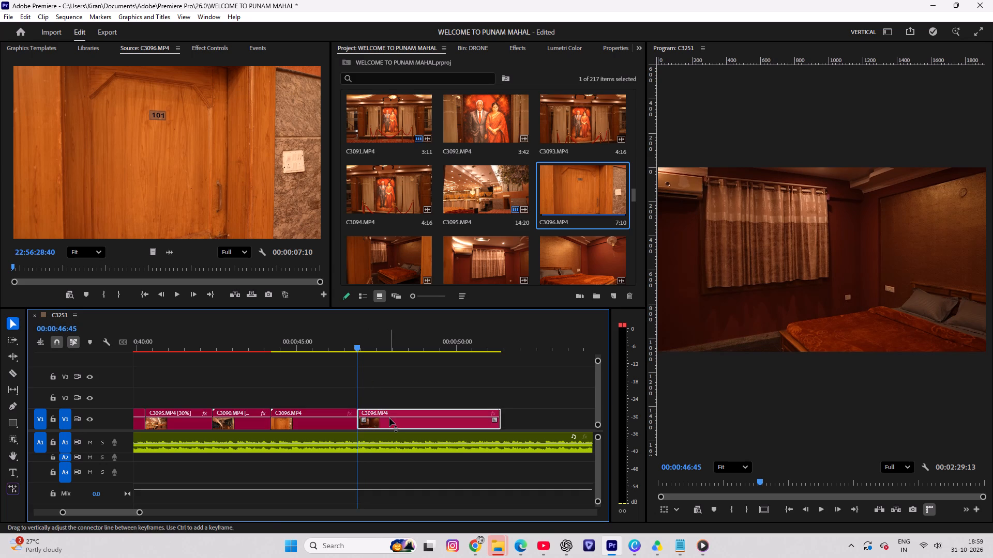
{"action": "key", "text": "Delete"}
Preview room clips C3097 and C3098, and place the bathroom clip C3101's video from 22:56:59:14 on V1 at 00:00:46:45.
{"action": "scroll", "coordinate": [428, 171], "scroll_direction": "down", "scroll_amount": 1}
{"action": "double_click", "coordinate": [400, 195]}
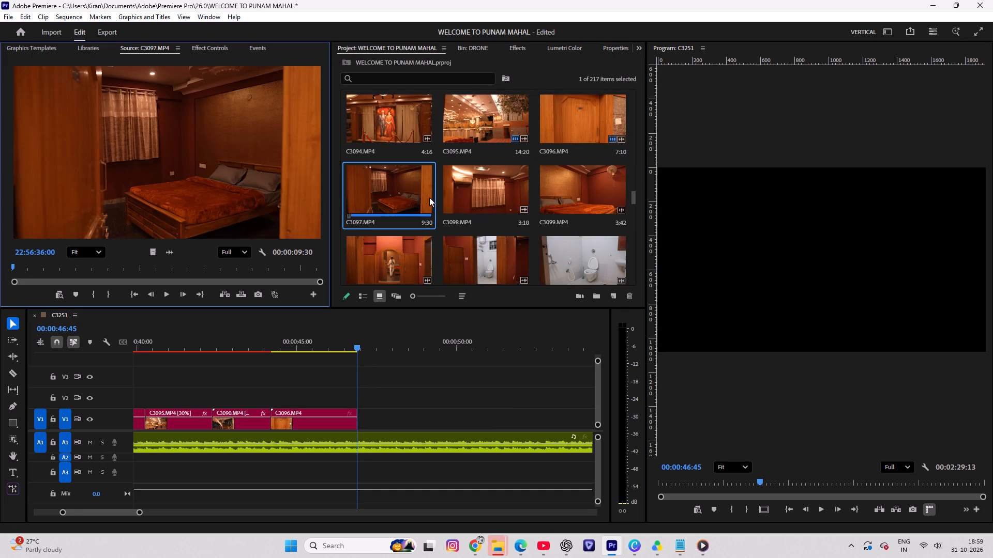
{"action": "left_click_drag", "start_coordinate": [19, 265], "coordinate": [67, 272]}
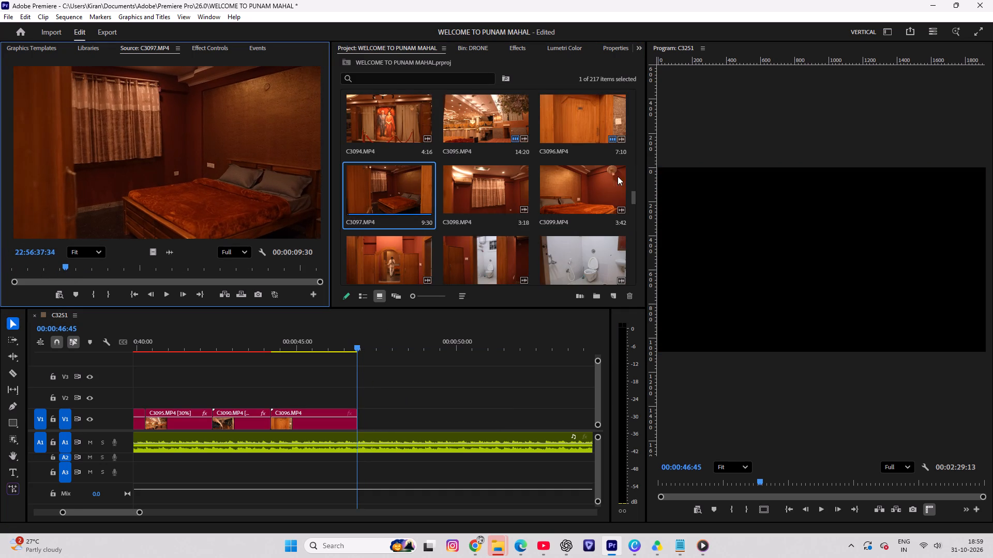
{"action": "double_click", "coordinate": [475, 199]}
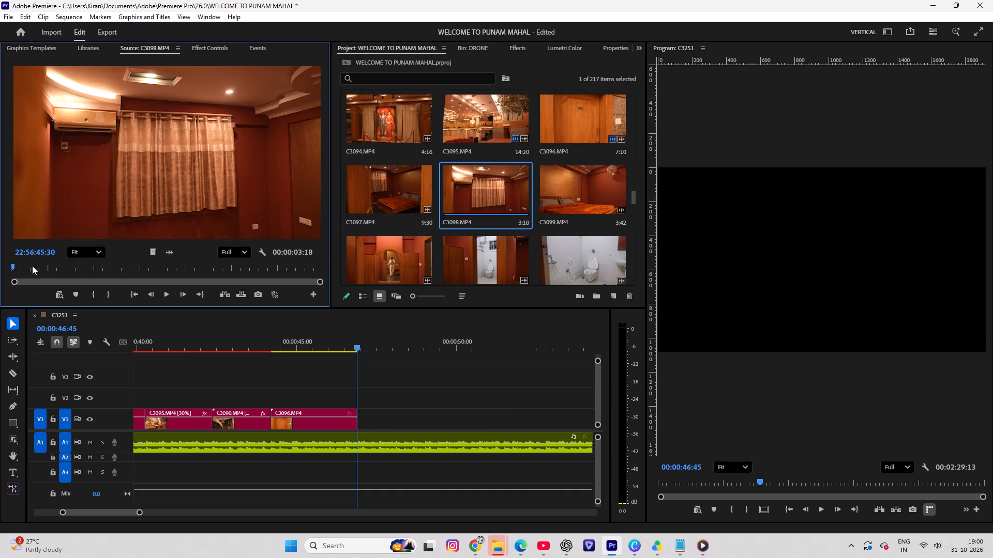
{"action": "left_click_drag", "start_coordinate": [17, 266], "coordinate": [166, 277]}
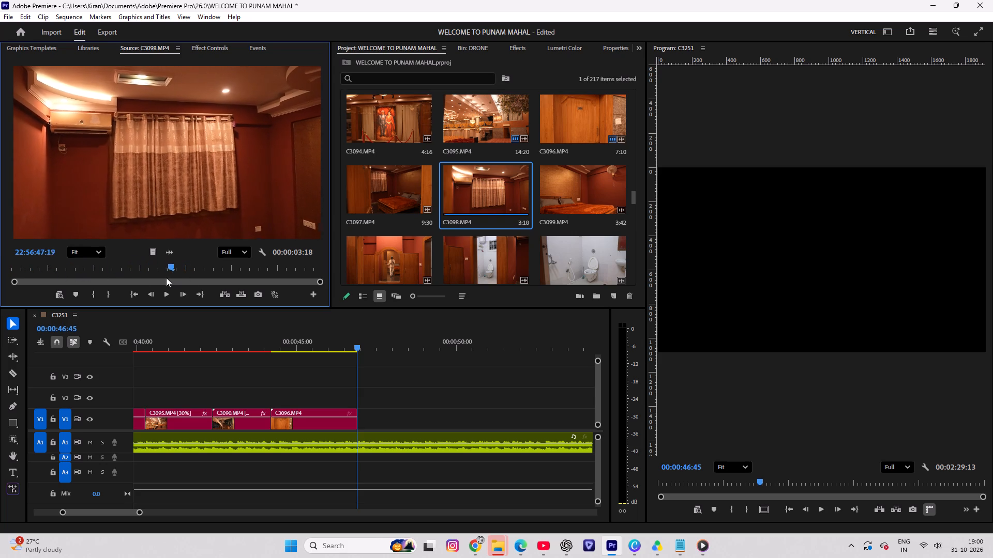
{"action": "left_click_drag", "start_coordinate": [166, 277], "coordinate": [183, 283]}
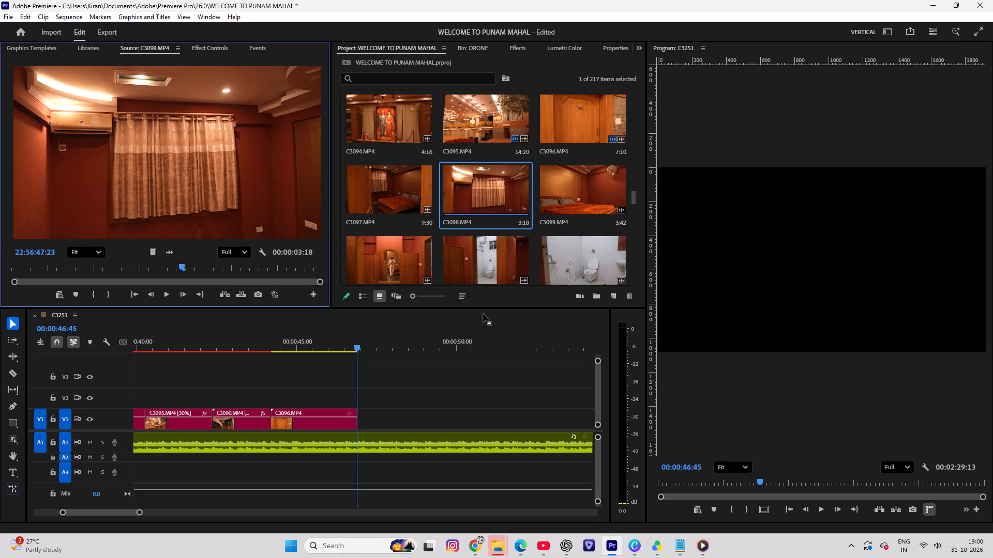
{"action": "double_click", "coordinate": [470, 264]}
{"action": "left_click_drag", "start_coordinate": [21, 267], "coordinate": [66, 270]}
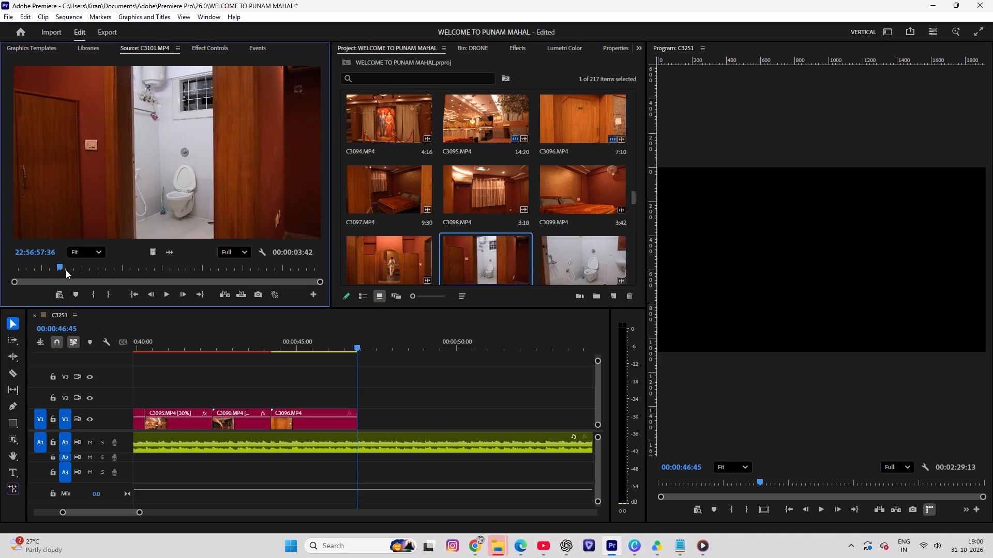
{"action": "left_click_drag", "start_coordinate": [66, 270], "coordinate": [192, 274]}
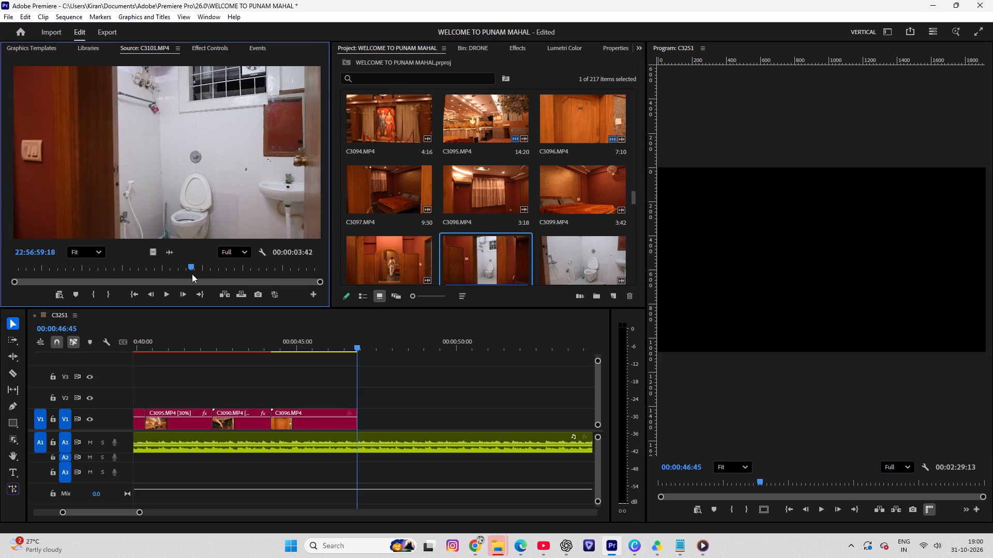
{"action": "left_click_drag", "start_coordinate": [192, 274], "coordinate": [186, 274]}
{"action": "key", "text": "i"}
{"action": "left_click_drag", "start_coordinate": [156, 253], "coordinate": [275, 331]}
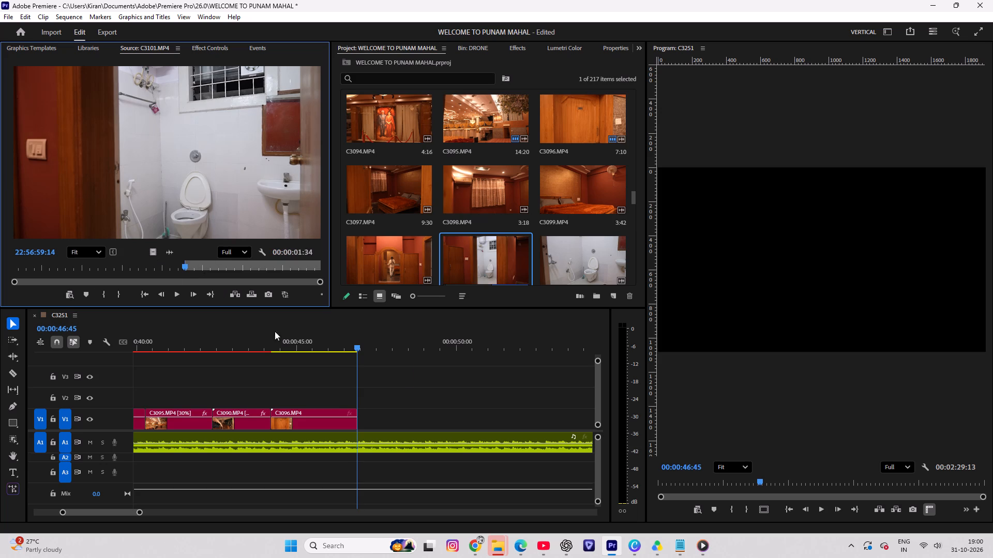
{"action": "left_click_drag", "start_coordinate": [275, 331], "coordinate": [355, 407]}
{"action": "left_click_drag", "start_coordinate": [377, 405], "coordinate": [377, 415]}
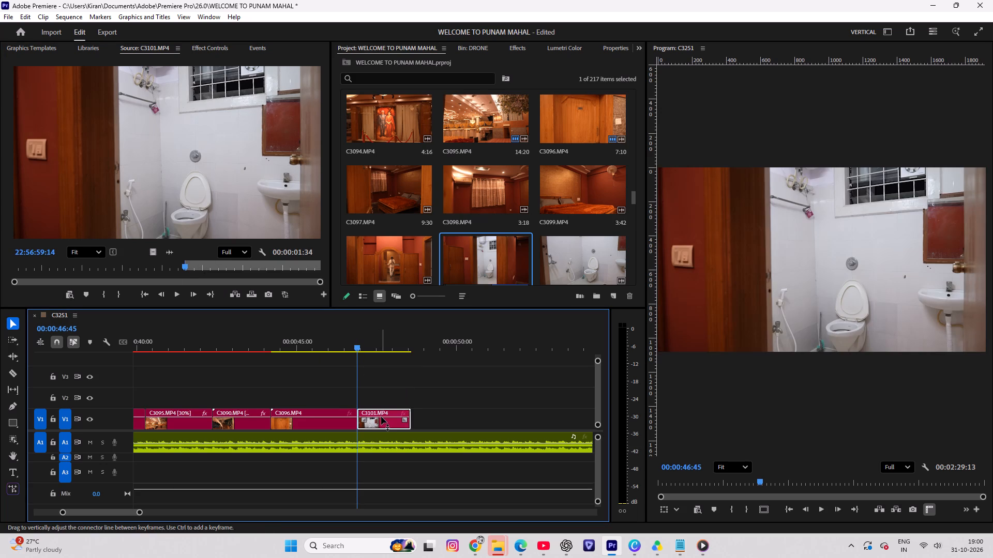
Play C3101, shift it later on V1 and extend its start back to the end of C3096, for a 00:00:03:08 duration.
{"action": "key", "text": "space"}
{"action": "key", "text": "space"}
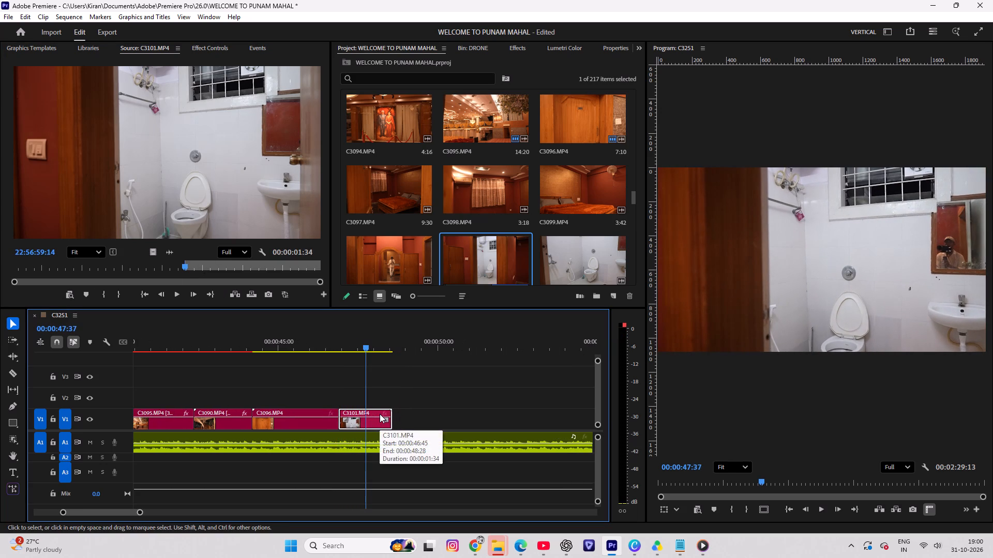
{"action": "left_click_drag", "start_coordinate": [372, 422], "coordinate": [419, 420]}
{"action": "left_click_drag", "start_coordinate": [385, 414], "coordinate": [345, 423]}
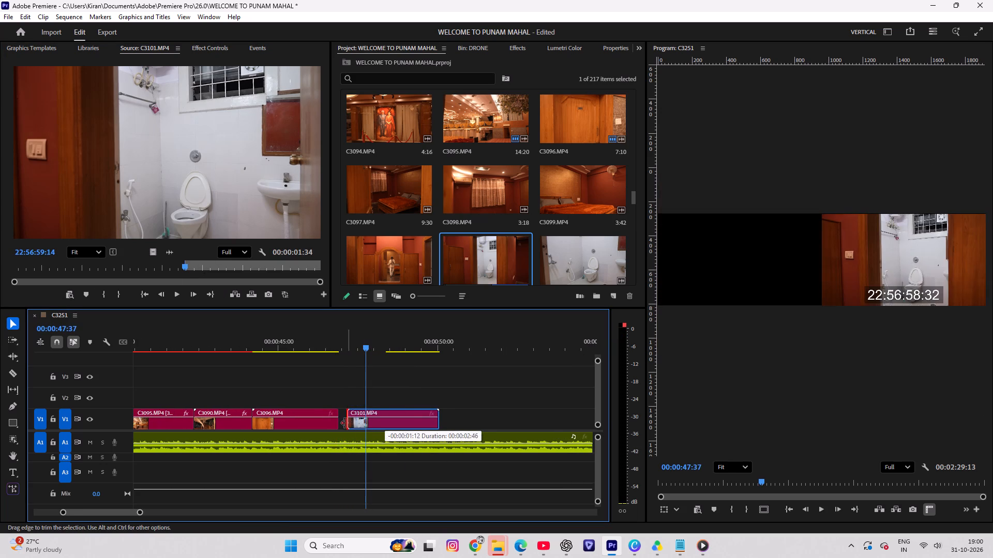
{"action": "left_click_drag", "start_coordinate": [345, 423], "coordinate": [339, 424]}
Reverse C3101 on V1 and set its speed to 30%.
{"action": "key", "text": "ctrl+r"}
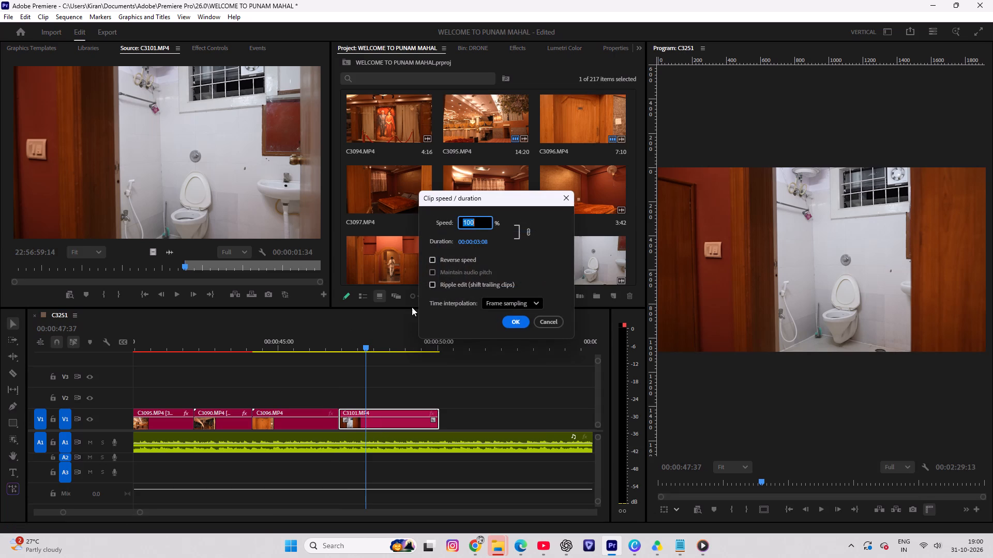
{"action": "left_click", "coordinate": [445, 255]}
{"action": "left_click", "coordinate": [468, 224]}
{"action": "type", "text": "30"}
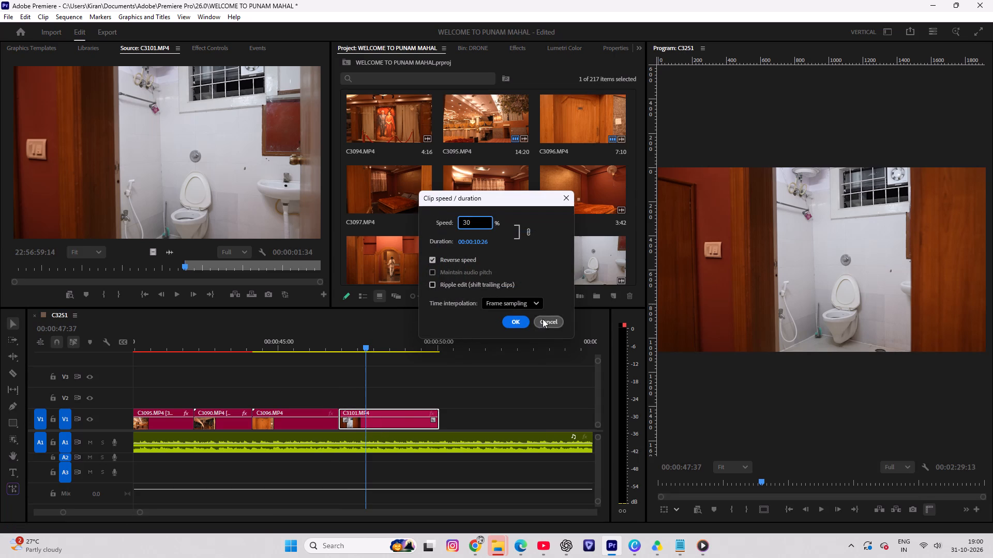
{"action": "left_click", "coordinate": [513, 321]}
Play the reversed C3101, trim about 5 seconds off its start and move it back directly after C3096.
{"action": "left_click_drag", "start_coordinate": [358, 345], "coordinate": [340, 356]}
{"action": "key", "text": "space"}
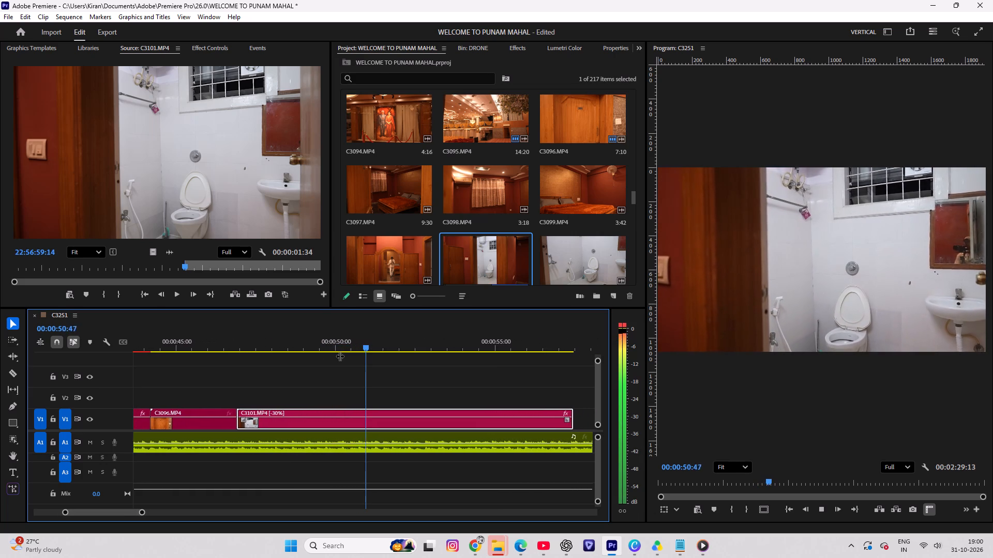
{"action": "key", "text": "space"}
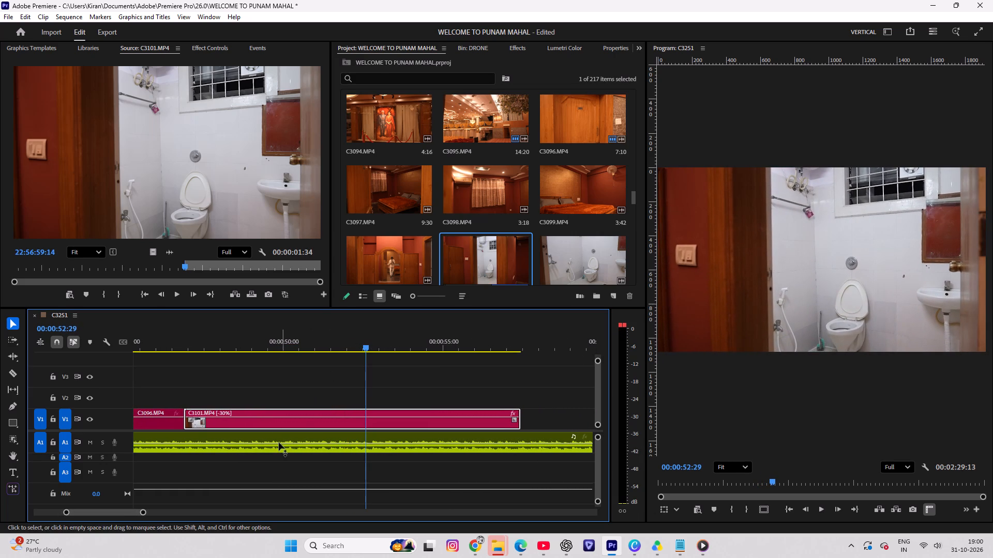
{"action": "left_click_drag", "start_coordinate": [185, 410], "coordinate": [341, 419]}
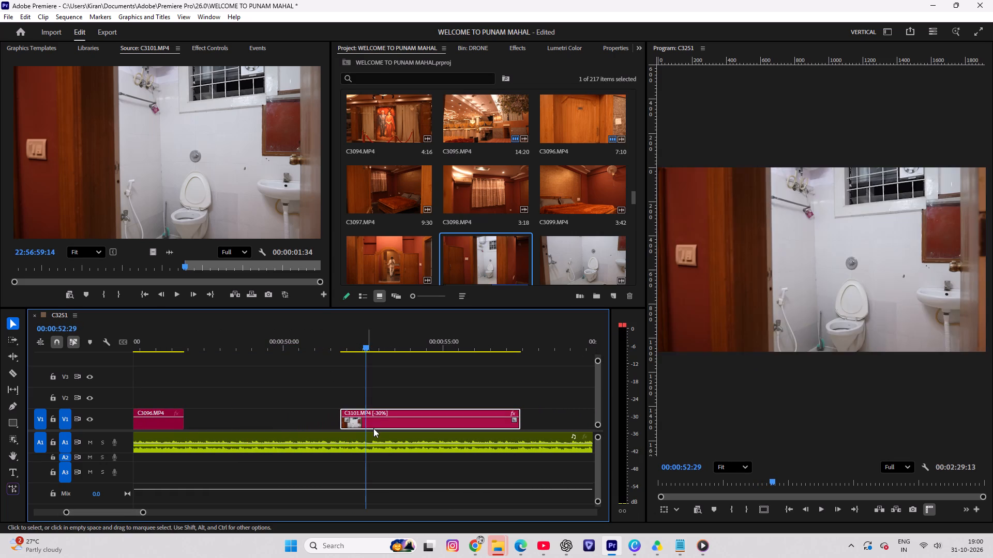
{"action": "left_click_drag", "start_coordinate": [369, 426], "coordinate": [218, 428]}
{"action": "left_click", "coordinate": [216, 427]}
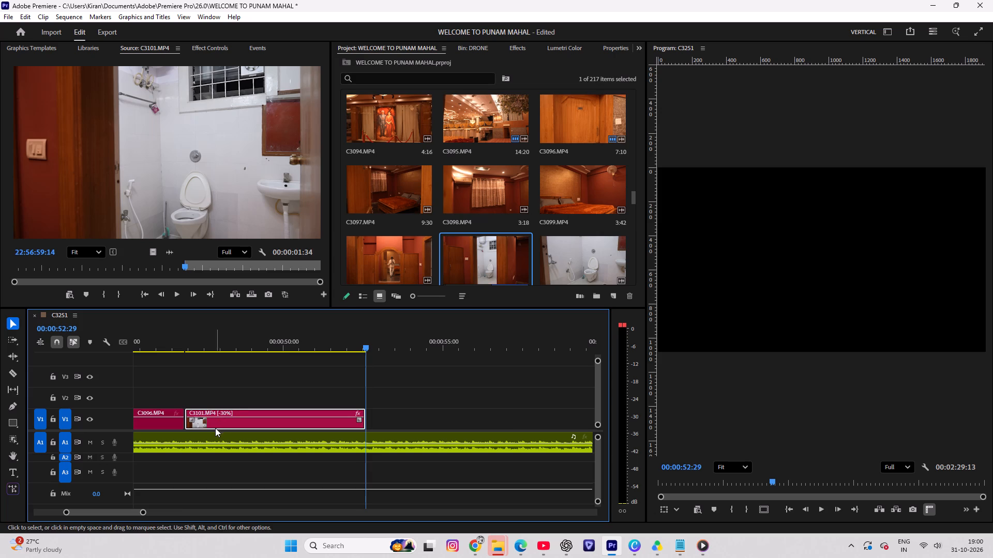
Play from C3096 into the reversed C3101 and trim the end of C3101 to 00:00:49:03.
{"action": "left_click", "coordinate": [210, 395]}
{"action": "left_click", "coordinate": [183, 351]}
{"action": "key", "text": "space"}
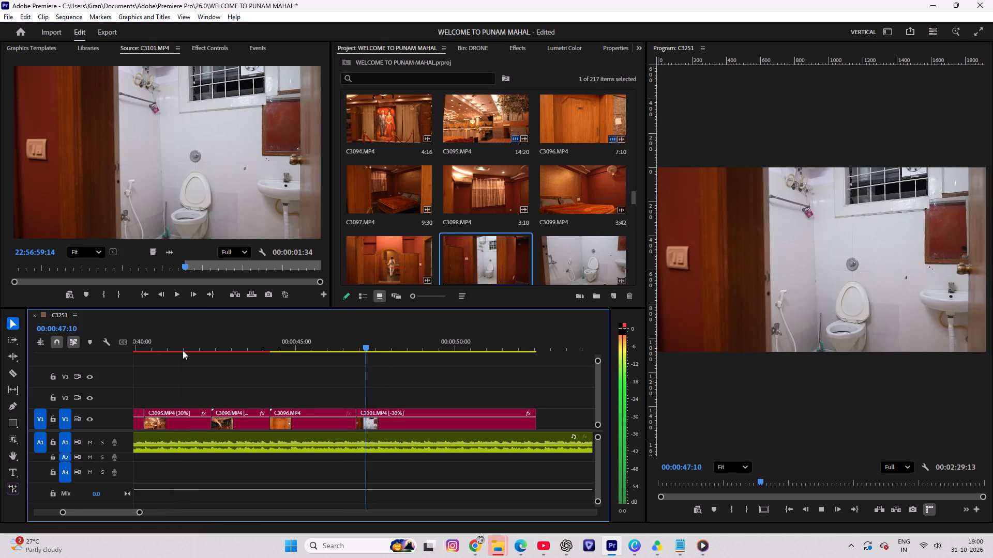
{"action": "key", "text": "space"}
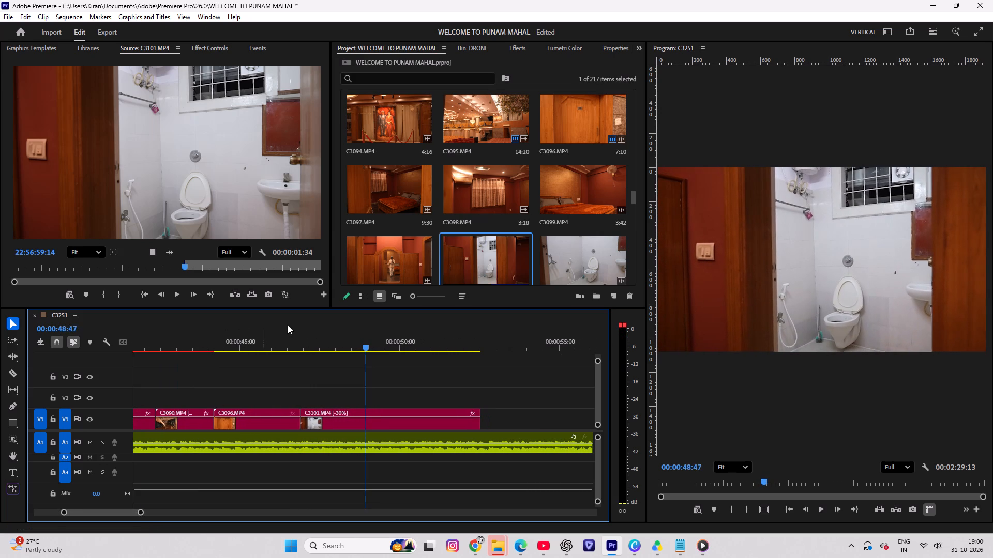
{"action": "key", "text": "space"}
{"action": "key", "text": "space"}
{"action": "left_click", "coordinate": [361, 342]}
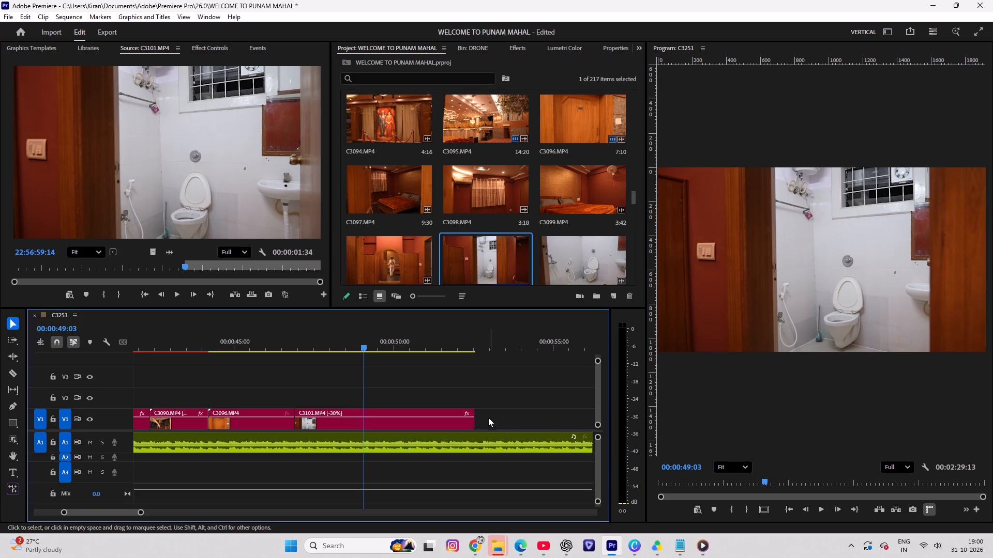
{"action": "left_click_drag", "start_coordinate": [478, 414], "coordinate": [371, 427]}
{"action": "left_click", "coordinate": [388, 420]}
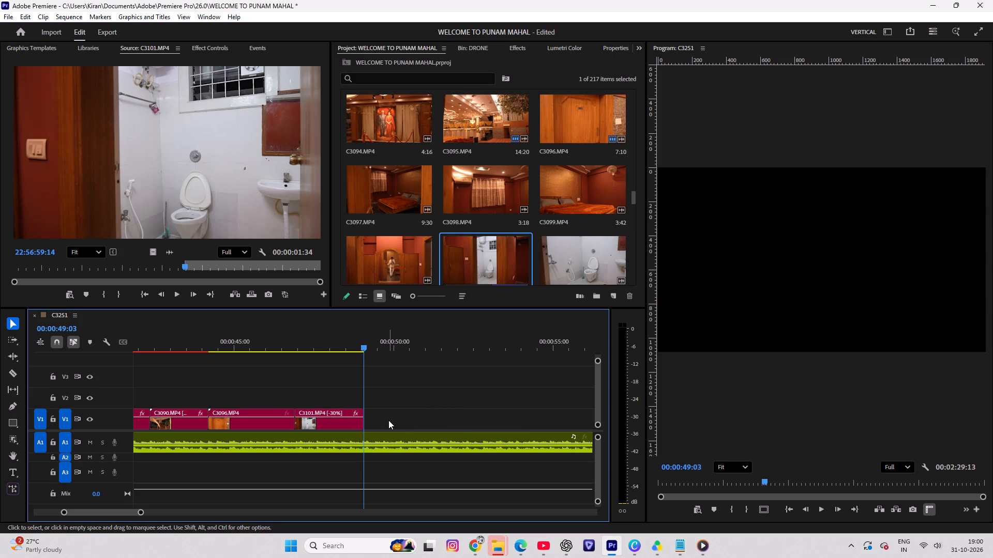
Find the bedroom clip C3104, preview it and place its video from 22:57:09:19 on V1 at 00:00:49:03.
{"action": "scroll", "coordinate": [471, 249], "scroll_direction": "down", "scroll_amount": 3}
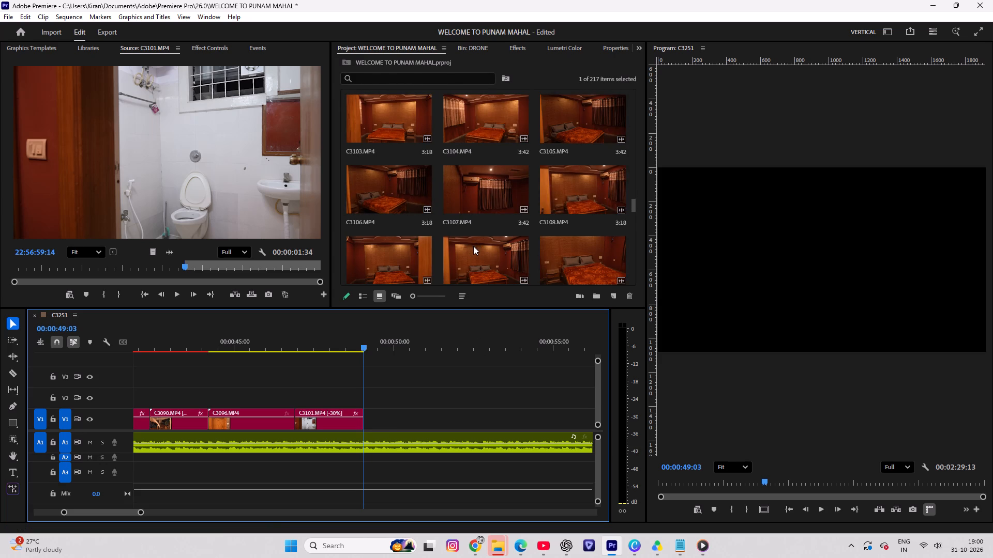
{"action": "scroll", "coordinate": [473, 246], "scroll_direction": "down", "scroll_amount": 2}
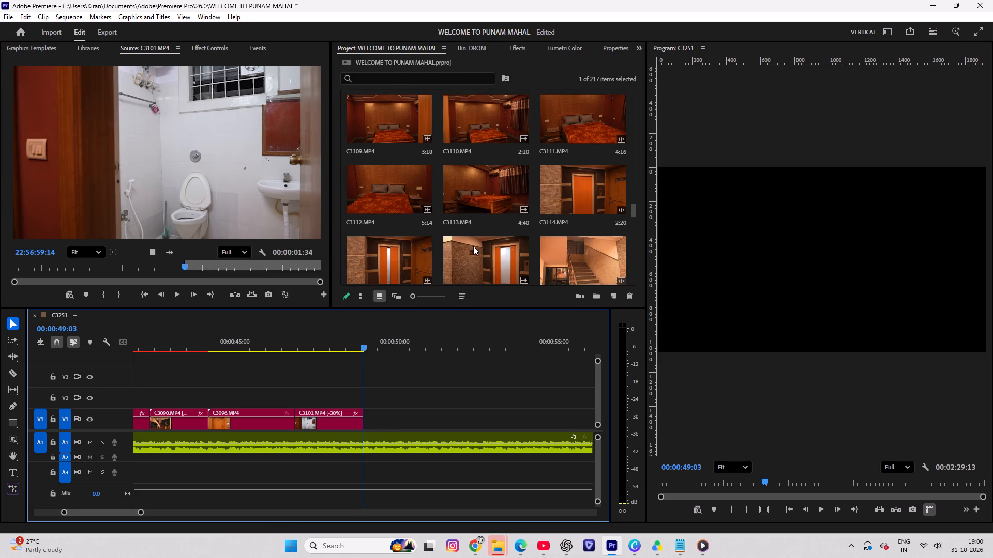
{"action": "scroll", "coordinate": [473, 246], "scroll_direction": "up", "scroll_amount": 3}
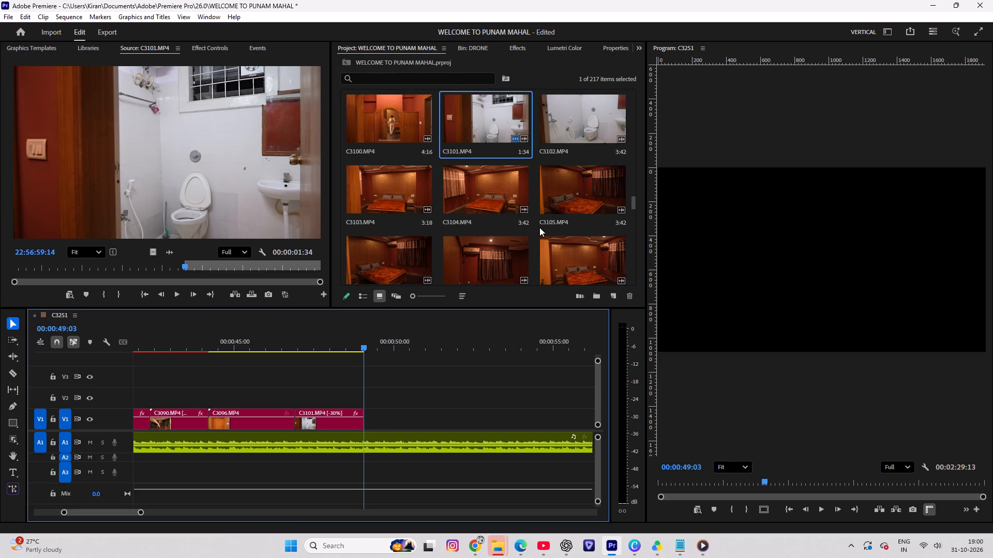
{"action": "double_click", "coordinate": [470, 191]}
{"action": "left_click_drag", "start_coordinate": [22, 265], "coordinate": [39, 265]}
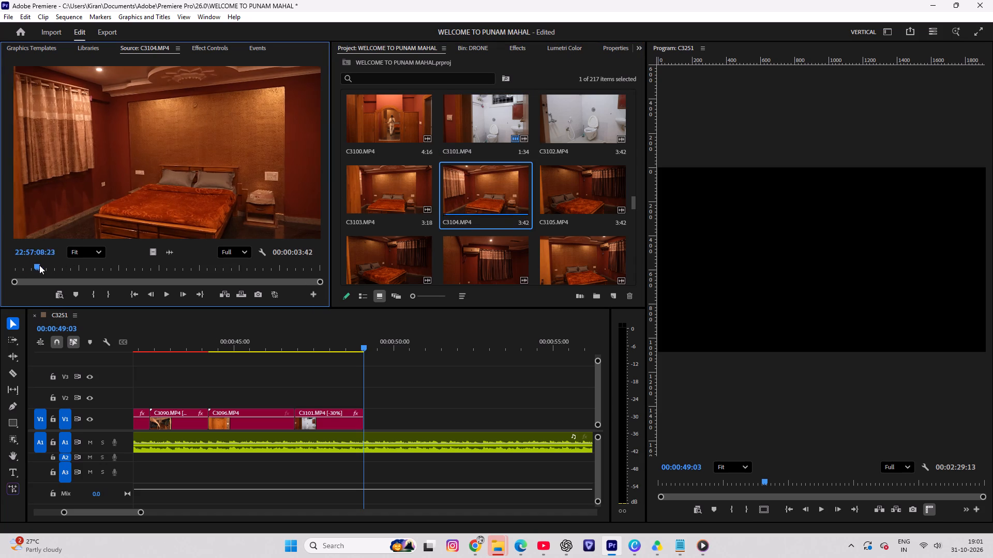
{"action": "left_click_drag", "start_coordinate": [39, 265], "coordinate": [110, 284]}
{"action": "key", "text": "i"}
{"action": "left_click_drag", "start_coordinate": [153, 252], "coordinate": [367, 413]}
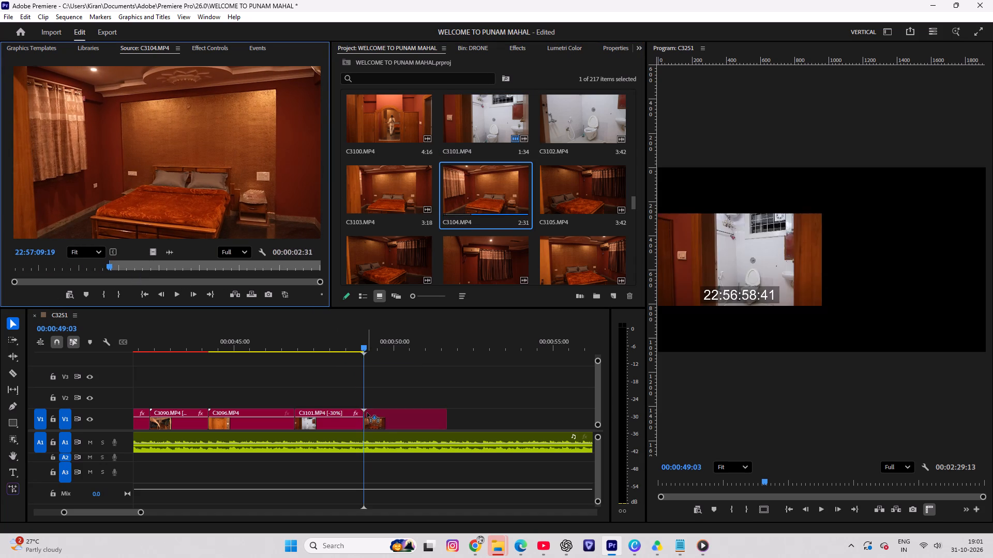
{"action": "left_click_drag", "start_coordinate": [367, 413], "coordinate": [368, 413]}
Set the speed of C3104 on V1 to 30% with optical flow time interpolation.
{"action": "left_click", "coordinate": [384, 424]}
{"action": "key", "text": "ctrl+r"}
{"action": "key", "text": "ctrl+3"}
{"action": "key", "text": "0"}
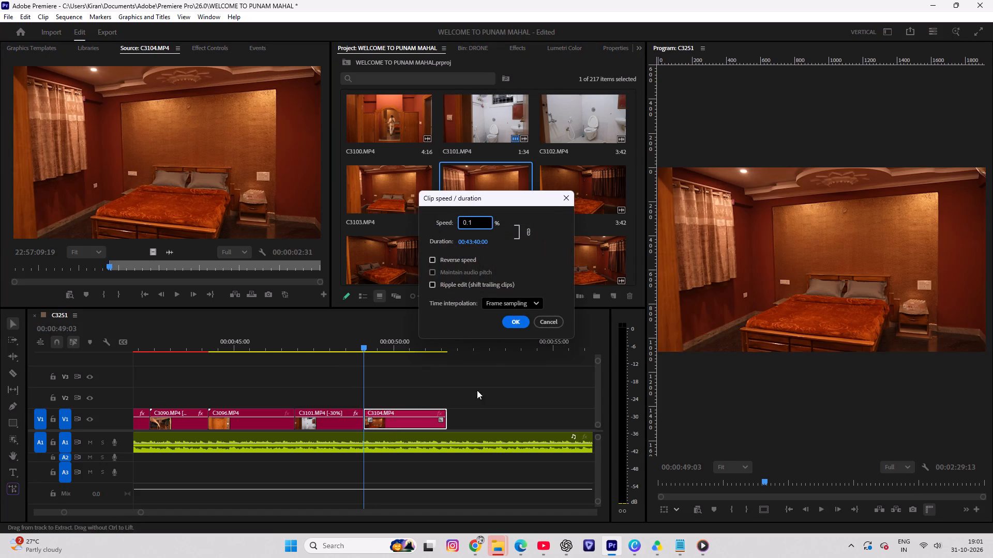
{"action": "left_click_drag", "start_coordinate": [478, 223], "coordinate": [403, 237]}
{"action": "type", "text": "30"}
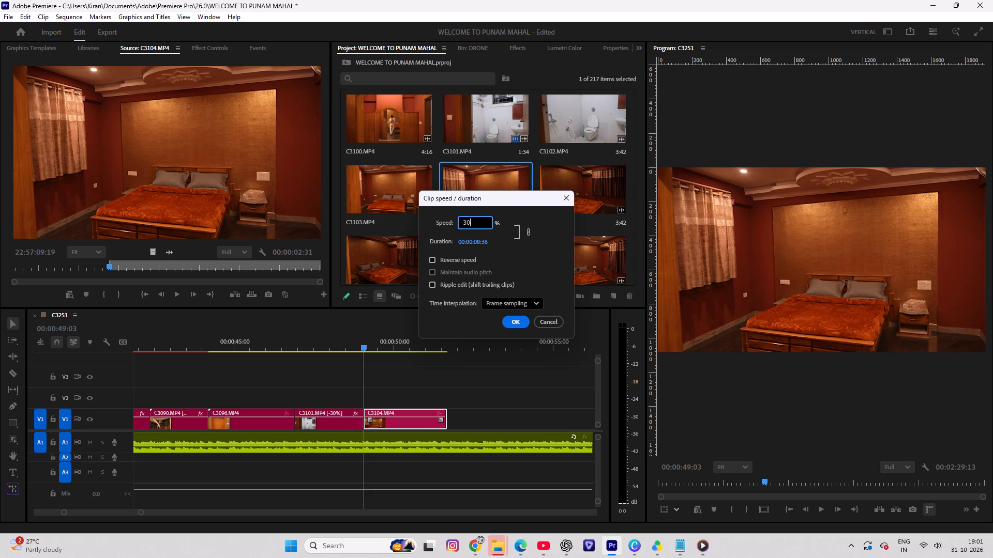
{"action": "left_click", "coordinate": [501, 310]}
{"action": "left_click", "coordinate": [504, 299]}
{"action": "left_click", "coordinate": [507, 347]}
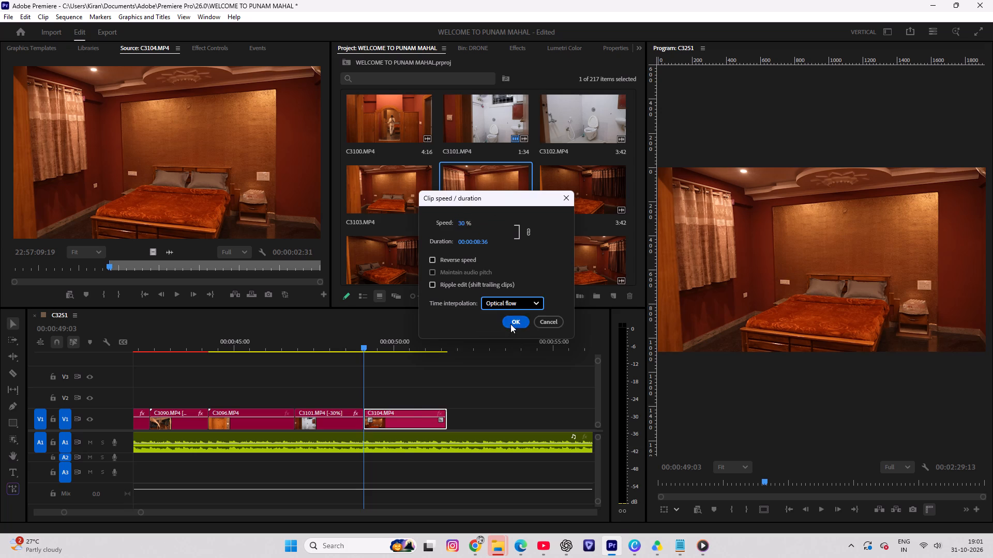
{"action": "left_click", "coordinate": [510, 324]}
Play the slowed C3104 and trim its end to 00:00:51:13.
{"action": "key", "text": "space"}
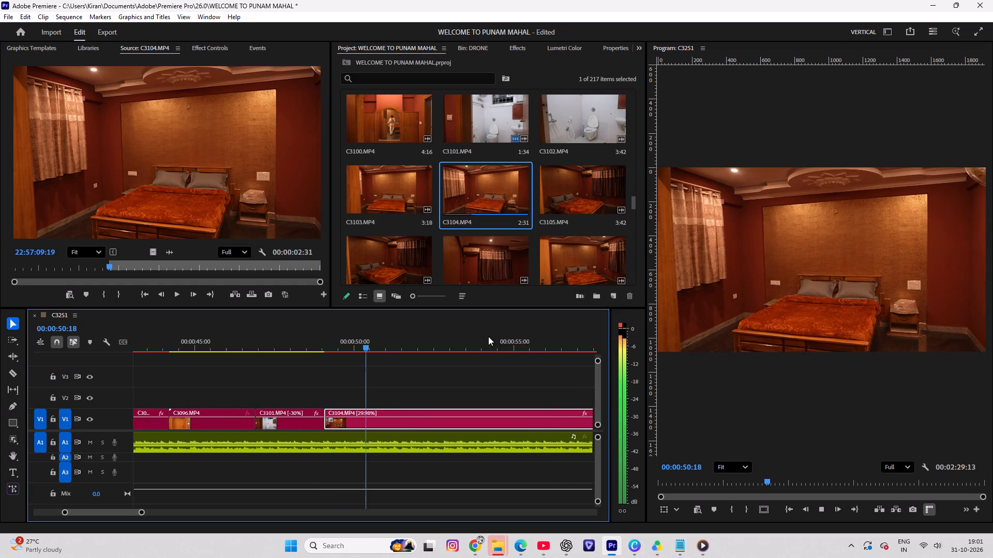
{"action": "key", "text": "space"}
{"action": "left_click_drag", "start_coordinate": [364, 332], "coordinate": [362, 342]}
{"action": "key", "text": "c"}
{"action": "left_click", "coordinate": [360, 418]}
{"action": "key", "text": "v"}
{"action": "left_click", "coordinate": [412, 431]}
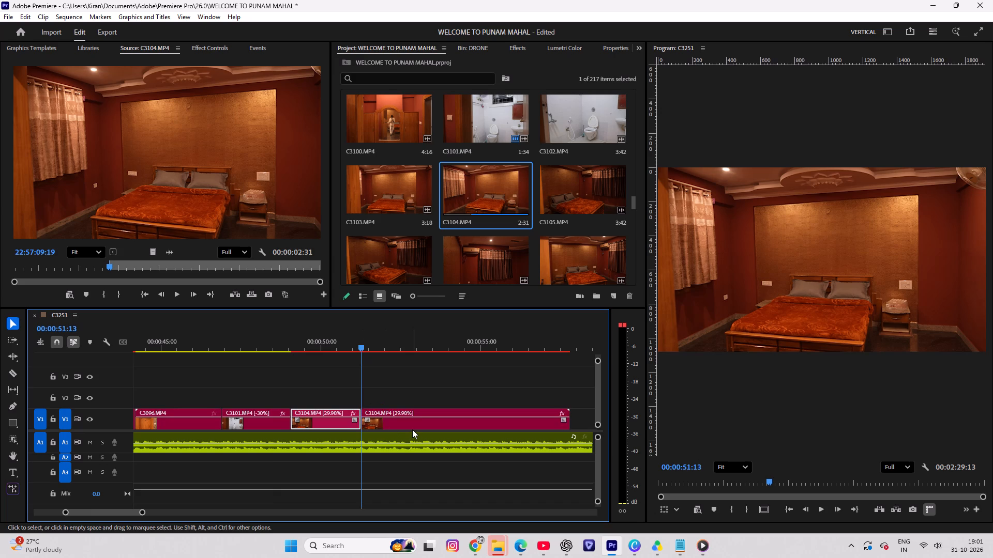
{"action": "left_click", "coordinate": [412, 429]}
{"action": "key", "text": "Delete"}
Preview the elevator clips C3114 and C3115, and place C3115's video from its start on V2 at 00:00:51:13.
{"action": "scroll", "coordinate": [530, 198], "scroll_direction": "down", "scroll_amount": 1}
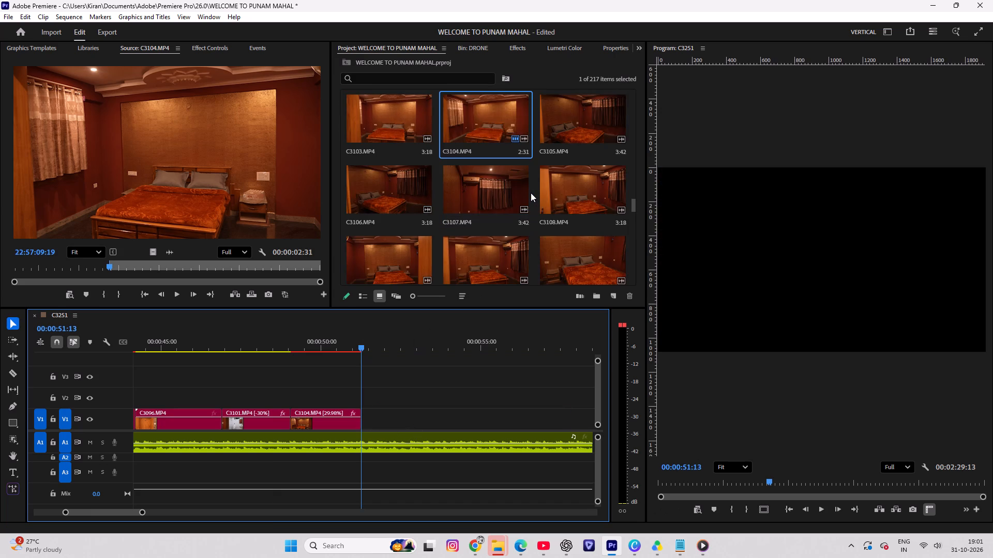
{"action": "scroll", "coordinate": [531, 193], "scroll_direction": "down", "scroll_amount": 2}
{"action": "double_click", "coordinate": [552, 192]}
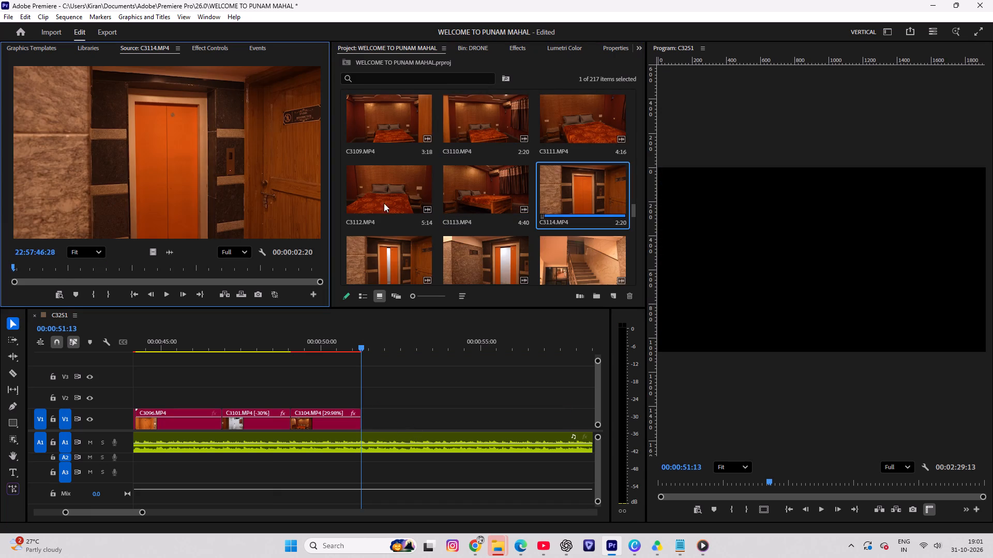
{"action": "left_click_drag", "start_coordinate": [32, 270], "coordinate": [117, 275]}
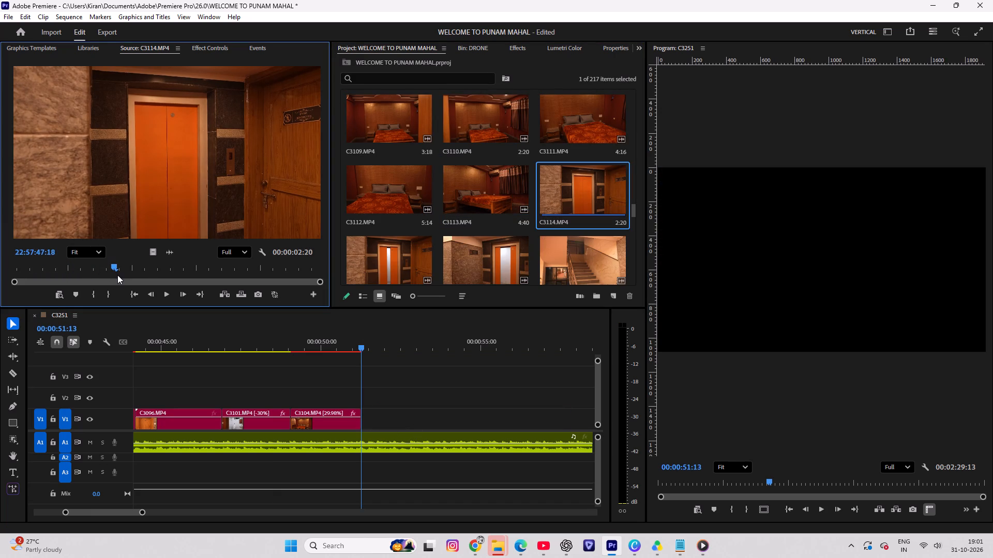
{"action": "left_click_drag", "start_coordinate": [117, 275], "coordinate": [292, 287]}
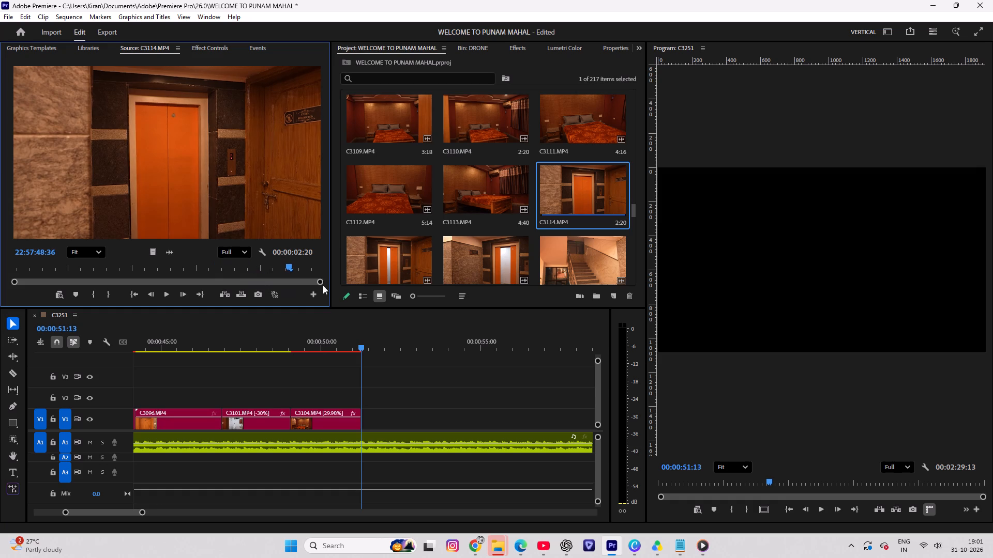
{"action": "double_click", "coordinate": [402, 265]}
{"action": "left_click_drag", "start_coordinate": [18, 269], "coordinate": [69, 269]}
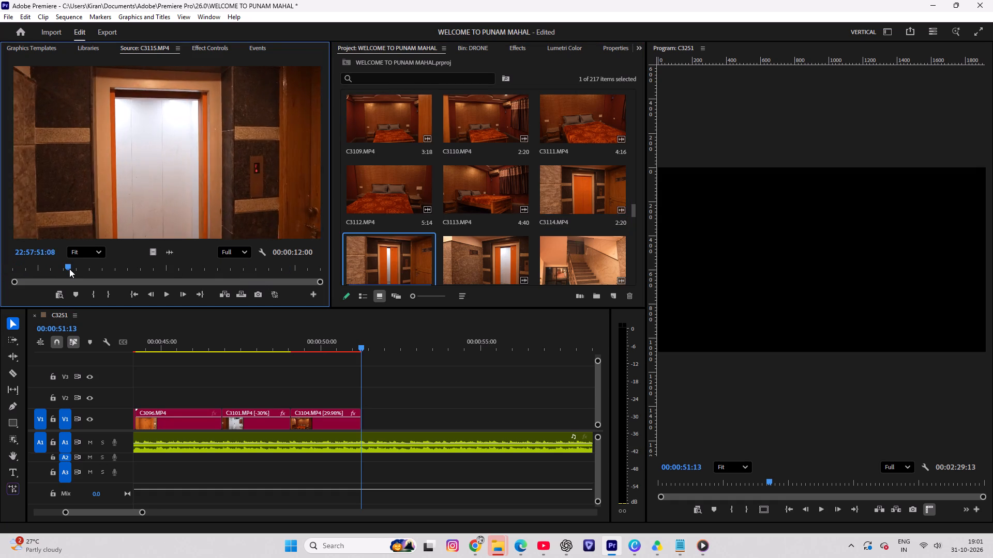
{"action": "left_click_drag", "start_coordinate": [69, 269], "coordinate": [0, 271]}
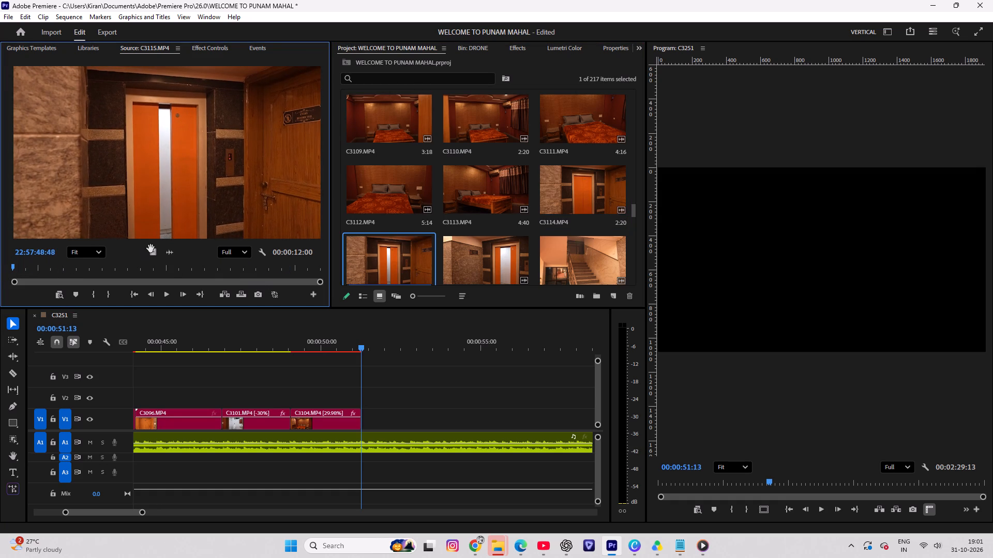
{"action": "left_click_drag", "start_coordinate": [152, 249], "coordinate": [359, 399]}
Set the speed of C3115 on V2 to 30% with optical flow time interpolation.
{"action": "left_click", "coordinate": [400, 402]}
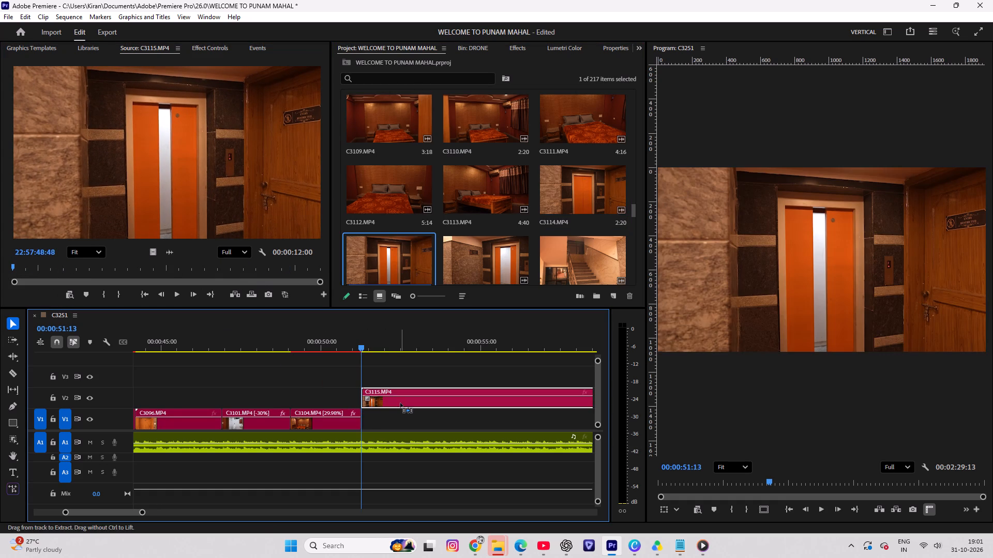
{"action": "key", "text": "ctrl+r"}
{"action": "type", "text": "30"}
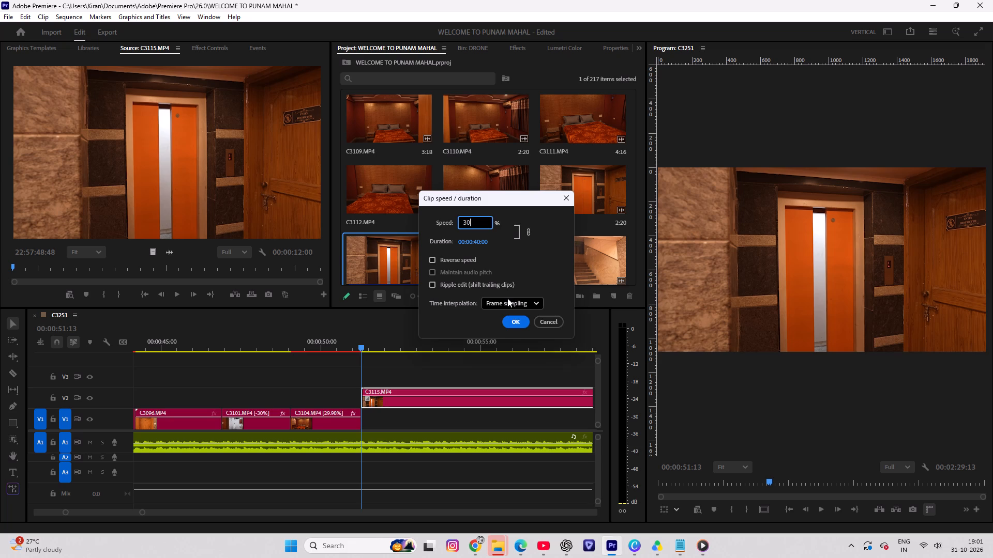
{"action": "left_click", "coordinate": [507, 298]}
{"action": "left_click", "coordinate": [511, 346]}
{"action": "left_click", "coordinate": [520, 321]}
Play the slowed C3115, trim its end to 00:00:53:42 and move it down to V1 directly after C3104.
{"action": "key", "text": "space"}
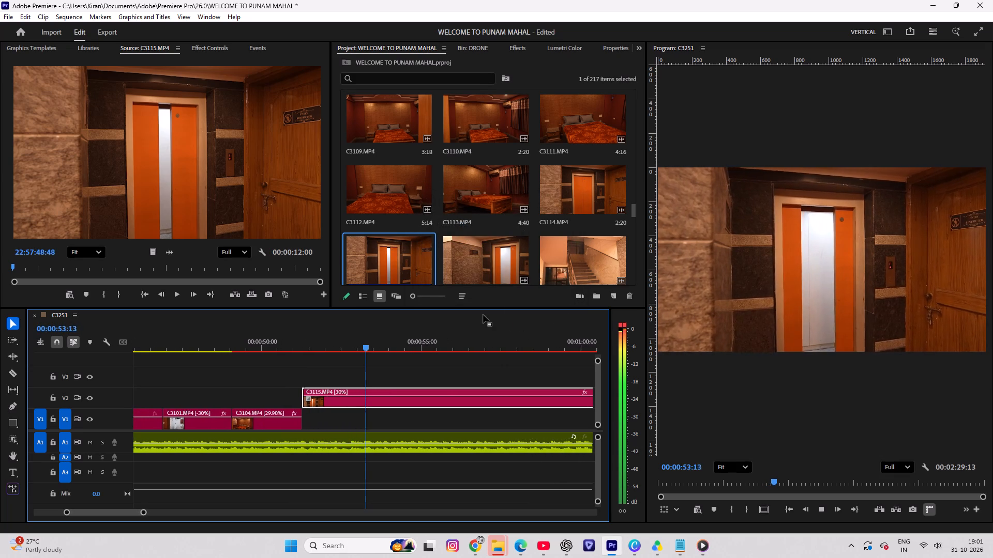
{"action": "key", "text": "space"}
{"action": "left_click_drag", "start_coordinate": [364, 345], "coordinate": [360, 348]}
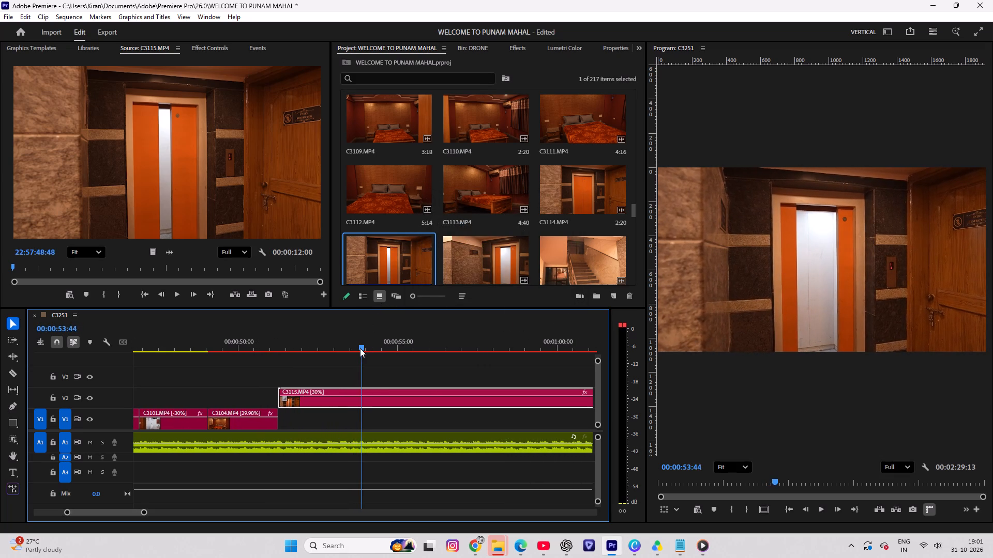
{"action": "left_click_drag", "start_coordinate": [360, 348], "coordinate": [359, 349]}
{"action": "key", "text": "c"}
{"action": "left_click", "coordinate": [359, 403]}
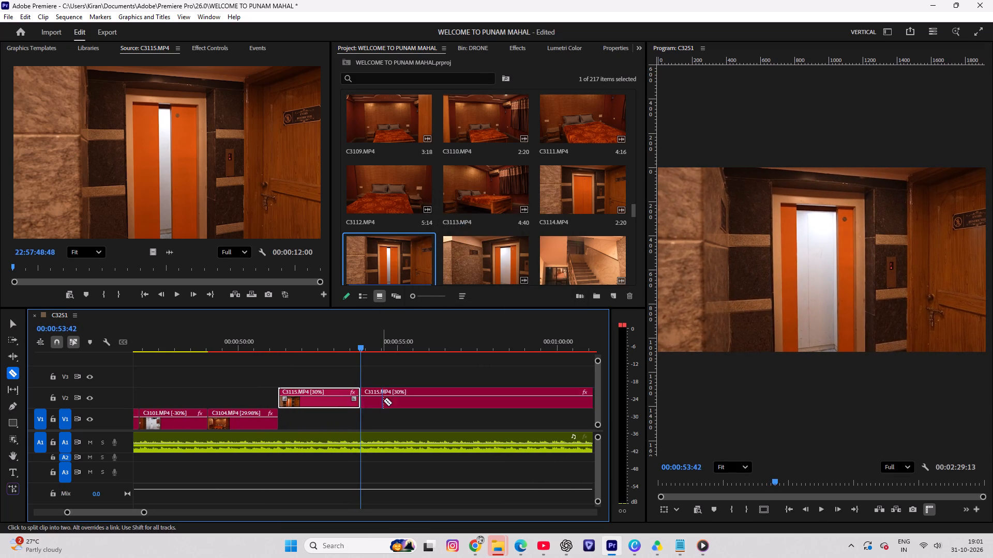
{"action": "key", "text": "v"}
{"action": "left_click", "coordinate": [383, 400]}
{"action": "key", "text": "Delete"}
{"action": "left_click_drag", "start_coordinate": [303, 406], "coordinate": [304, 413]}
{"action": "left_click", "coordinate": [315, 395]}
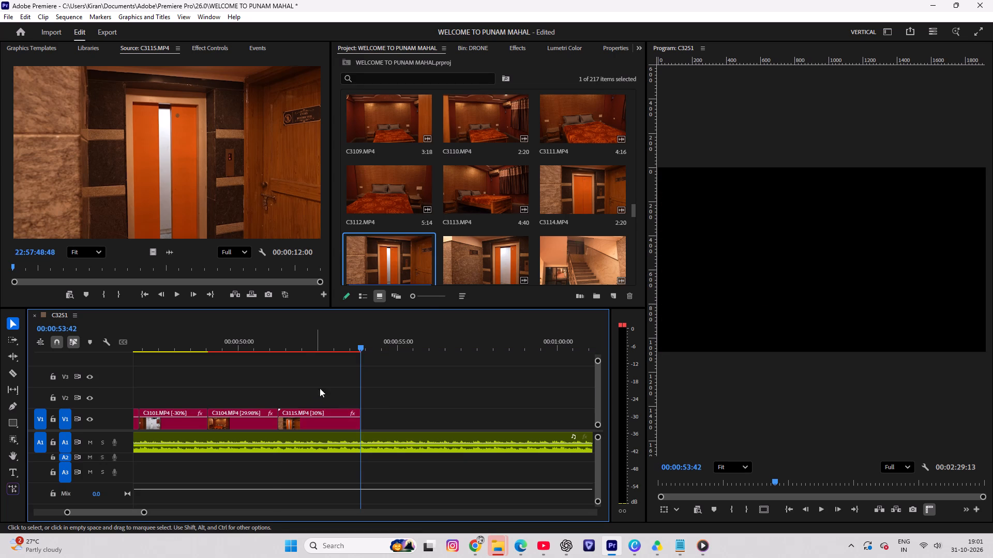
Find the staircase clip C3117 and place its video from its start on V1 at 00:00:53:42.
{"action": "scroll", "coordinate": [496, 244], "scroll_direction": "down", "scroll_amount": 1}
{"action": "double_click", "coordinate": [593, 187]}
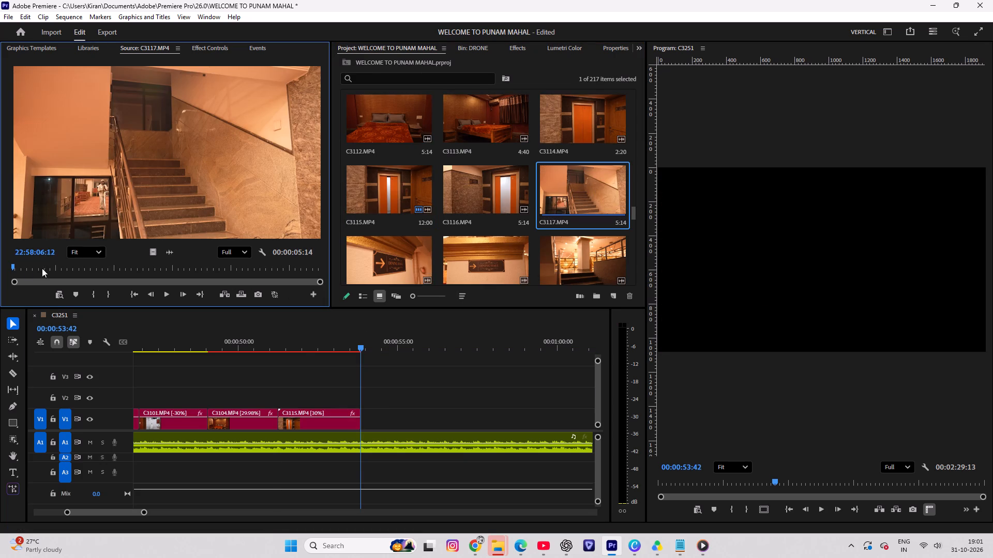
{"action": "left_click_drag", "start_coordinate": [18, 270], "coordinate": [0, 278]}
{"action": "left_click_drag", "start_coordinate": [154, 248], "coordinate": [239, 327]}
{"action": "left_click_drag", "start_coordinate": [239, 327], "coordinate": [366, 414]}
Set the speed of C3117 on V1 to 30% with optical flow time interpolation.
{"action": "left_click", "coordinate": [385, 423]}
{"action": "key", "text": "ctrl+r"}
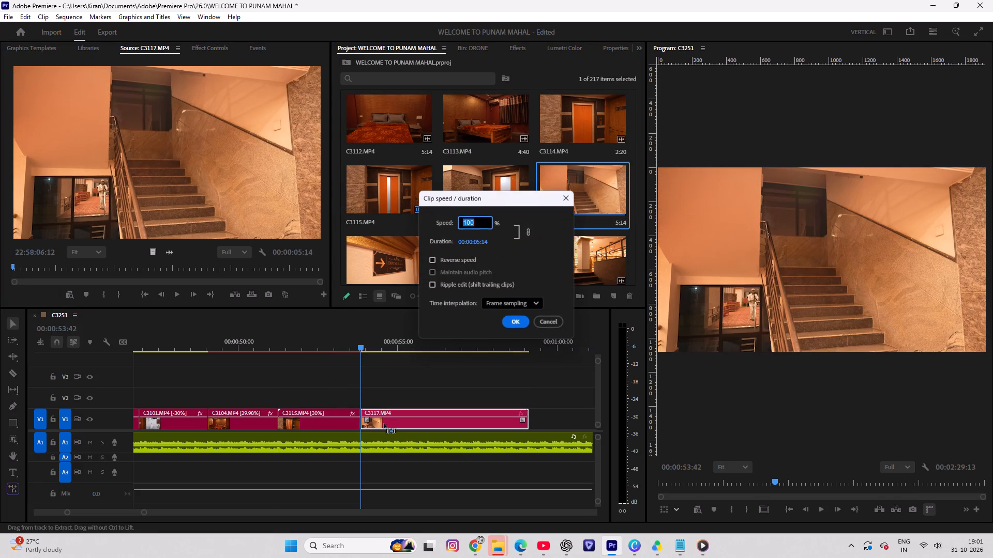
{"action": "type", "text": "30"}
{"action": "left_click", "coordinate": [519, 299]}
{"action": "left_click", "coordinate": [505, 342]}
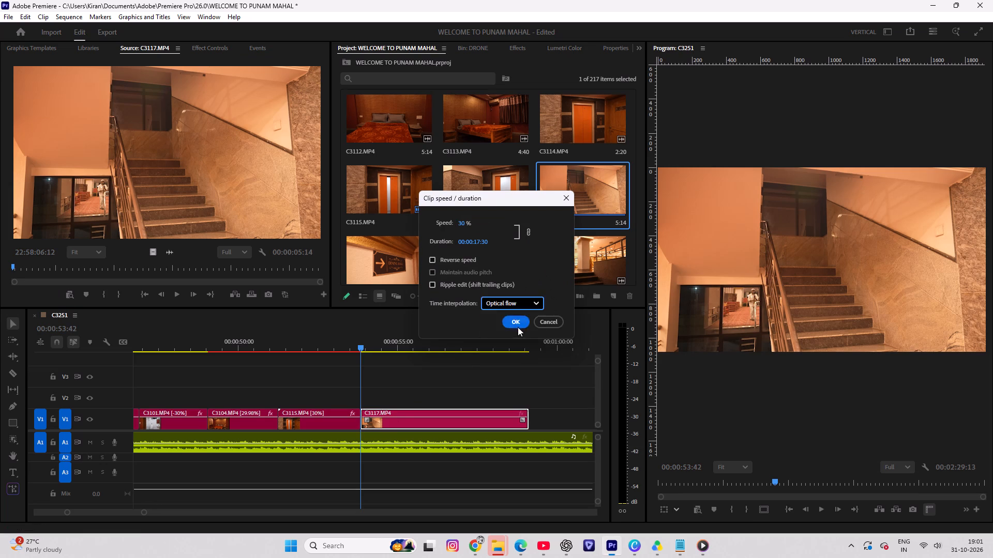
{"action": "left_click", "coordinate": [518, 326]}
Play from the end of C3115 into C3117 and trim the end of C3117 to 00:00:57:00.
{"action": "left_click_drag", "start_coordinate": [395, 349], "coordinate": [344, 351]}
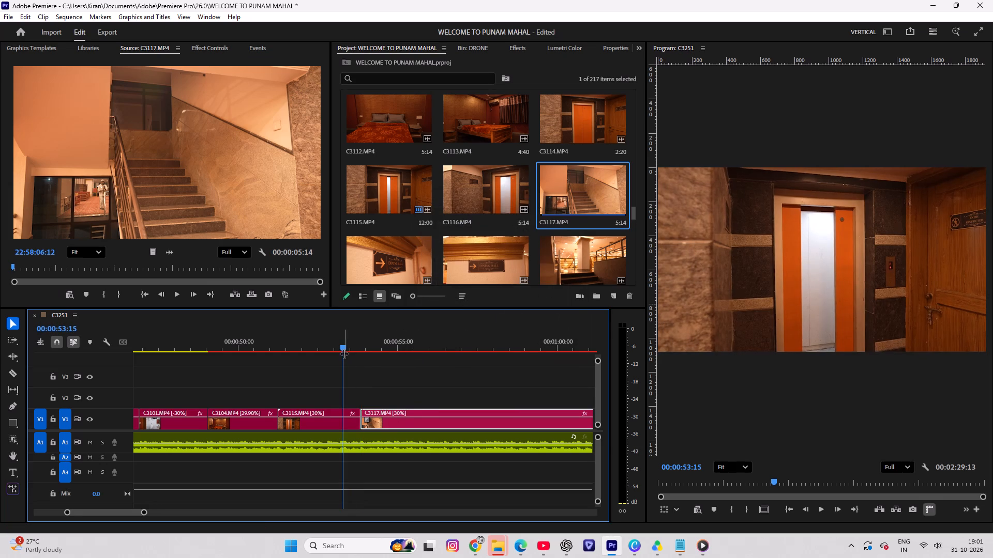
{"action": "key", "text": "space"}
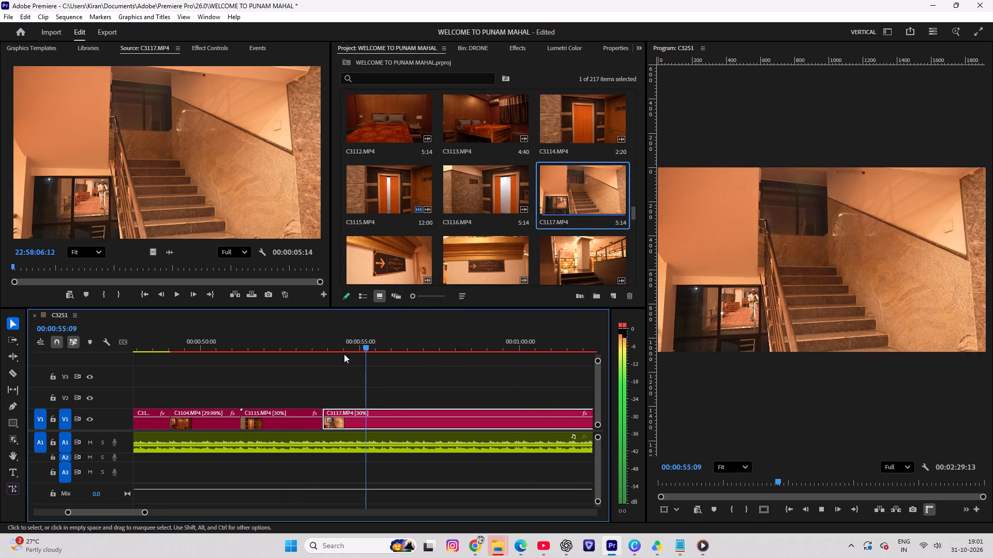
{"action": "key", "text": "space"}
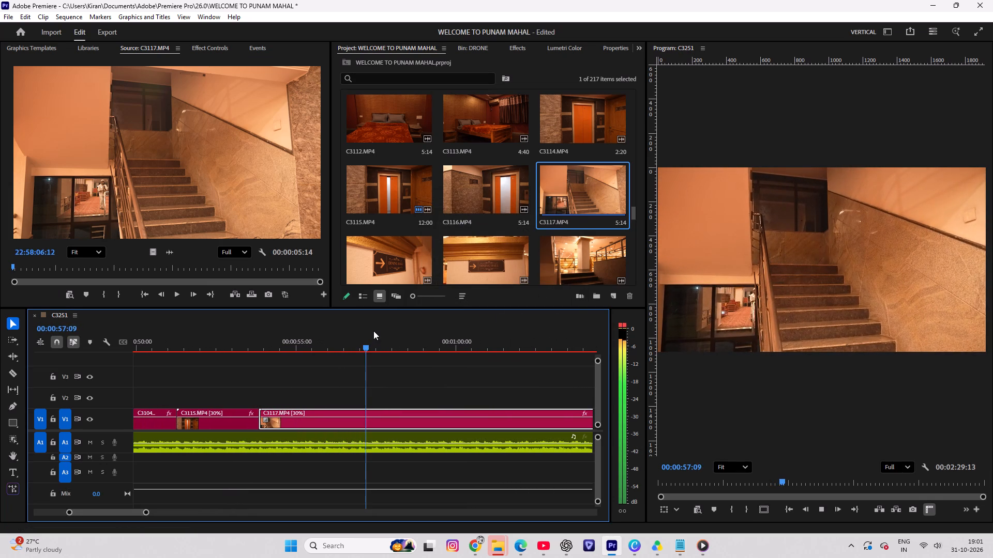
{"action": "left_click_drag", "start_coordinate": [363, 335], "coordinate": [361, 343]}
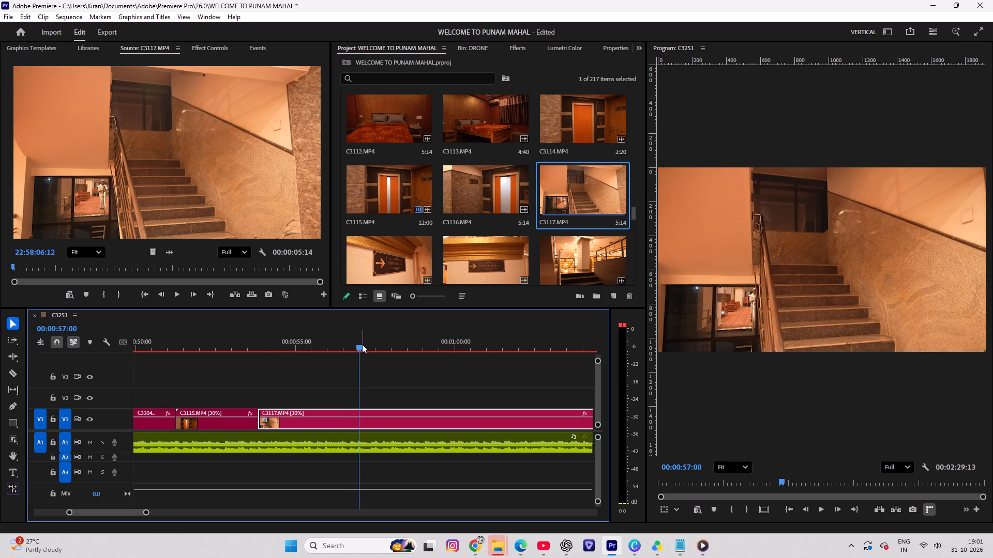
{"action": "key", "text": "c"}
{"action": "left_click", "coordinate": [361, 424]}
{"action": "key", "text": "v"}
{"action": "left_click", "coordinate": [390, 424]}
{"action": "key", "text": "Delete"}
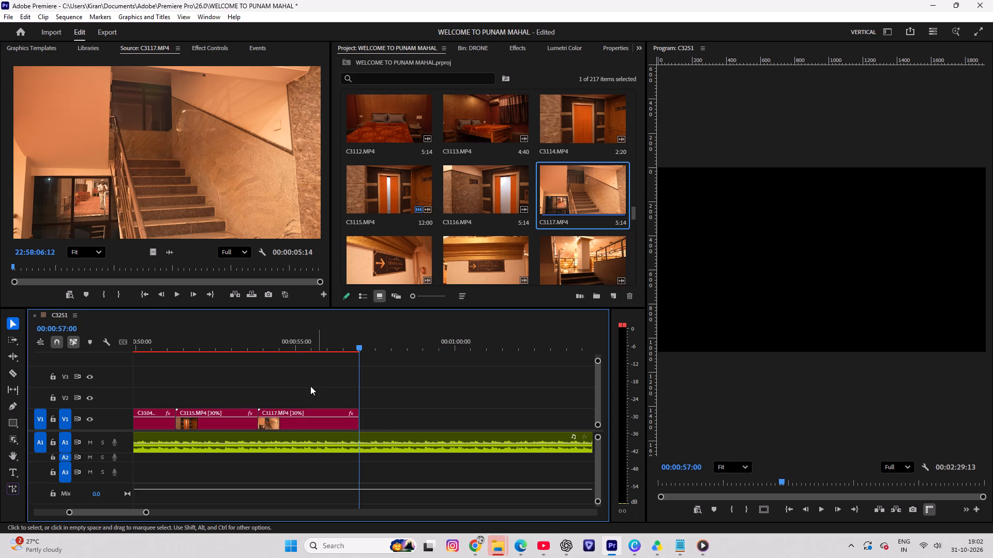
Browse the following footage, previewing the dining hall sign clip C3119 and the chandelier hall clip C3121.
{"action": "scroll", "coordinate": [583, 214], "scroll_direction": "down", "scroll_amount": 2}
{"action": "double_click", "coordinate": [458, 263]}
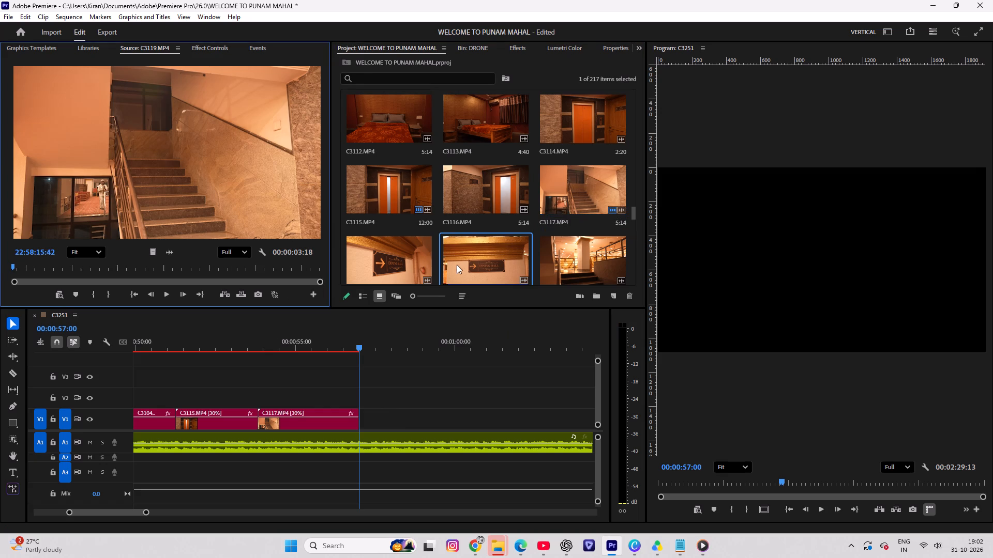
{"action": "left_click_drag", "start_coordinate": [7, 264], "coordinate": [31, 267]}
{"action": "scroll", "coordinate": [497, 233], "scroll_direction": "down", "scroll_amount": 1}
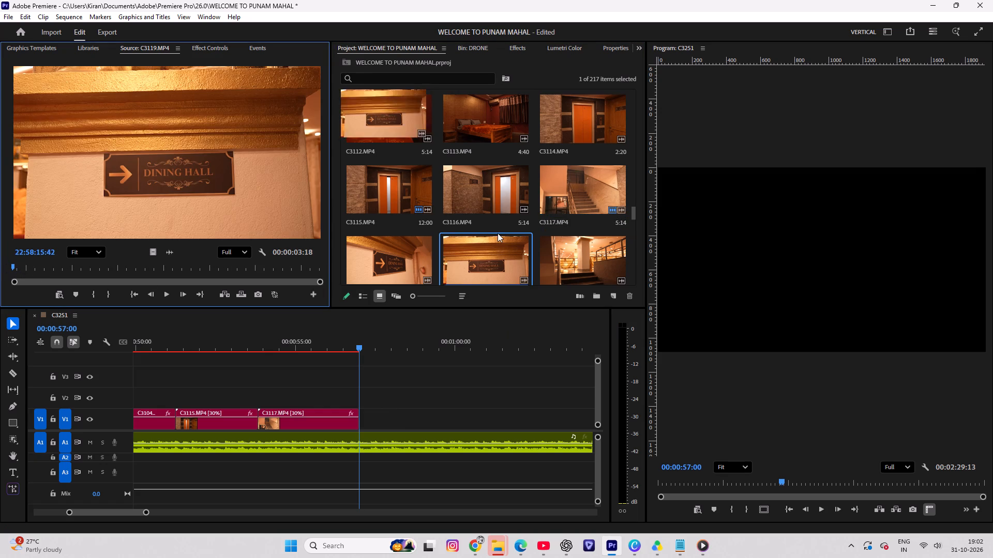
{"action": "scroll", "coordinate": [498, 233], "scroll_direction": "down", "scroll_amount": 2}
{"action": "scroll", "coordinate": [498, 234], "scroll_direction": "up", "scroll_amount": 1}
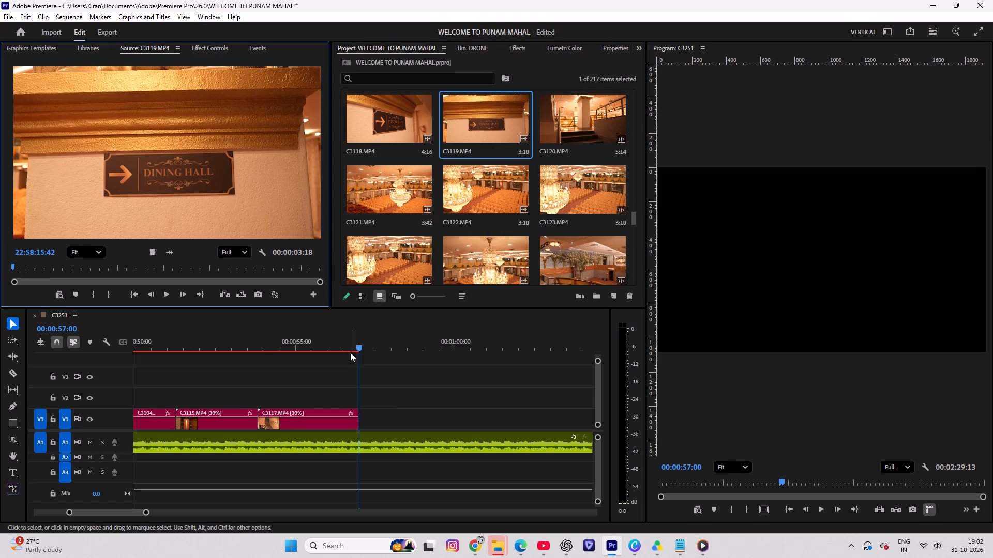
{"action": "double_click", "coordinate": [386, 207]}
{"action": "left_click_drag", "start_coordinate": [15, 269], "coordinate": [36, 269]}
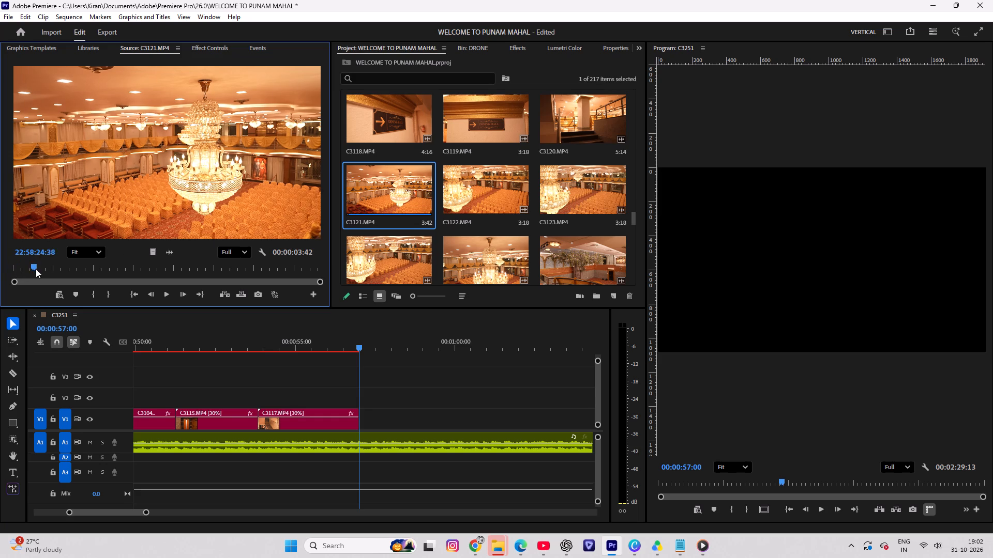
{"action": "left_click_drag", "start_coordinate": [36, 269], "coordinate": [111, 272]}
Preview the hall clip C3124, mark its In point at 22:58:35:44 and place its video on V1 at 00:00:57:00.
{"action": "double_click", "coordinate": [390, 267]}
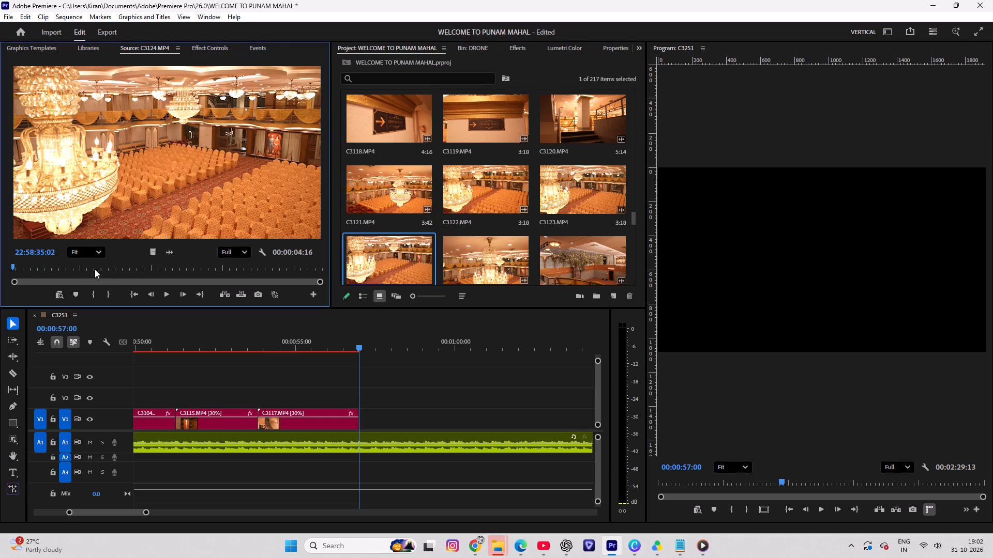
{"action": "left_click_drag", "start_coordinate": [11, 269], "coordinate": [56, 272]}
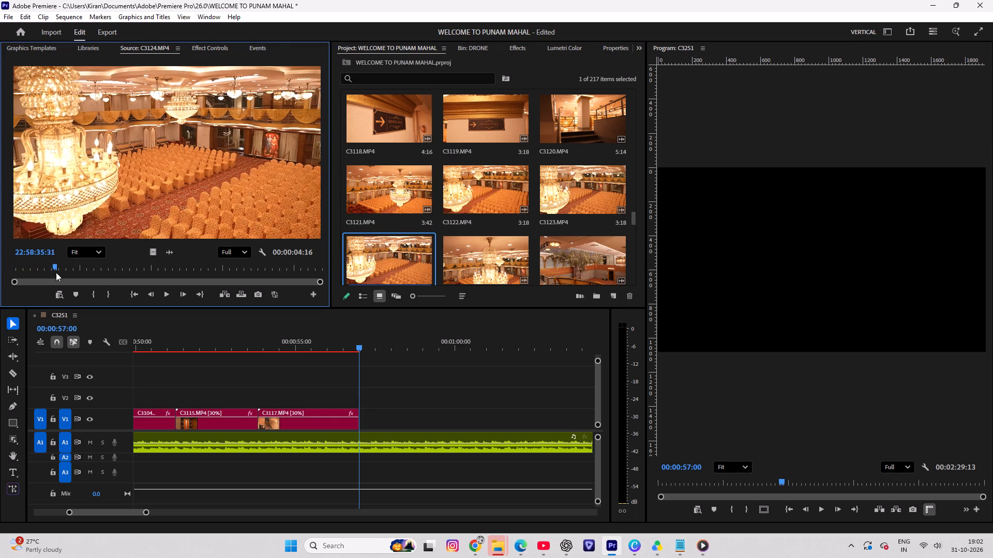
{"action": "left_click_drag", "start_coordinate": [56, 272], "coordinate": [71, 285]}
{"action": "key", "text": "i"}
{"action": "left_click_drag", "start_coordinate": [156, 250], "coordinate": [363, 416]}
Set the speed of C3124 on V1 to 30% with optical flow time interpolation.
{"action": "left_click", "coordinate": [390, 430]}
{"action": "left_click", "coordinate": [389, 424]}
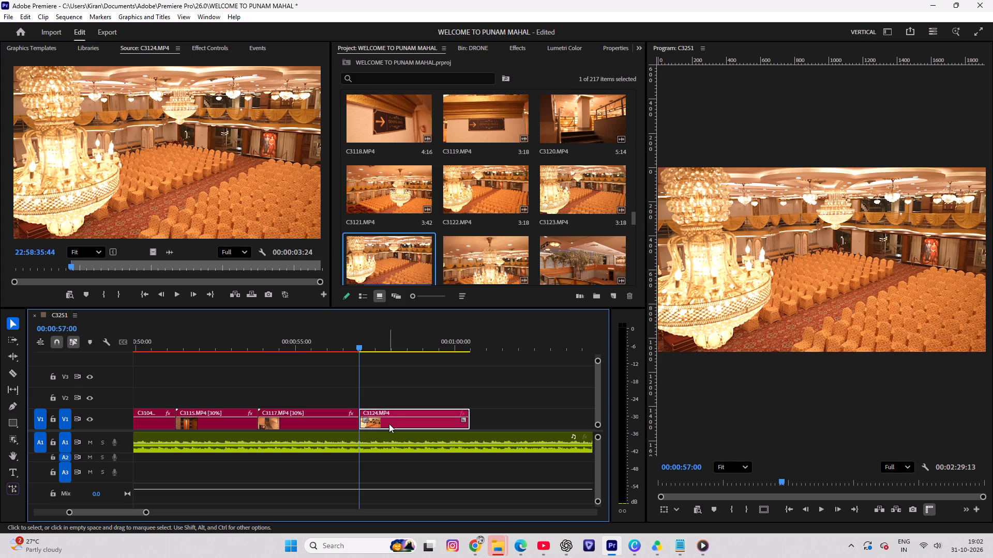
{"action": "key", "text": "ctrl+r"}
{"action": "type", "text": "30"}
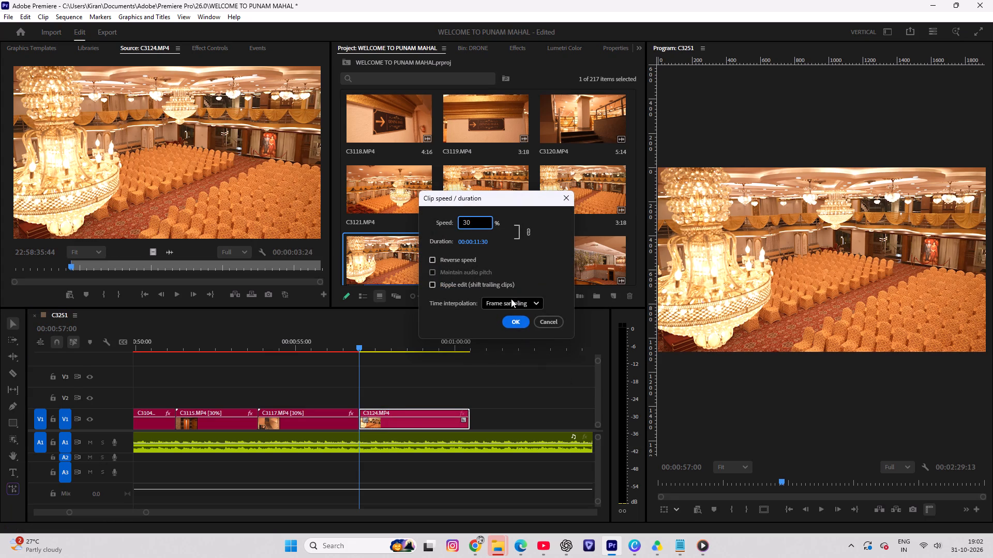
{"action": "left_click", "coordinate": [511, 299]}
{"action": "left_click", "coordinate": [507, 341]}
{"action": "left_click", "coordinate": [517, 326]}
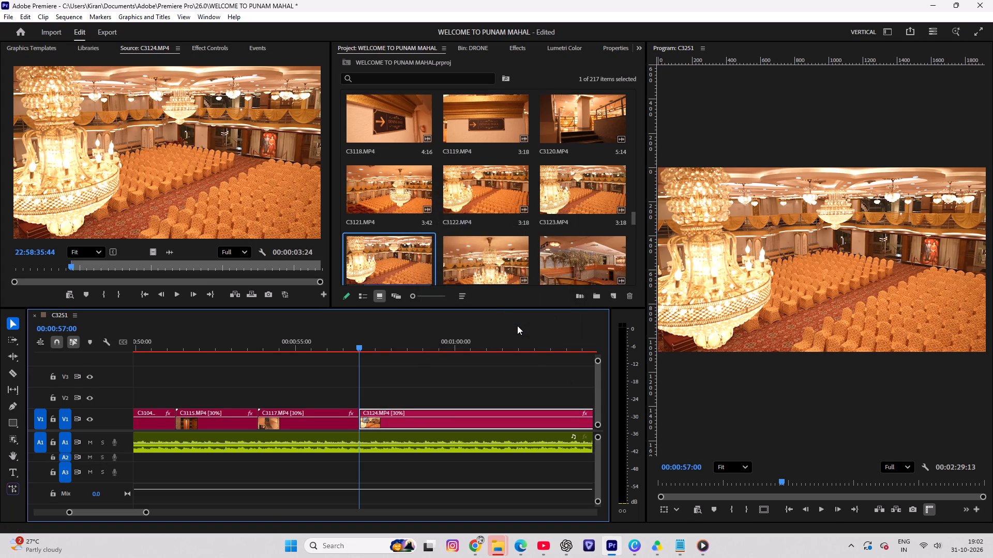
Play the start of the slowed C3124 and trim its end to 00:00:59:42.
{"action": "key", "text": "space"}
{"action": "key", "text": "space"}
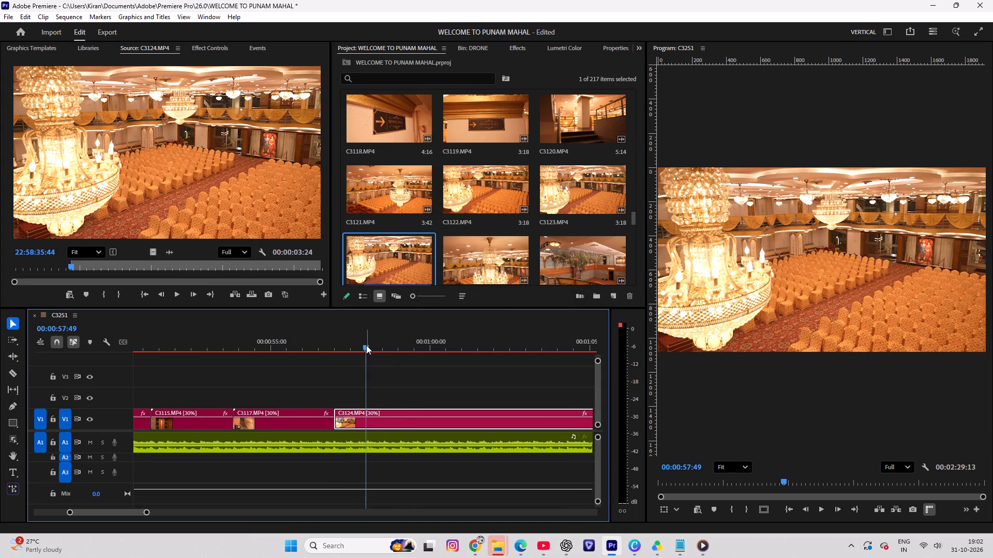
{"action": "left_click_drag", "start_coordinate": [366, 345], "coordinate": [426, 353]}
{"action": "key", "text": "c"}
{"action": "left_click", "coordinate": [428, 422]}
{"action": "key", "text": "v"}
{"action": "left_click", "coordinate": [446, 420]}
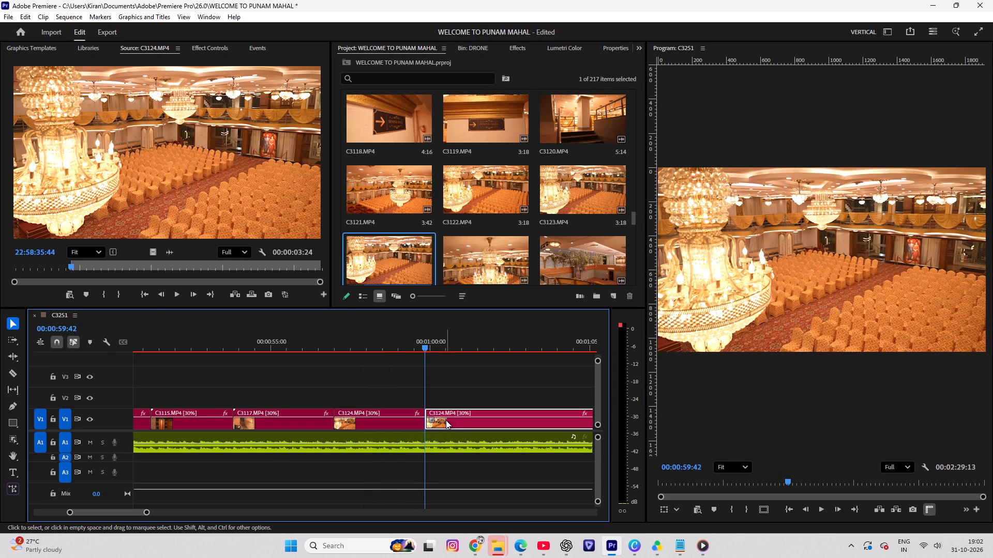
{"action": "key", "text": "Delete"}
Preview the bridal suite door clip C3132 and place its video on V1 at 00:00:59:42.
{"action": "scroll", "coordinate": [496, 259], "scroll_direction": "down", "scroll_amount": 2}
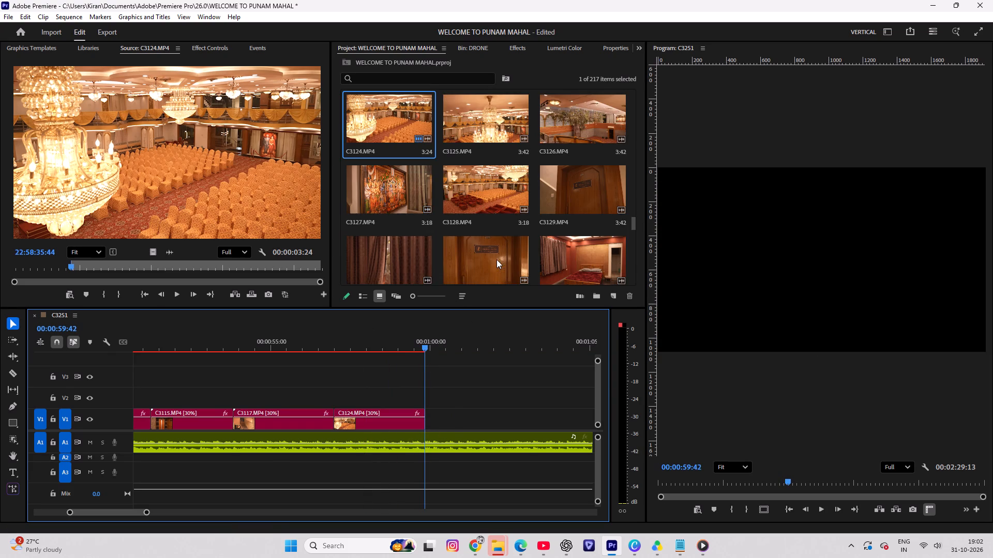
{"action": "left_click", "coordinate": [462, 200]}
{"action": "double_click", "coordinate": [469, 270]}
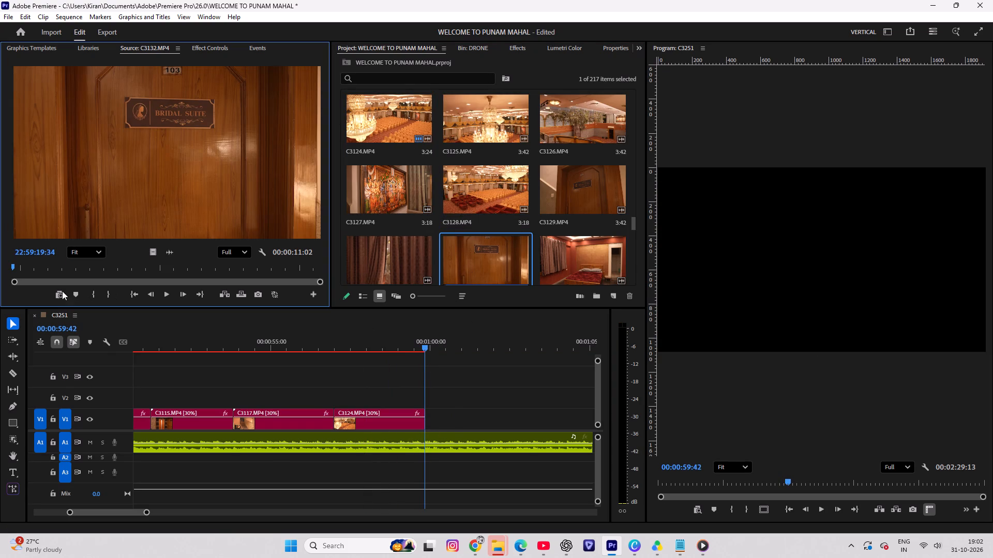
{"action": "left_click_drag", "start_coordinate": [17, 266], "coordinate": [92, 270]}
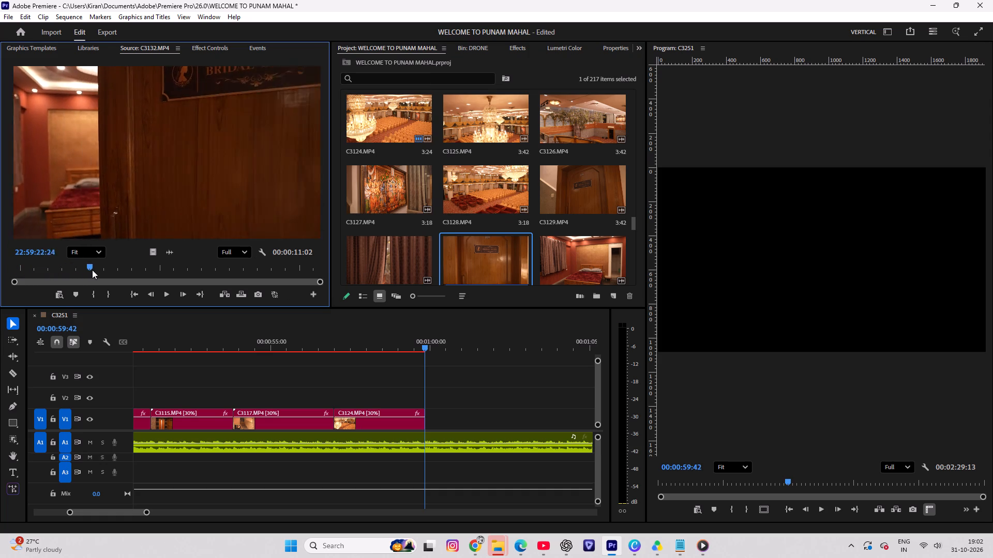
{"action": "left_click_drag", "start_coordinate": [92, 270], "coordinate": [52, 286]}
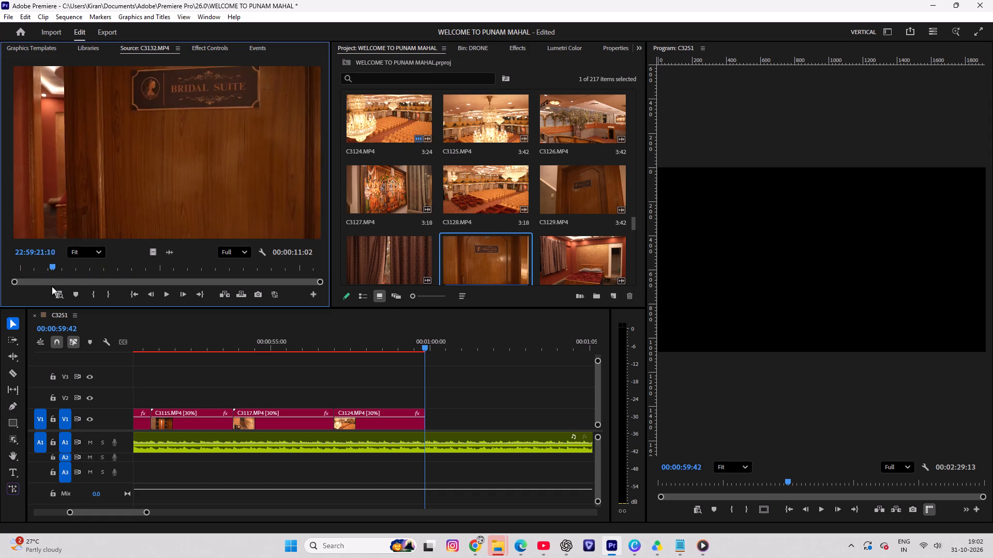
{"action": "left_click_drag", "start_coordinate": [52, 286], "coordinate": [46, 287]}
{"action": "left_click_drag", "start_coordinate": [153, 253], "coordinate": [431, 419]}
Play C3132 through the door opening onto the bedroom and trim its end to 00:01:05:16.
{"action": "key", "text": "space"}
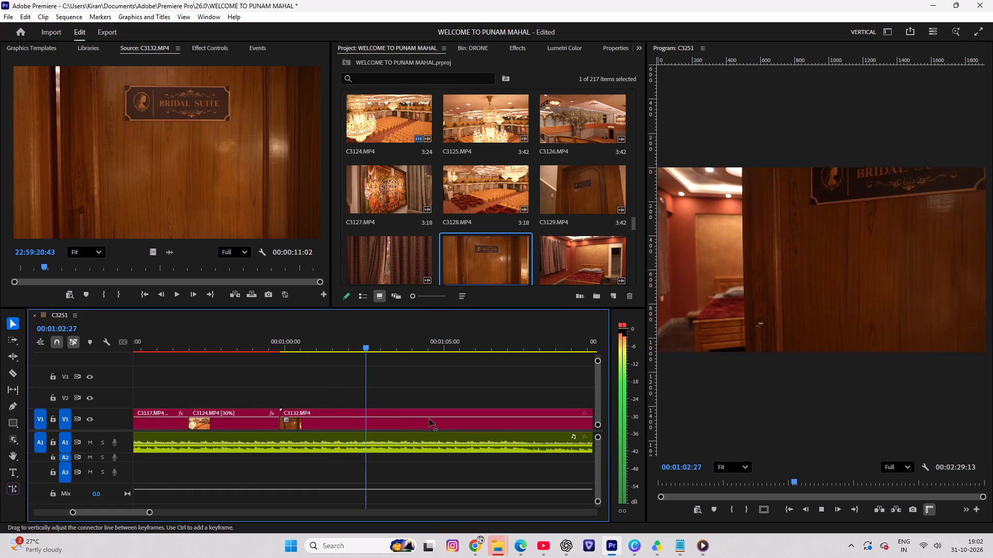
{"action": "key", "text": "space"}
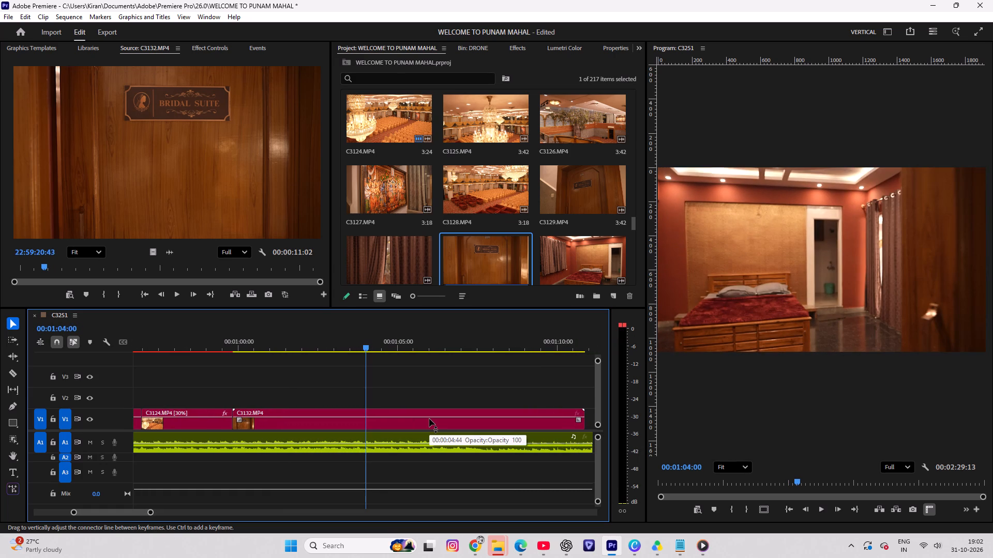
{"action": "key", "text": "space"}
{"action": "key", "text": "space"}
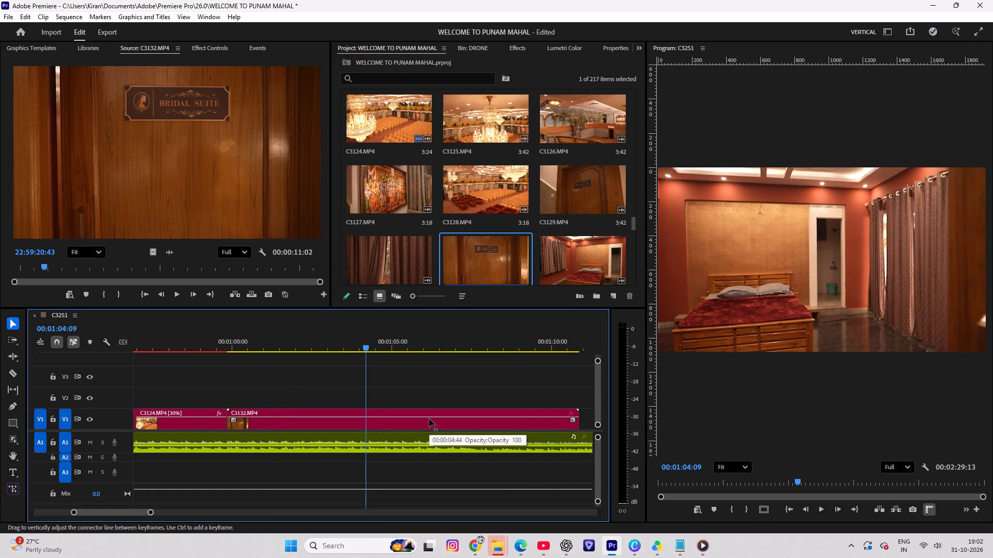
{"action": "key", "text": "space"}
{"action": "key", "text": "space"}
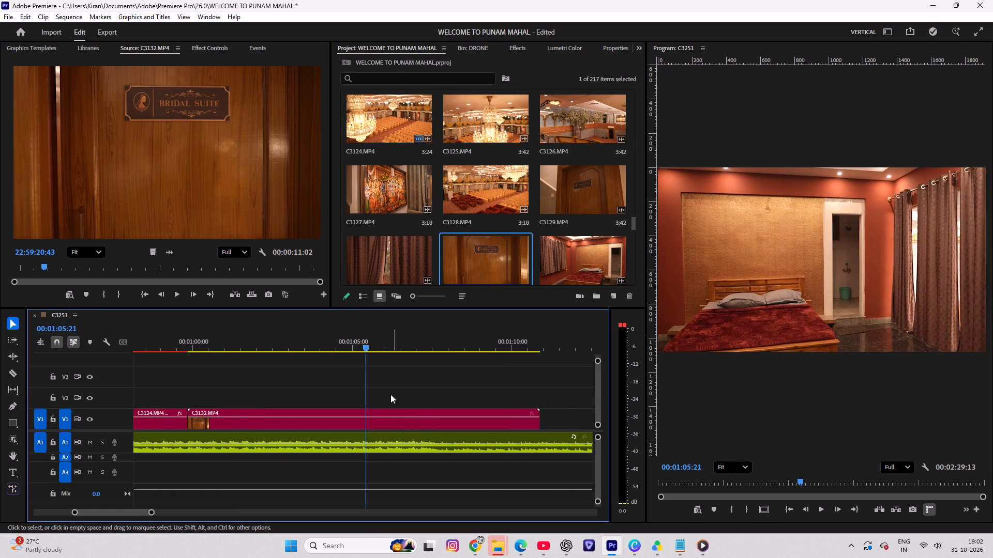
{"action": "left_click", "coordinate": [366, 346]}
{"action": "key", "text": "c"}
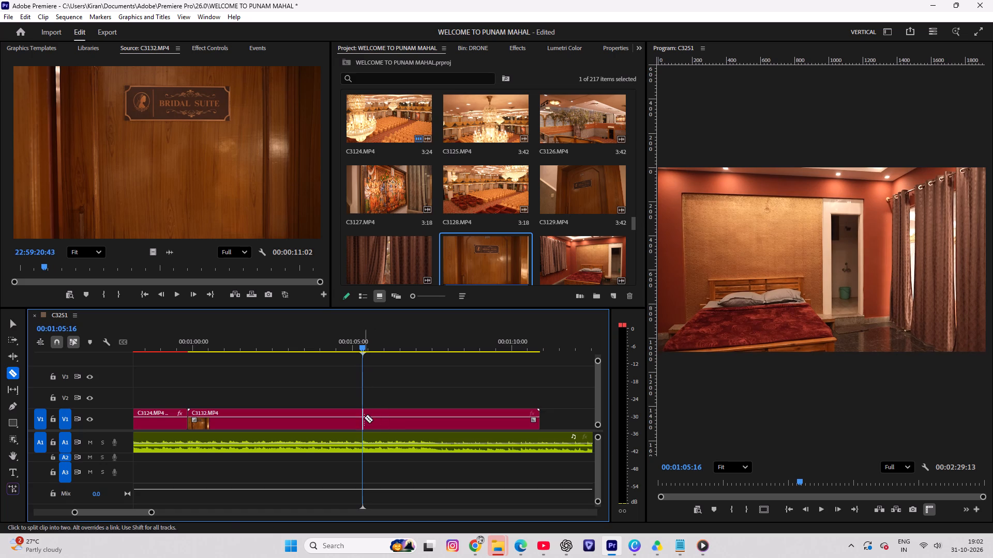
{"action": "left_click", "coordinate": [363, 417]}
{"action": "key", "text": "v"}
{"action": "left_click", "coordinate": [407, 418]}
{"action": "key", "text": "Delete"}
Browse the following footage, previewing the curtain clip C3130 and the bathroom clips C3138 and C3139.
{"action": "double_click", "coordinate": [377, 261]}
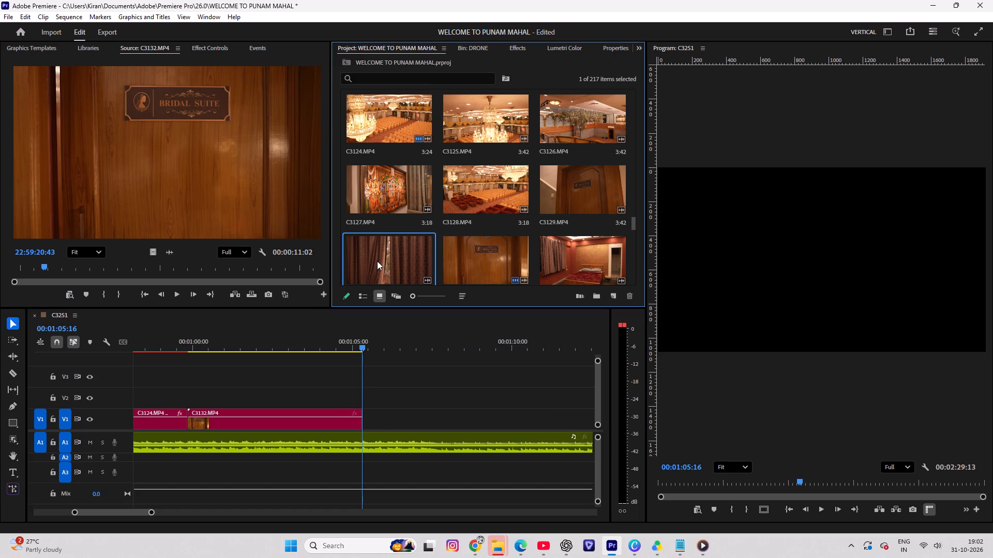
{"action": "left_click_drag", "start_coordinate": [15, 266], "coordinate": [86, 275]}
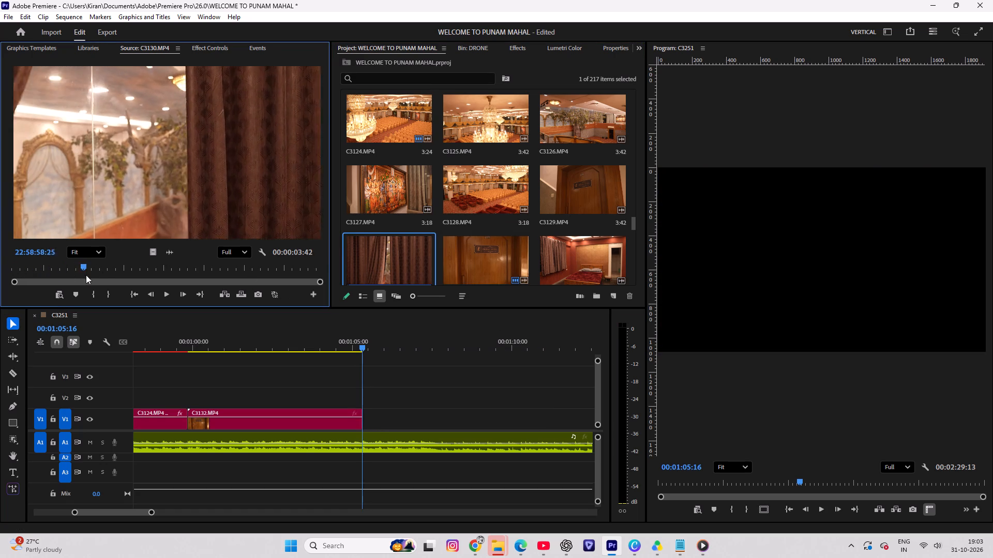
{"action": "left_click_drag", "start_coordinate": [86, 275], "coordinate": [146, 287]}
{"action": "scroll", "coordinate": [452, 230], "scroll_direction": "down", "scroll_amount": 2}
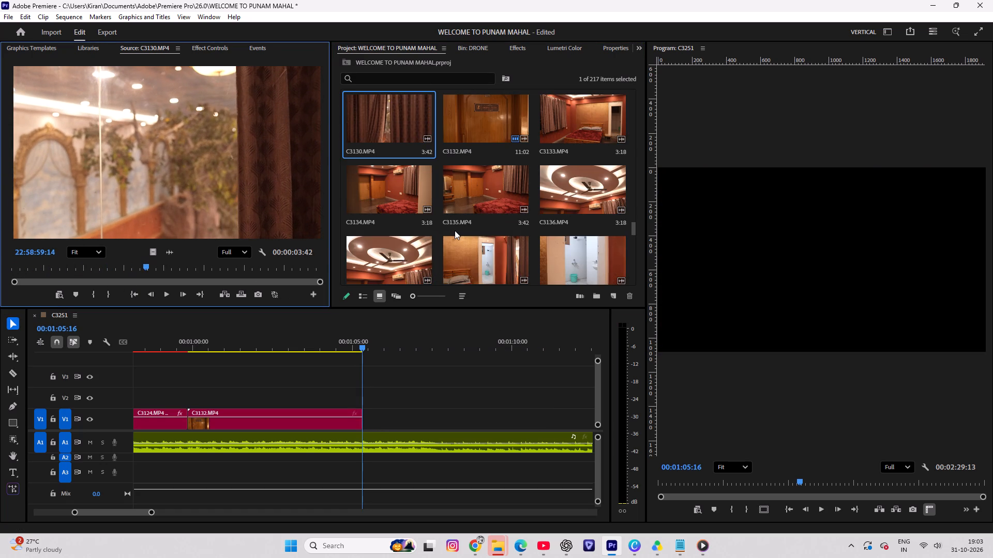
{"action": "scroll", "coordinate": [455, 230], "scroll_direction": "down", "scroll_amount": 1}
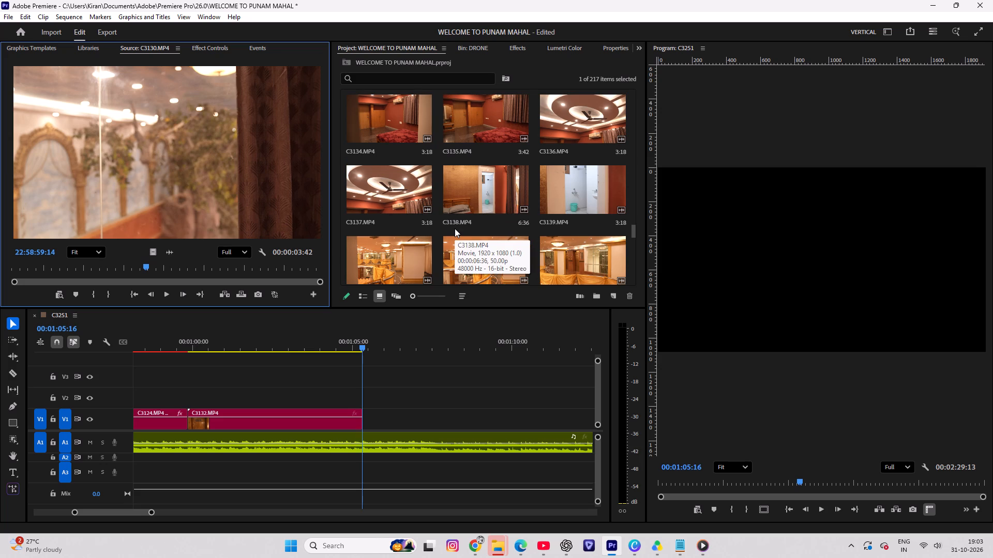
{"action": "double_click", "coordinate": [484, 197]}
{"action": "left_click_drag", "start_coordinate": [17, 265], "coordinate": [37, 267]}
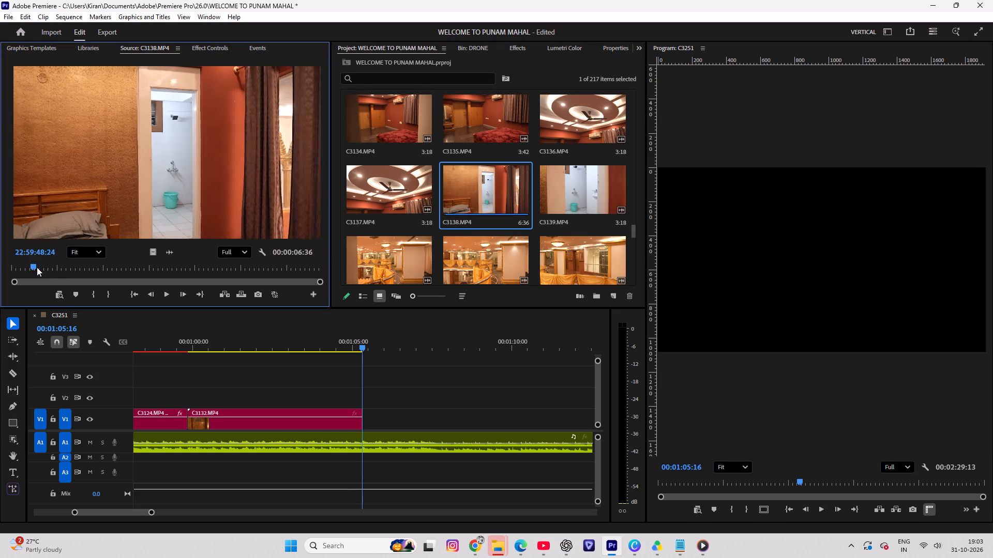
{"action": "left_click_drag", "start_coordinate": [37, 267], "coordinate": [77, 265]}
{"action": "double_click", "coordinate": [578, 202]}
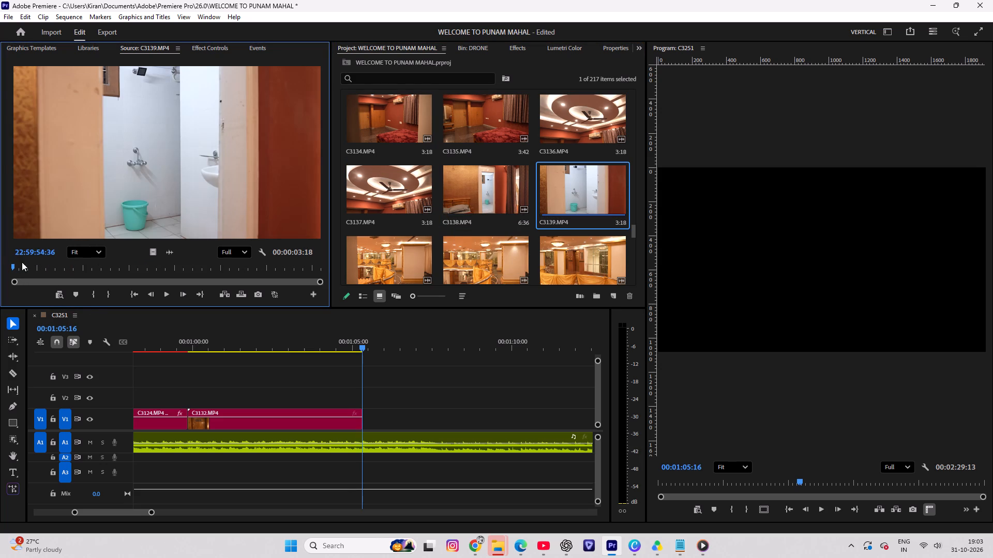
{"action": "left_click_drag", "start_coordinate": [20, 265], "coordinate": [0, 284]}
Preview the hall balcony clip C3140 and place its video on V1 at 00:01:05:16.
{"action": "scroll", "coordinate": [366, 240], "scroll_direction": "down", "scroll_amount": 1}
{"action": "double_click", "coordinate": [374, 182]}
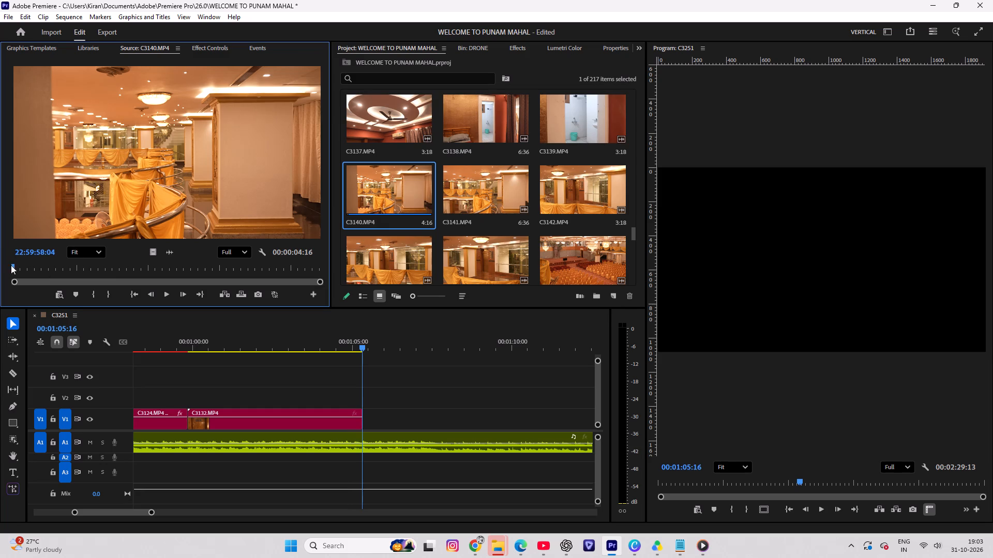
{"action": "left_click_drag", "start_coordinate": [17, 268], "coordinate": [44, 275]}
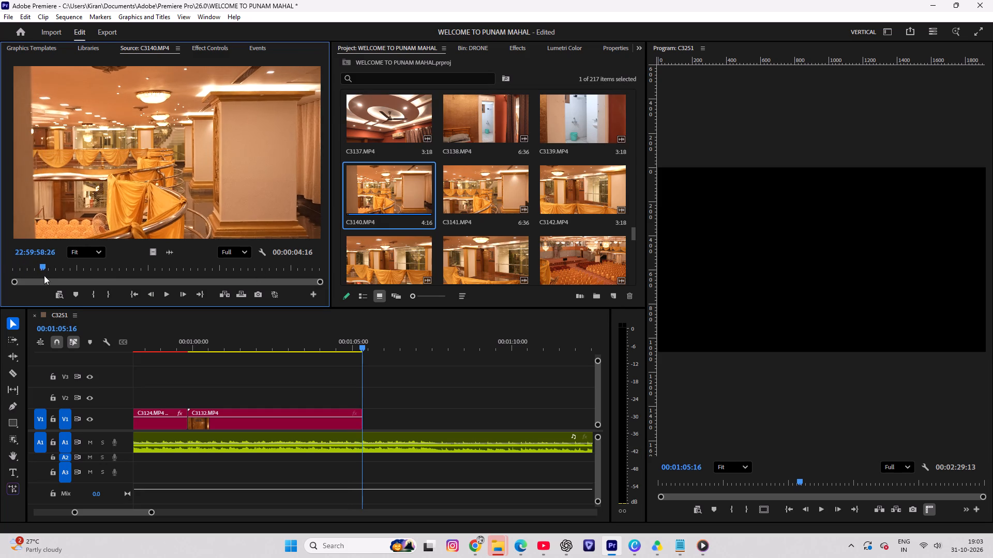
{"action": "left_click_drag", "start_coordinate": [44, 275], "coordinate": [5, 275]}
{"action": "left_click_drag", "start_coordinate": [157, 255], "coordinate": [365, 411]}
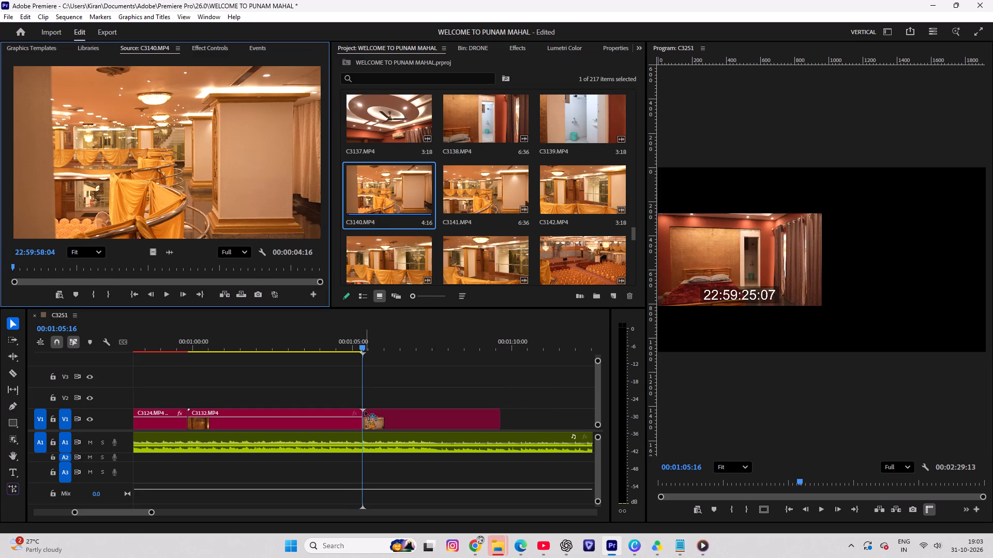
{"action": "left_click_drag", "start_coordinate": [365, 411], "coordinate": [365, 412]}
Set the speed of C3140 on V1 to 30% with optical flow time interpolation and play its start.
{"action": "left_click", "coordinate": [383, 418]}
{"action": "key", "text": "ctrl+r"}
{"action": "type", "text": "30"}
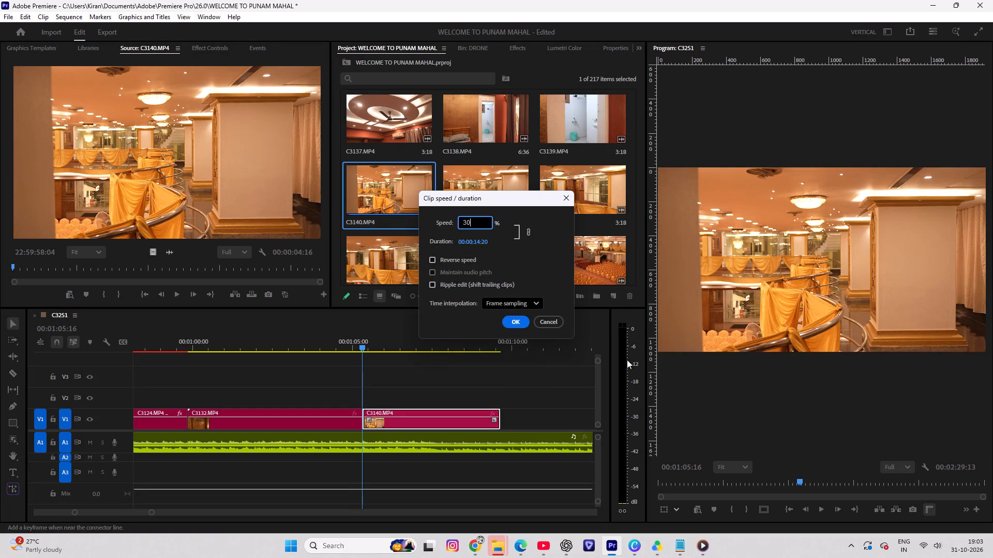
{"action": "left_click", "coordinate": [514, 300]}
{"action": "left_click", "coordinate": [514, 338]}
{"action": "left_click", "coordinate": [511, 301]}
{"action": "left_click", "coordinate": [519, 347]}
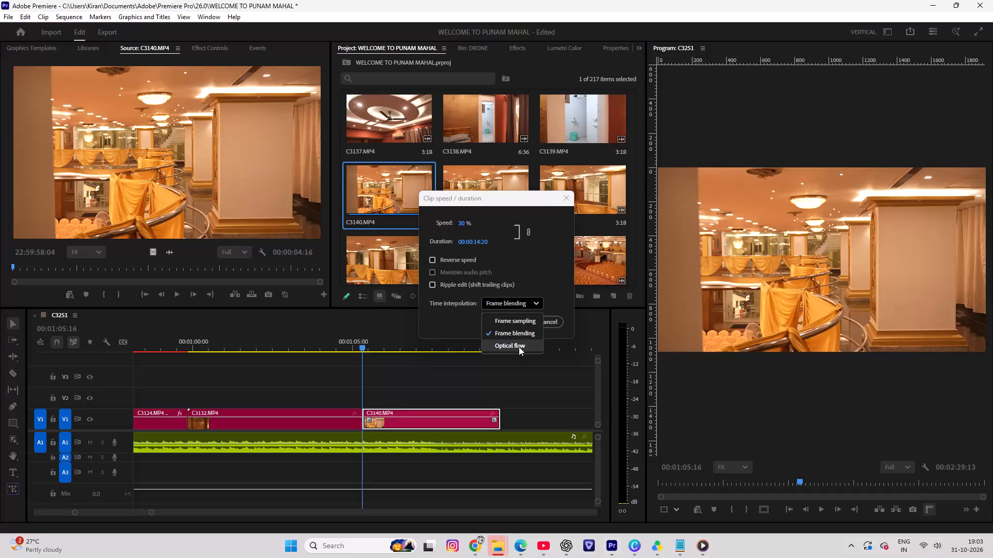
{"action": "left_click", "coordinate": [519, 323]}
{"action": "key", "text": "space"}
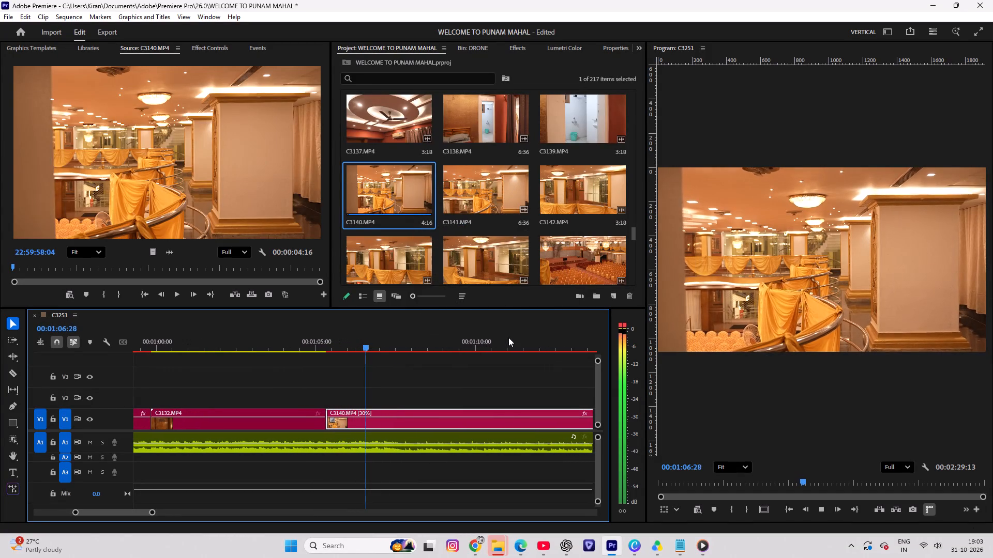
{"action": "key", "text": "space"}
Set the time interpolation of the bridal suite clip C3132 on V1 to optical flow.
{"action": "left_click", "coordinate": [197, 423]}
{"action": "key", "text": "ctrl+r"}
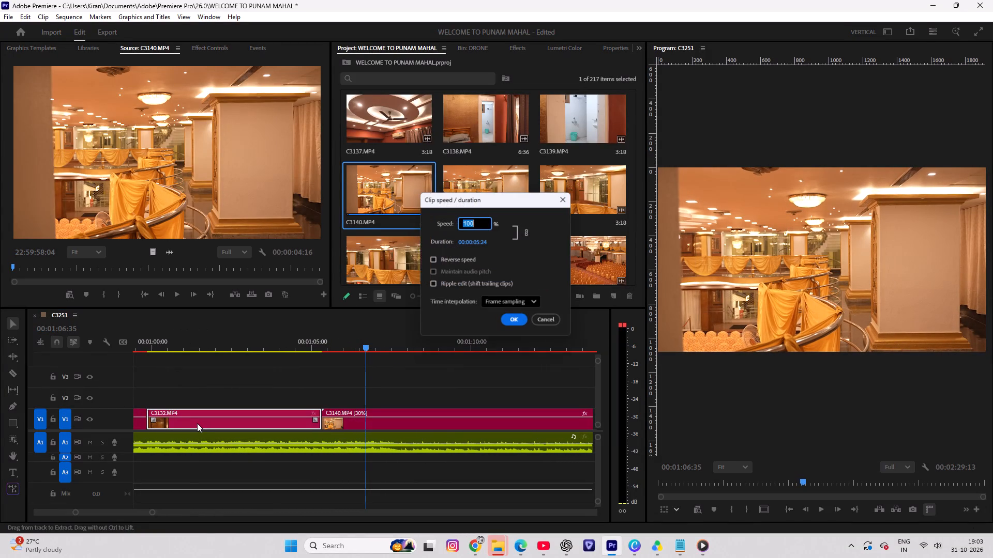
{"action": "left_click", "coordinate": [502, 301]}
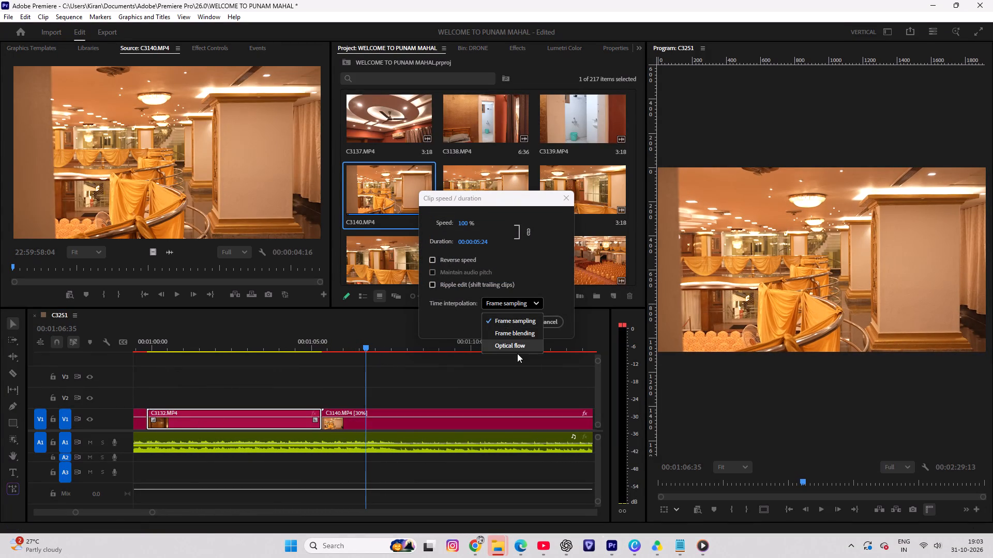
{"action": "left_click", "coordinate": [513, 343]}
{"action": "left_click", "coordinate": [518, 321]}
{"action": "left_click", "coordinate": [401, 367]}
Play the slowed C3140 from near its start and trim its end to 00:01:07:40.
{"action": "left_click_drag", "start_coordinate": [371, 346], "coordinate": [335, 360]}
{"action": "key", "text": "space"}
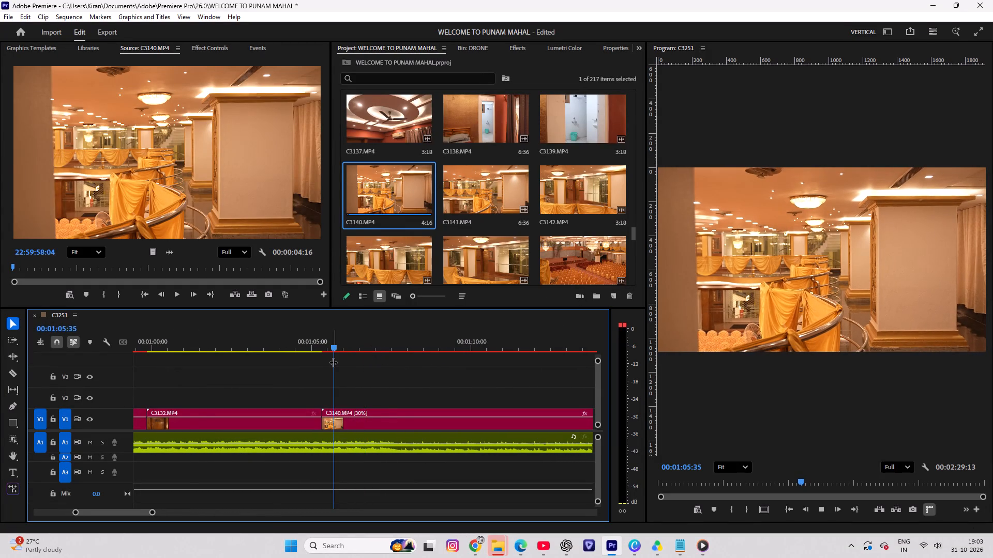
{"action": "key", "text": "space"}
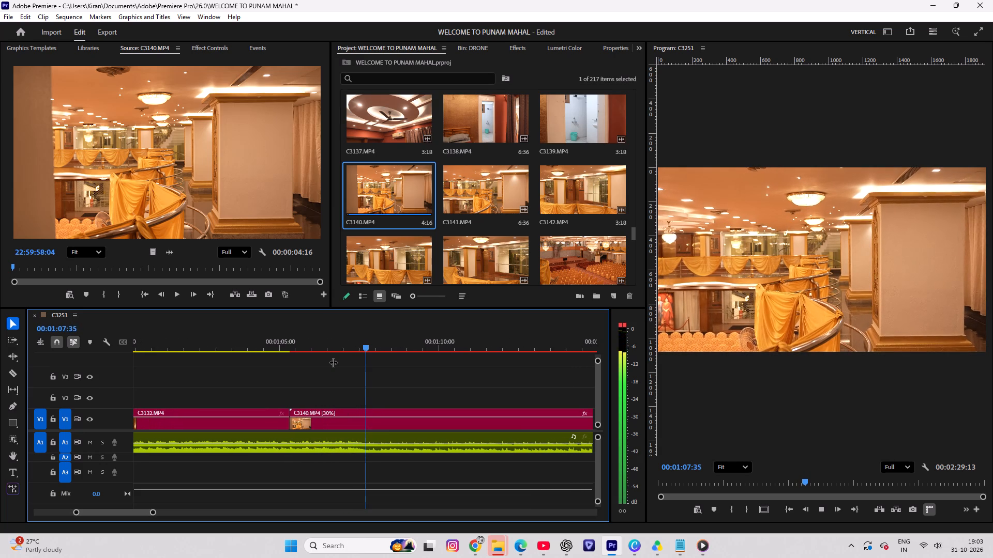
{"action": "left_click_drag", "start_coordinate": [358, 339], "coordinate": [370, 335]}
{"action": "key", "text": "c"}
{"action": "left_click", "coordinate": [369, 412]}
{"action": "key", "text": "v"}
{"action": "left_click", "coordinate": [397, 416]}
{"action": "key", "text": "Delete"}
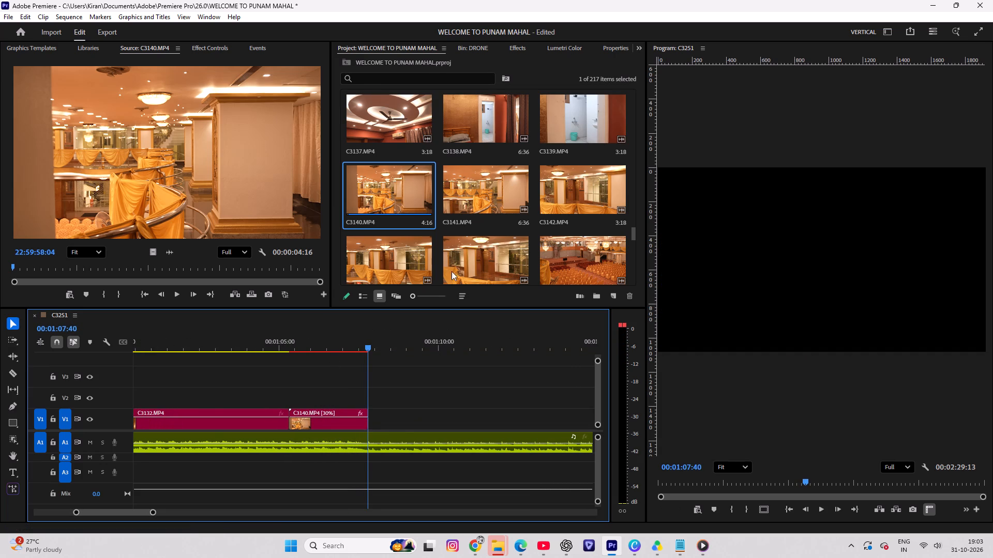
Preview the balcony elevator clip C3142, mark its In point at 23:00:10:36 and place its video on V1 at 00:01:07:40.
{"action": "scroll", "coordinate": [441, 229], "scroll_direction": "down", "scroll_amount": 1}
{"action": "double_click", "coordinate": [566, 134]}
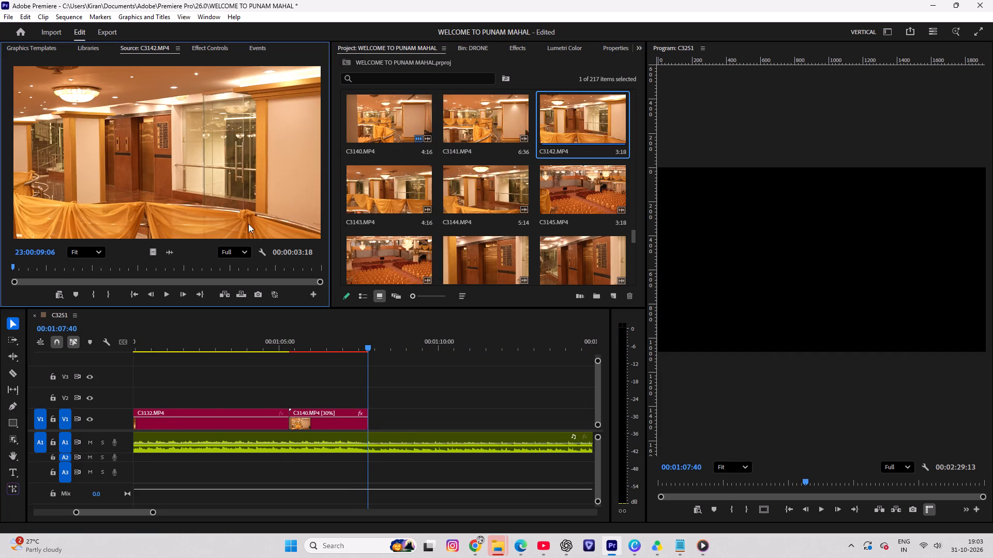
{"action": "left_click_drag", "start_coordinate": [13, 268], "coordinate": [165, 272]}
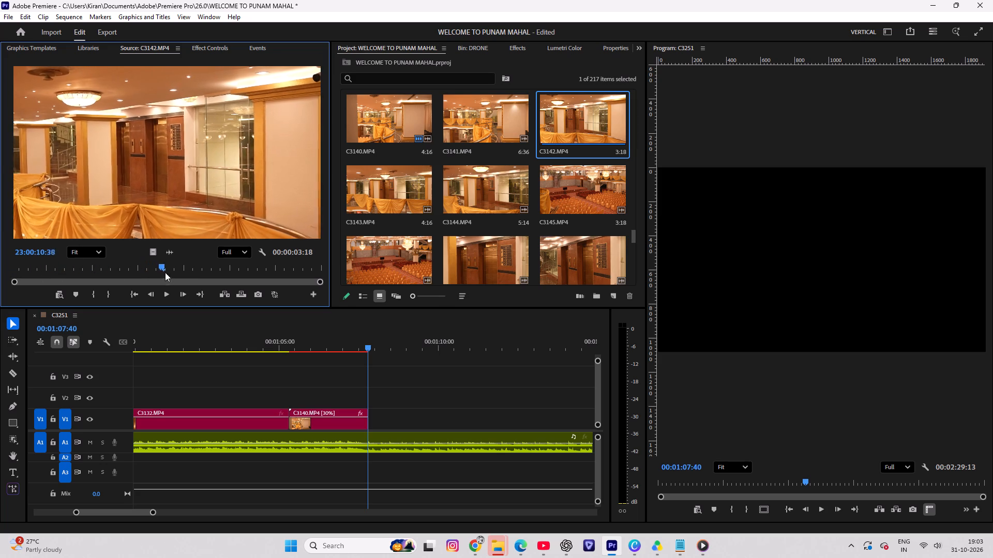
{"action": "left_click_drag", "start_coordinate": [165, 272], "coordinate": [149, 286]}
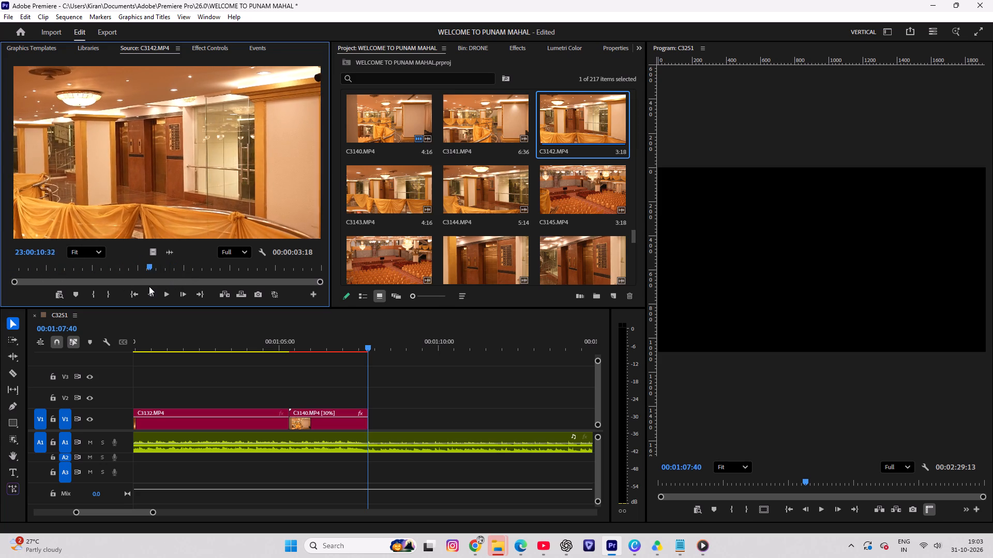
{"action": "left_click_drag", "start_coordinate": [149, 286], "coordinate": [160, 285]}
{"action": "key", "text": "i"}
{"action": "left_click_drag", "start_coordinate": [154, 252], "coordinate": [394, 391]}
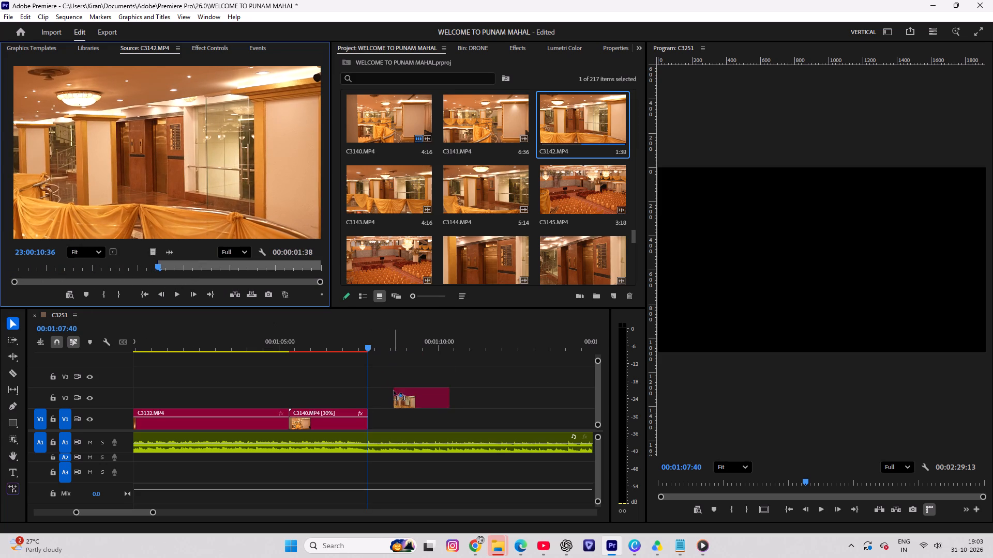
{"action": "left_click_drag", "start_coordinate": [394, 391], "coordinate": [370, 416]}
Set the speed of C3142 on V1 to 30% with optical flow time interpolation.
{"action": "left_click", "coordinate": [379, 417]}
{"action": "key", "text": "ctrl+r"}
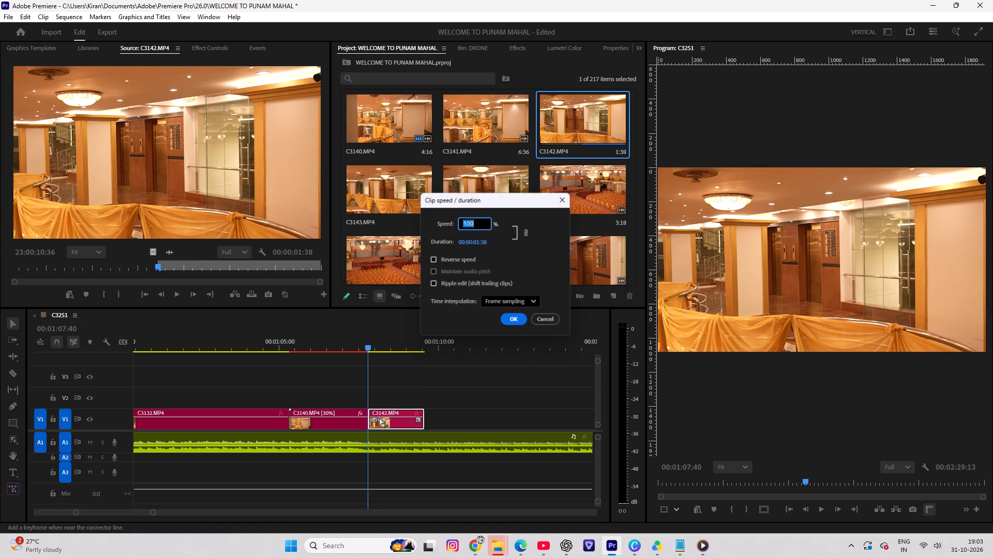
{"action": "type", "text": "30"}
{"action": "left_click", "coordinate": [510, 297]}
{"action": "left_click", "coordinate": [512, 303]}
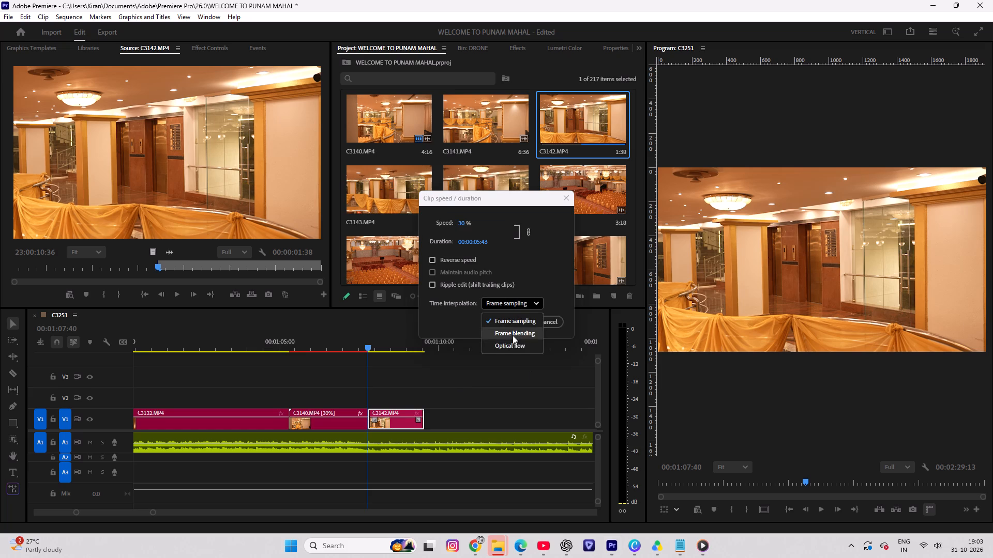
{"action": "left_click", "coordinate": [511, 343]}
{"action": "left_click", "coordinate": [514, 321]}
Play the slowed C3142 on V1 and trim its end to 00:01:10:15.
{"action": "key", "text": "space"}
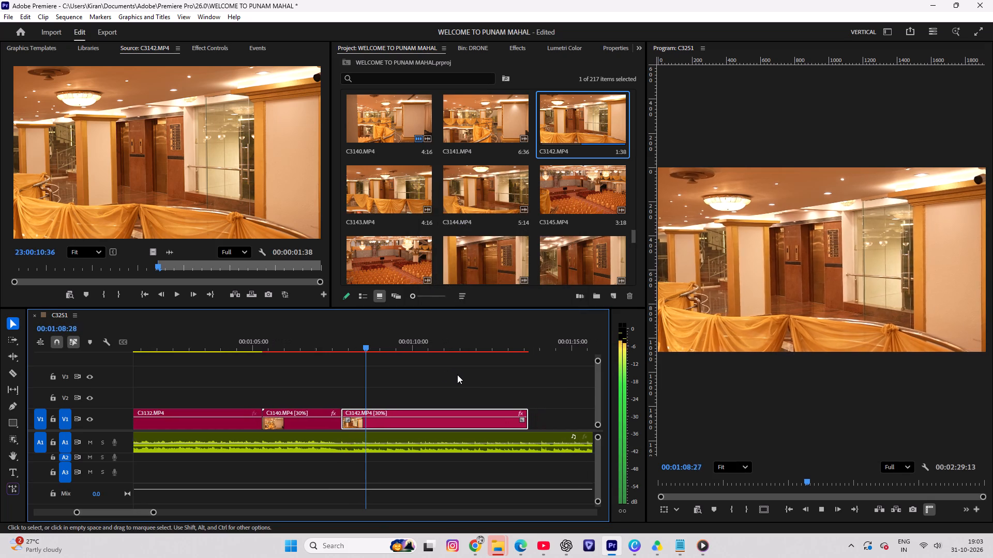
{"action": "key", "text": "space"}
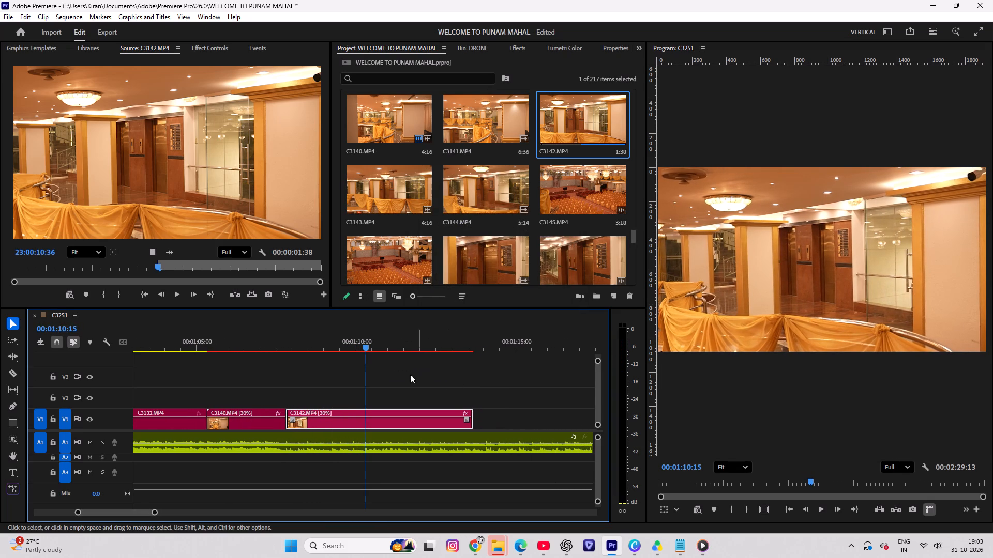
{"action": "left_click_drag", "start_coordinate": [471, 409], "coordinate": [367, 416]}
{"action": "left_click", "coordinate": [405, 411]}
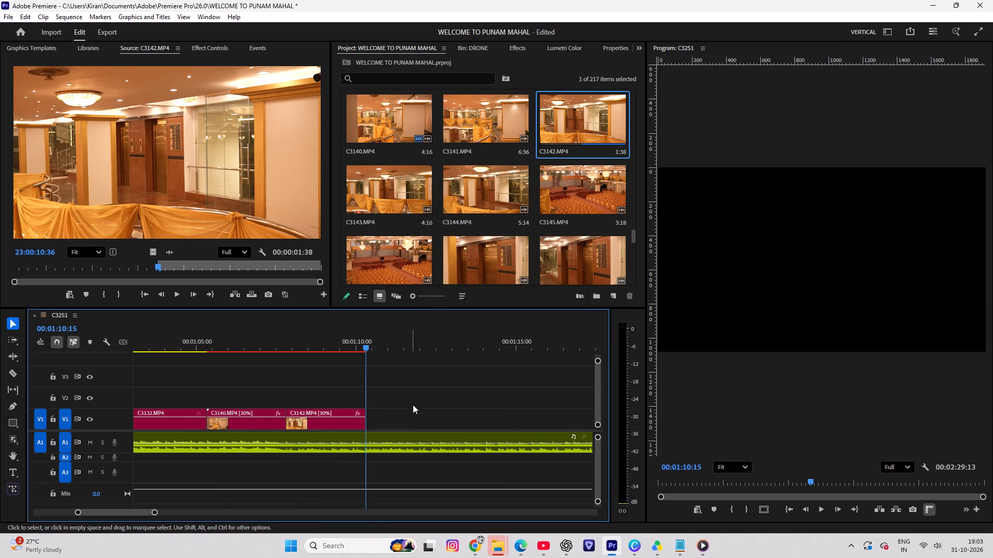
Compare elevator clips C3147 and C3148, mark C3147's In point at 23:00:30:12 and place its video on V1 at 00:01:10:15.
{"action": "double_click", "coordinate": [494, 244]}
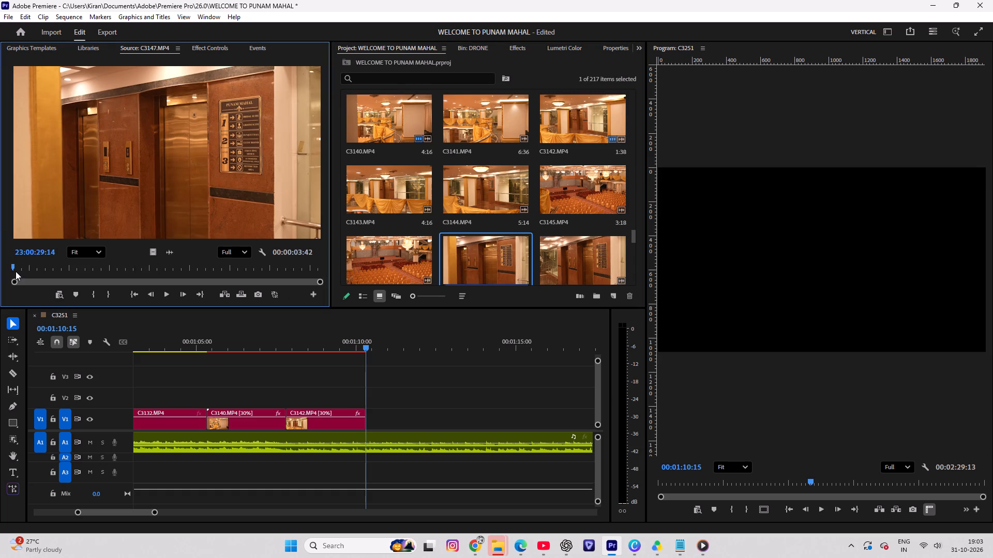
{"action": "left_click_drag", "start_coordinate": [16, 271], "coordinate": [104, 289]}
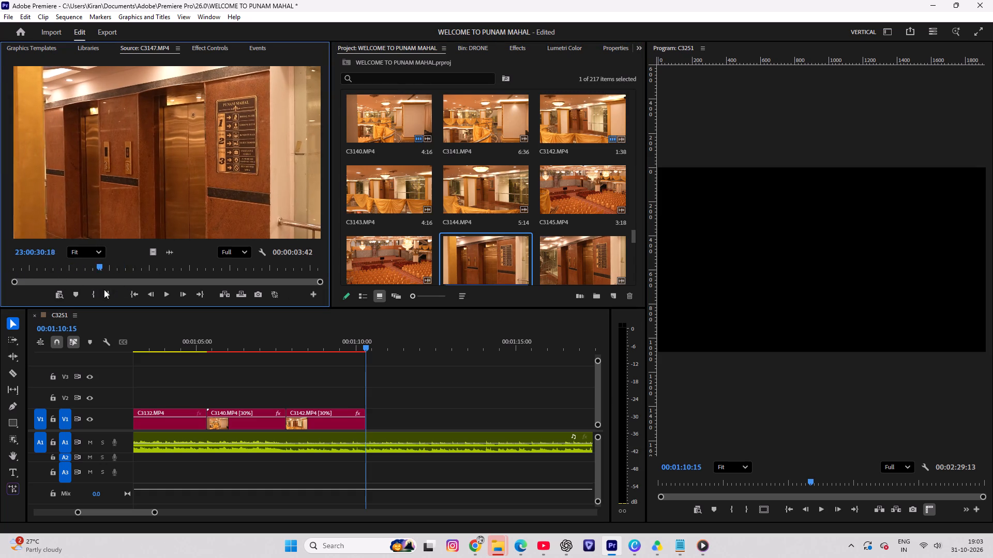
{"action": "left_click_drag", "start_coordinate": [104, 289], "coordinate": [128, 292]}
{"action": "double_click", "coordinate": [554, 256]}
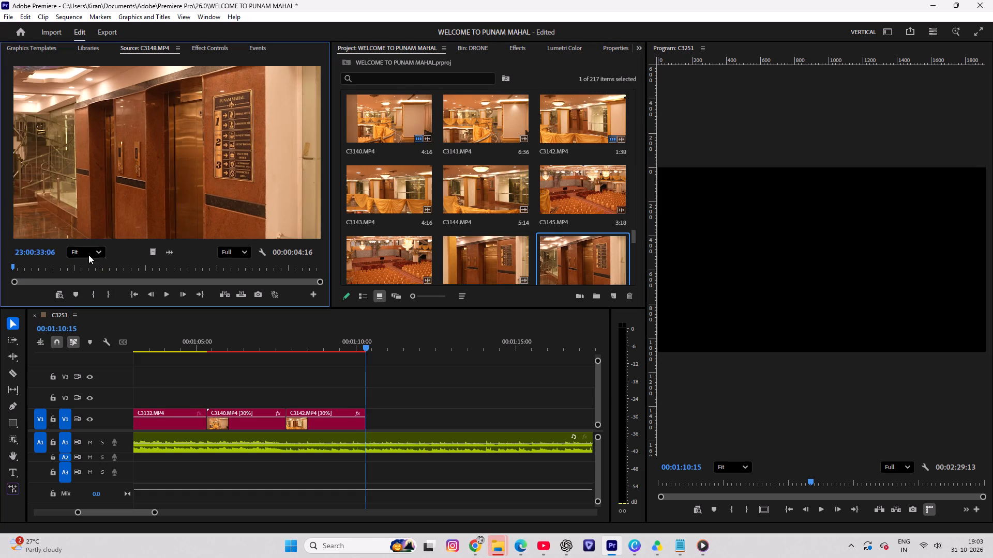
{"action": "left_click_drag", "start_coordinate": [21, 268], "coordinate": [76, 271]}
{"action": "double_click", "coordinate": [460, 259]}
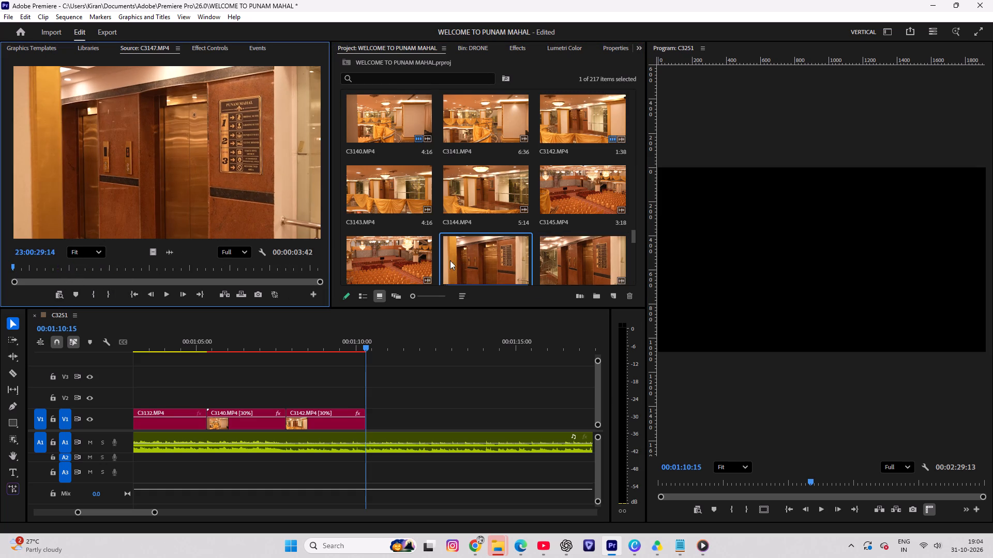
{"action": "left_click_drag", "start_coordinate": [22, 270], "coordinate": [89, 278]}
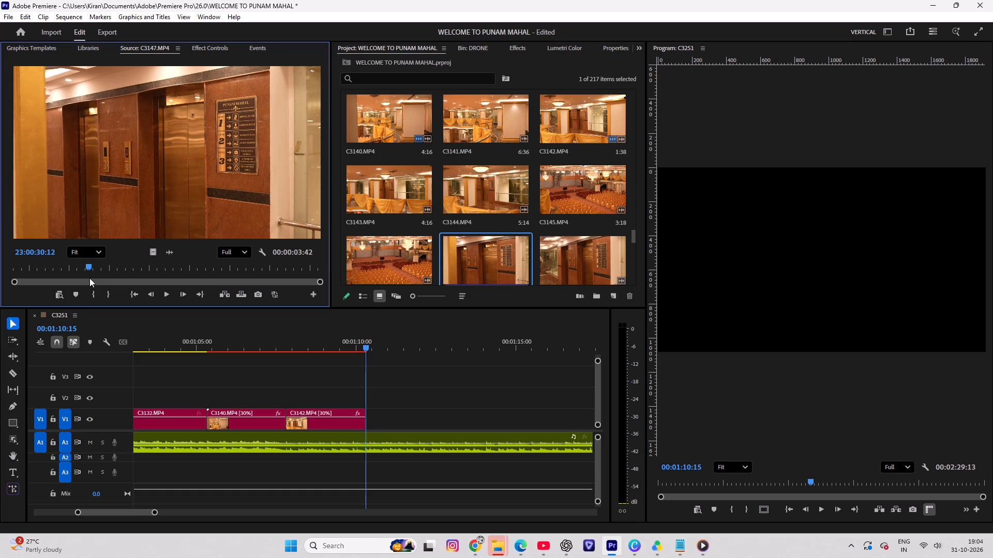
{"action": "key", "text": "i"}
{"action": "left_click_drag", "start_coordinate": [155, 251], "coordinate": [370, 404]}
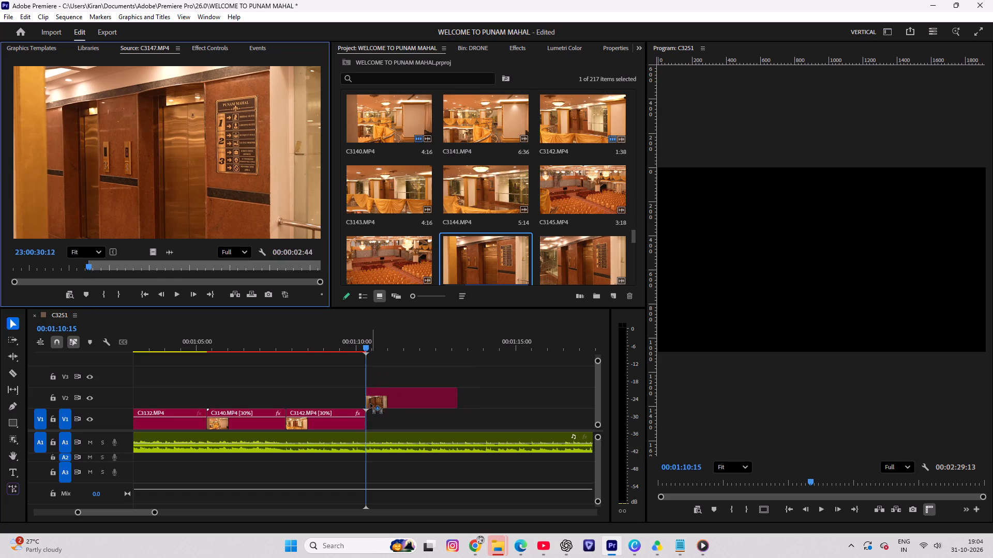
{"action": "left_click_drag", "start_coordinate": [370, 404], "coordinate": [369, 416]}
Set the speed of C3147 on V1 to 30%.
{"action": "left_click", "coordinate": [379, 420]}
{"action": "key", "text": "ctrl+r"}
{"action": "type", "text": "30"}
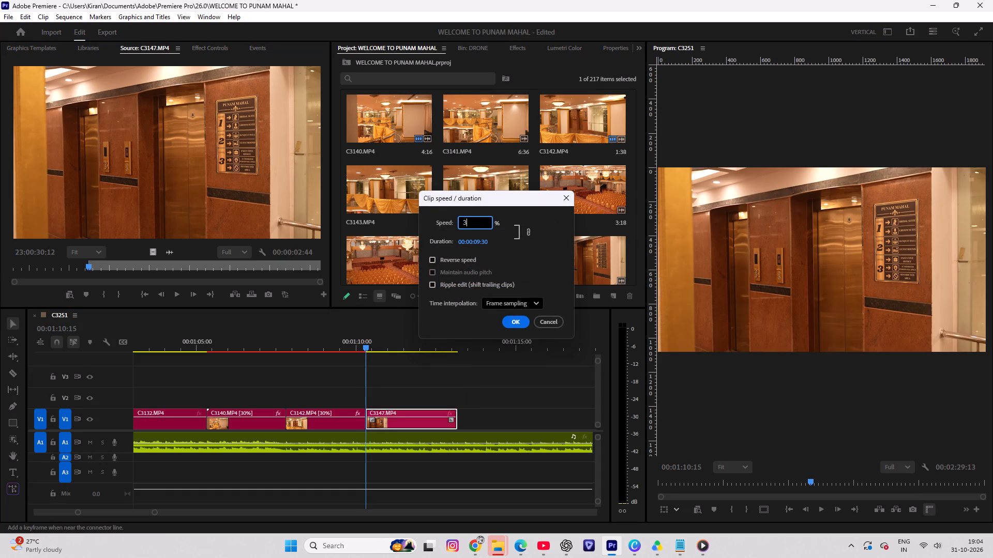
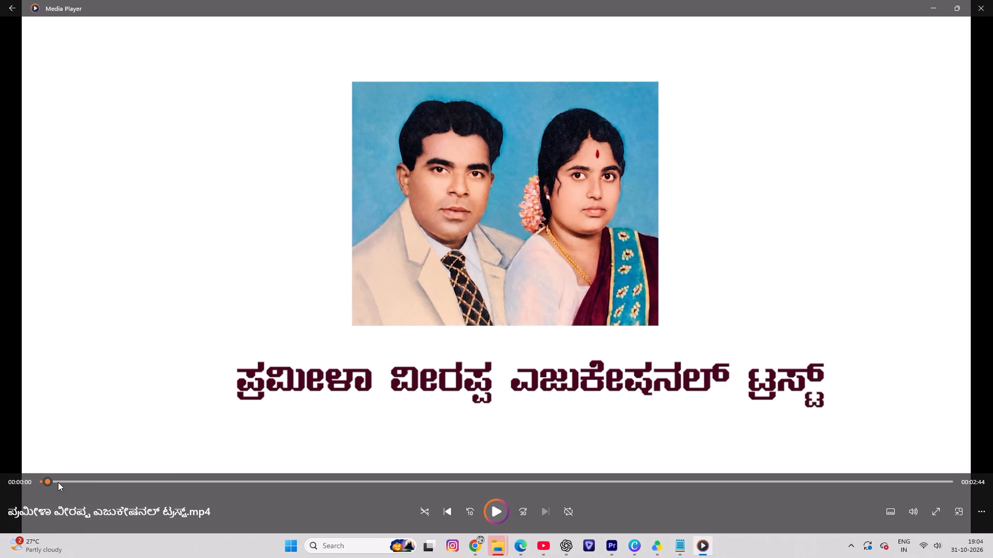
Scrub through the education trust video from its opening title to about 2:26, examining the school scenes and the book held near the end.
{"action": "left_click_drag", "start_coordinate": [58, 482], "coordinate": [141, 484]}
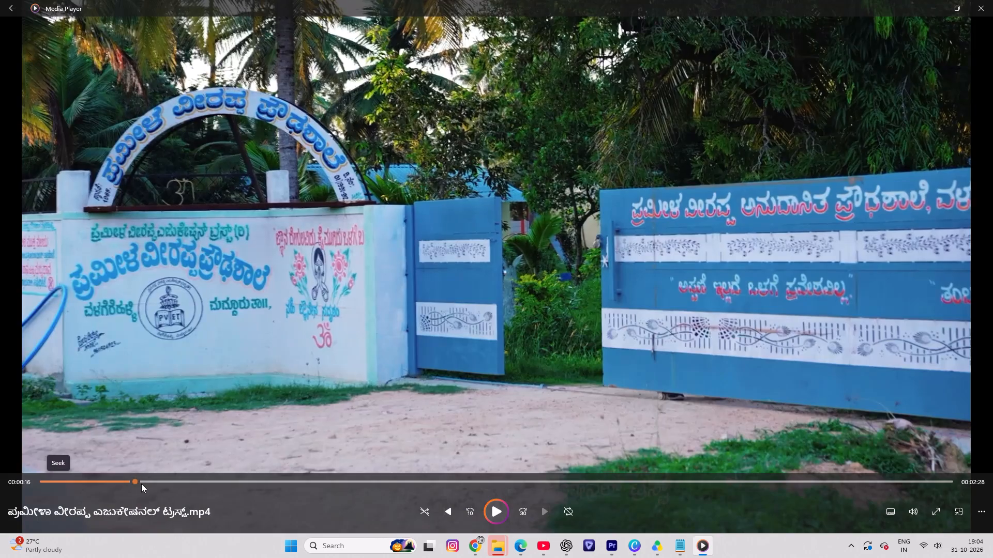
{"action": "left_click_drag", "start_coordinate": [141, 484], "coordinate": [218, 486]}
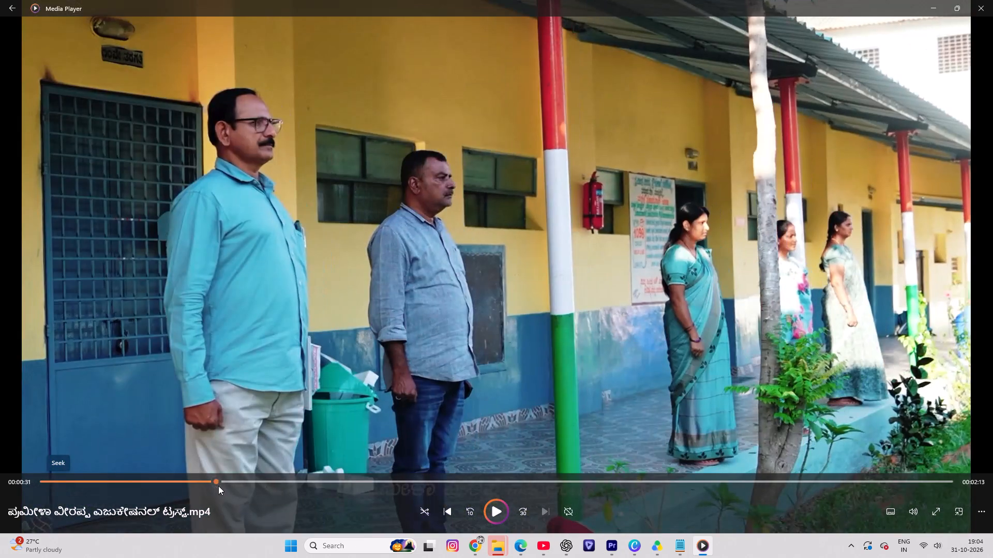
{"action": "left_click_drag", "start_coordinate": [218, 486], "coordinate": [268, 487]}
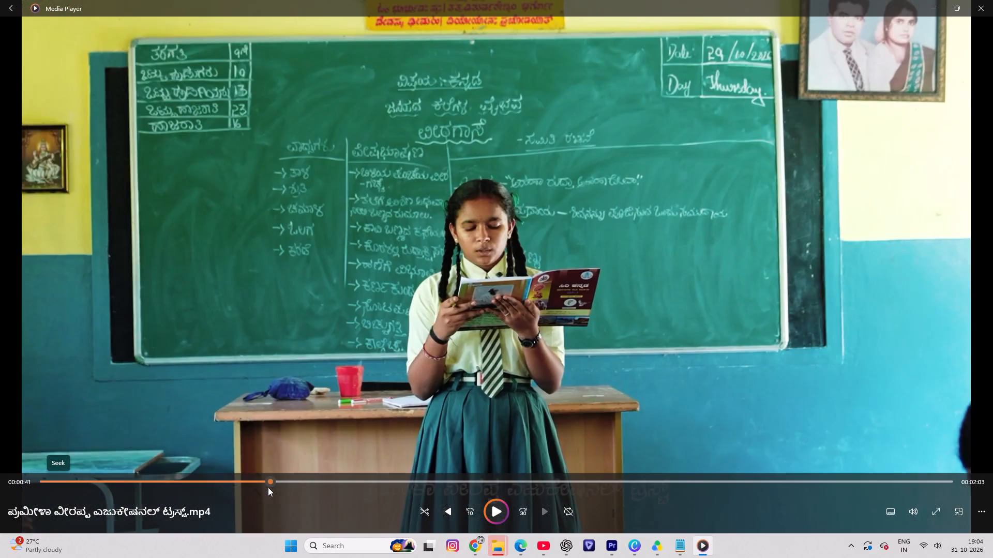
{"action": "left_click_drag", "start_coordinate": [268, 487], "coordinate": [295, 493]}
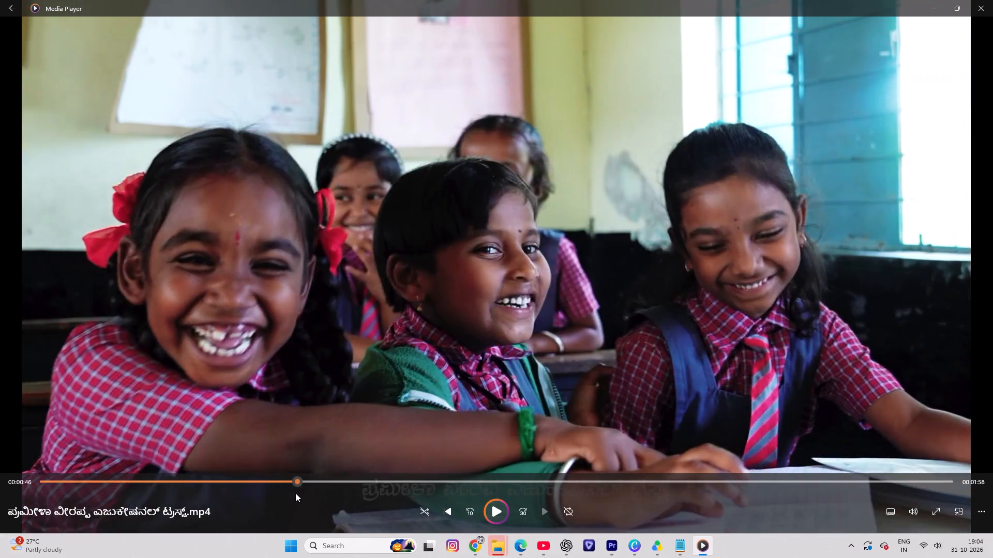
{"action": "left_click_drag", "start_coordinate": [295, 493], "coordinate": [379, 510]}
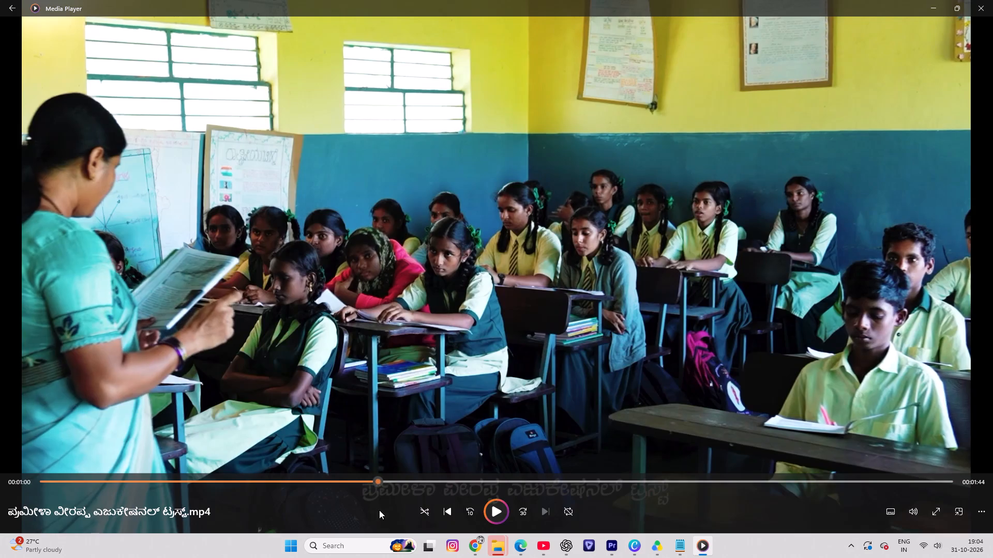
{"action": "left_click_drag", "start_coordinate": [379, 510], "coordinate": [461, 517]}
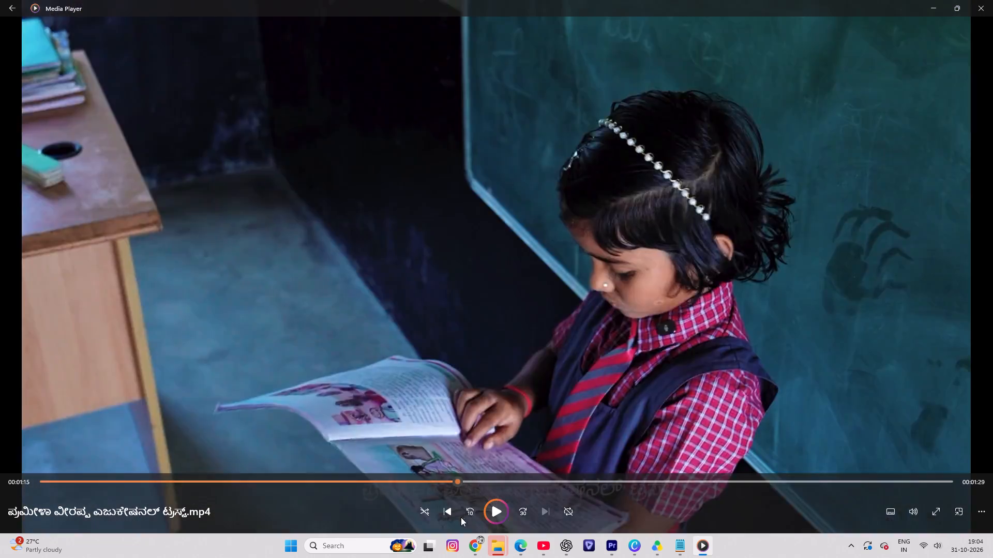
{"action": "left_click_drag", "start_coordinate": [461, 517], "coordinate": [468, 517]}
{"action": "left_click_drag", "start_coordinate": [473, 477], "coordinate": [505, 482]}
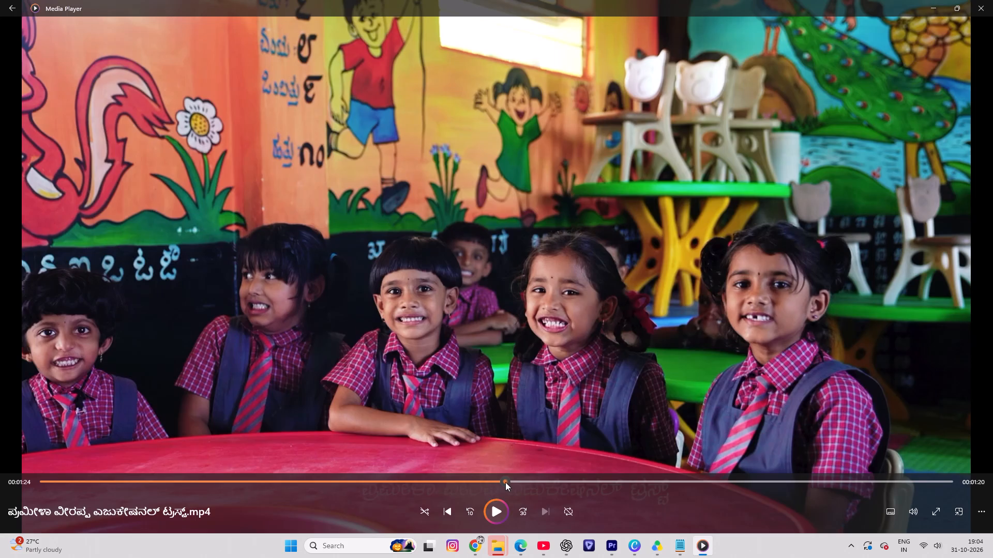
{"action": "left_click_drag", "start_coordinate": [505, 482], "coordinate": [538, 483]}
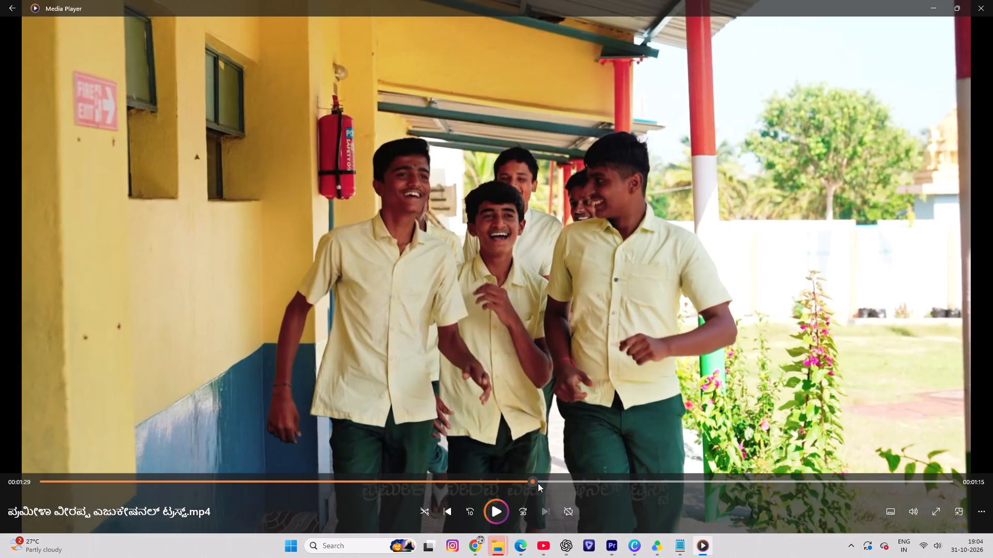
{"action": "left_click_drag", "start_coordinate": [538, 483], "coordinate": [539, 484]}
{"action": "left_click_drag", "start_coordinate": [533, 479], "coordinate": [627, 495]}
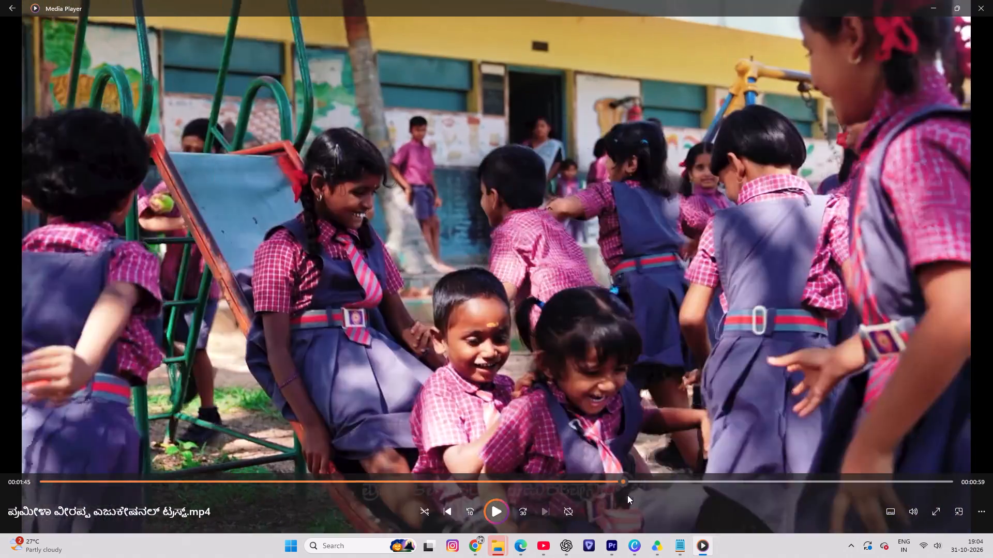
{"action": "left_click_drag", "start_coordinate": [627, 495], "coordinate": [728, 504]}
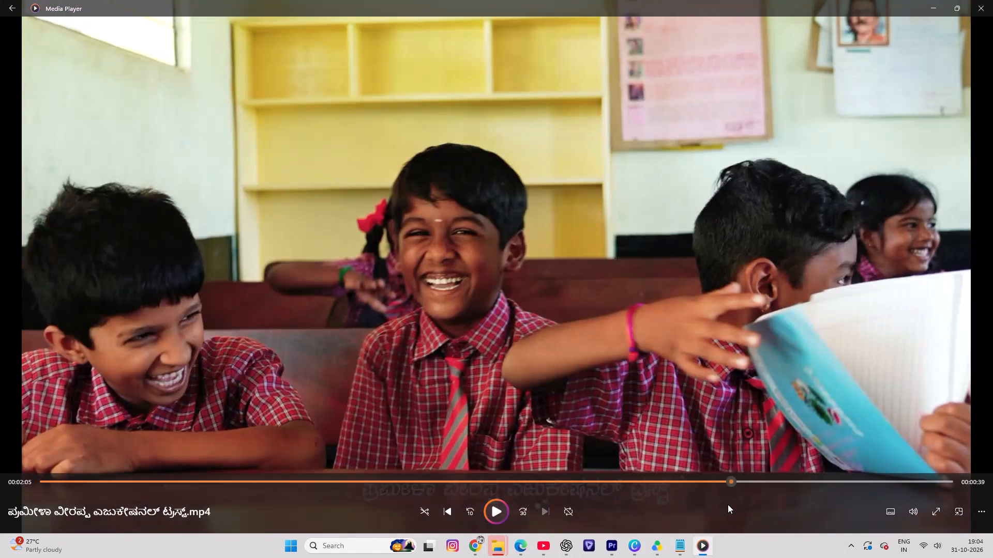
{"action": "left_click_drag", "start_coordinate": [728, 504], "coordinate": [776, 513]}
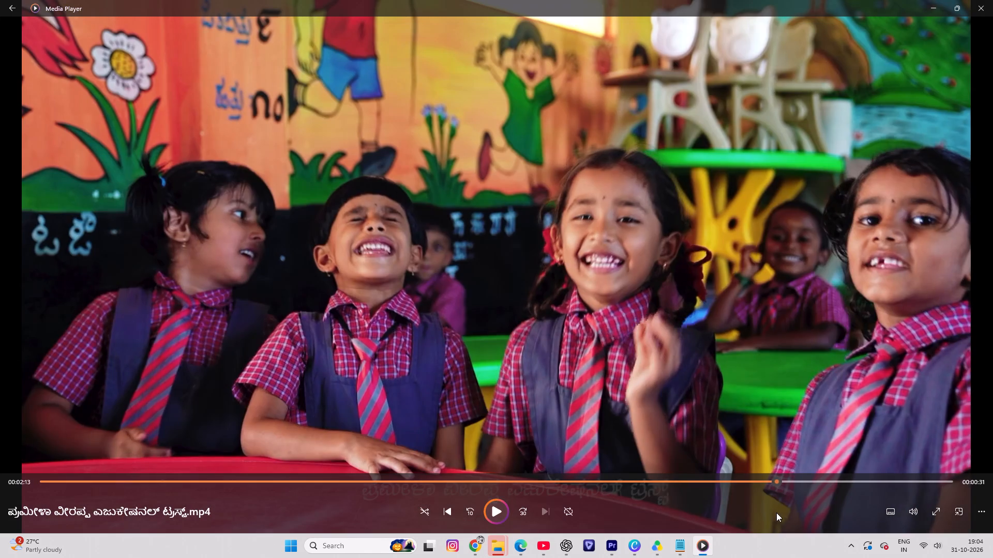
{"action": "left_click_drag", "start_coordinate": [776, 513], "coordinate": [805, 515]}
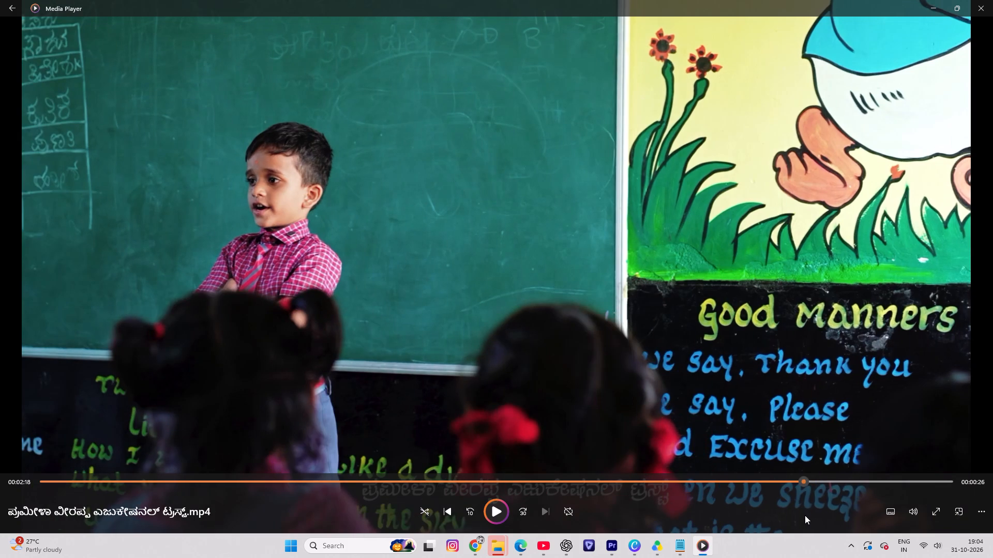
{"action": "left_click_drag", "start_coordinate": [805, 515], "coordinate": [839, 516]}
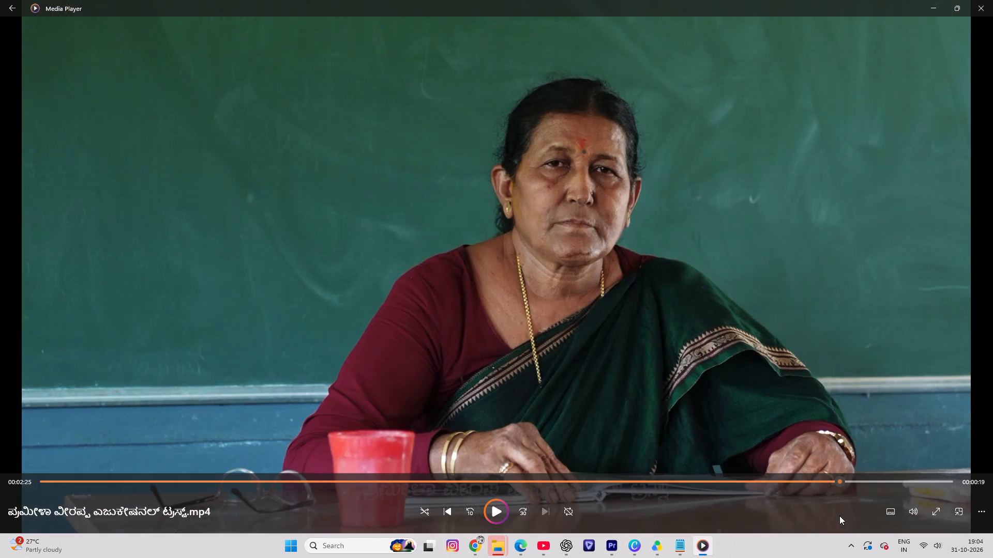
{"action": "left_click_drag", "start_coordinate": [839, 516], "coordinate": [853, 516]}
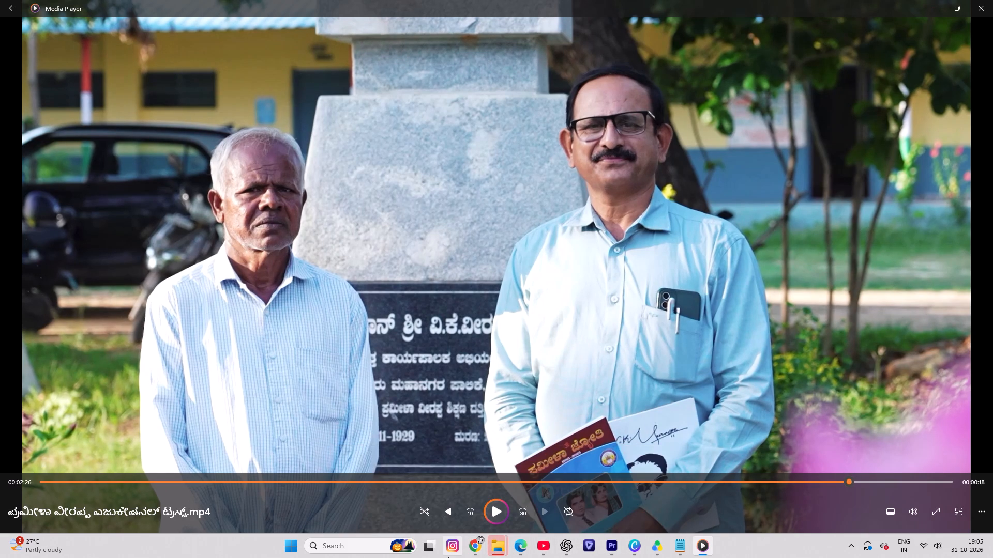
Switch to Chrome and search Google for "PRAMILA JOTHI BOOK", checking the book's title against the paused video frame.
{"action": "left_click", "coordinate": [474, 539]}
{"action": "left_click", "coordinate": [345, 194]}
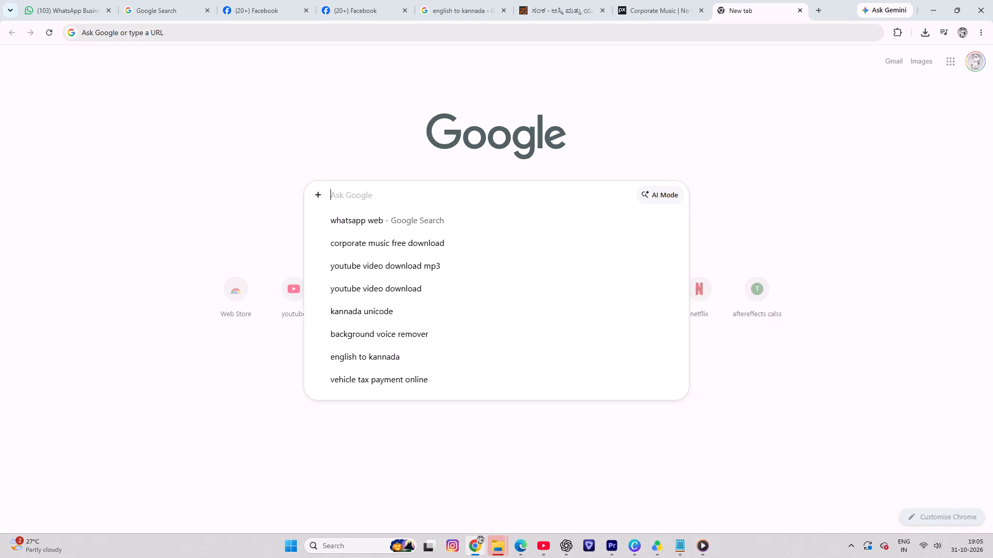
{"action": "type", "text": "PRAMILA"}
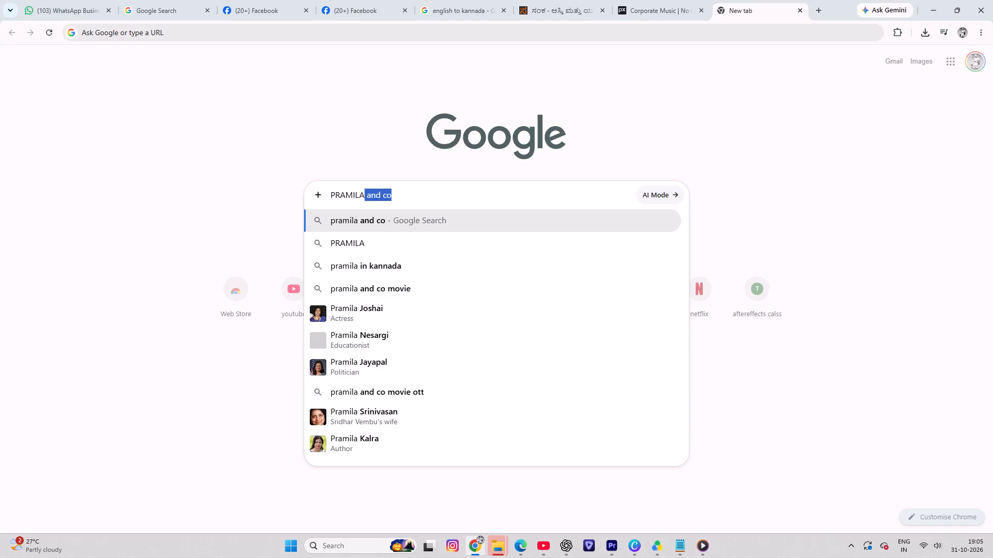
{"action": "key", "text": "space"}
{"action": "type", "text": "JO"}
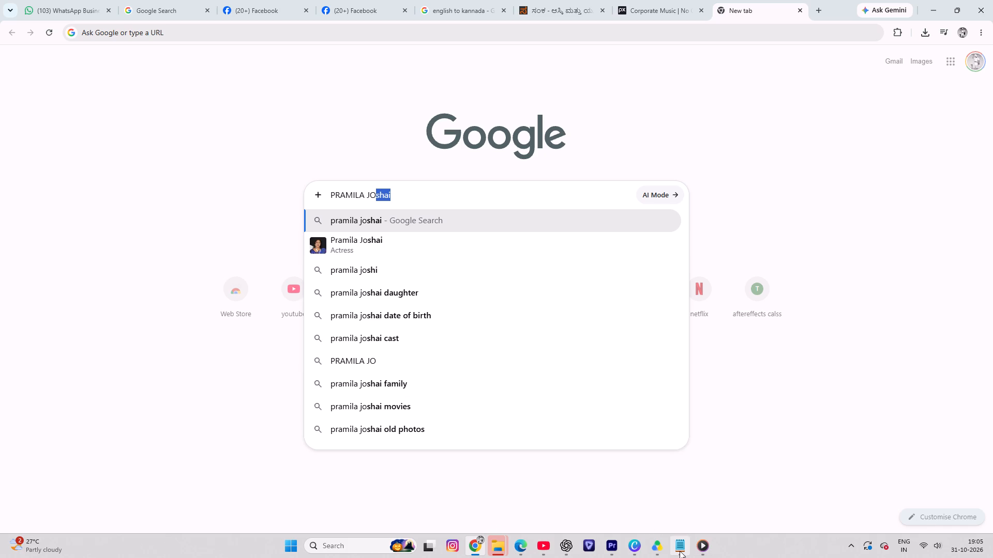
{"action": "left_click", "coordinate": [700, 544]}
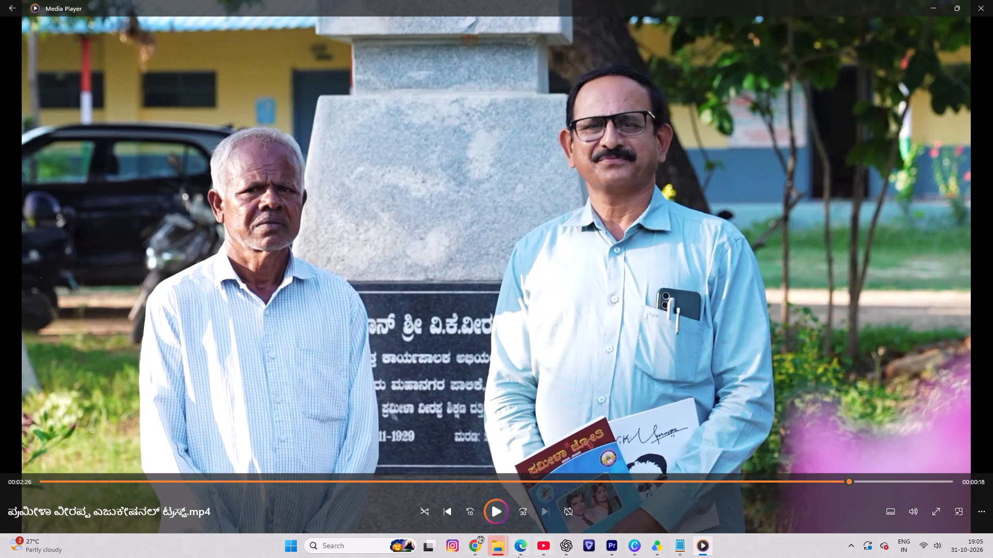
{"action": "left_click", "coordinate": [472, 553]}
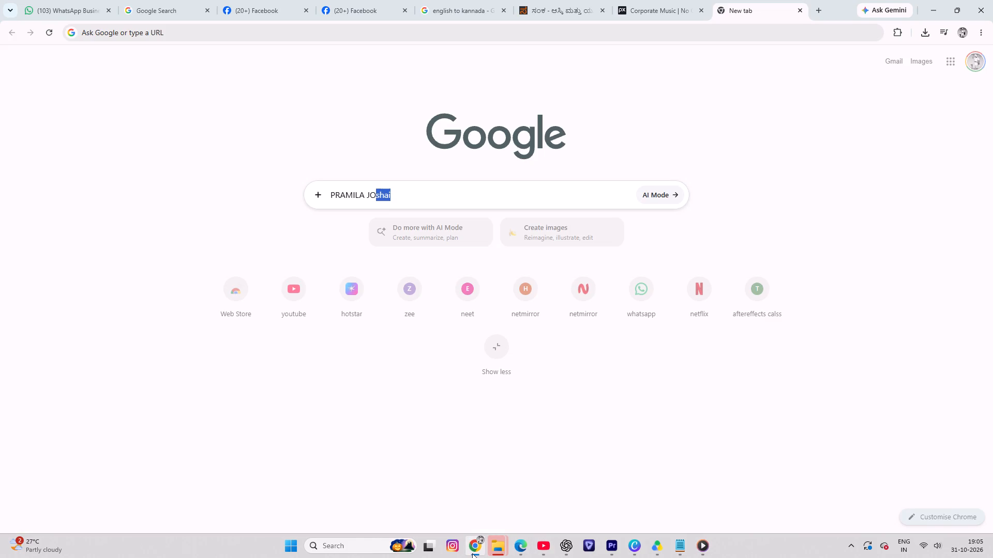
{"action": "type", "text": "THI"}
{"action": "key", "text": "space"}
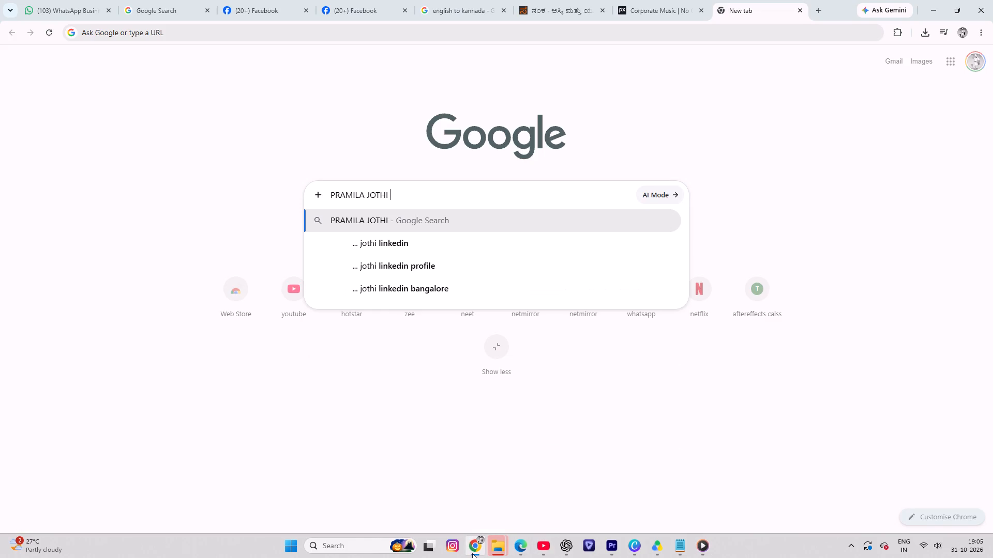
{"action": "type", "text": "BOOK"}
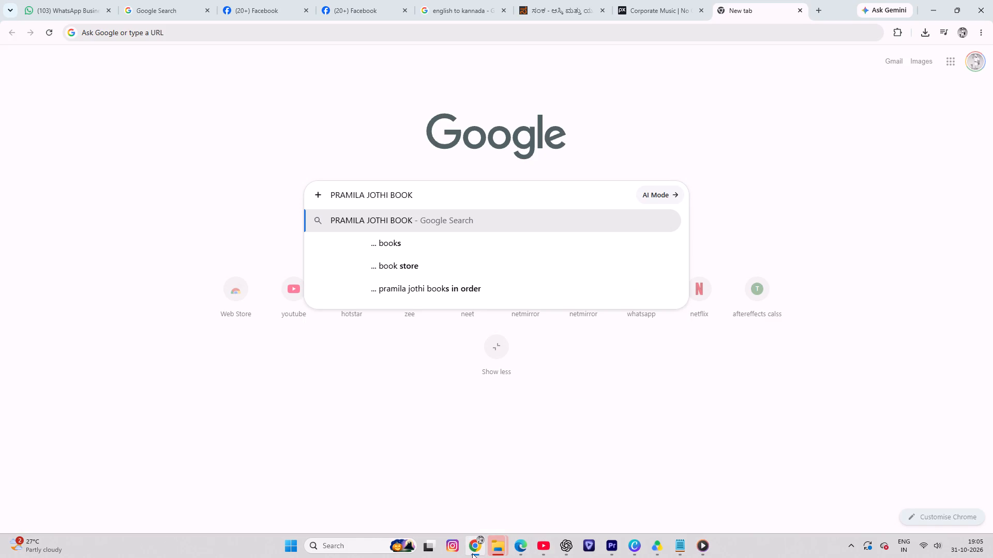
{"action": "key", "text": "Return"}
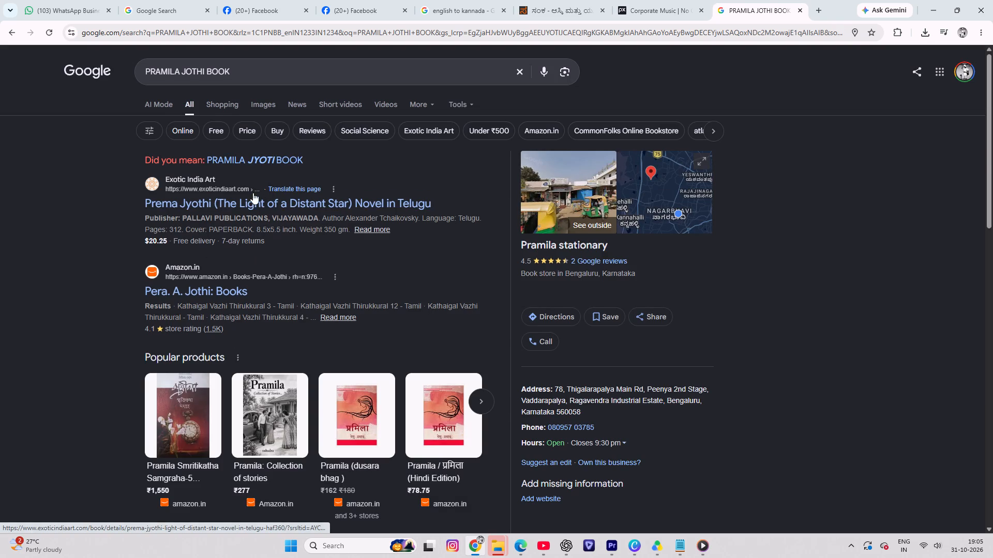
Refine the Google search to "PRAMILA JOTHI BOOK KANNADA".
{"action": "left_click", "coordinate": [237, 61]}
{"action": "key", "text": "space"}
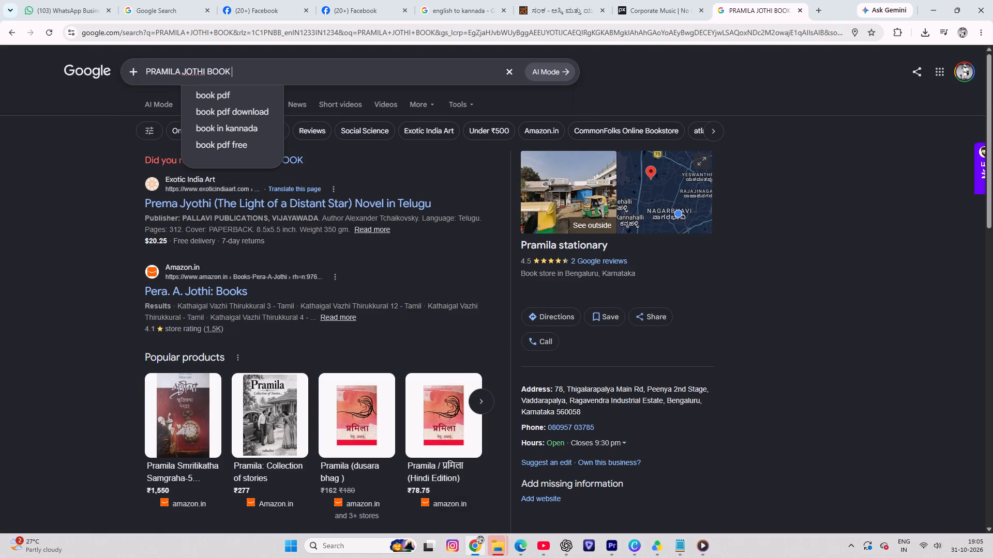
{"action": "type", "text": "KANNADA"}
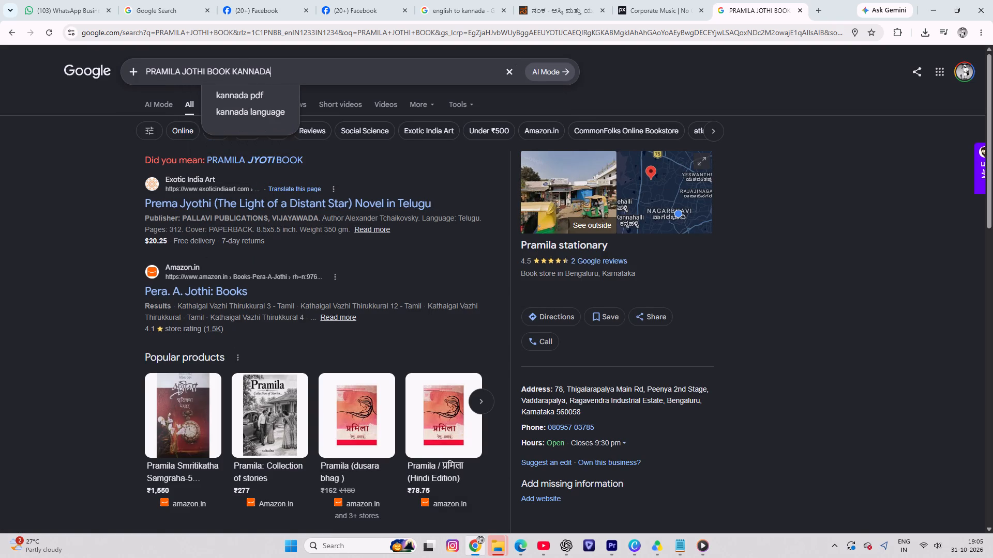
{"action": "key", "text": "Return"}
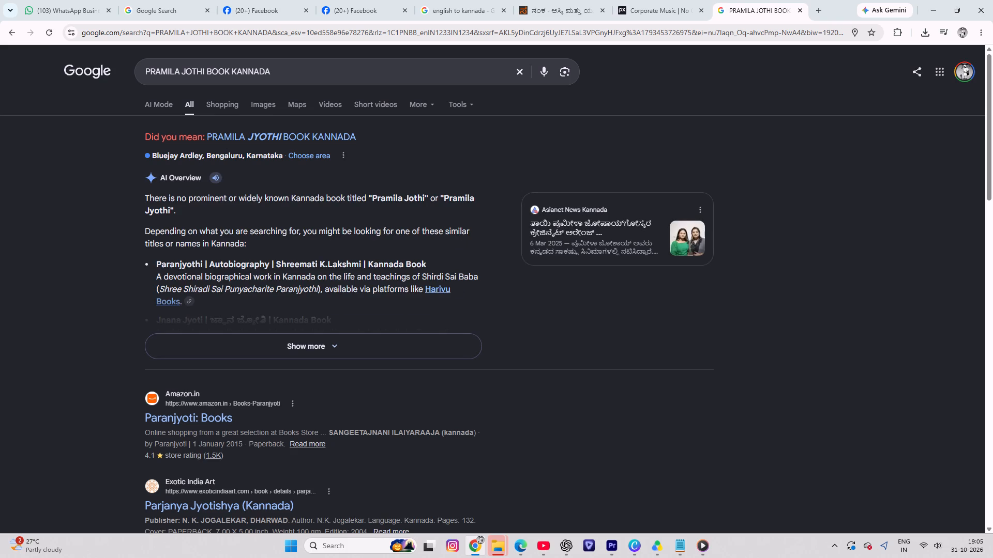
Open the Exotic India Art result for Parjanya Jyotishya (Kannada), examine its cover and details, and return to the search results.
{"action": "scroll", "coordinate": [237, 348], "scroll_direction": "down", "scroll_amount": 1}
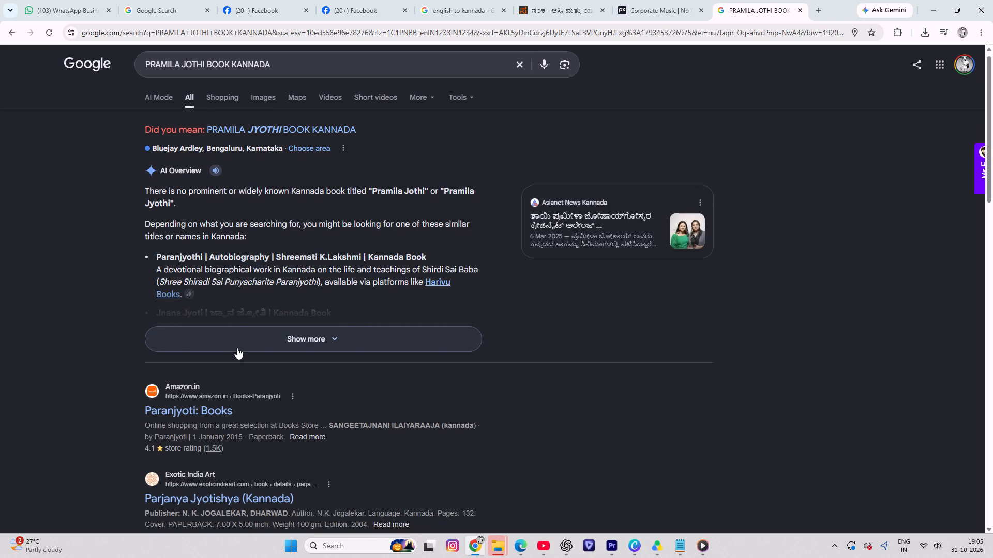
{"action": "scroll", "coordinate": [237, 348], "scroll_direction": "down", "scroll_amount": 1}
{"action": "left_click", "coordinate": [236, 409]}
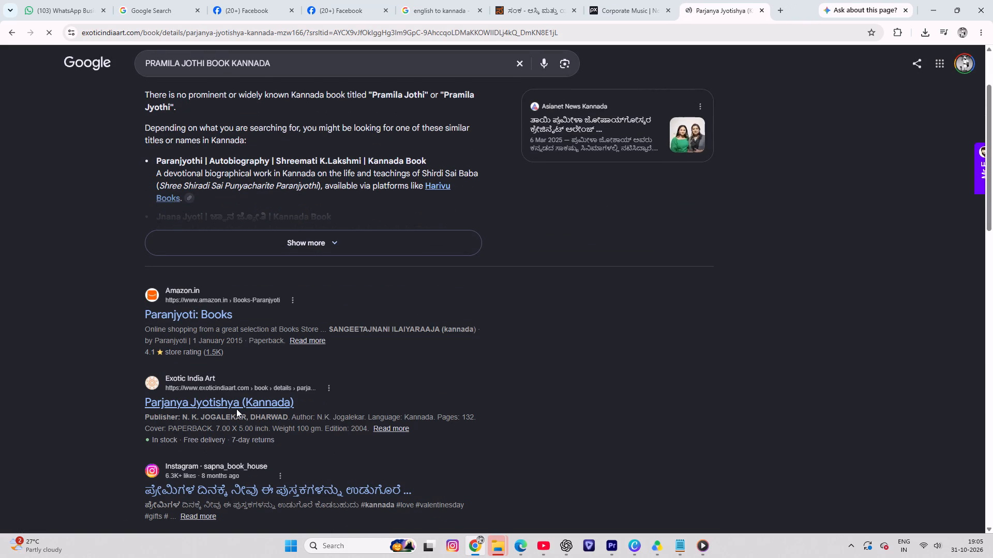
{"action": "scroll", "coordinate": [279, 350], "scroll_direction": "down", "scroll_amount": 5}
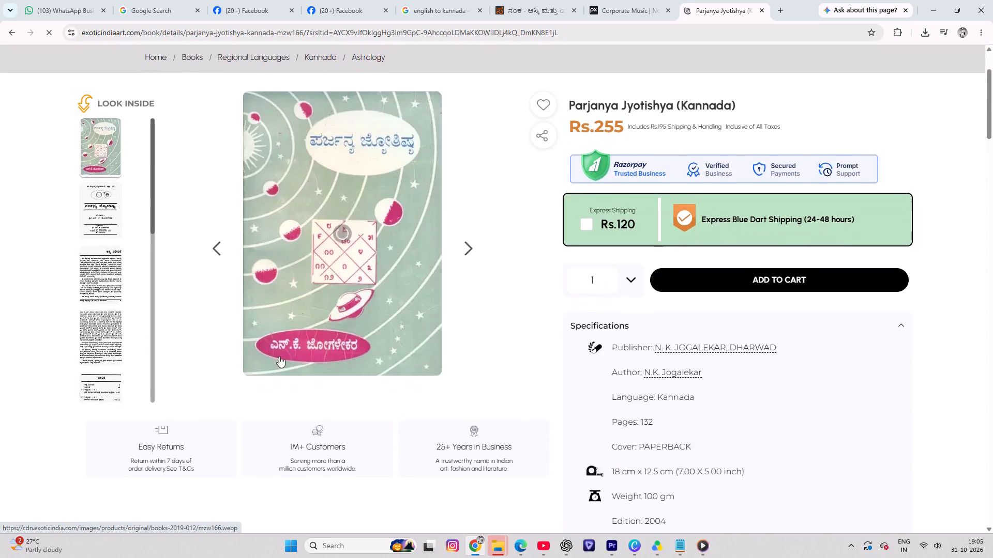
{"action": "scroll", "coordinate": [279, 356], "scroll_direction": "down", "scroll_amount": 2}
{"action": "scroll", "coordinate": [279, 358], "scroll_direction": "up", "scroll_amount": 7}
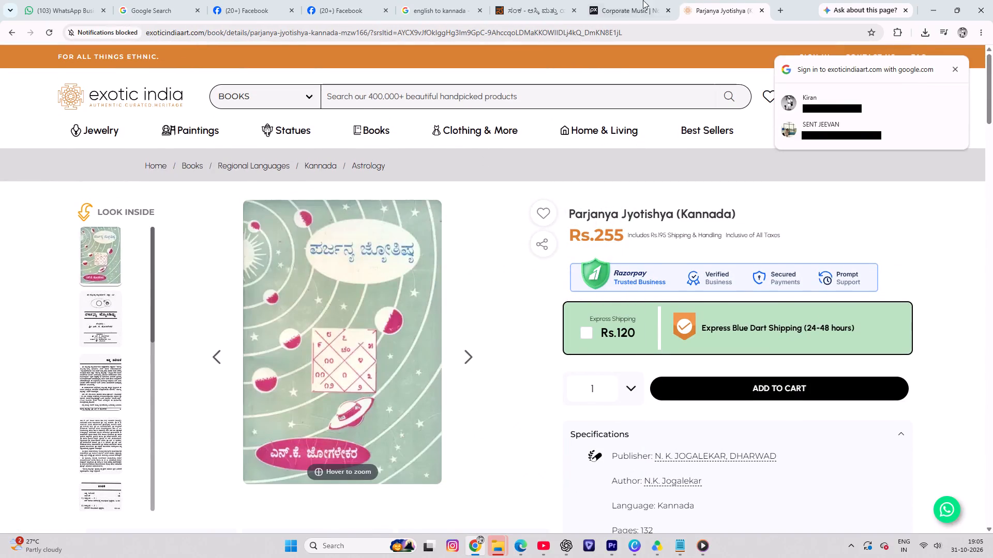
{"action": "left_click", "coordinate": [639, 0]}
{"action": "left_click", "coordinate": [745, 5]}
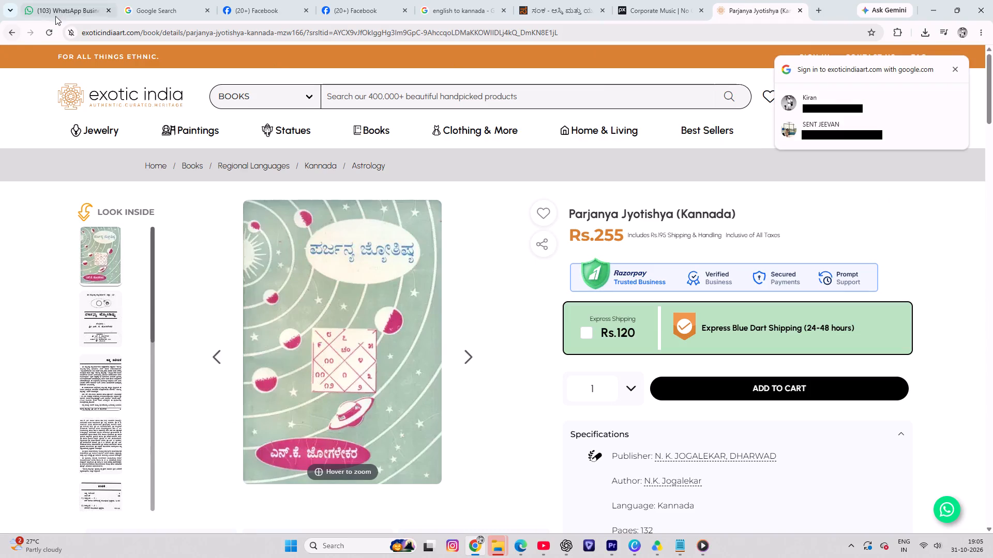
{"action": "left_click", "coordinate": [8, 29]}
Look further through the search results and open the Kanaja e-book site's complete book list.
{"action": "scroll", "coordinate": [252, 334], "scroll_direction": "down", "scroll_amount": 5}
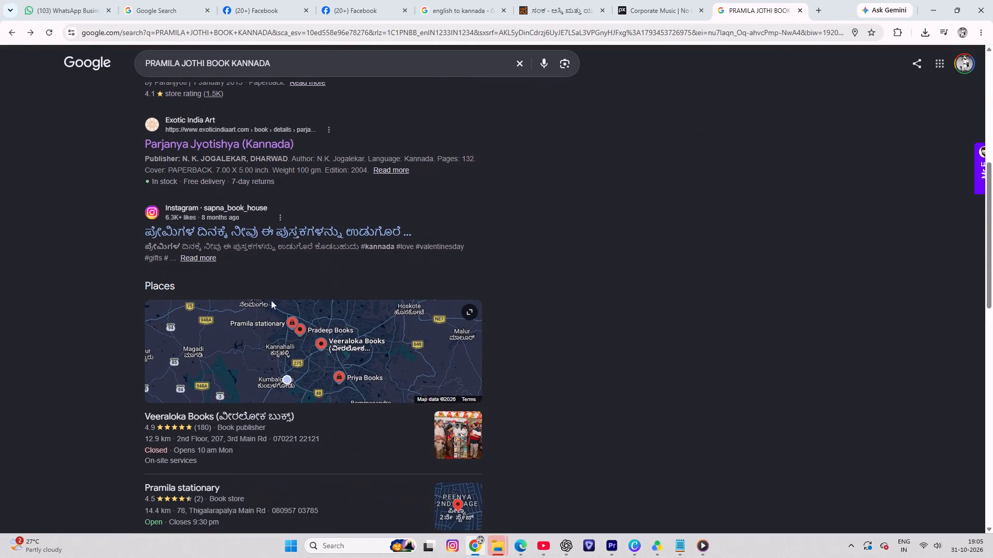
{"action": "scroll", "coordinate": [255, 246], "scroll_direction": "down", "scroll_amount": 4}
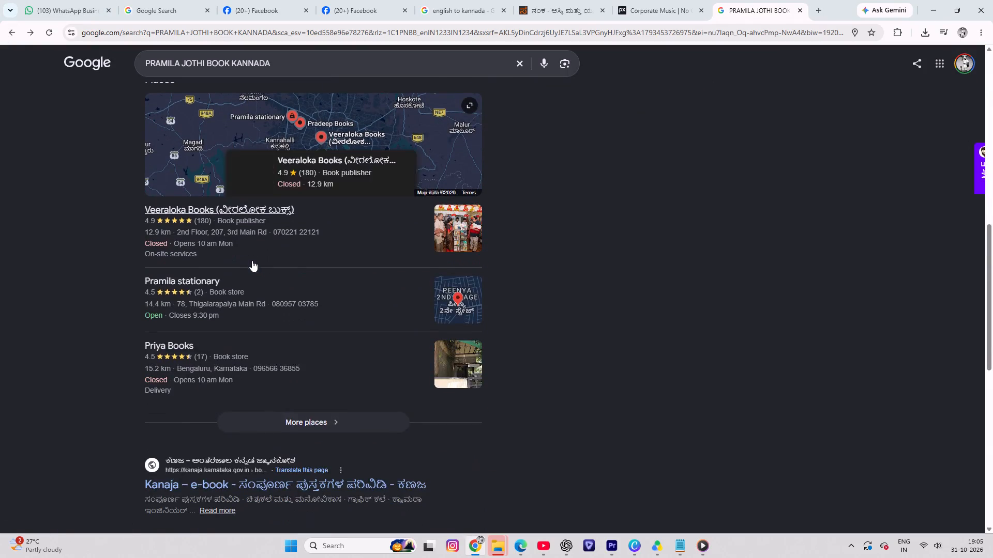
{"action": "scroll", "coordinate": [251, 263], "scroll_direction": "down", "scroll_amount": 5}
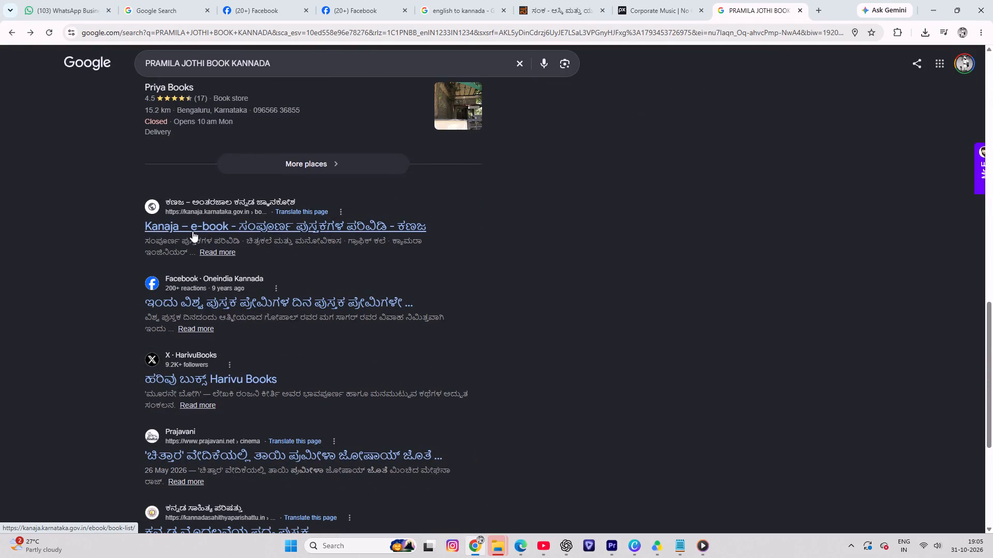
{"action": "left_click", "coordinate": [192, 231]}
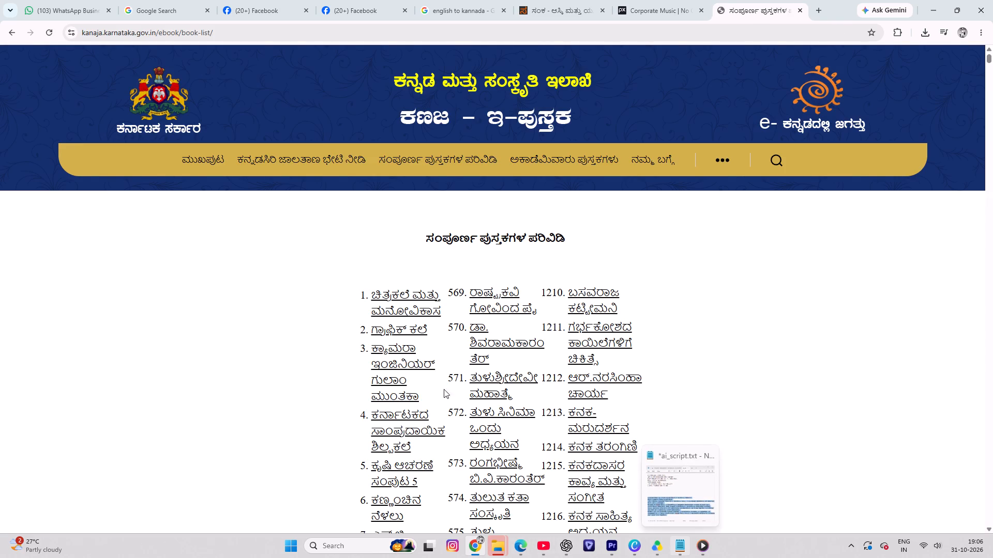
Look over the Kanaja book list, close its page, and return to the Punam Mahal project in Premiere.
{"action": "scroll", "coordinate": [412, 351], "scroll_direction": "down", "scroll_amount": 3}
{"action": "scroll", "coordinate": [406, 359], "scroll_direction": "up", "scroll_amount": 4}
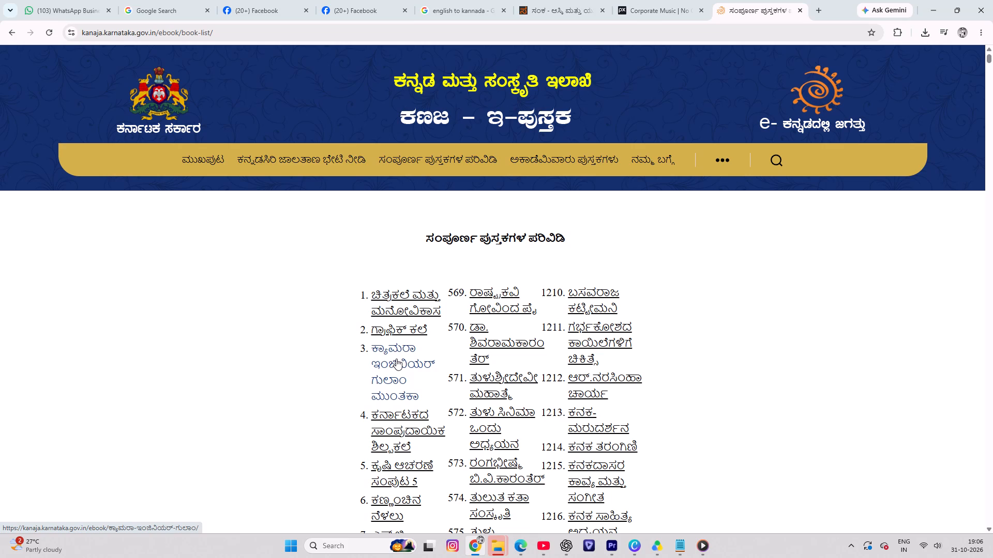
{"action": "scroll", "coordinate": [422, 377], "scroll_direction": "down", "scroll_amount": 5}
{"action": "scroll", "coordinate": [420, 378], "scroll_direction": "up", "scroll_amount": 5}
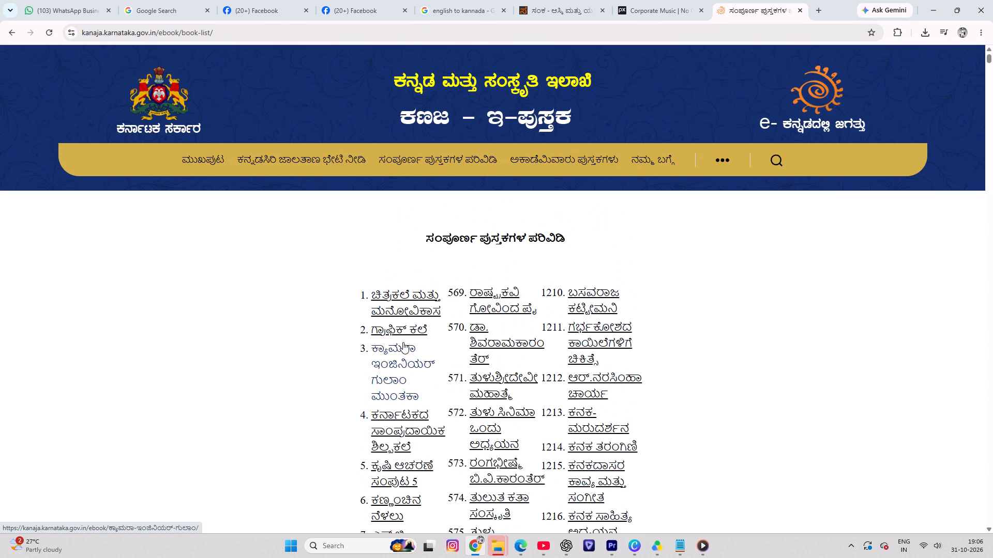
{"action": "left_click", "coordinate": [801, 11]}
{"action": "left_click", "coordinate": [928, 9]}
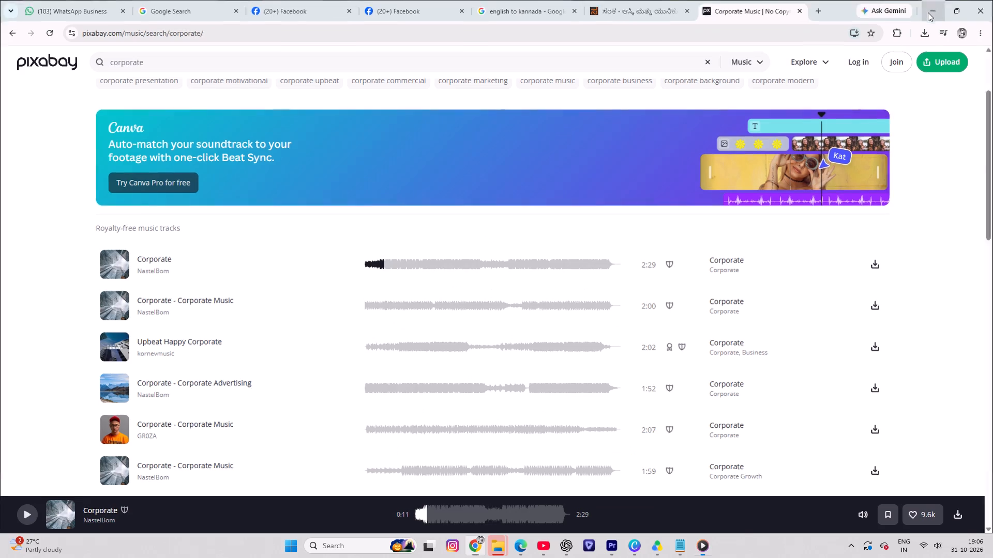
{"action": "left_click", "coordinate": [935, 7]}
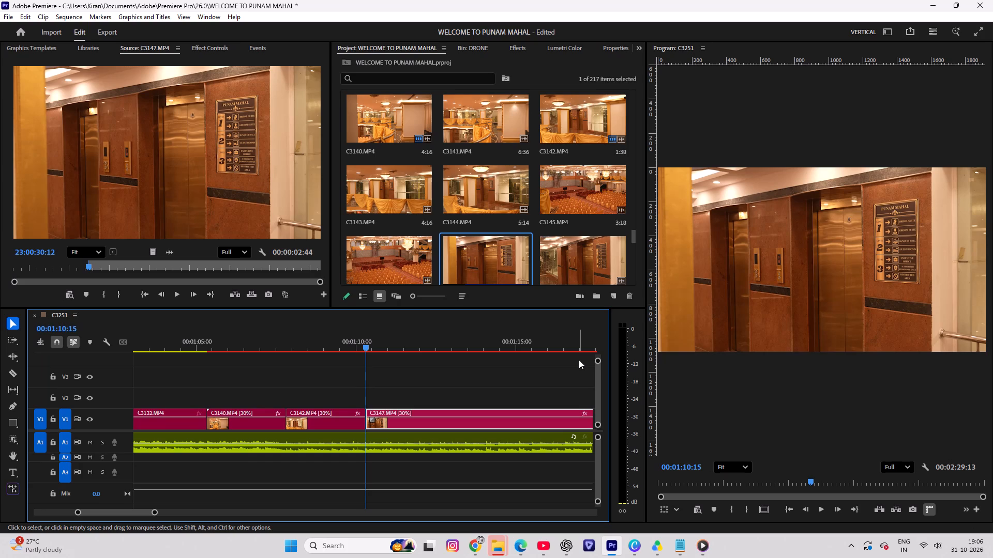
Save the WELCOME TO PUNAM MAHAL project.
{"action": "key", "text": "ctrl+s"}
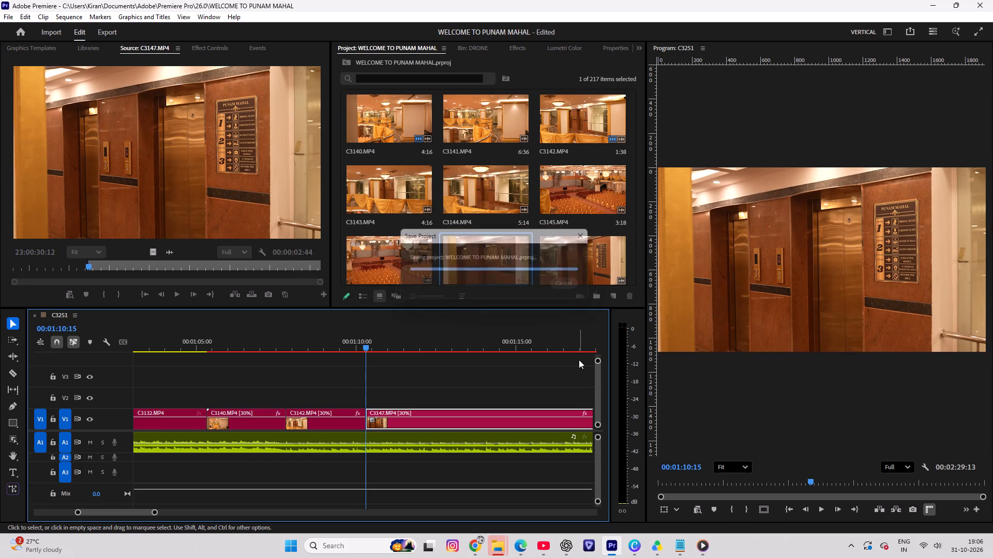
Play the slowed C3147 clip, cut it at 00:01:13:21, and delete the remainder after the cut.
{"action": "key", "text": "space"}
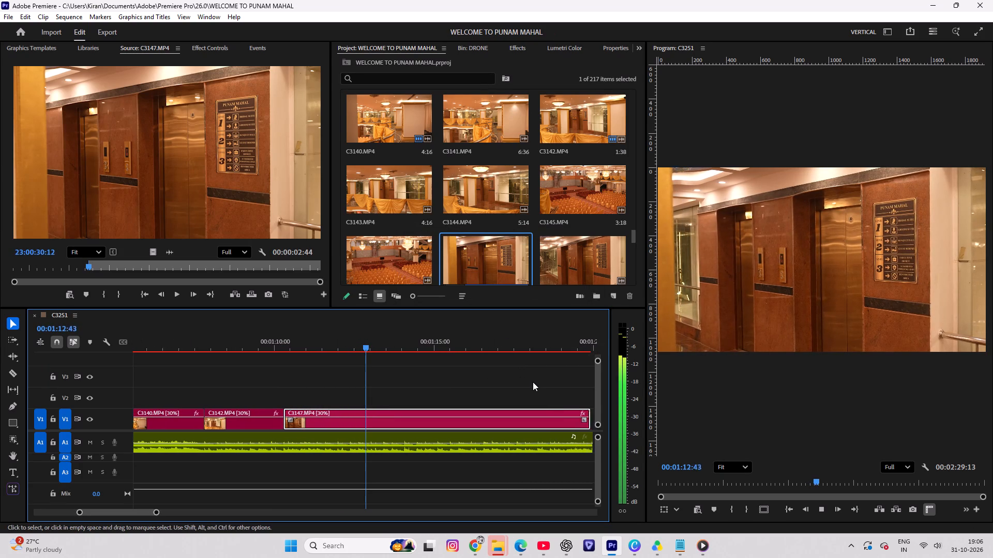
{"action": "key", "text": "space"}
{"action": "left_click", "coordinate": [359, 344]}
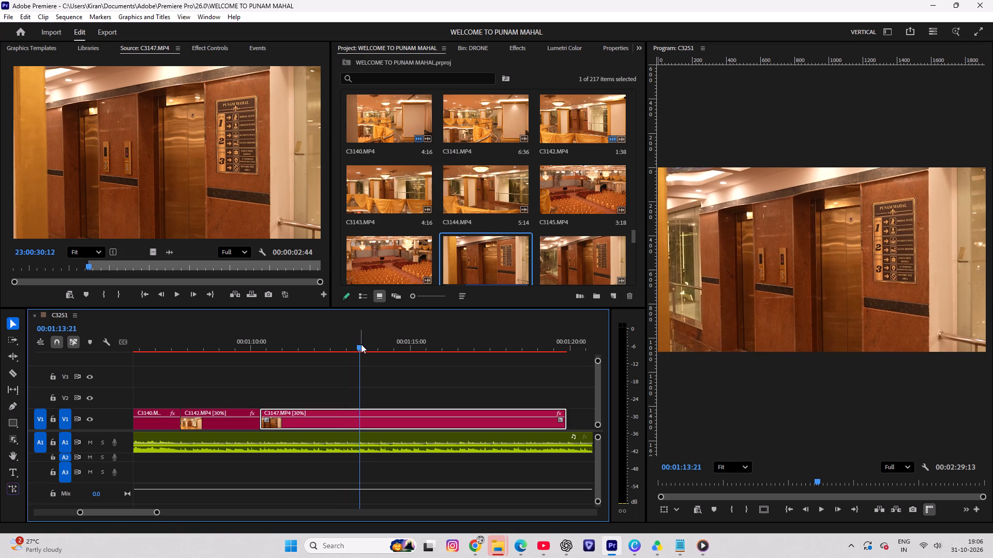
{"action": "key", "text": "c"}
{"action": "left_click", "coordinate": [362, 414]}
{"action": "key", "text": "v"}
{"action": "left_click", "coordinate": [369, 421]}
{"action": "left_click", "coordinate": [385, 424]}
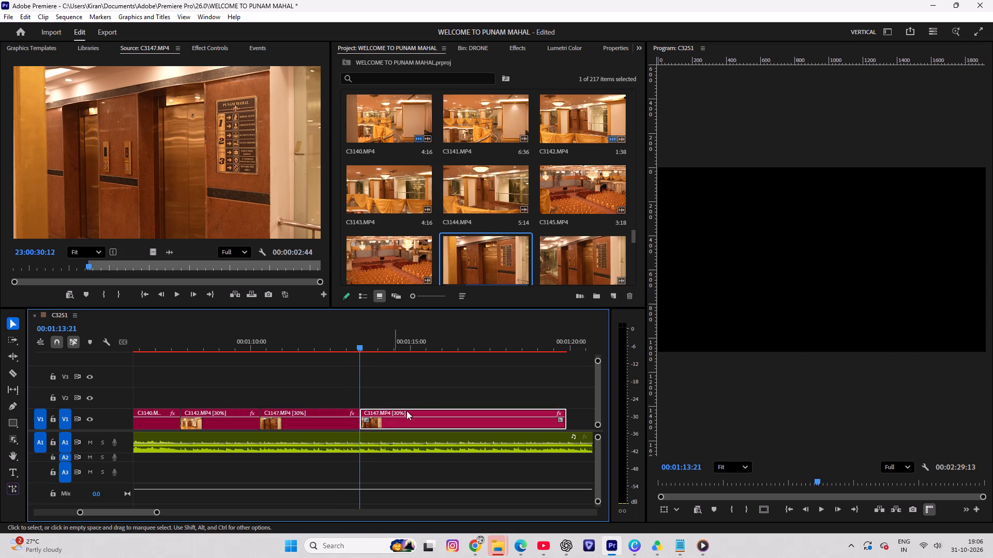
{"action": "key", "text": "Delete"}
Preview the groom suite clips C3153 and C3155, and place only C3155's video on V1 directly after C3147.
{"action": "scroll", "coordinate": [511, 226], "scroll_direction": "down", "scroll_amount": 3}
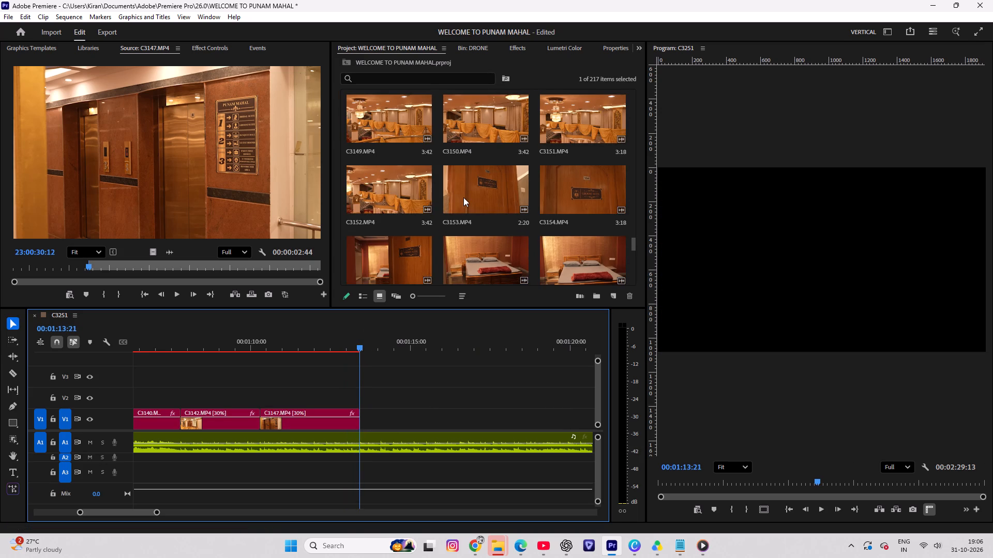
{"action": "double_click", "coordinate": [483, 195]}
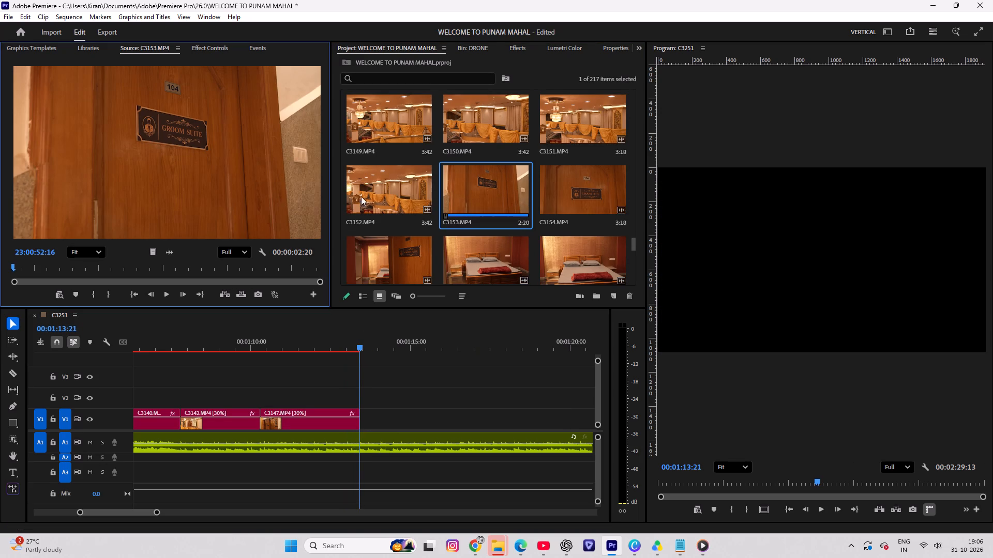
{"action": "left_click_drag", "start_coordinate": [32, 270], "coordinate": [114, 285]}
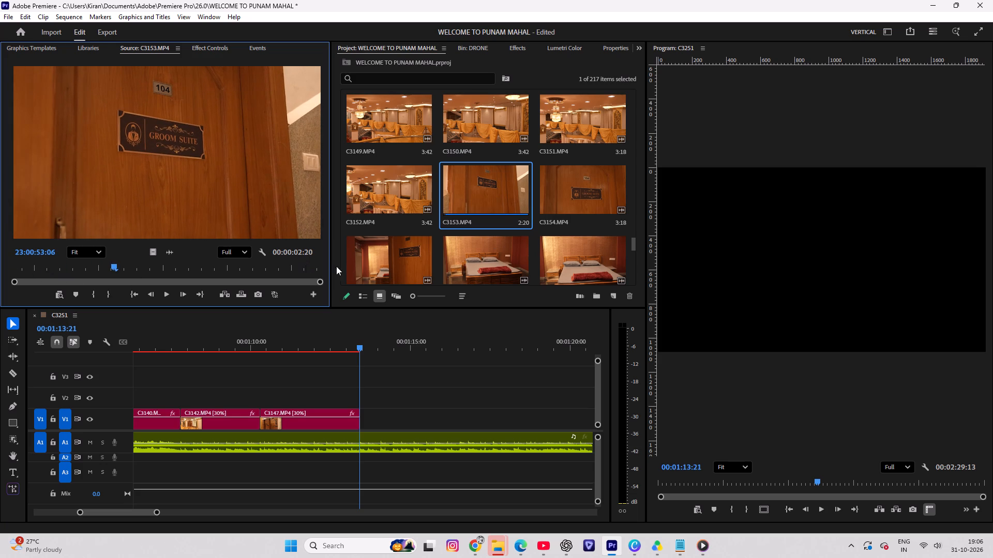
{"action": "double_click", "coordinate": [351, 263]}
{"action": "left_click_drag", "start_coordinate": [9, 263], "coordinate": [28, 269]}
{"action": "left_click", "coordinate": [21, 267]}
{"action": "left_click_drag", "start_coordinate": [157, 251], "coordinate": [162, 261]}
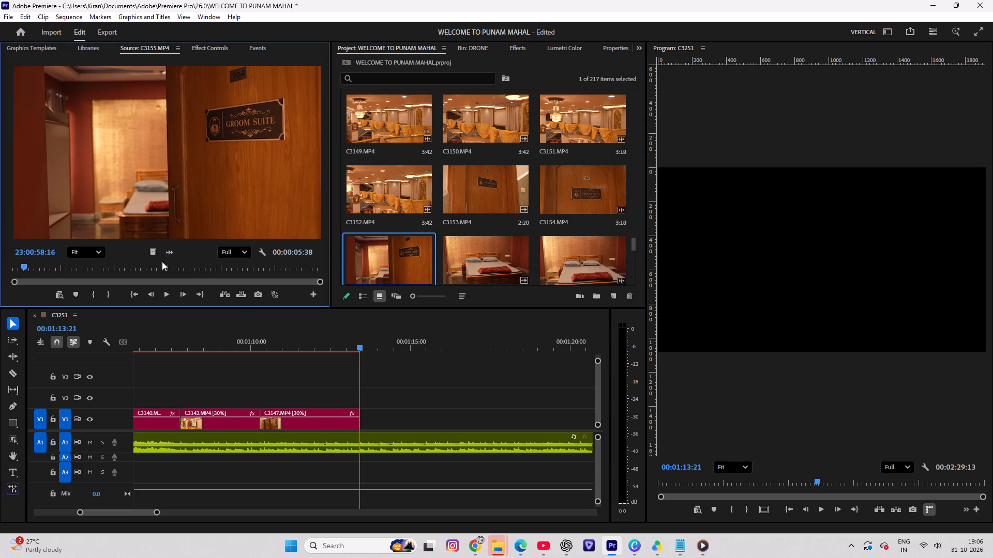
{"action": "left_click_drag", "start_coordinate": [162, 261], "coordinate": [365, 411]}
Play C3155, trim its start to 00:01:14:20, and move it back against the end of C3147.
{"action": "key", "text": "space"}
{"action": "key", "text": "space"}
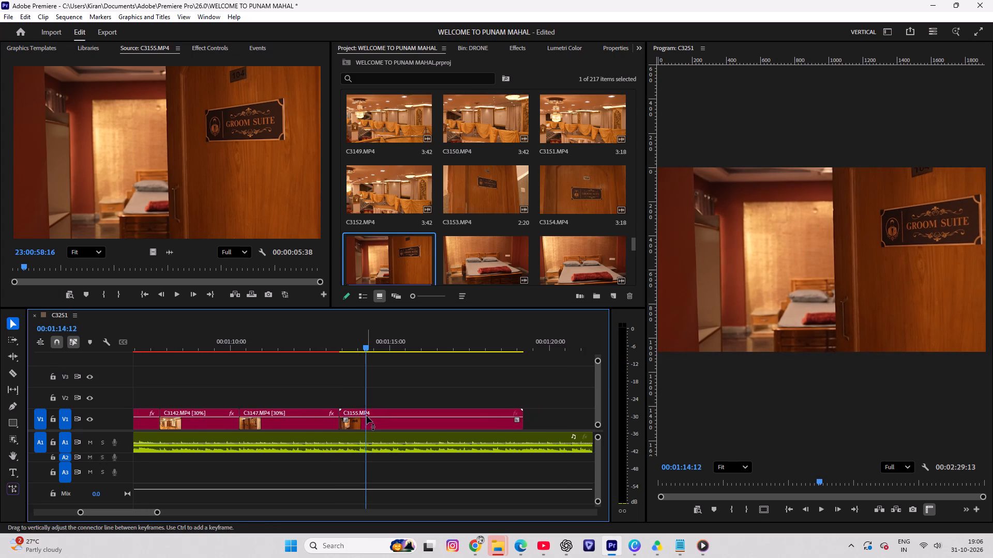
{"action": "key", "text": "space"}
{"action": "key", "text": "space"}
{"action": "left_click_drag", "start_coordinate": [335, 410], "coordinate": [344, 412]}
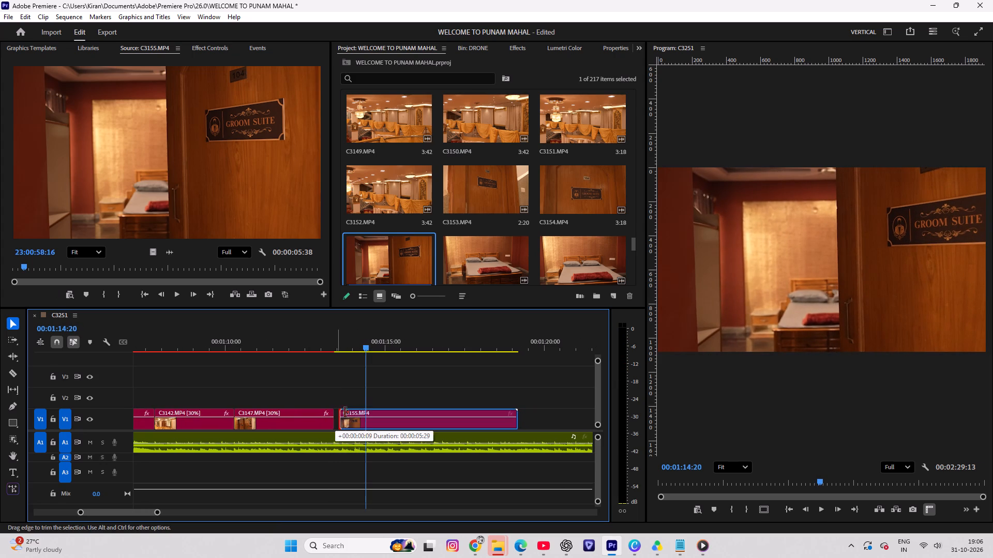
{"action": "left_click_drag", "start_coordinate": [344, 412], "coordinate": [363, 413]}
{"action": "left_click_drag", "start_coordinate": [376, 423], "coordinate": [364, 423]}
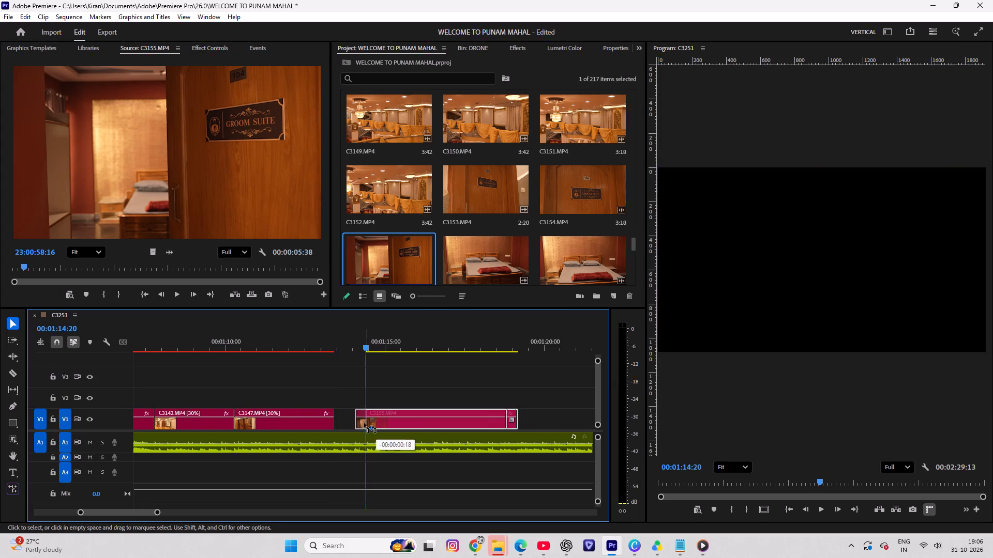
{"action": "left_click_drag", "start_coordinate": [364, 423], "coordinate": [347, 423]}
{"action": "left_click_drag", "start_coordinate": [344, 344], "coordinate": [340, 349]}
Play through C3155 to find its ending and trim the clip's end to 00:01:15:40.
{"action": "key", "text": "space"}
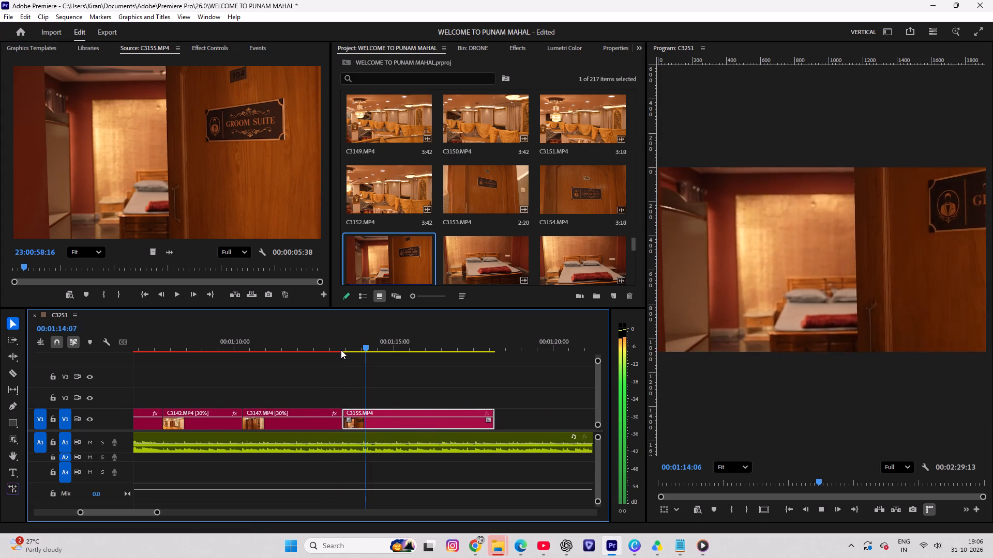
{"action": "key", "text": "space"}
{"action": "key", "text": "space"}
{"action": "key", "text": "space"}
{"action": "key", "text": "space"}
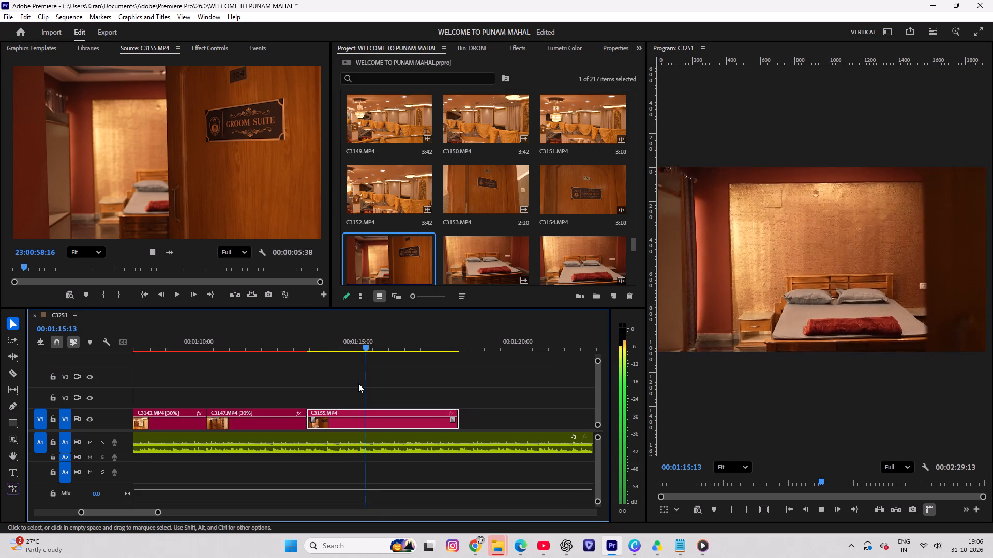
{"action": "key", "text": "space"}
{"action": "key", "text": "space"}
{"action": "key", "text": "space"}
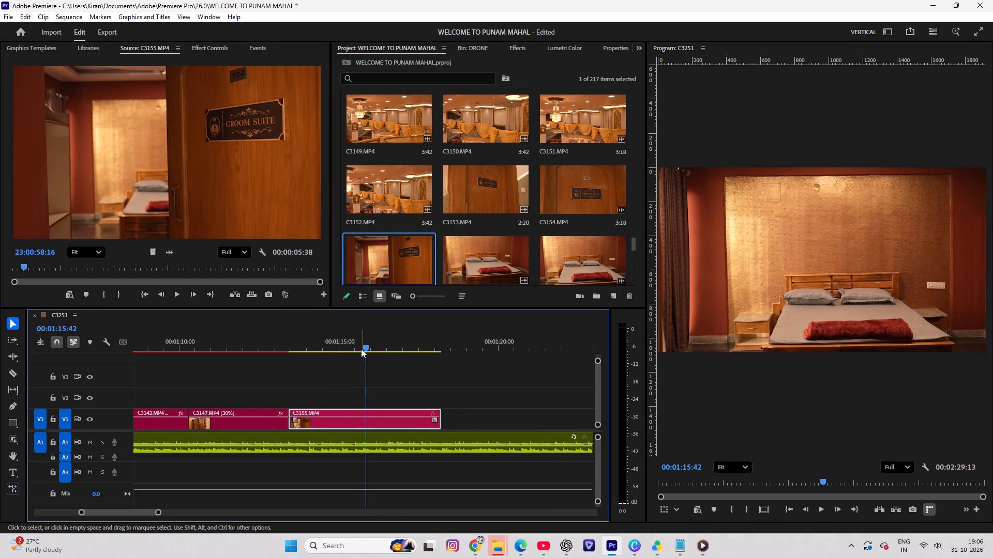
{"action": "left_click_drag", "start_coordinate": [365, 345], "coordinate": [361, 349]}
{"action": "key", "text": "space"}
{"action": "key", "text": "space"}
{"action": "left_click_drag", "start_coordinate": [369, 340], "coordinate": [356, 353]}
{"action": "left_click_drag", "start_coordinate": [430, 411], "coordinate": [356, 416]}
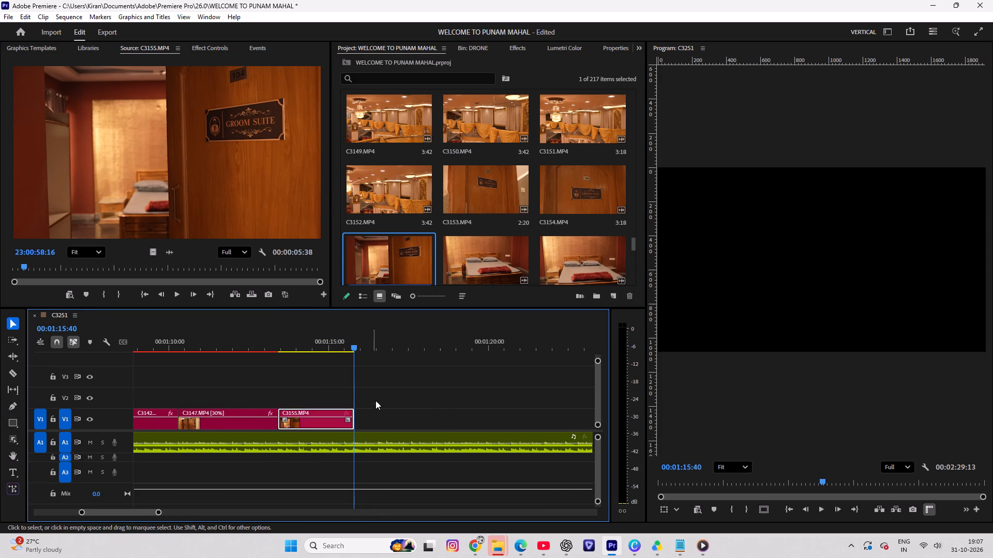
{"action": "left_click", "coordinate": [375, 400]}
Set an in point at 23:01:27:27 in wardrobe clip C3162 and place its video on V1 directly after C3155.
{"action": "scroll", "coordinate": [483, 205], "scroll_direction": "down", "scroll_amount": 2}
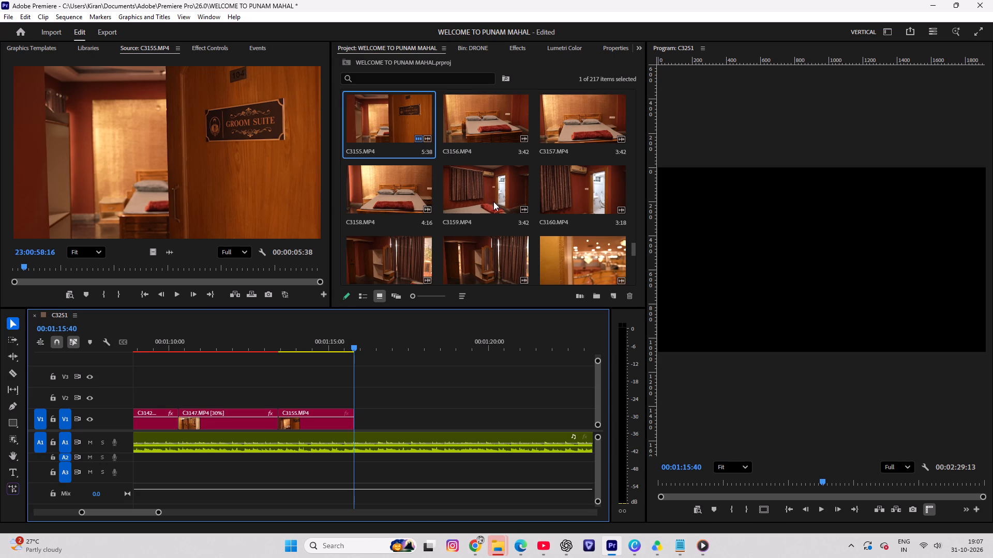
{"action": "scroll", "coordinate": [493, 202], "scroll_direction": "down", "scroll_amount": 1}
{"action": "double_click", "coordinate": [460, 178]}
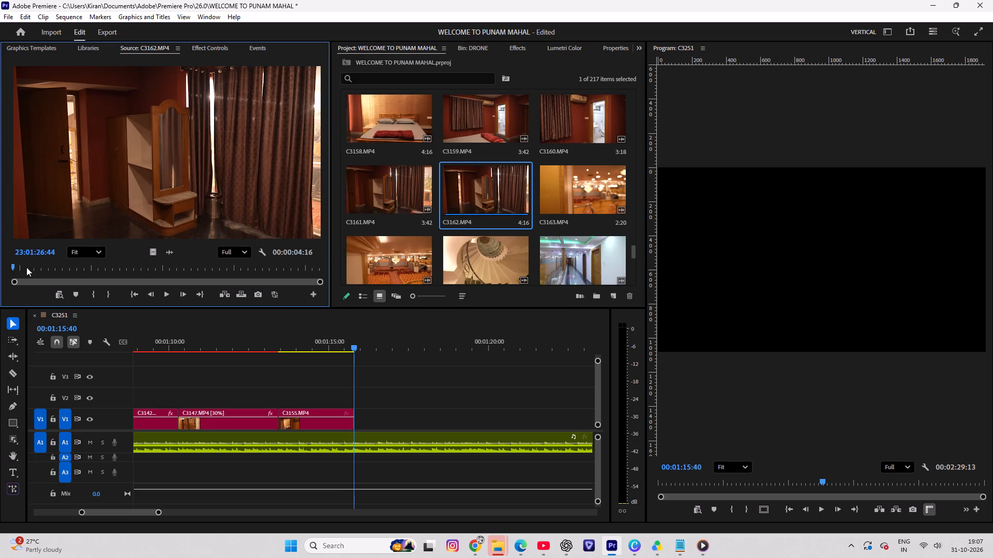
{"action": "left_click_drag", "start_coordinate": [25, 267], "coordinate": [66, 274]}
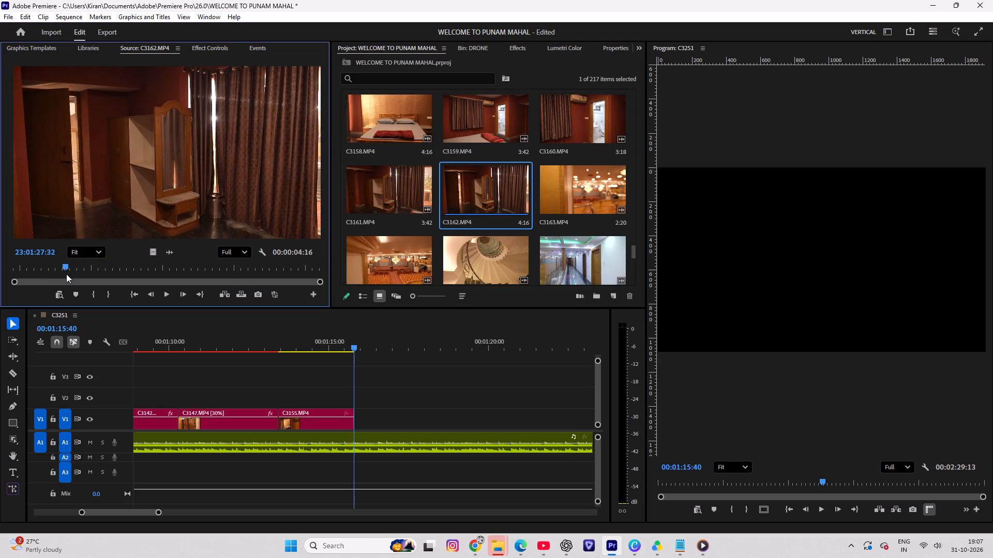
{"action": "left_click_drag", "start_coordinate": [66, 274], "coordinate": [60, 278]}
{"action": "key", "text": "i"}
{"action": "left_click_drag", "start_coordinate": [153, 254], "coordinate": [359, 417]}
Set the C3162 clip's speed to 30% with Optical flow time interpolation.
{"action": "left_click", "coordinate": [367, 421]}
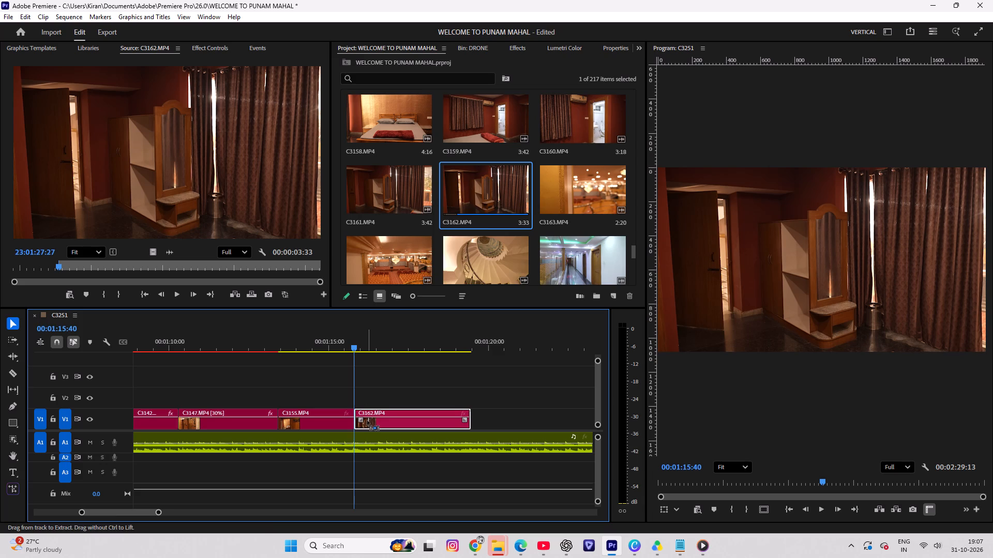
{"action": "key", "text": "ctrl+r"}
{"action": "type", "text": "30"}
{"action": "left_click", "coordinate": [511, 305]}
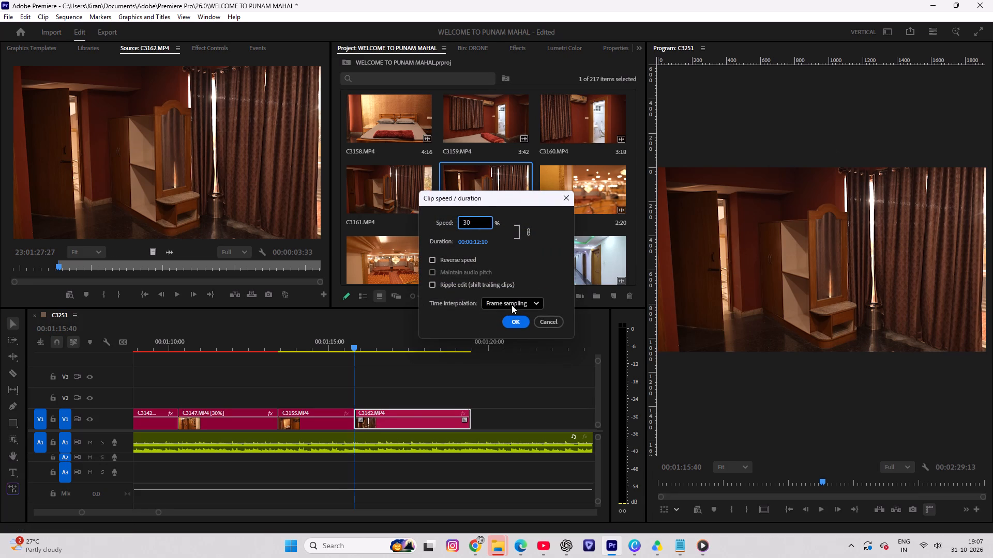
{"action": "left_click", "coordinate": [513, 347]}
{"action": "left_click", "coordinate": [508, 326]}
Play the slowed C3162 clip, cut it at 00:01:18:10, and delete the remainder after the cut.
{"action": "key", "text": "space"}
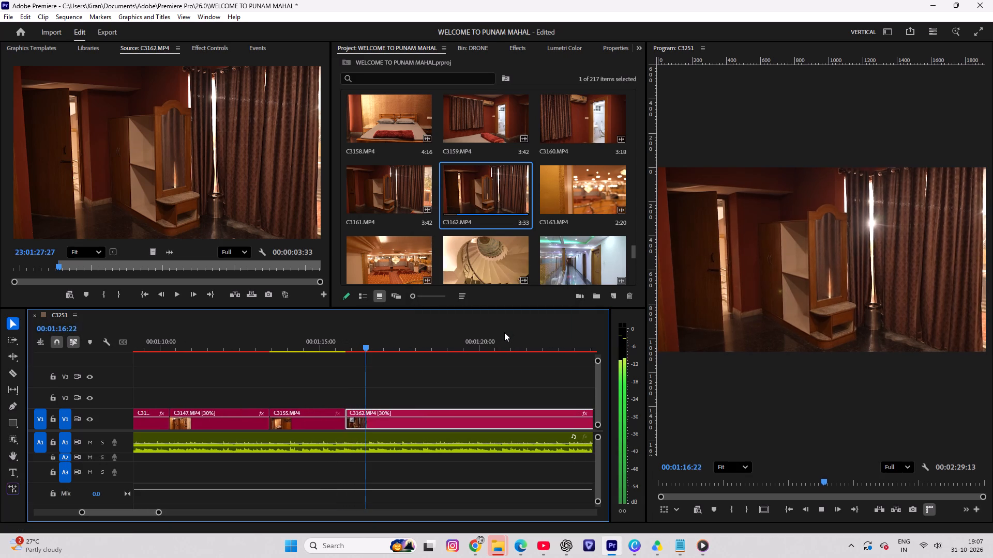
{"action": "key", "text": "space"}
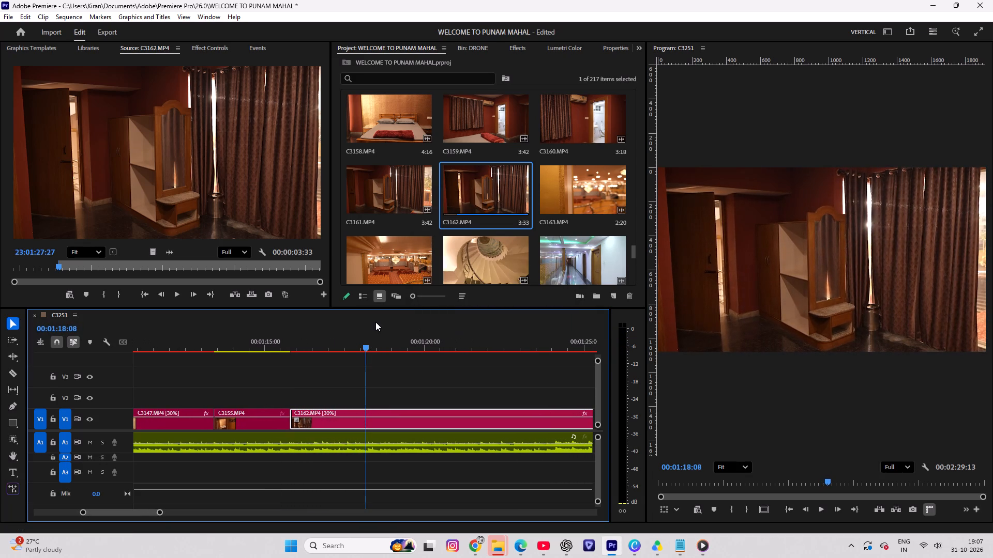
{"action": "left_click", "coordinate": [365, 340]}
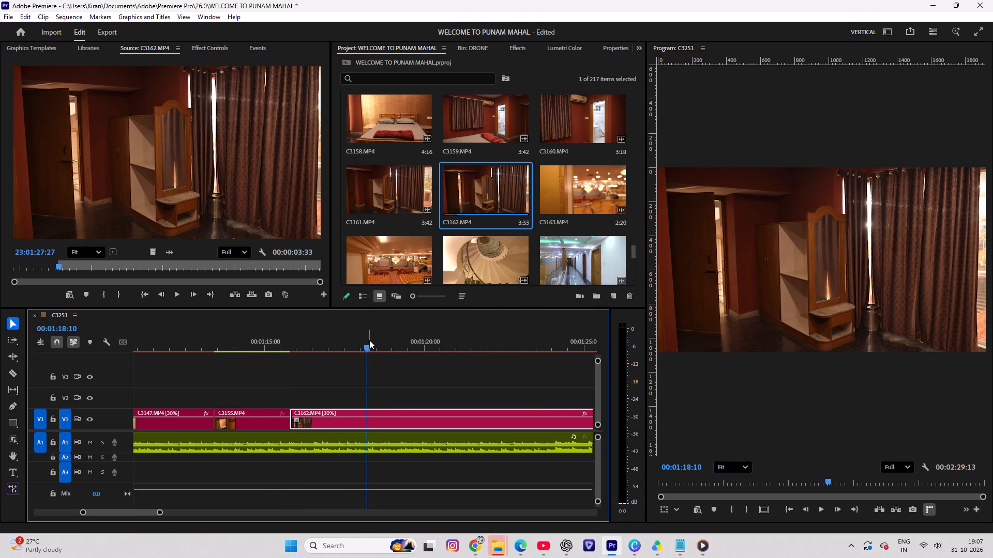
{"action": "key", "text": "c"}
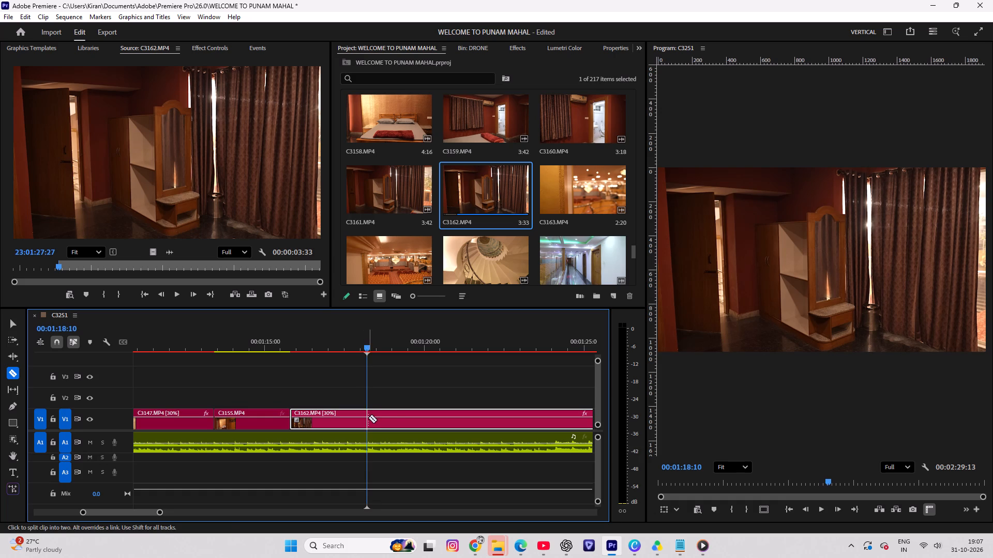
{"action": "left_click", "coordinate": [368, 417]}
{"action": "key", "text": "v"}
{"action": "left_click", "coordinate": [387, 417]}
{"action": "key", "text": "Delete"}
Set an in point at 23:01:41:14 in spiral staircase clip C3165 and place its video on V1 directly after C3162.
{"action": "scroll", "coordinate": [531, 190], "scroll_direction": "down", "scroll_amount": 1}
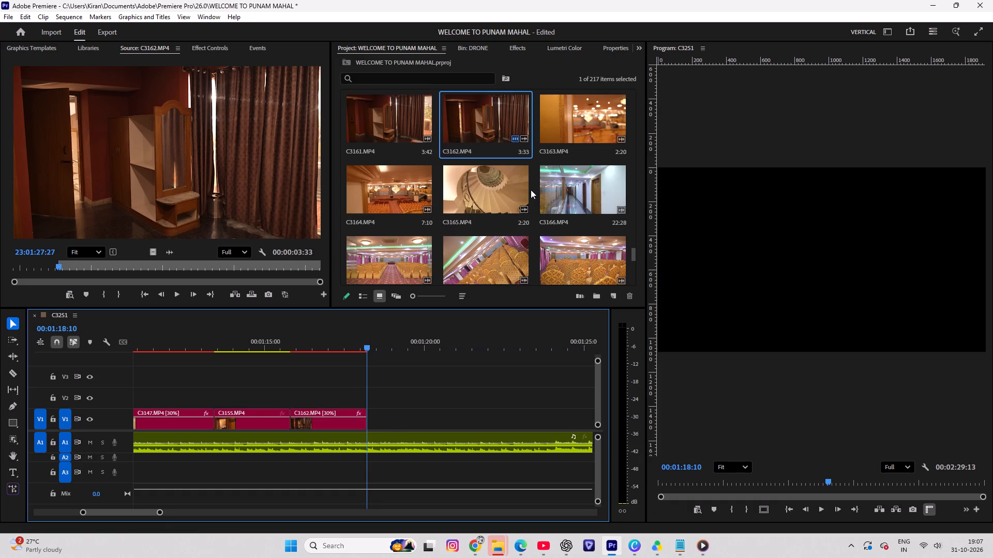
{"action": "double_click", "coordinate": [461, 187]}
{"action": "left_click_drag", "start_coordinate": [14, 267], "coordinate": [86, 271]}
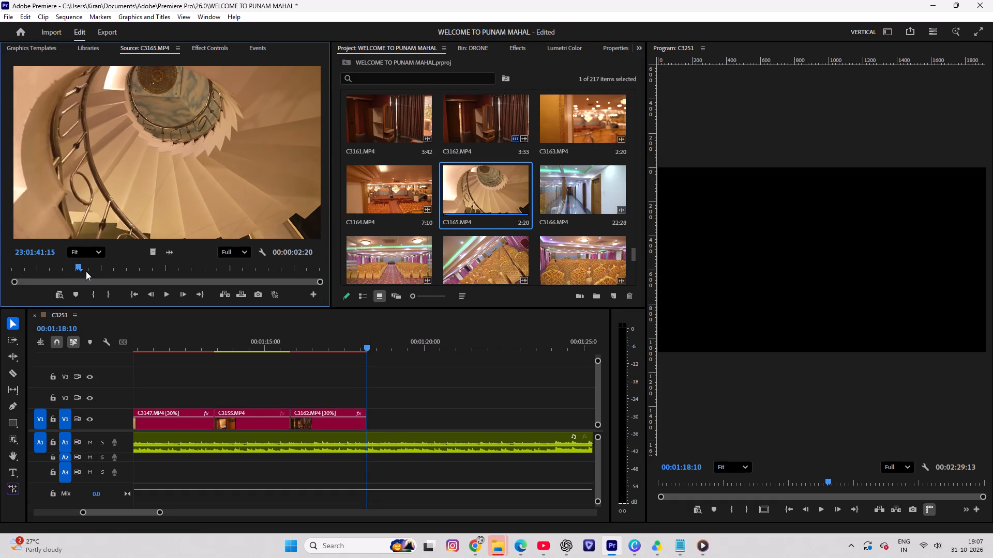
{"action": "left_click_drag", "start_coordinate": [86, 271], "coordinate": [82, 283]}
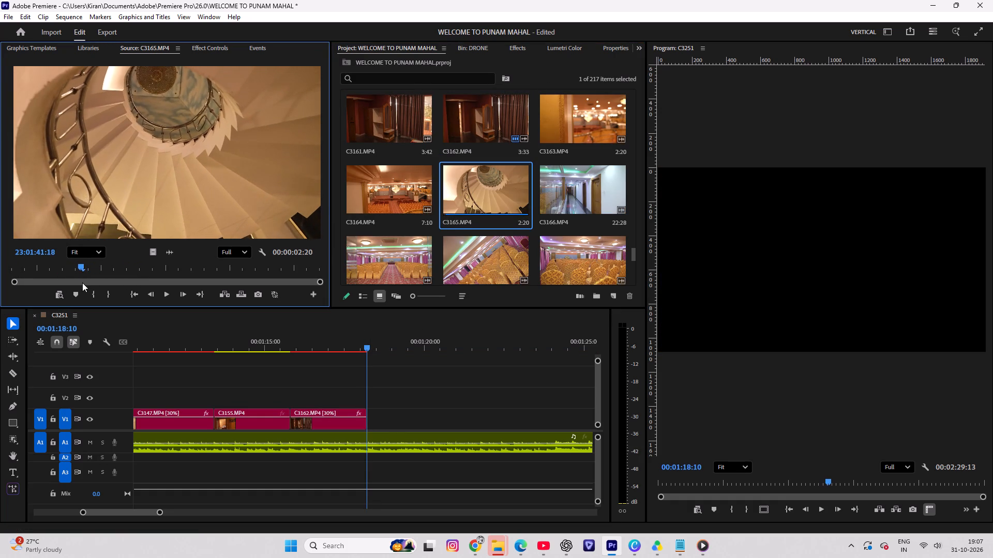
{"action": "left_click_drag", "start_coordinate": [82, 283], "coordinate": [75, 285]}
{"action": "key", "text": "i"}
{"action": "left_click_drag", "start_coordinate": [156, 254], "coordinate": [368, 413]}
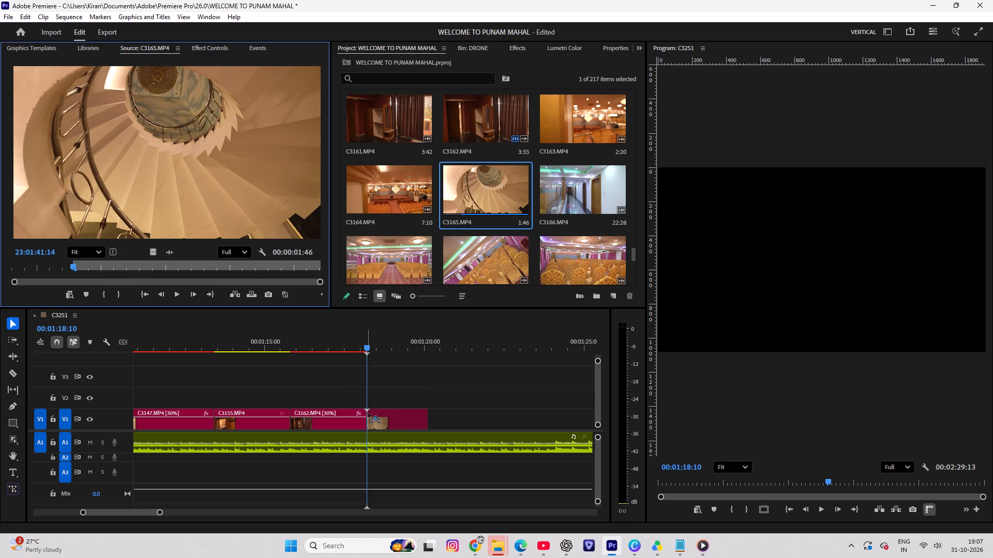
{"action": "left_click_drag", "start_coordinate": [368, 413], "coordinate": [369, 415]}
Set the C3165 clip's speed to 30% with Optical flow time interpolation and play it back.
{"action": "left_click", "coordinate": [387, 421]}
{"action": "key", "text": "ctrl+r"}
{"action": "type", "text": "30"}
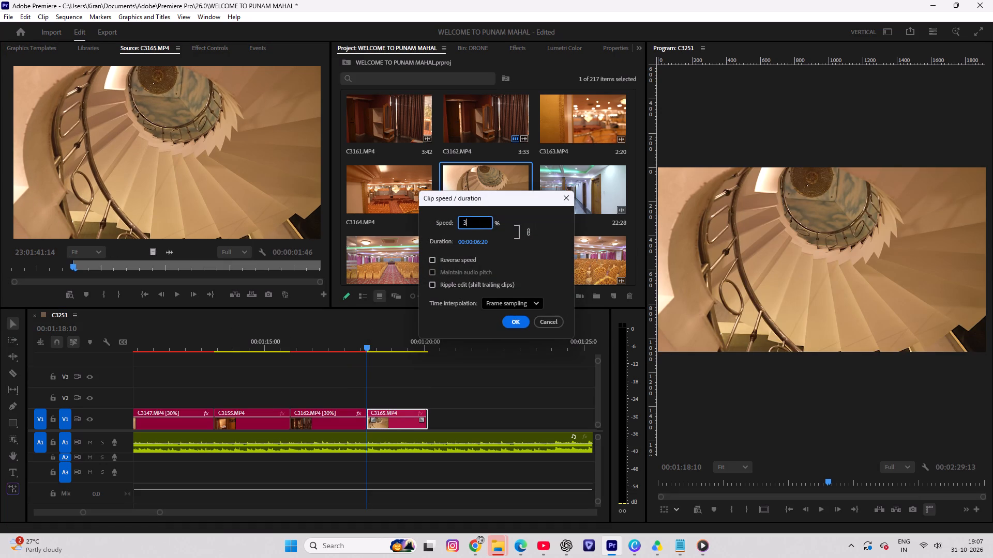
{"action": "left_click", "coordinate": [499, 300]}
{"action": "left_click", "coordinate": [508, 343]}
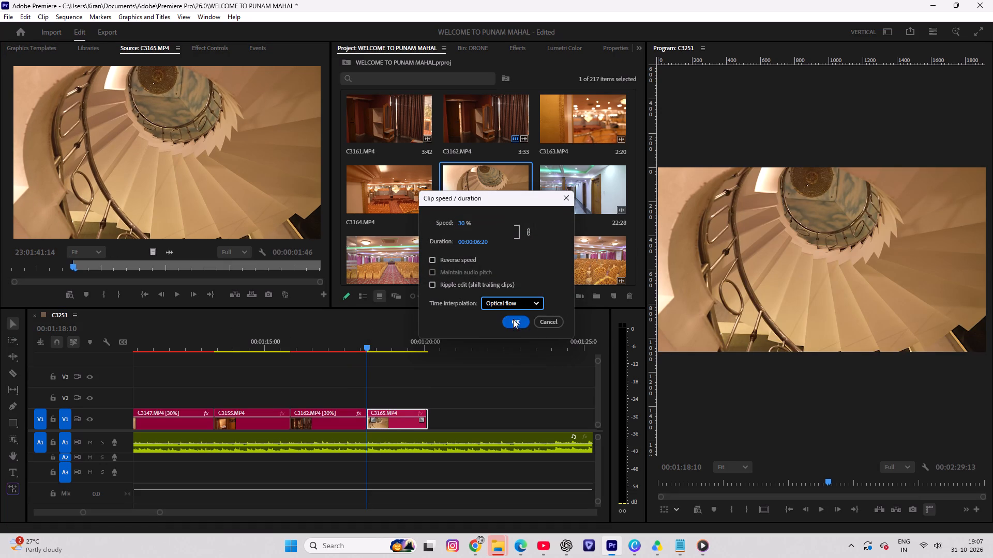
{"action": "left_click", "coordinate": [513, 310]}
{"action": "left_click", "coordinate": [517, 321]}
{"action": "key", "text": "space"}
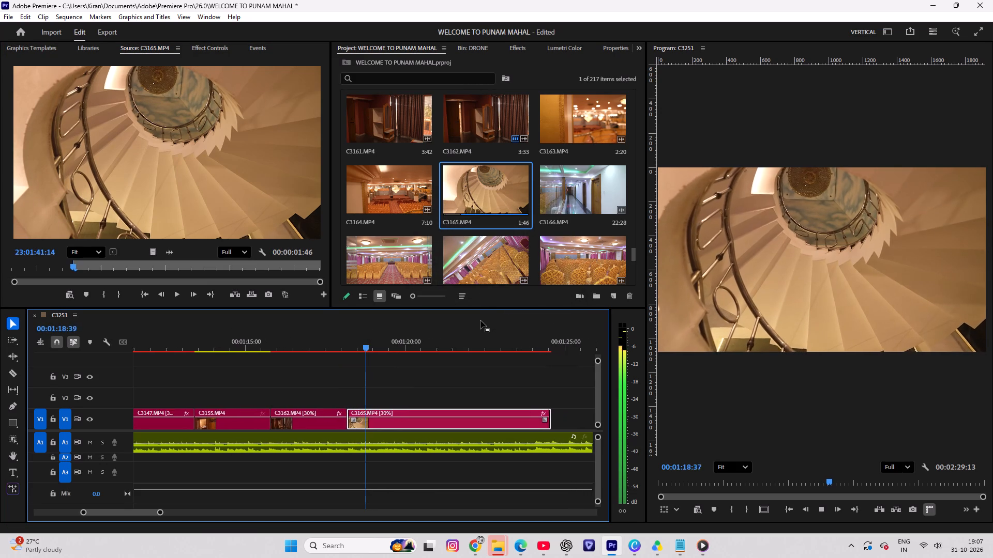
Stop playback and trim the end of the slowed C3165 clip on V1 to 00:01:20:15.
{"action": "key", "text": "space"}
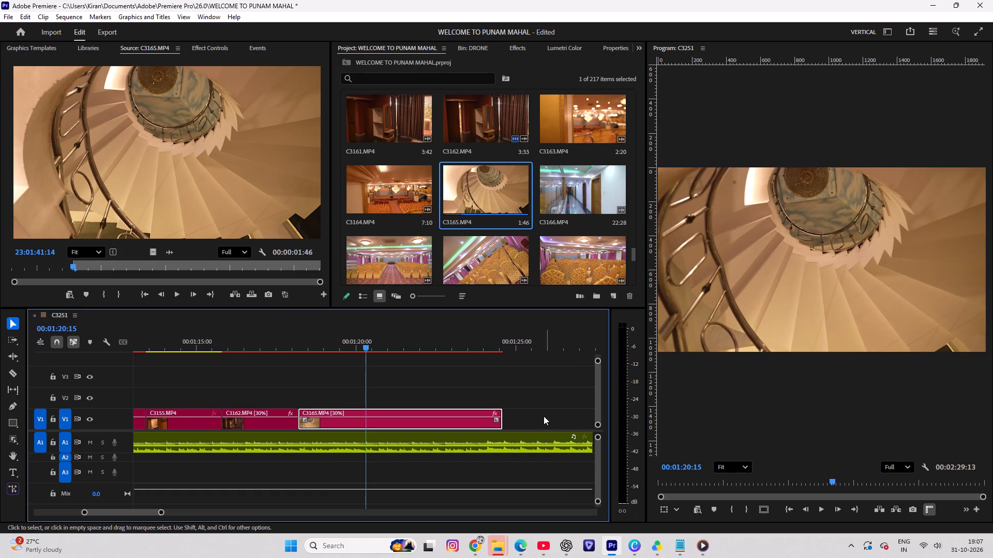
{"action": "left_click_drag", "start_coordinate": [500, 413], "coordinate": [367, 412]}
{"action": "left_click", "coordinate": [403, 403]}
Place the video of corridor clip C3166 on V1 directly after C3165.
{"action": "double_click", "coordinate": [567, 196]}
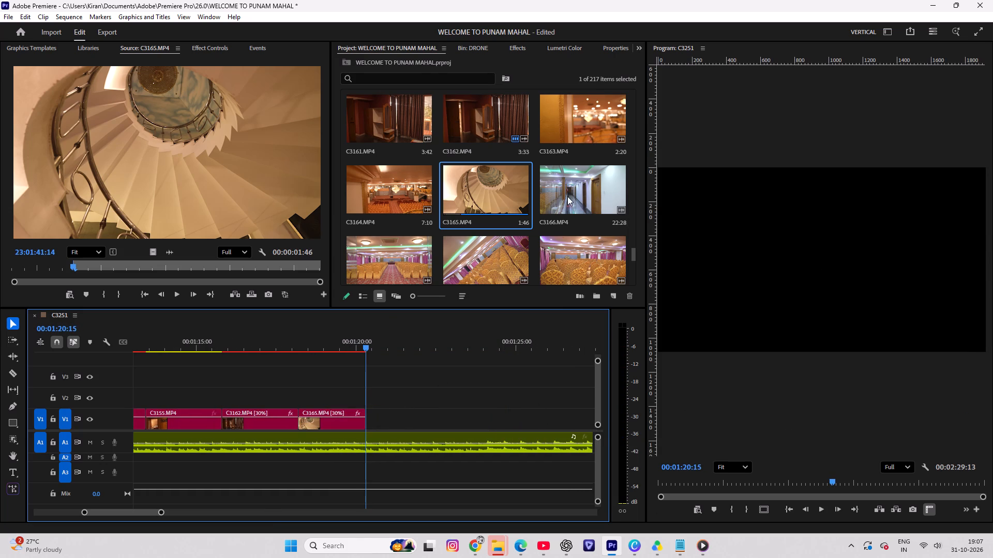
{"action": "left_click_drag", "start_coordinate": [153, 254], "coordinate": [371, 413]}
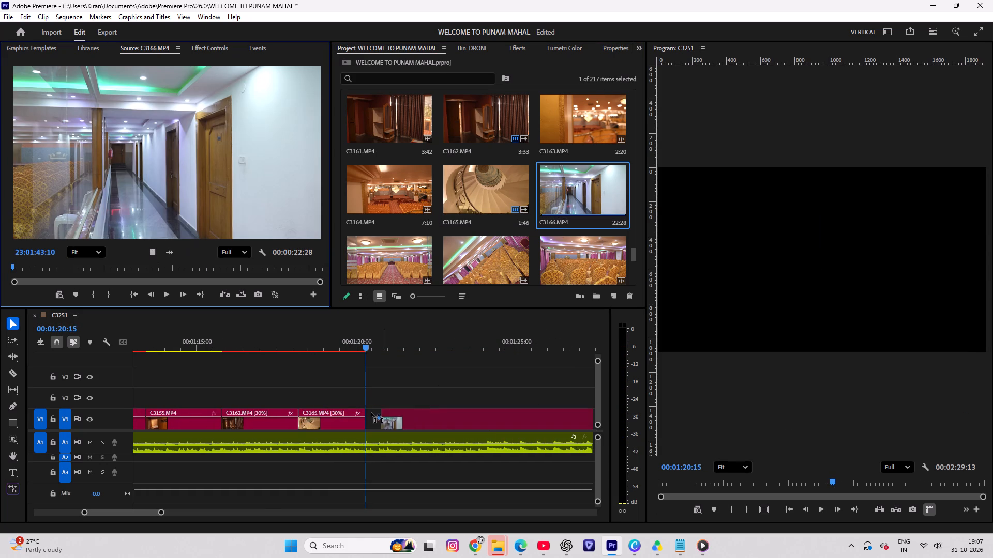
{"action": "left_click_drag", "start_coordinate": [371, 413], "coordinate": [370, 413]}
Play the C3166 clip, cut it at 00:01:24:06, and delete the remainder after the cut.
{"action": "key", "text": "space"}
{"action": "key", "text": "space"}
{"action": "left_click", "coordinate": [397, 426]}
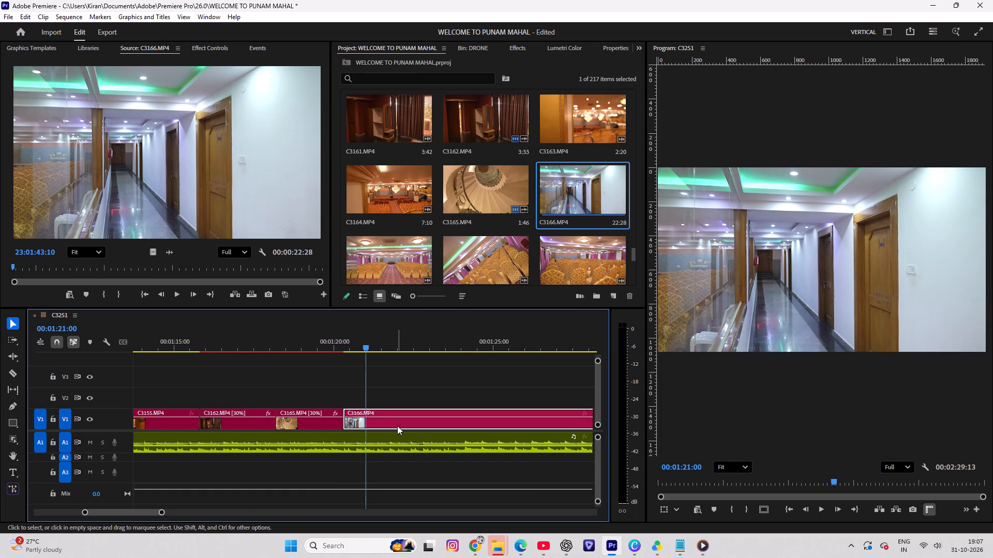
{"action": "key", "text": "space"}
{"action": "key", "text": "space"}
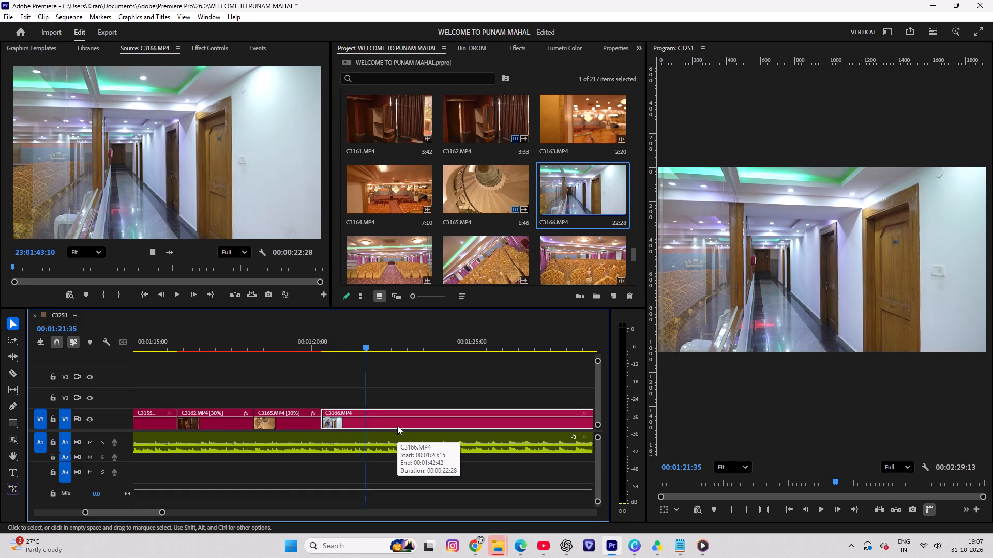
{"action": "key", "text": "space"}
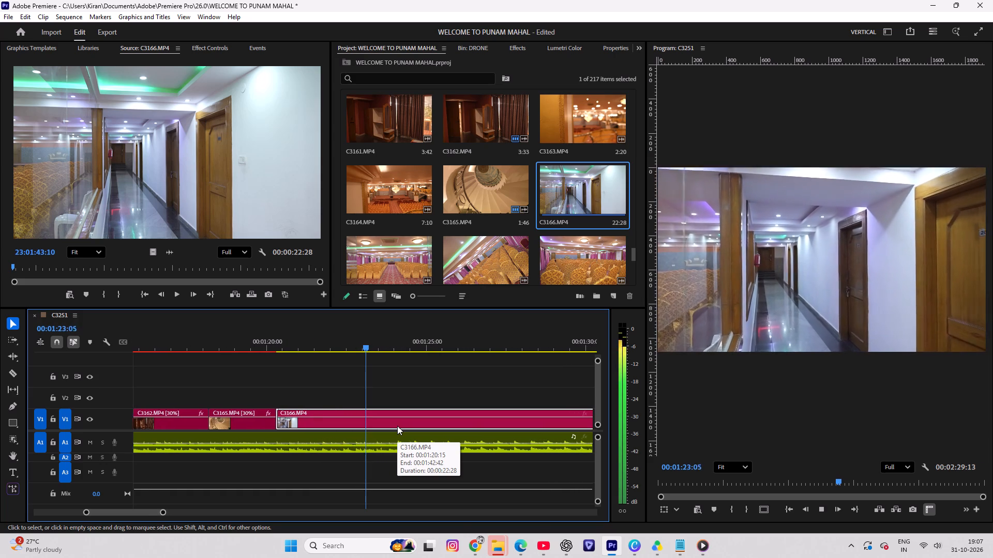
{"action": "key", "text": "space"}
{"action": "left_click_drag", "start_coordinate": [371, 337], "coordinate": [362, 350]}
{"action": "key", "text": "c"}
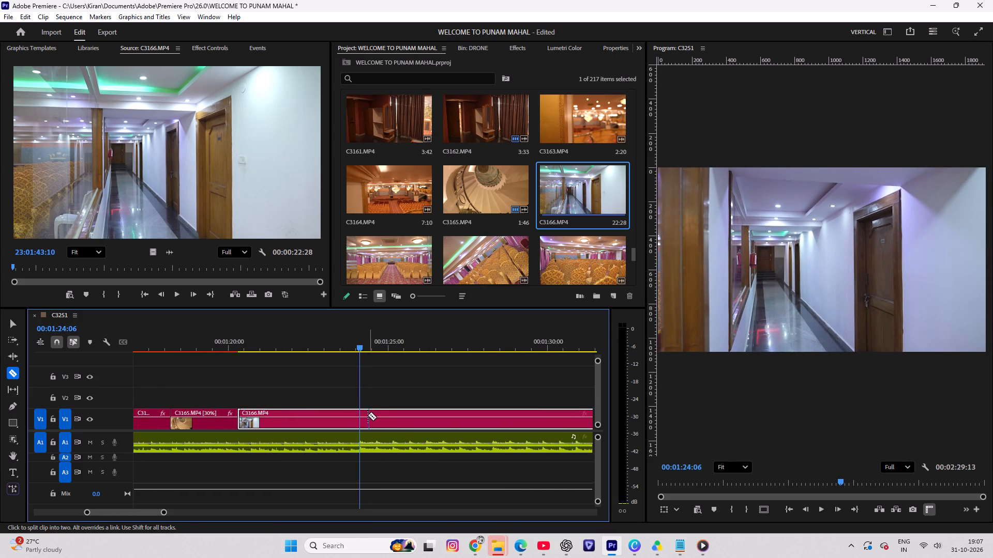
{"action": "left_click", "coordinate": [361, 417]}
{"action": "key", "text": "v"}
{"action": "left_click", "coordinate": [383, 423]}
{"action": "key", "text": "Delete"}
Save the project.
{"action": "scroll", "coordinate": [514, 216], "scroll_direction": "down", "scroll_amount": 2}
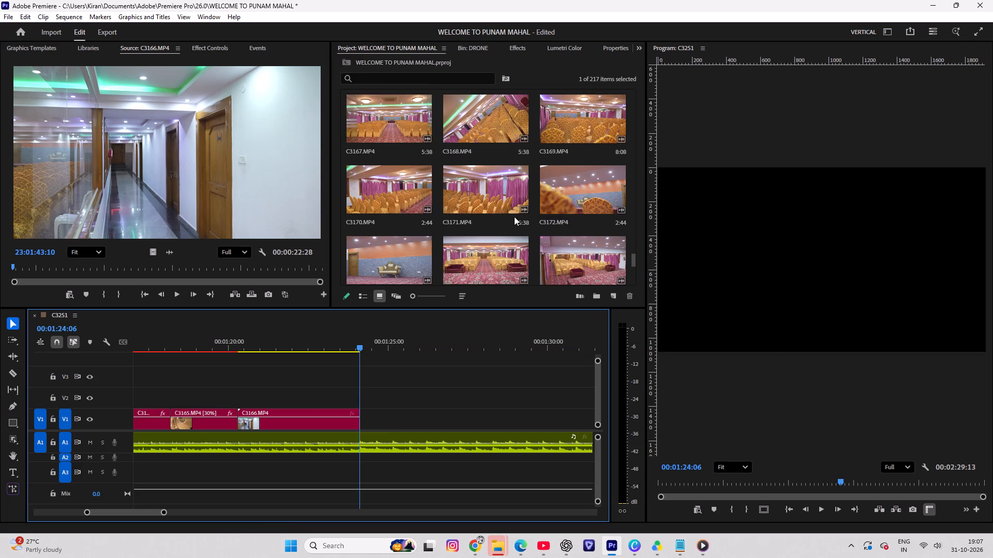
{"action": "scroll", "coordinate": [514, 216], "scroll_direction": "down", "scroll_amount": 1}
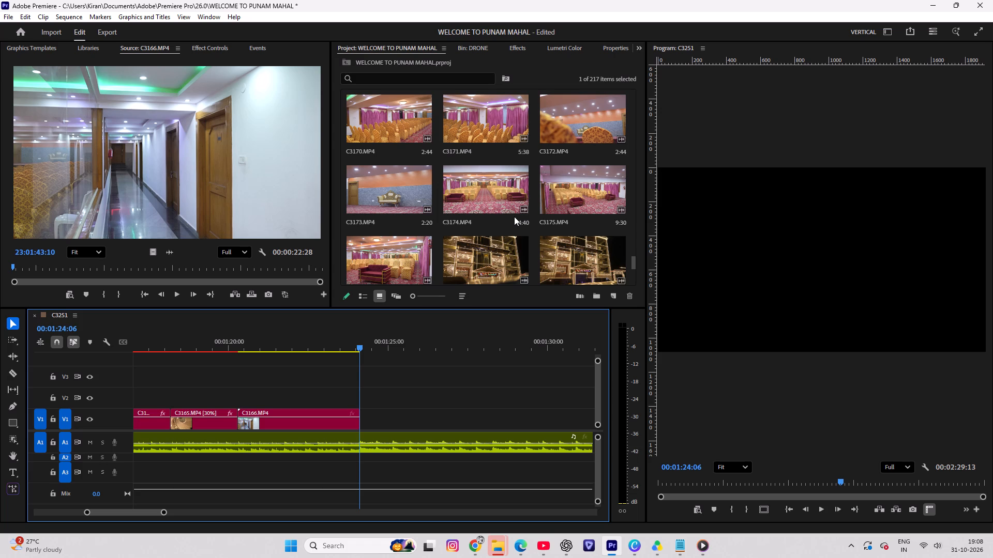
{"action": "key", "text": "ctrl+s"}
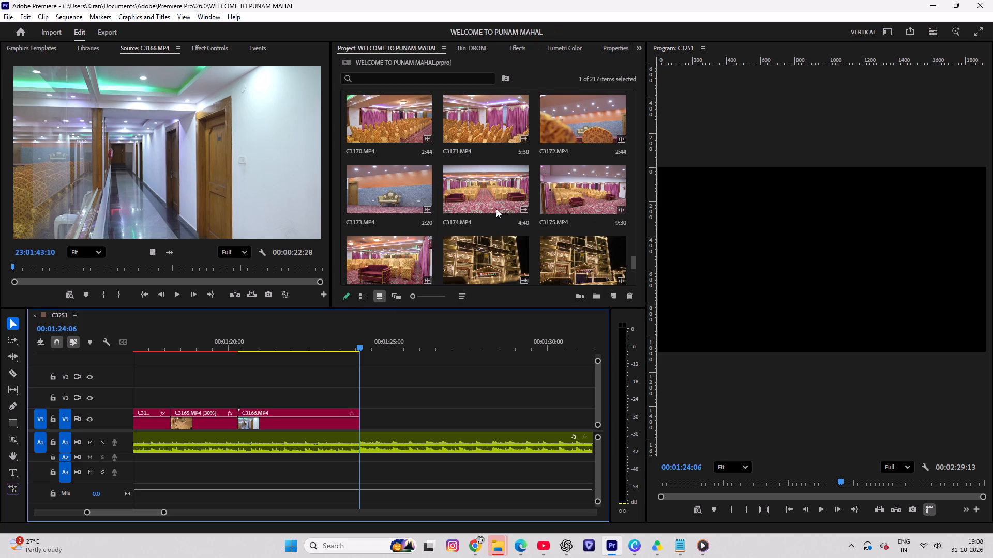
Open sofa clip C3173 in the source view and scrub through its footage.
{"action": "scroll", "coordinate": [462, 218], "scroll_direction": "down", "scroll_amount": 2}
{"action": "scroll", "coordinate": [454, 196], "scroll_direction": "up", "scroll_amount": 1}
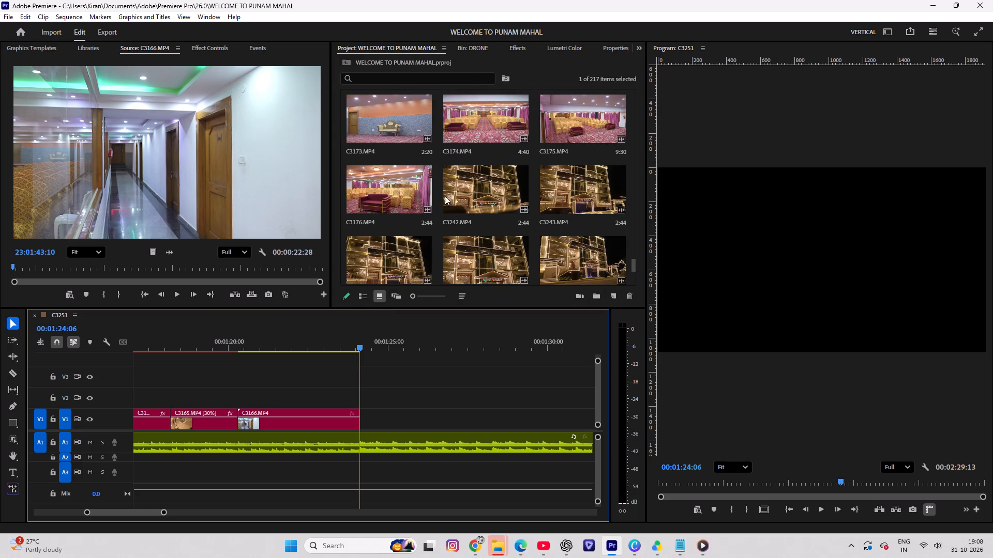
{"action": "scroll", "coordinate": [402, 146], "scroll_direction": "up", "scroll_amount": 1}
{"action": "double_click", "coordinate": [365, 204]}
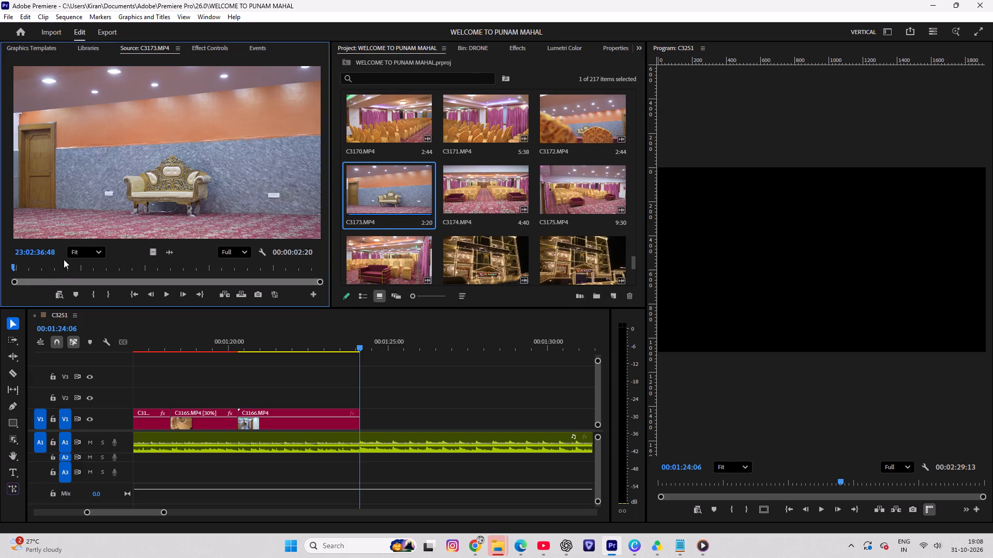
{"action": "left_click_drag", "start_coordinate": [14, 268], "coordinate": [122, 268]}
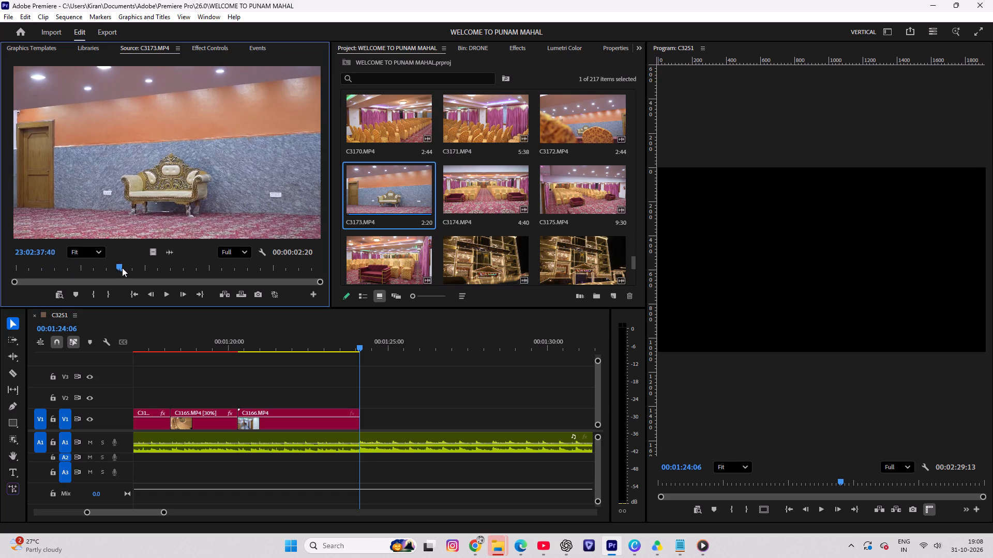
{"action": "left_click_drag", "start_coordinate": [122, 268], "coordinate": [163, 272]}
Set an in point at 23:02:11:44 in tilted hall clip C3168 and place its video on V1 directly after C3166.
{"action": "scroll", "coordinate": [471, 157], "scroll_direction": "up", "scroll_amount": 2}
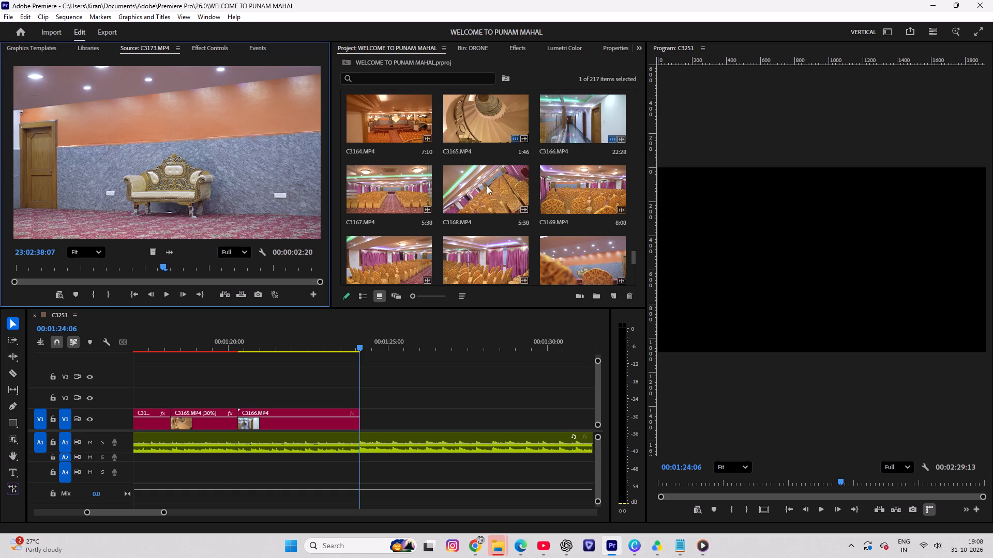
{"action": "double_click", "coordinate": [465, 203]}
{"action": "left_click_drag", "start_coordinate": [19, 268], "coordinate": [24, 268]}
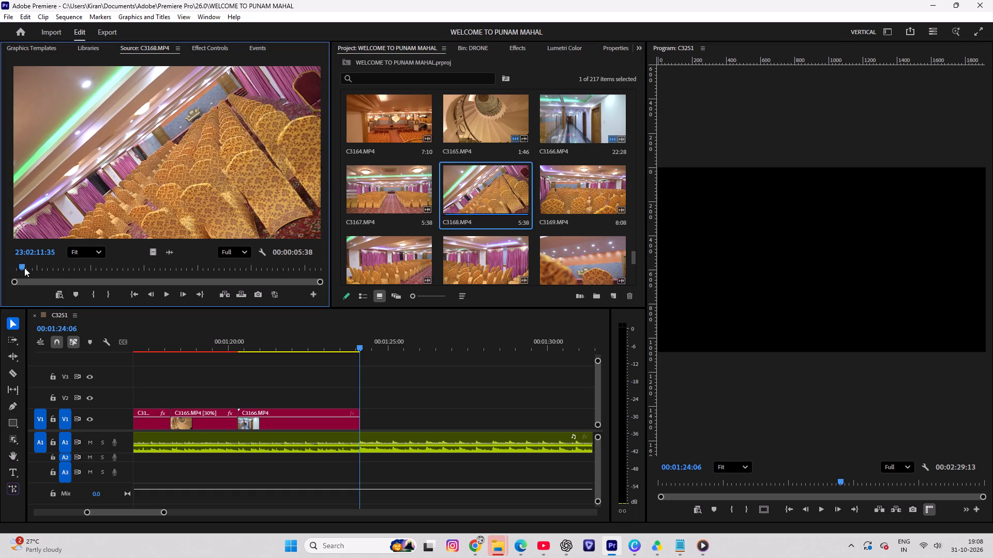
{"action": "left_click_drag", "start_coordinate": [24, 268], "coordinate": [32, 272]}
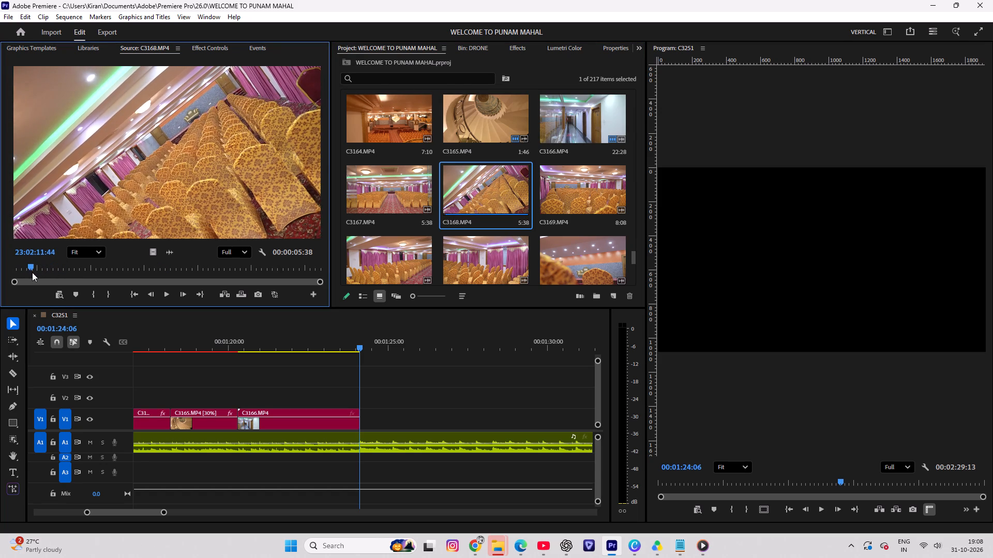
{"action": "key", "text": "i"}
{"action": "left_click_drag", "start_coordinate": [152, 252], "coordinate": [366, 420]}
{"action": "left_click", "coordinate": [383, 422]}
Play the C3168 clip on the timeline and trim its end to 00:01:26:11.
{"action": "key", "text": "space"}
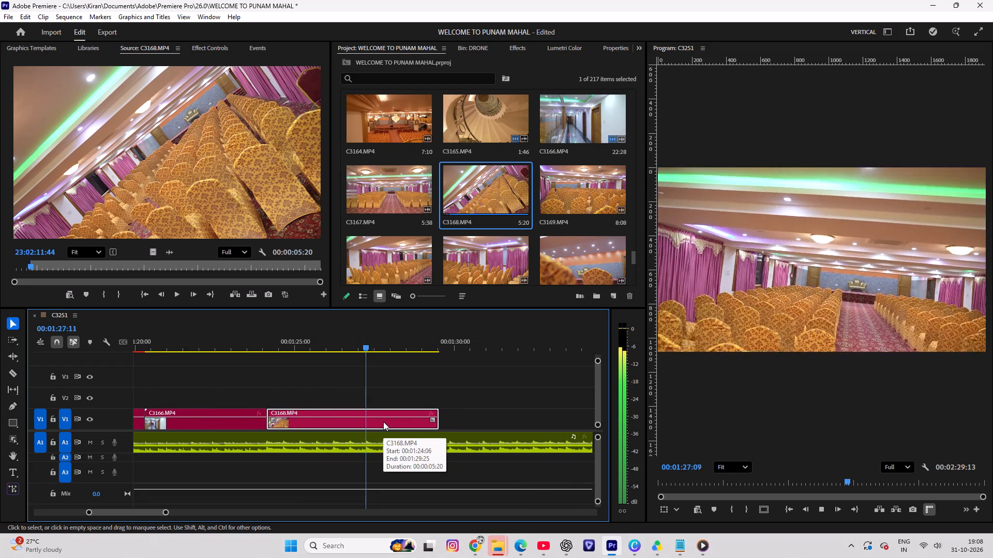
{"action": "key", "text": "space"}
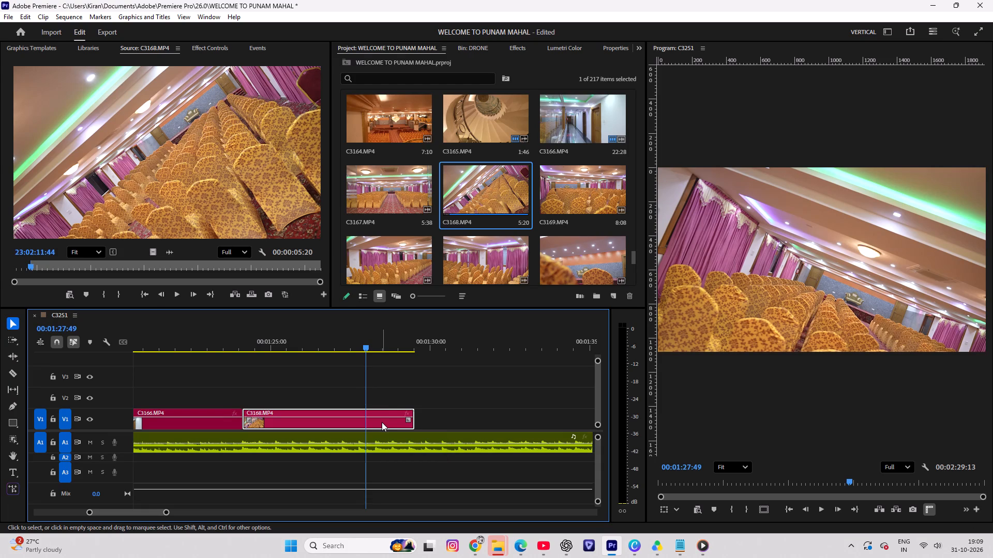
{"action": "left_click_drag", "start_coordinate": [358, 353], "coordinate": [255, 391]}
{"action": "left_click_drag", "start_coordinate": [262, 353], "coordinate": [251, 355]}
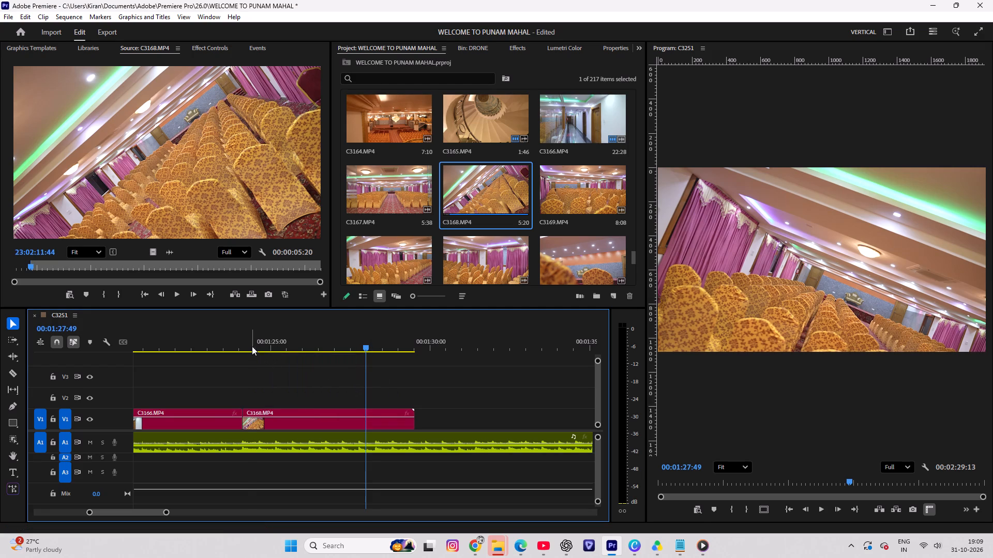
{"action": "left_click", "coordinate": [250, 345]}
{"action": "key", "text": "space"}
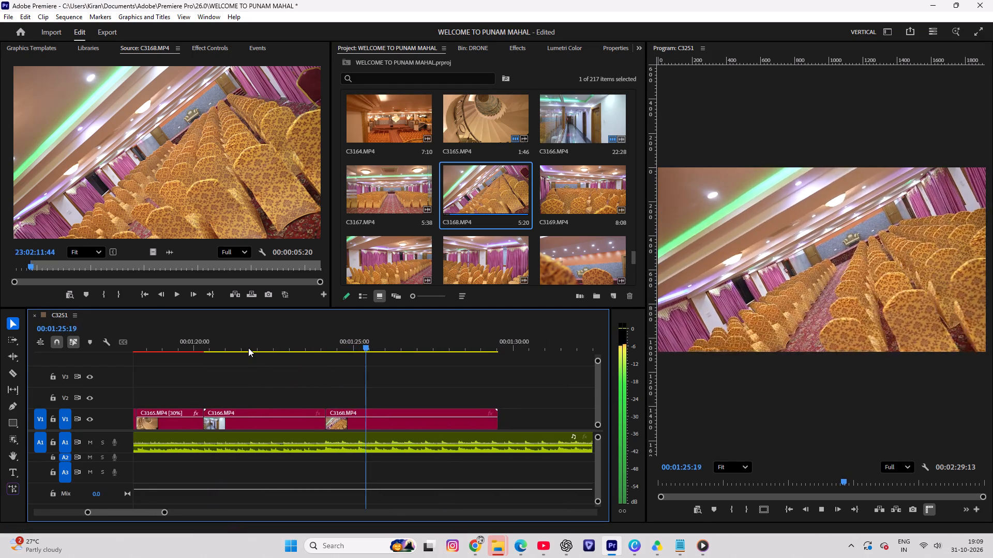
{"action": "key", "text": "space"}
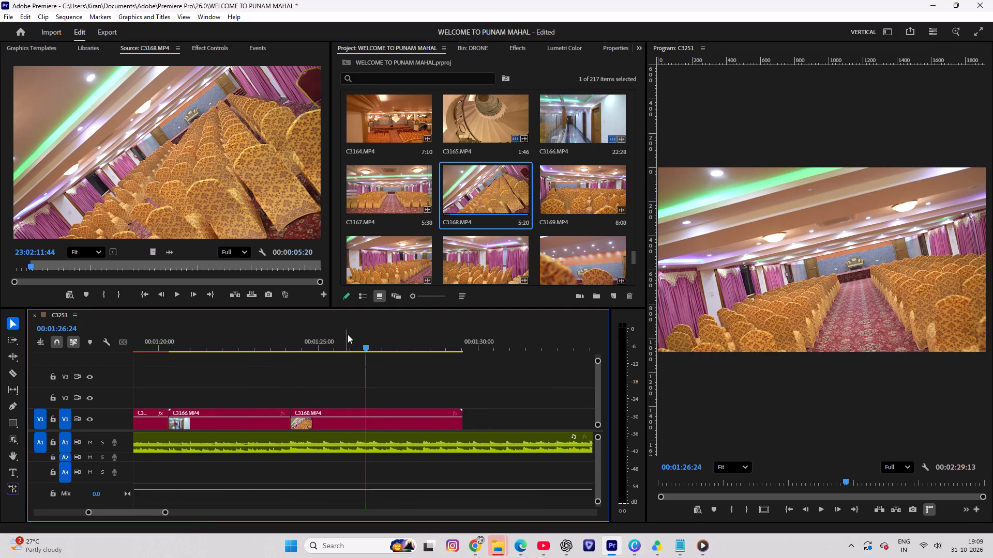
{"action": "left_click_drag", "start_coordinate": [366, 339], "coordinate": [358, 349]}
{"action": "key", "text": "space"}
{"action": "key", "text": "space"}
{"action": "left_click_drag", "start_coordinate": [364, 347], "coordinate": [352, 356]}
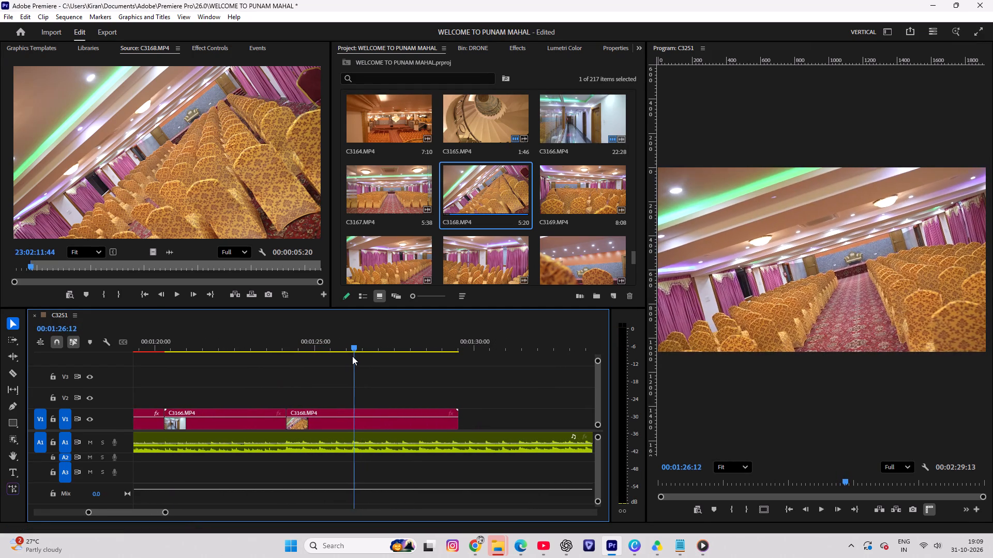
{"action": "left_click_drag", "start_coordinate": [352, 356], "coordinate": [352, 357]}
{"action": "left_click_drag", "start_coordinate": [462, 416], "coordinate": [358, 432]}
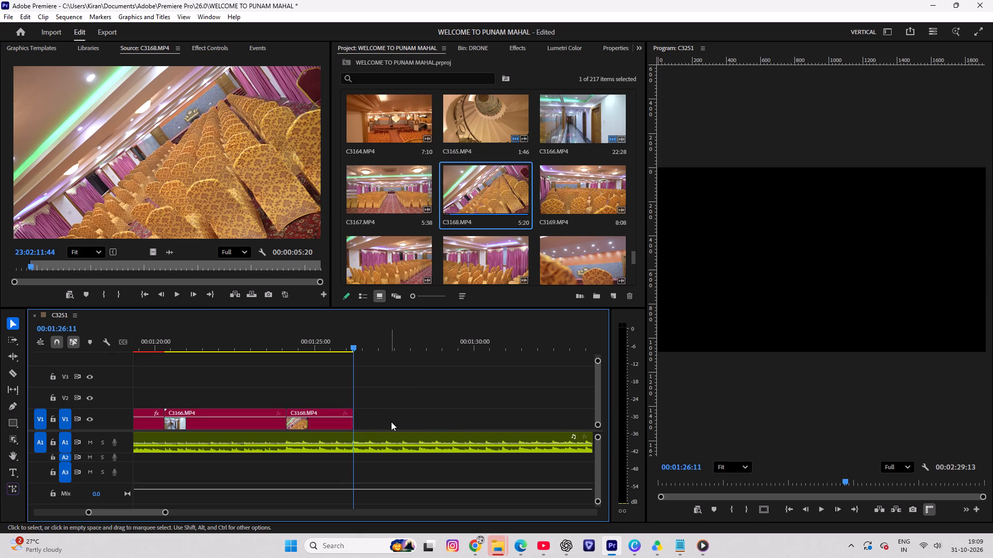
{"action": "left_click", "coordinate": [391, 422]}
Place the video of hall clip C3174, from its first frame, on V1 directly after C3168.
{"action": "scroll", "coordinate": [486, 231], "scroll_direction": "down", "scroll_amount": 1}
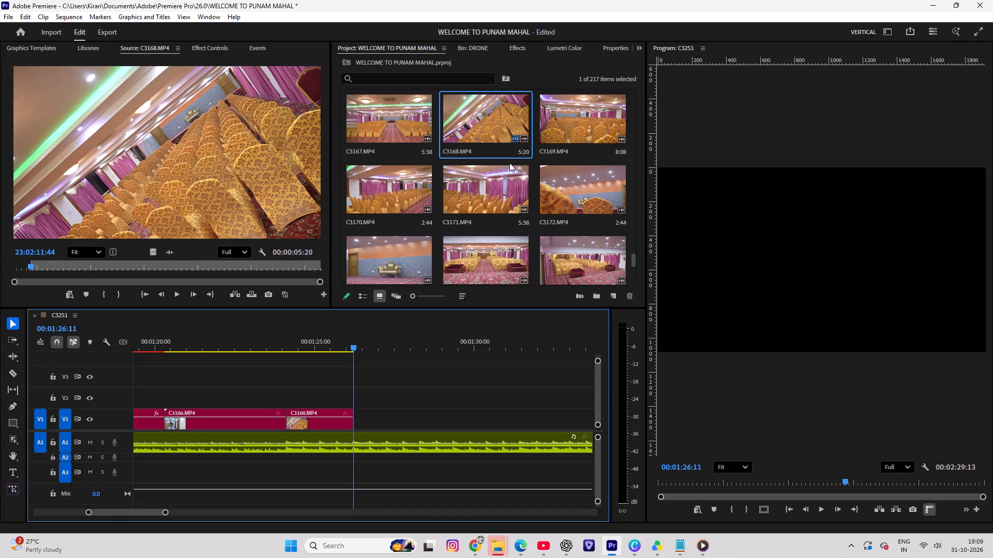
{"action": "scroll", "coordinate": [471, 211], "scroll_direction": "down", "scroll_amount": 1}
{"action": "double_click", "coordinate": [461, 191]}
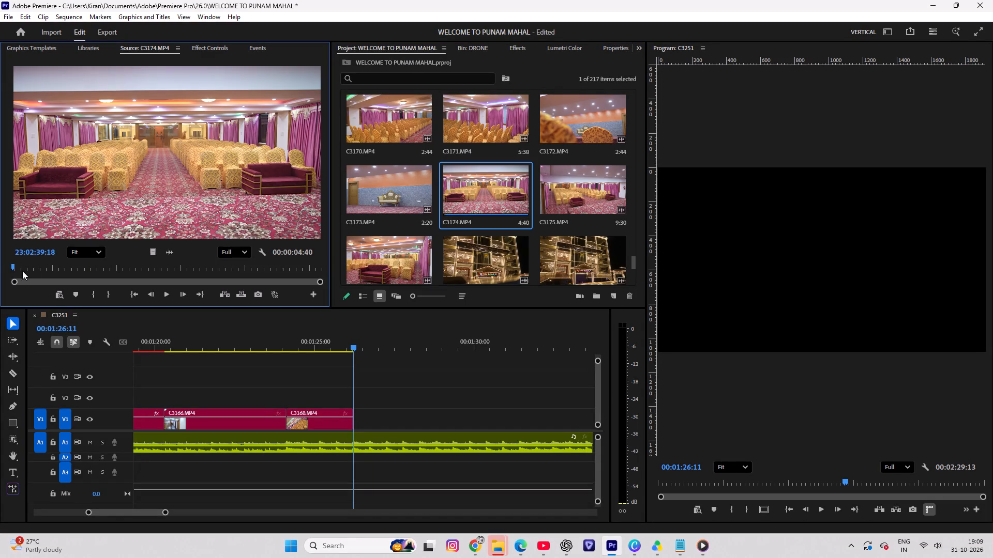
{"action": "left_click_drag", "start_coordinate": [17, 269], "coordinate": [0, 270]}
{"action": "left_click_drag", "start_coordinate": [154, 254], "coordinate": [359, 413]}
{"action": "left_click", "coordinate": [379, 415]}
Play from C3168 into C3174, and set the C3174 clip's speed to 30% with Optical flow time interpolation.
{"action": "key", "text": "space"}
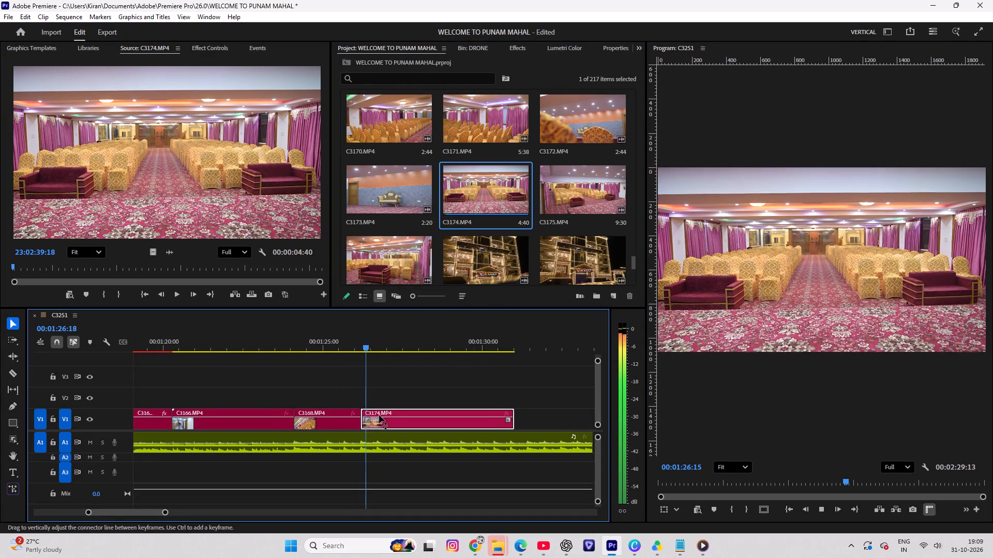
{"action": "key", "text": "space"}
{"action": "left_click_drag", "start_coordinate": [322, 348], "coordinate": [317, 351]}
{"action": "key", "text": "space"}
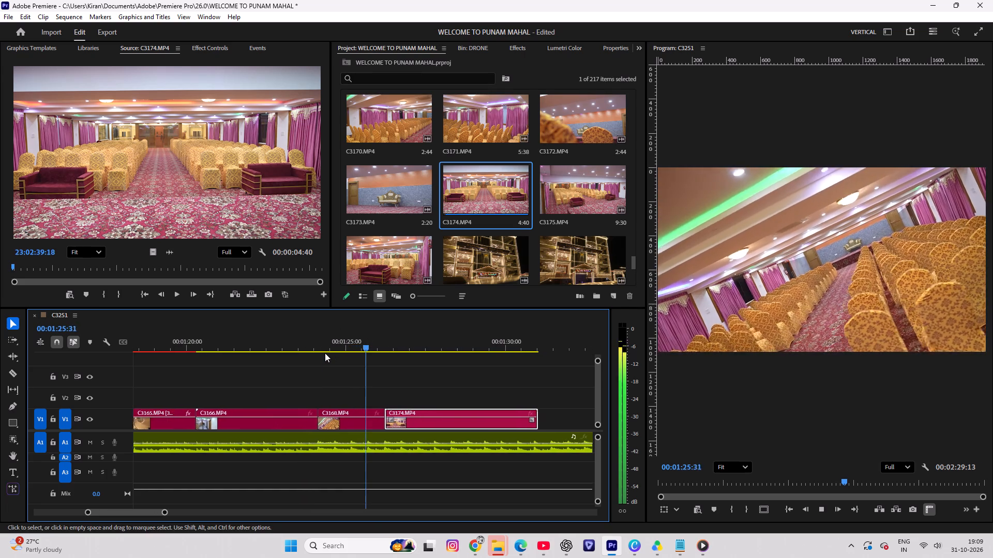
{"action": "key", "text": "space"}
{"action": "key", "text": "space"}
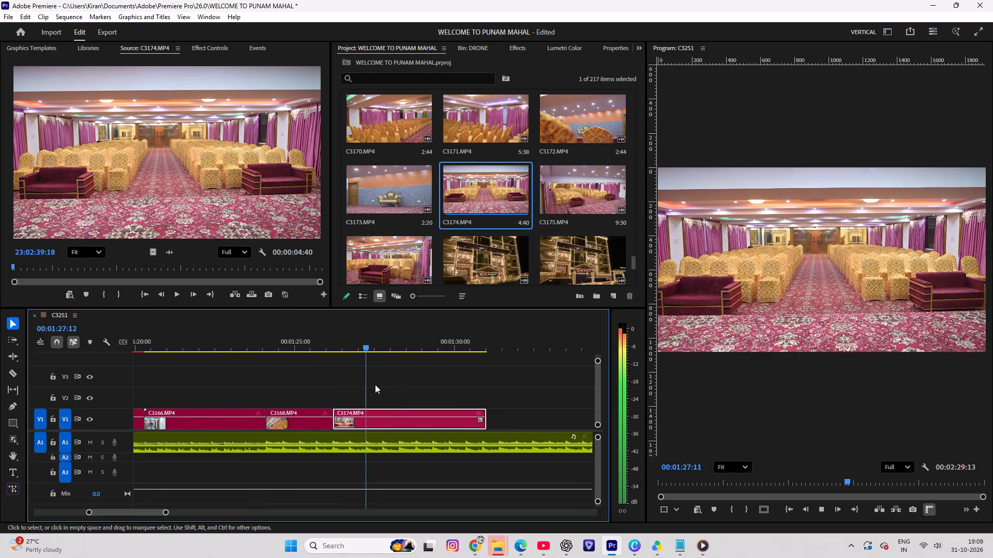
{"action": "key", "text": "space"}
{"action": "key", "text": "ctrl+r"}
{"action": "type", "text": "30"}
{"action": "left_click", "coordinate": [516, 299]}
{"action": "left_click", "coordinate": [515, 350]}
{"action": "left_click", "coordinate": [514, 321]}
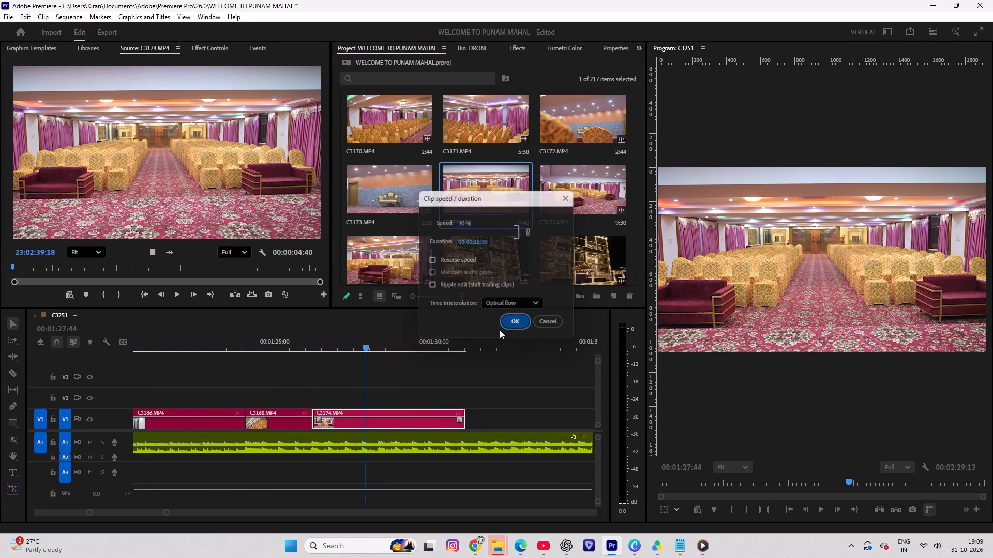
Play the slowed C3174 clip, trim its start to 00:01:28:13, move it back against C3168, and replay it.
{"action": "key", "text": "space"}
{"action": "key", "text": "space"}
{"action": "left_click_drag", "start_coordinate": [371, 332], "coordinate": [358, 338]}
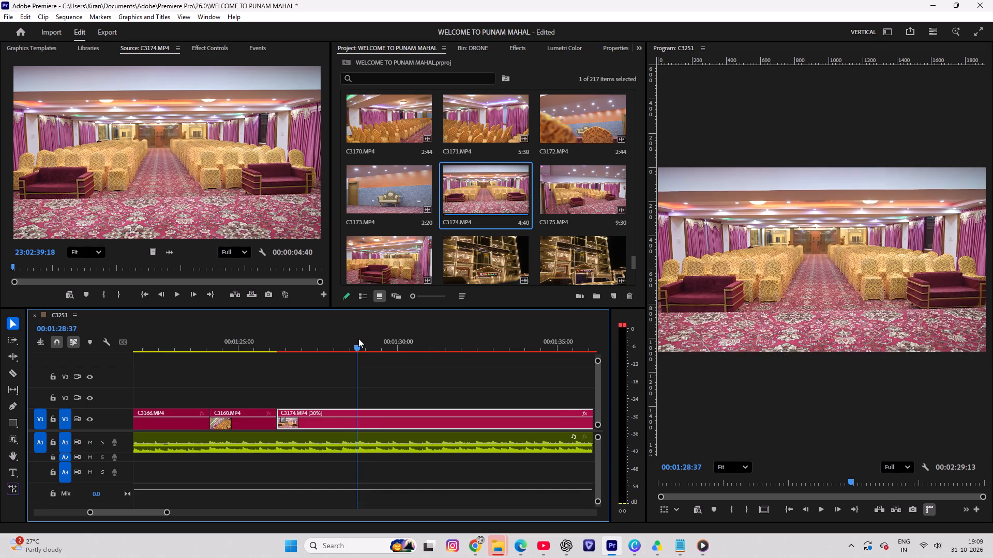
{"action": "left_click_drag", "start_coordinate": [358, 338], "coordinate": [268, 343]}
{"action": "key", "text": "space"}
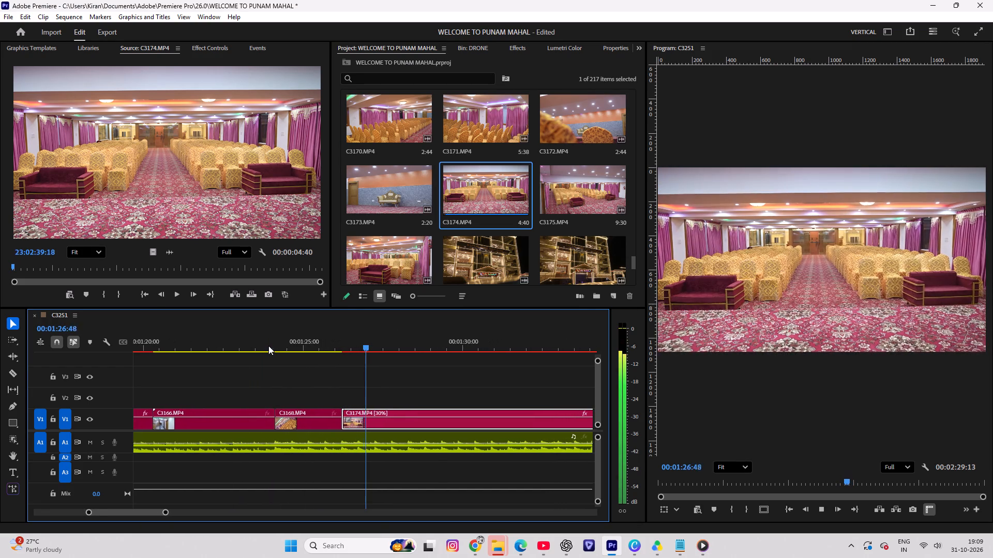
{"action": "key", "text": "space"}
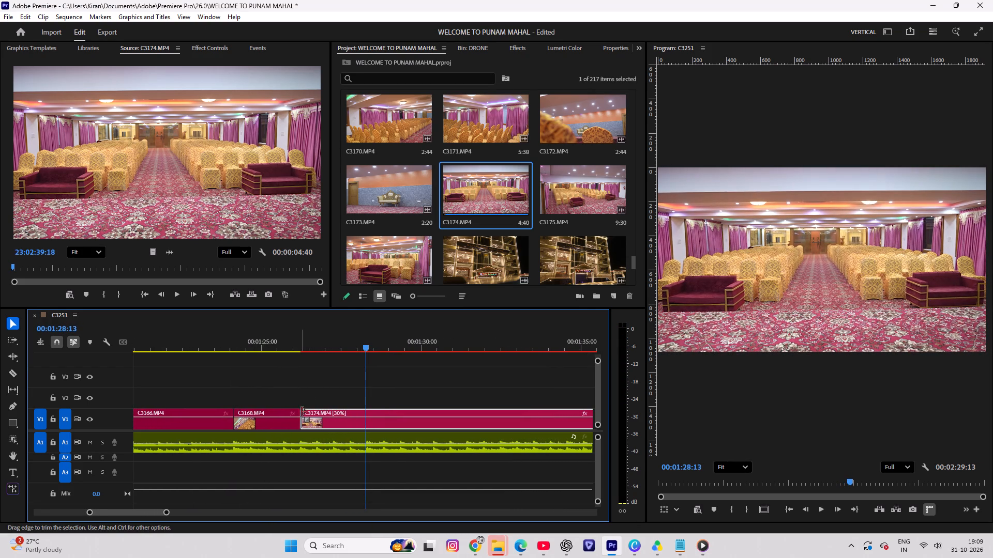
{"action": "left_click_drag", "start_coordinate": [303, 412], "coordinate": [366, 422]}
{"action": "left_click_drag", "start_coordinate": [399, 422], "coordinate": [341, 425]}
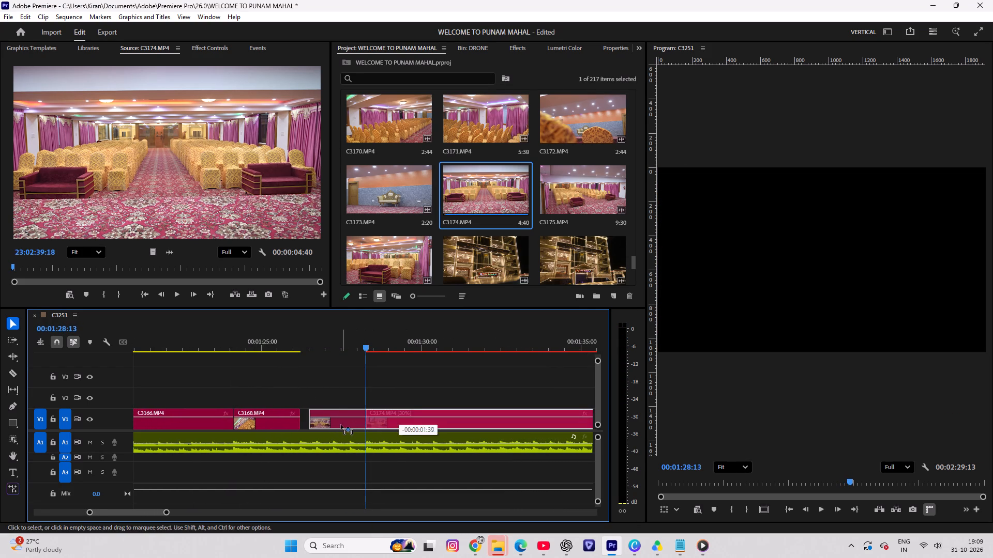
{"action": "left_click_drag", "start_coordinate": [341, 425], "coordinate": [339, 425]}
{"action": "key", "text": "space"}
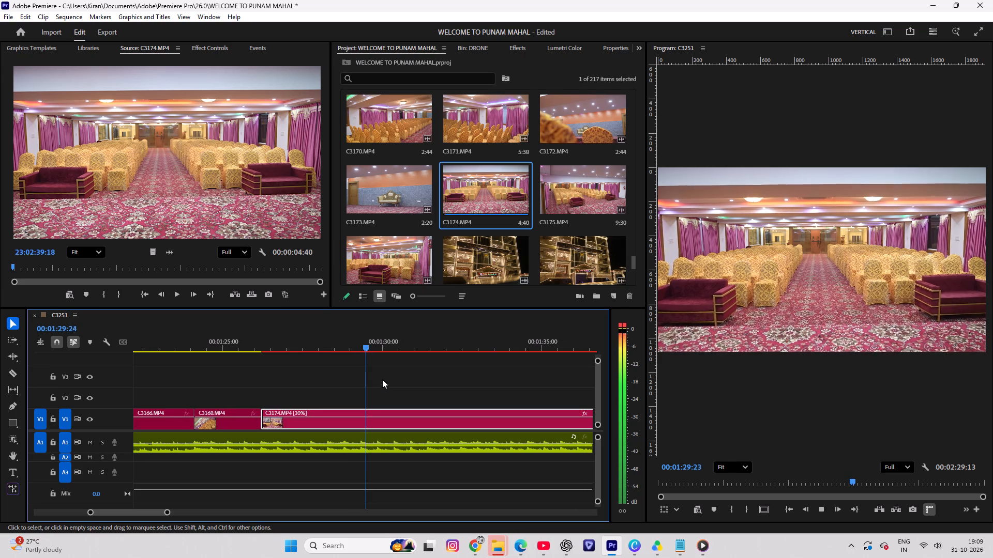
Stop playback, cut the C3174 clip at 00:01:29:15 on V1, and delete the part after the cut.
{"action": "key", "text": "space"}
{"action": "left_click_drag", "start_coordinate": [372, 343], "coordinate": [358, 355]}
{"action": "key", "text": "c"}
{"action": "left_click", "coordinate": [360, 417]}
{"action": "key", "text": "v"}
{"action": "left_click", "coordinate": [378, 423]}
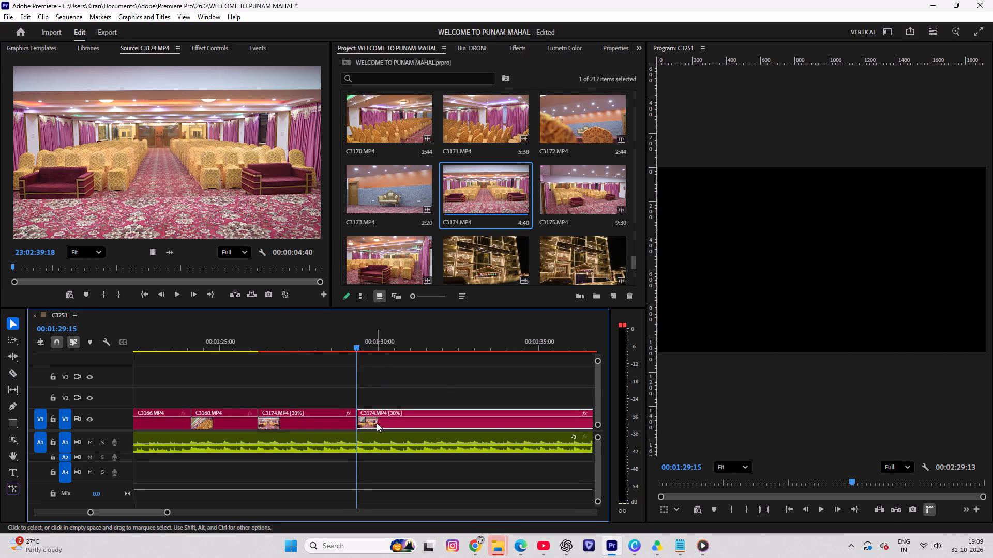
{"action": "key", "text": "Delete"}
Place the video of sofa clip C3176, from its first frame, on V1 directly after C3174.
{"action": "scroll", "coordinate": [548, 221], "scroll_direction": "down", "scroll_amount": 1}
{"action": "double_click", "coordinate": [386, 187]}
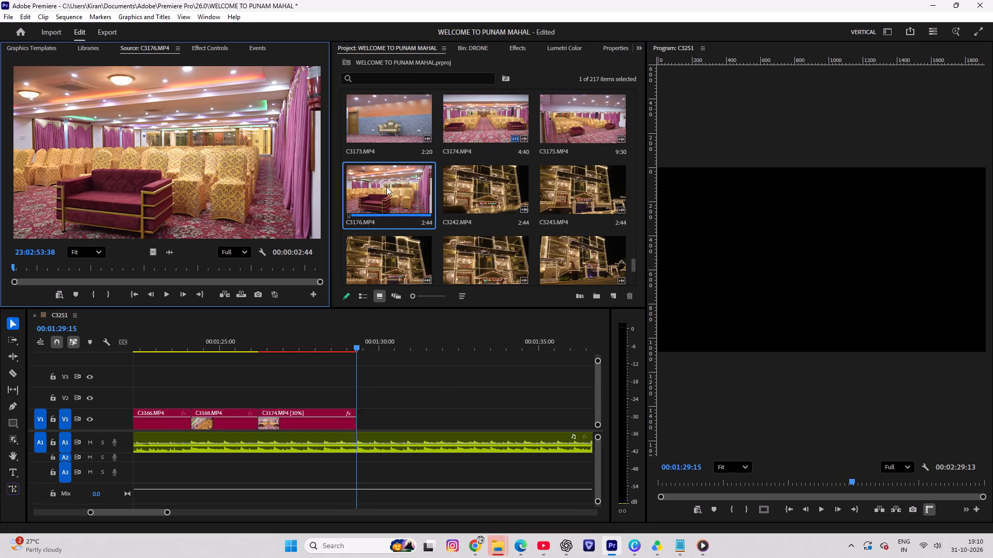
{"action": "left_click_drag", "start_coordinate": [17, 271], "coordinate": [1, 275]}
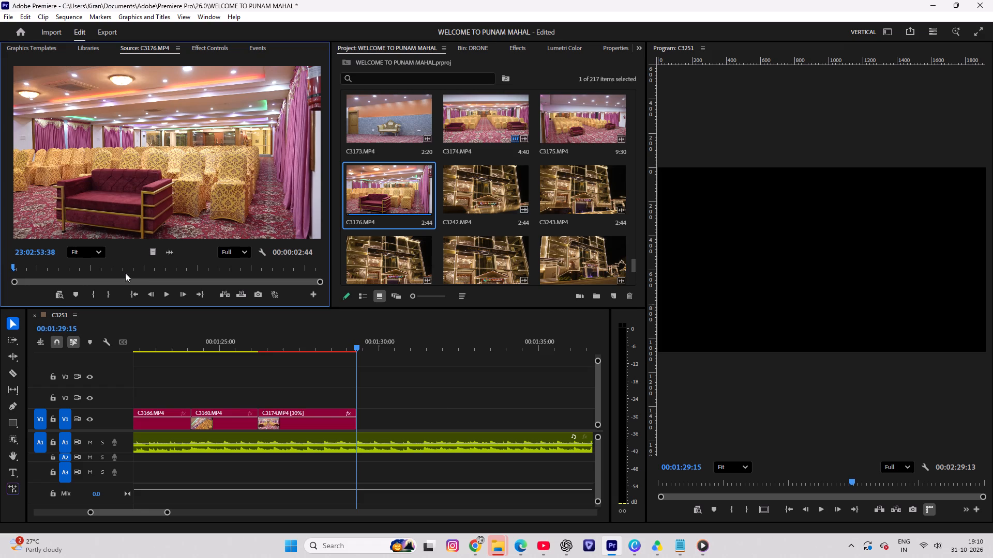
{"action": "left_click_drag", "start_coordinate": [153, 251], "coordinate": [355, 408]}
Set the C3176 clip's speed to 30% with Optical flow time interpolation.
{"action": "left_click_drag", "start_coordinate": [383, 404], "coordinate": [383, 413]}
{"action": "key", "text": "ctrl+r"}
{"action": "type", "text": "30"}
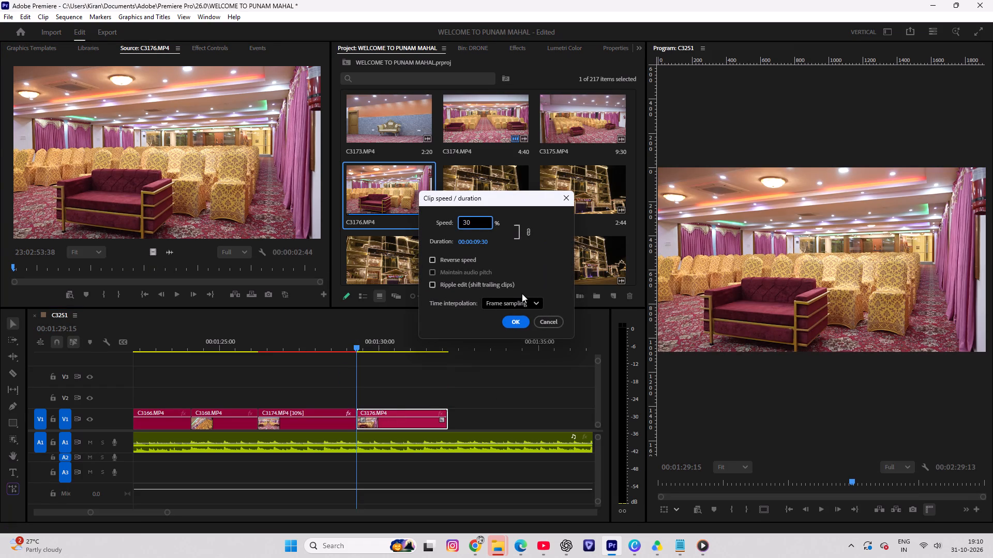
{"action": "left_click", "coordinate": [509, 301]}
{"action": "left_click", "coordinate": [501, 342]}
{"action": "left_click", "coordinate": [510, 318]}
Play the slowed C3176 clip, cut it at 00:01:31:49, and delete the part after the cut.
{"action": "key", "text": "space"}
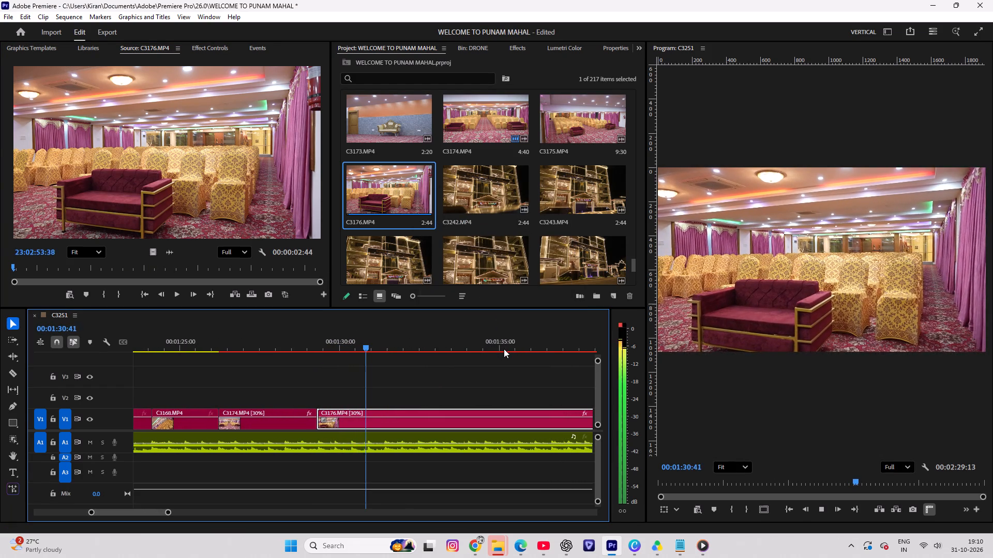
{"action": "key", "text": "space"}
{"action": "left_click", "coordinate": [364, 338]}
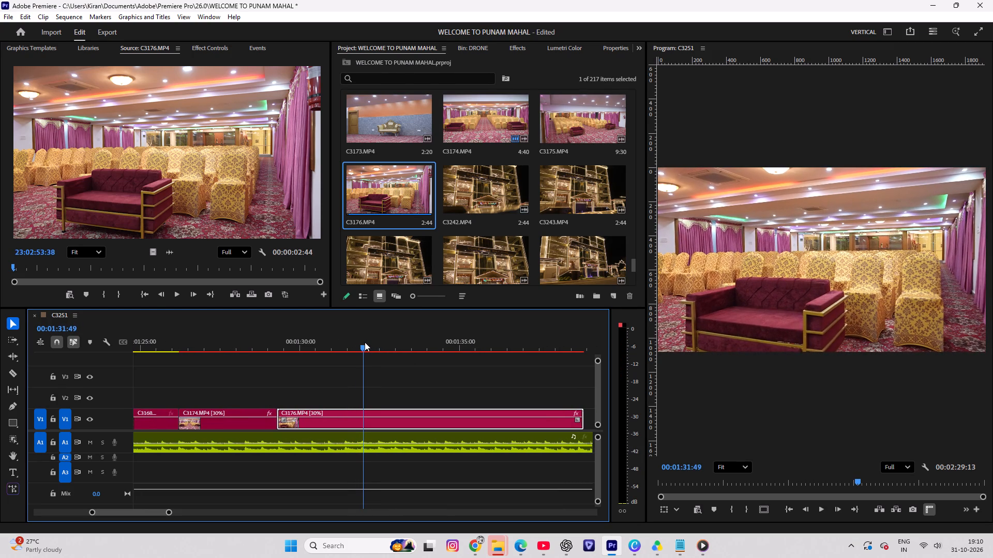
{"action": "key", "text": "c"}
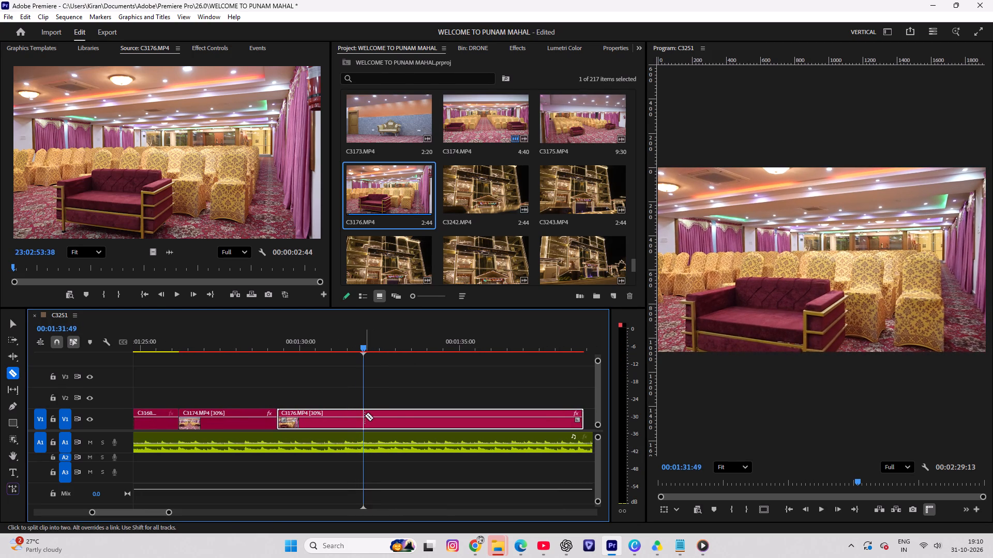
{"action": "left_click", "coordinate": [365, 415]}
{"action": "key", "text": "v"}
{"action": "left_click", "coordinate": [386, 421]}
{"action": "key", "text": "Delete"}
Save the project.
{"action": "scroll", "coordinate": [453, 207], "scroll_direction": "down", "scroll_amount": 2}
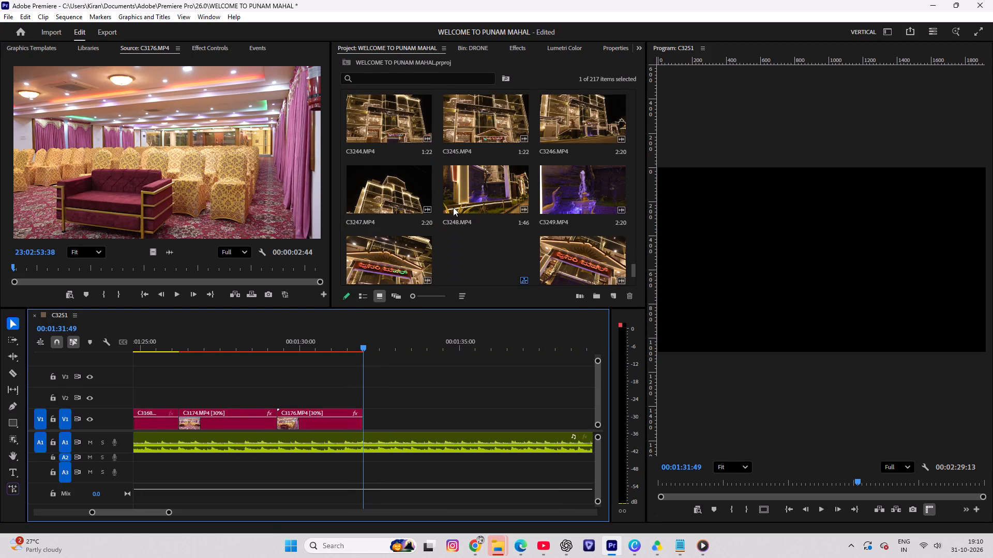
{"action": "scroll", "coordinate": [561, 234], "scroll_direction": "down", "scroll_amount": 1}
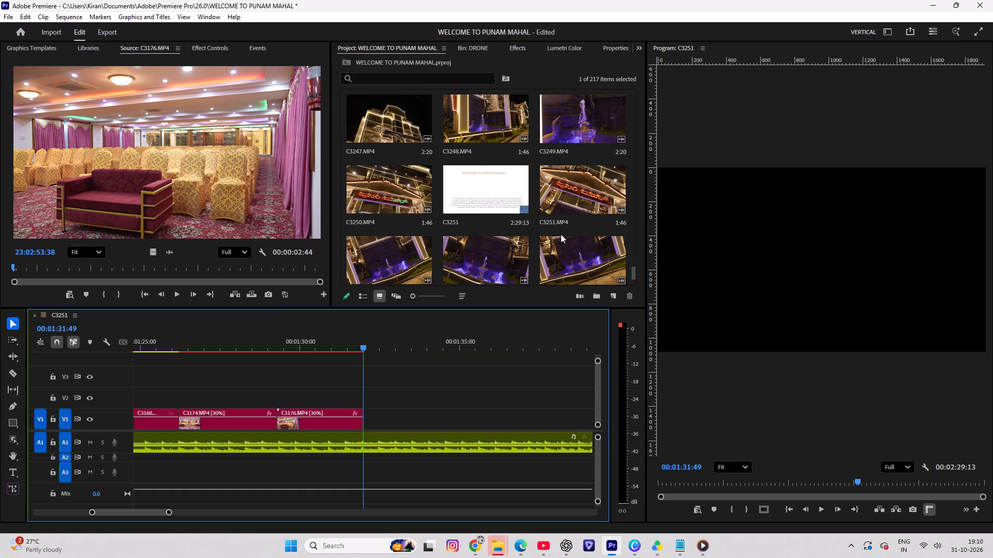
{"action": "scroll", "coordinate": [489, 244], "scroll_direction": "down", "scroll_amount": 2}
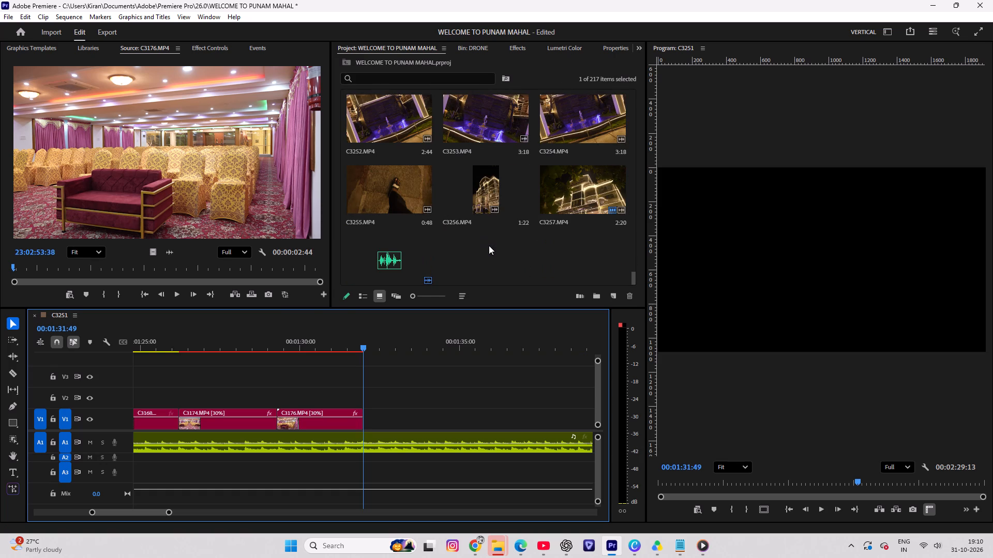
{"action": "key", "text": "ctrl+s"}
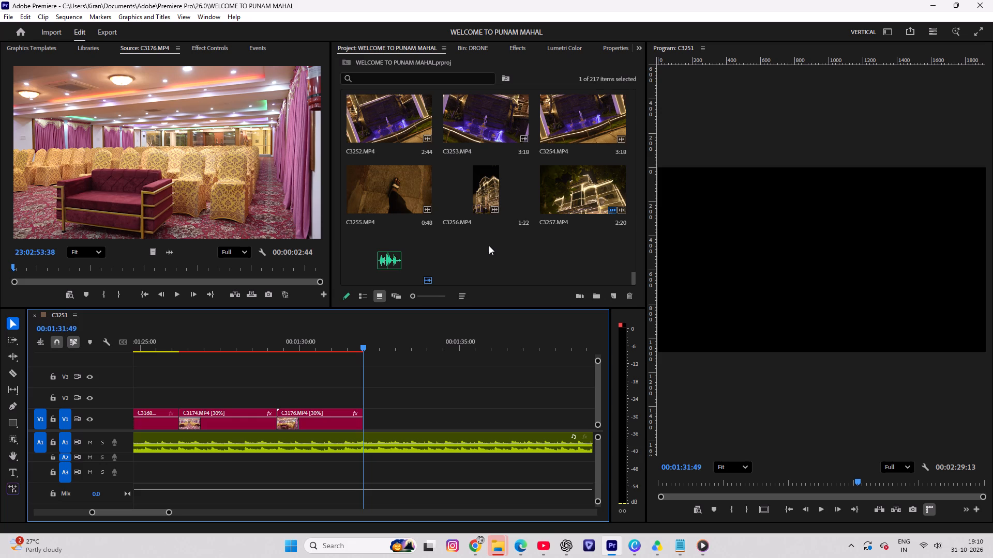
Look through the project's hall clips for the next shot, previewing C3173 in the Source monitor.
{"action": "scroll", "coordinate": [506, 179], "scroll_direction": "down", "scroll_amount": 3}
{"action": "scroll", "coordinate": [506, 179], "scroll_direction": "up", "scroll_amount": 4}
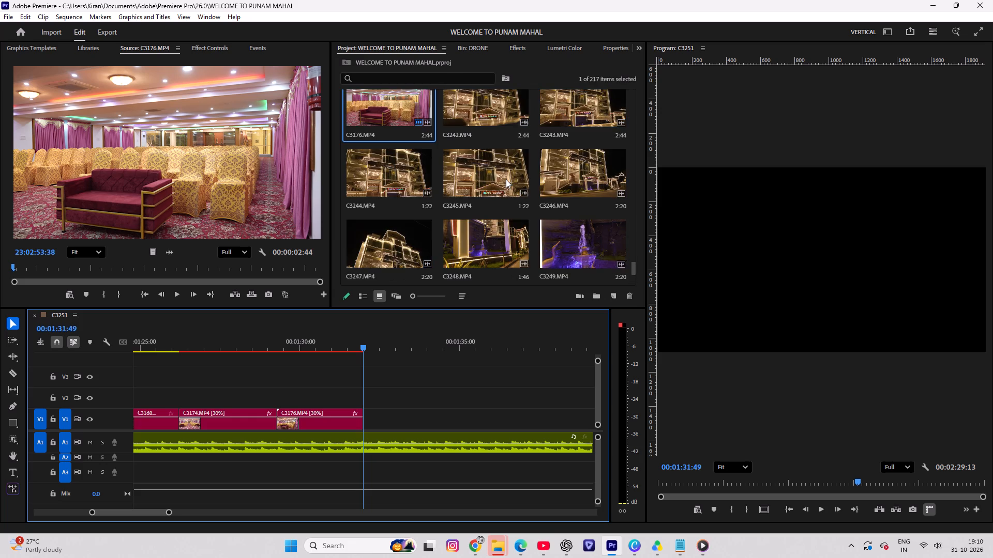
{"action": "scroll", "coordinate": [500, 182], "scroll_direction": "up", "scroll_amount": 4}
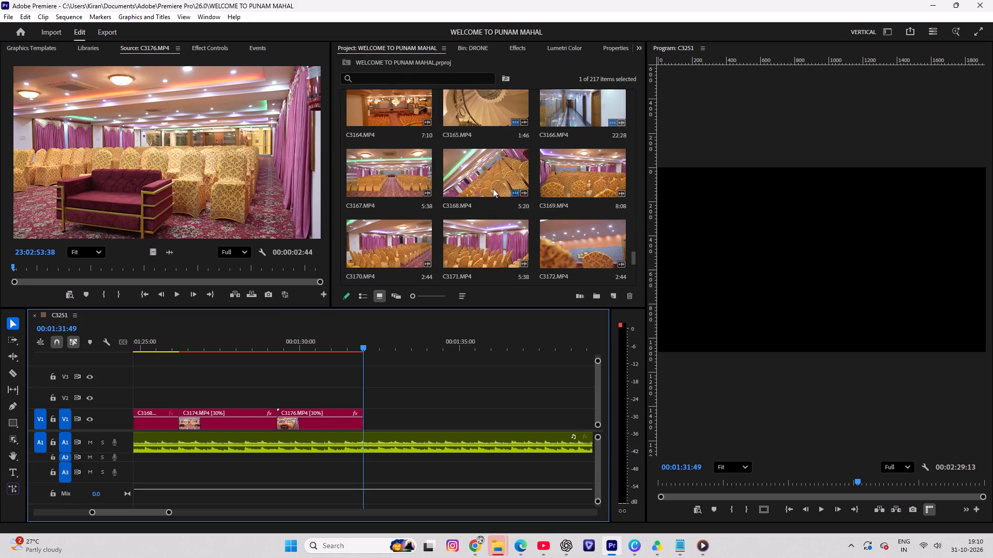
{"action": "scroll", "coordinate": [493, 189], "scroll_direction": "up", "scroll_amount": 1}
{"action": "left_click", "coordinate": [344, 182]}
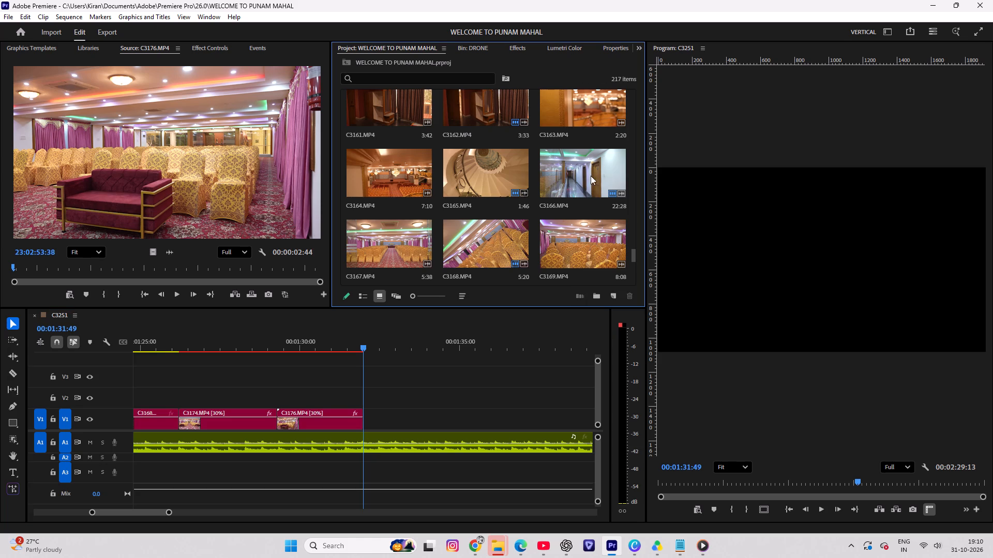
{"action": "scroll", "coordinate": [543, 182], "scroll_direction": "down", "scroll_amount": 3}
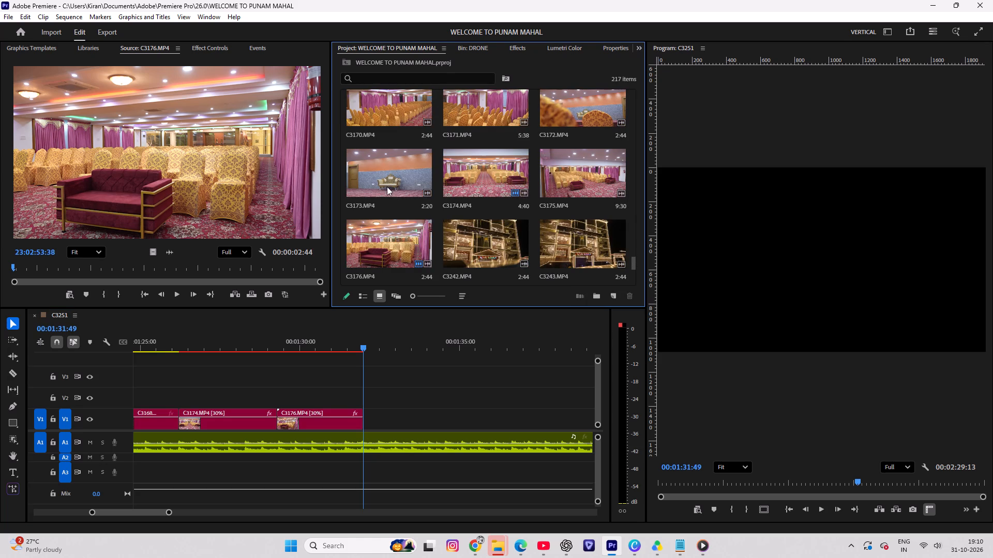
{"action": "double_click", "coordinate": [374, 184]}
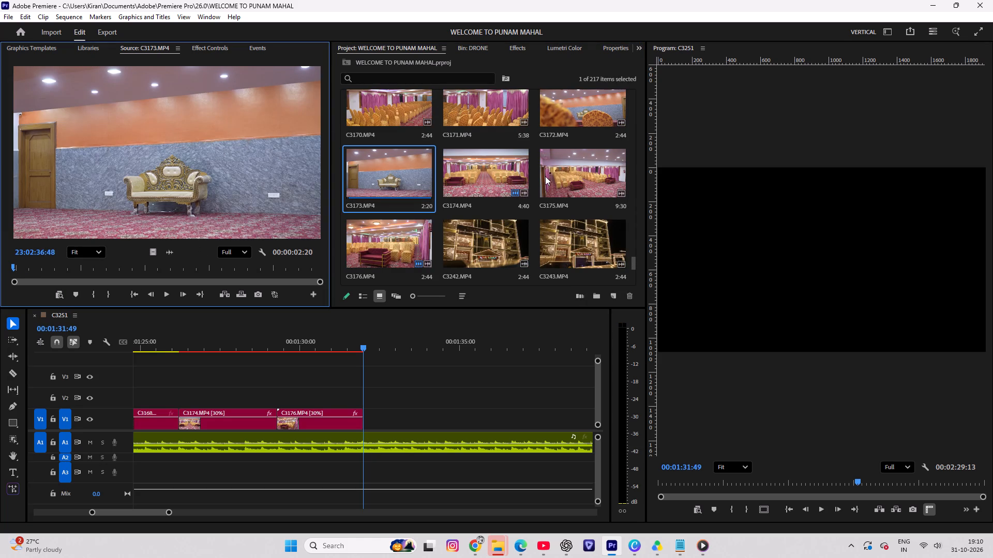
{"action": "scroll", "coordinate": [544, 180], "scroll_direction": "up", "scroll_amount": 2}
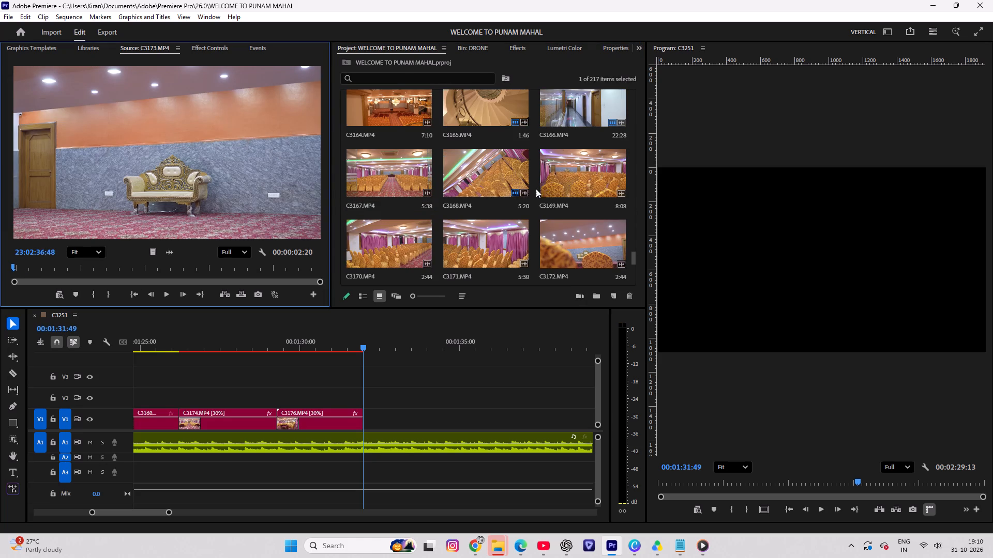
Mark an In point at 23:02:07:27 in hall clip C3167 and place its video on V1 directly after C3176.
{"action": "double_click", "coordinate": [386, 187]}
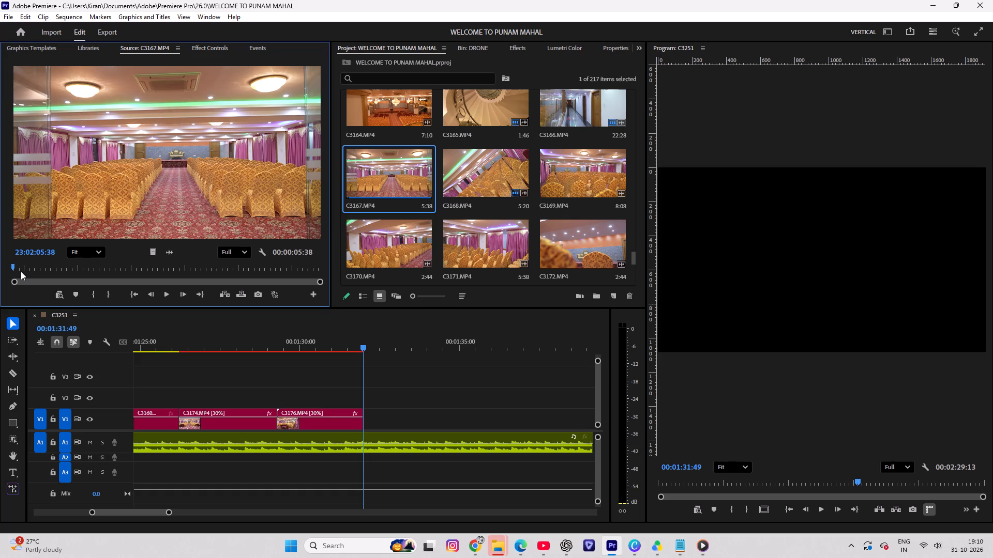
{"action": "left_click_drag", "start_coordinate": [21, 271], "coordinate": [123, 273]}
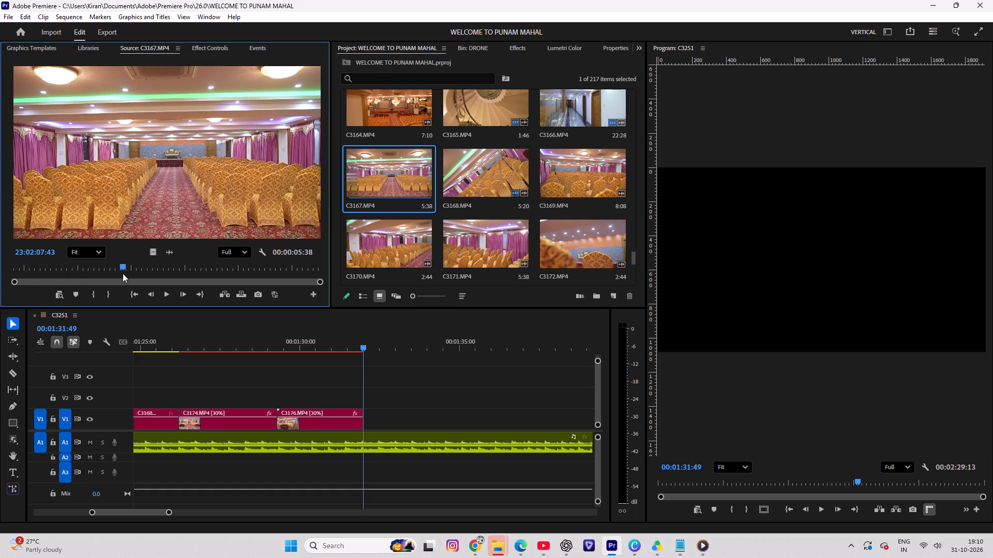
{"action": "left_click_drag", "start_coordinate": [123, 273], "coordinate": [108, 275]}
{"action": "key", "text": "i"}
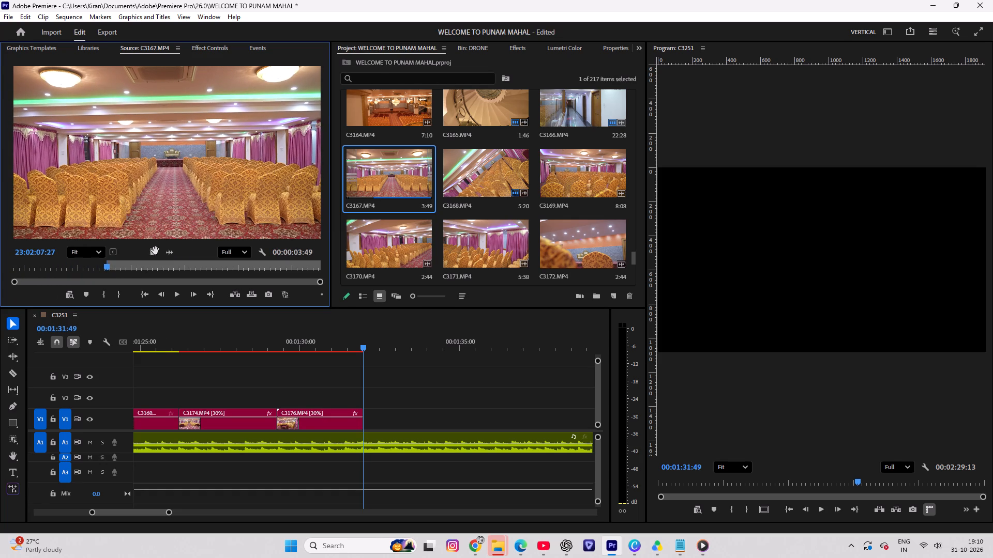
{"action": "left_click_drag", "start_coordinate": [154, 254], "coordinate": [366, 418]}
Set the C3167 clip's speed to 30% with Optical flow time interpolation.
{"action": "left_click", "coordinate": [380, 422]}
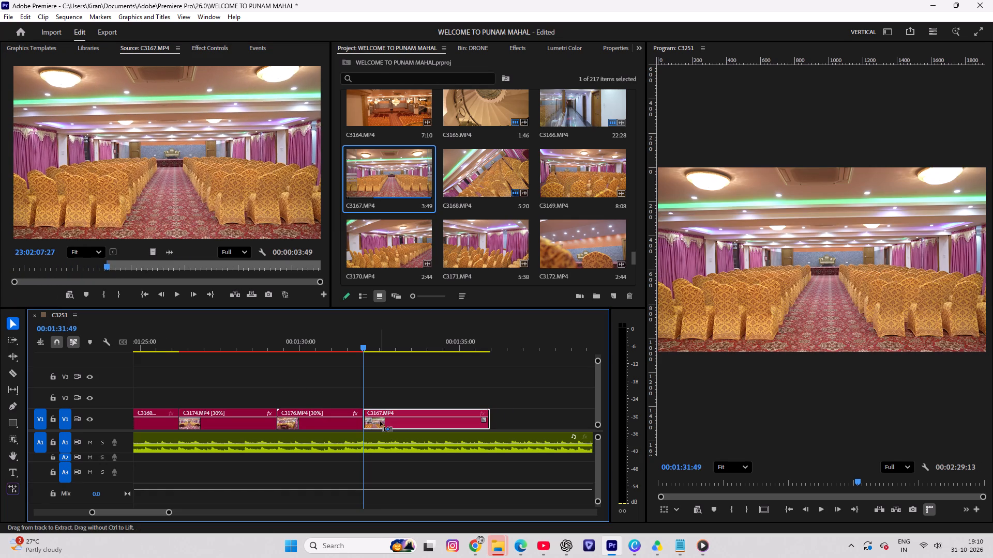
{"action": "key", "text": "ctrl+r"}
{"action": "type", "text": "30"}
{"action": "left_click", "coordinate": [518, 304]}
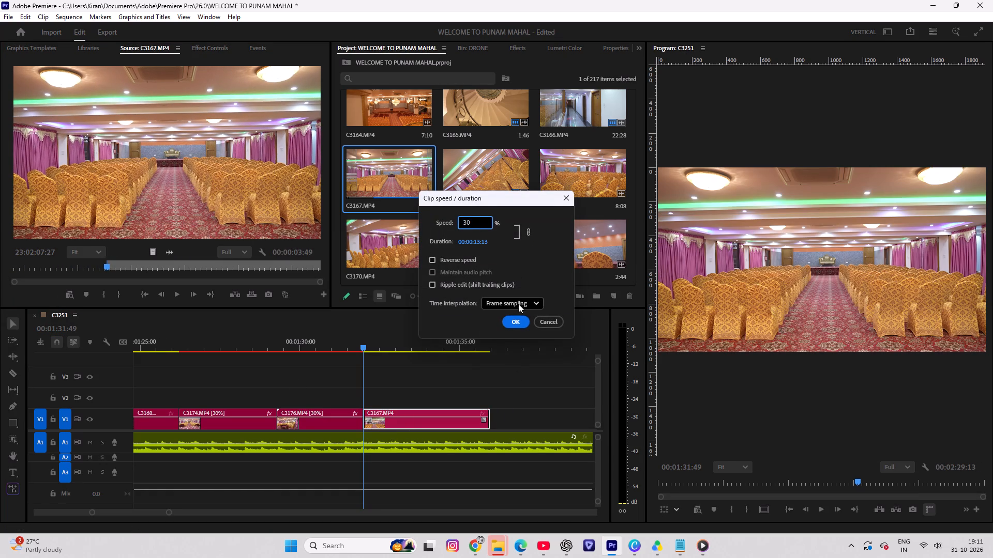
{"action": "left_click", "coordinate": [511, 346]}
{"action": "left_click", "coordinate": [513, 320]}
Play the slowed C3167 clip, cut it at 00:01:35:05, and delete the part after the cut.
{"action": "key", "text": "space"}
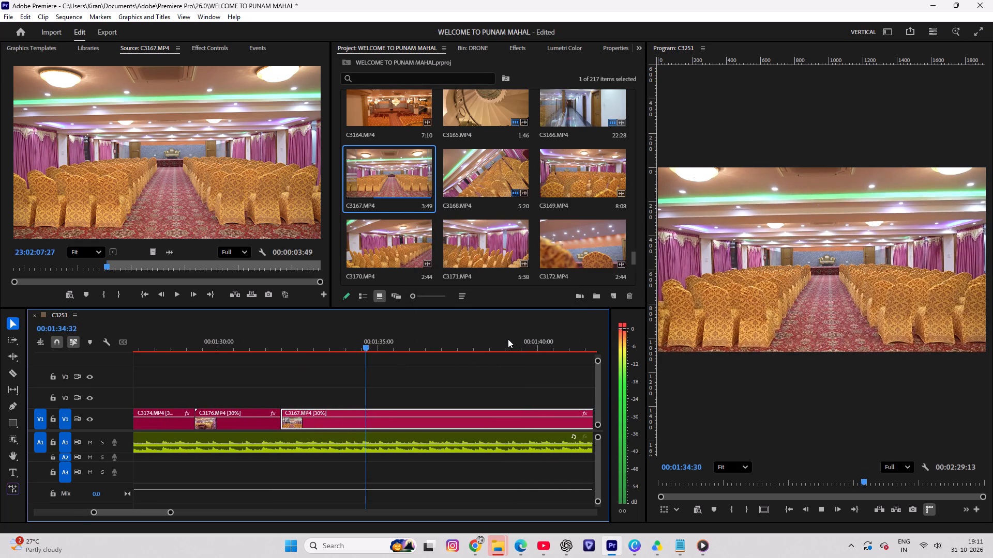
{"action": "key", "text": "space"}
{"action": "key", "text": "space"}
{"action": "key", "text": "space"}
{"action": "left_click_drag", "start_coordinate": [370, 343], "coordinate": [366, 348]}
{"action": "key", "text": "c"}
{"action": "left_click", "coordinate": [367, 426]}
{"action": "key", "text": "v"}
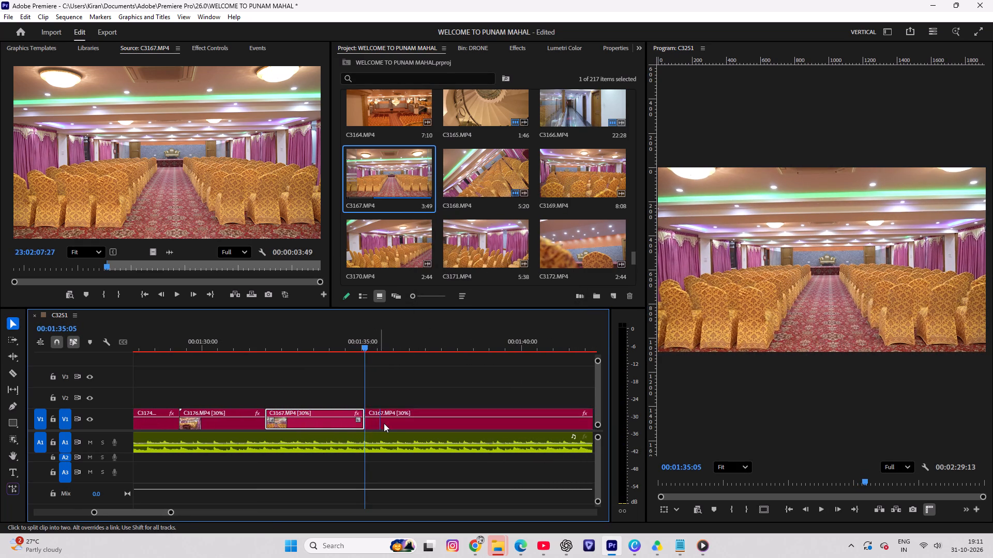
{"action": "left_click", "coordinate": [384, 423]}
{"action": "key", "text": "Delete"}
Look through the remaining project clips and save the project.
{"action": "scroll", "coordinate": [465, 188], "scroll_direction": "down", "scroll_amount": 5}
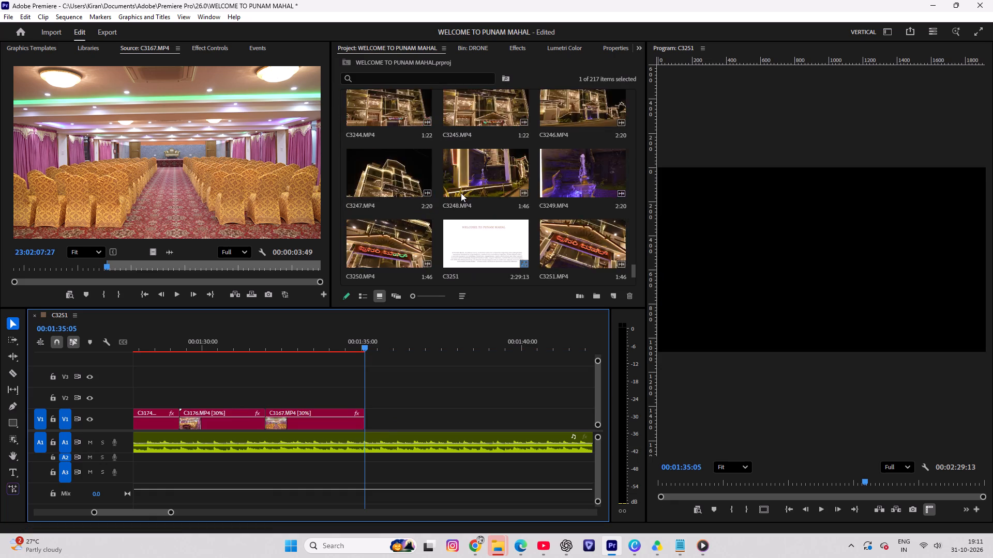
{"action": "scroll", "coordinate": [461, 193], "scroll_direction": "down", "scroll_amount": 6}
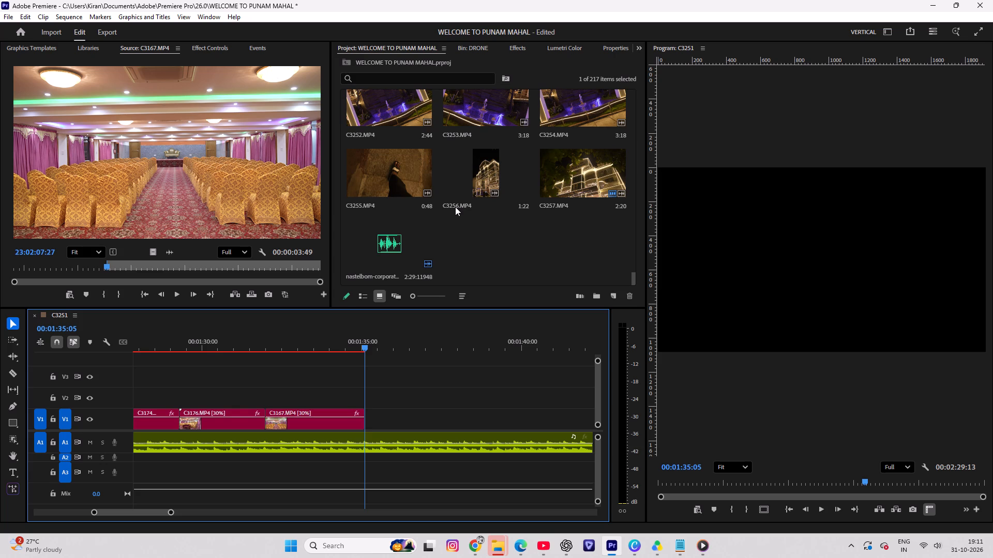
{"action": "key", "text": "s"}
{"action": "key", "text": "ctrl+s"}
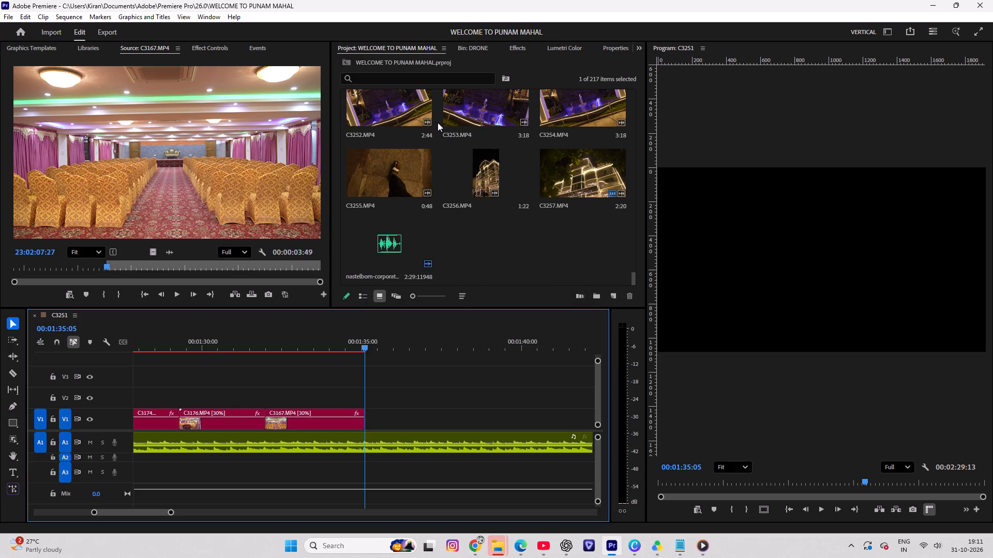
Preview the start of clip C3172 and place its video on V1 directly after C3167.
{"action": "scroll", "coordinate": [436, 124], "scroll_direction": "up", "scroll_amount": 1}
{"action": "scroll", "coordinate": [378, 171], "scroll_direction": "up", "scroll_amount": 2}
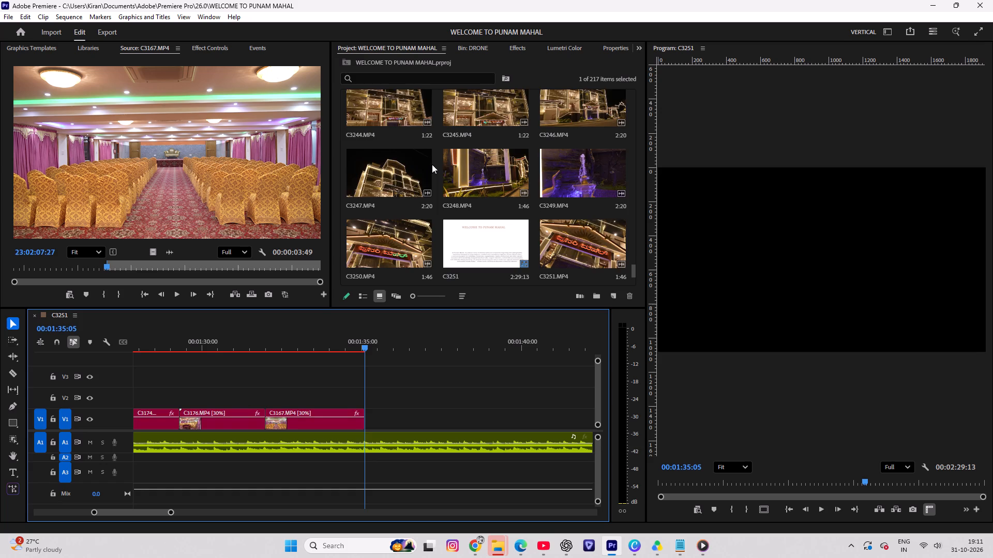
{"action": "scroll", "coordinate": [435, 169], "scroll_direction": "up", "scroll_amount": 3}
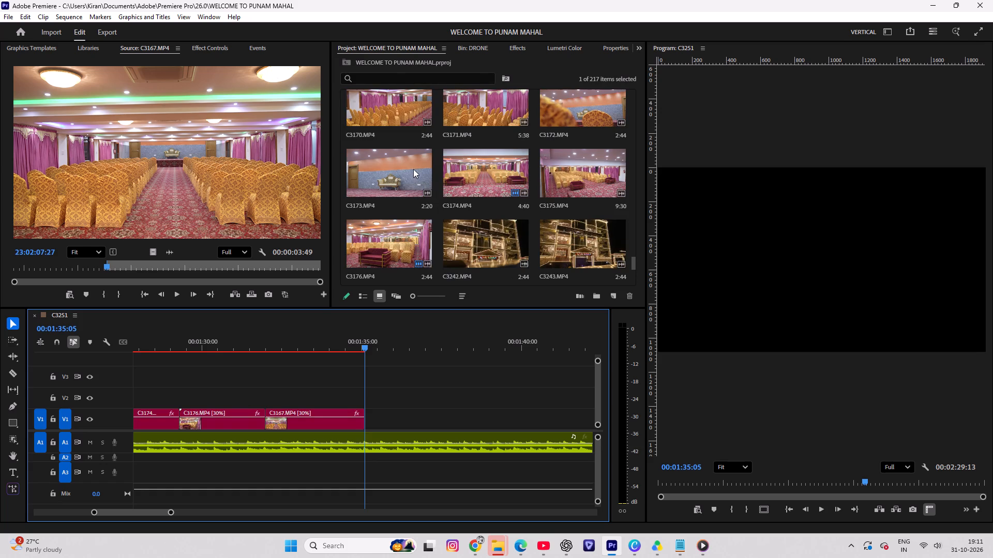
{"action": "double_click", "coordinate": [567, 106]}
{"action": "left_click_drag", "start_coordinate": [22, 268], "coordinate": [33, 270]}
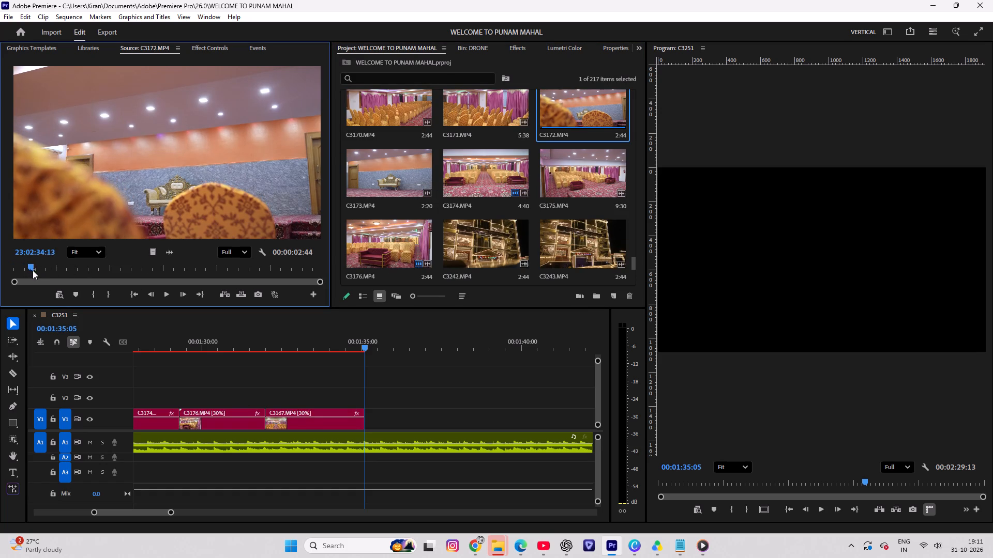
{"action": "left_click_drag", "start_coordinate": [33, 270], "coordinate": [17, 277]}
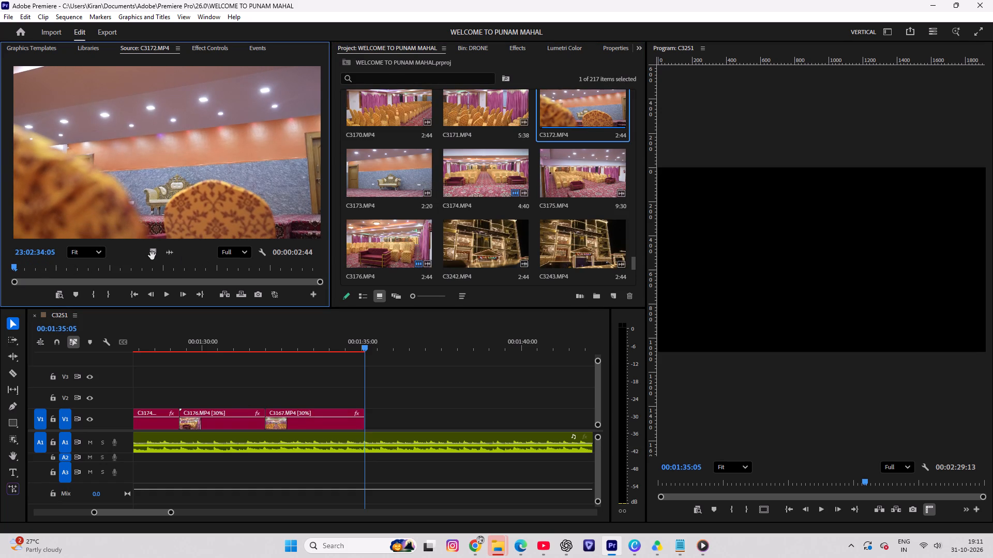
{"action": "left_click_drag", "start_coordinate": [153, 256], "coordinate": [366, 392]}
Set the C3172 clip's speed to 30% with Optical flow time interpolation.
{"action": "left_click_drag", "start_coordinate": [378, 405], "coordinate": [378, 416]}
{"action": "left_click", "coordinate": [385, 422]}
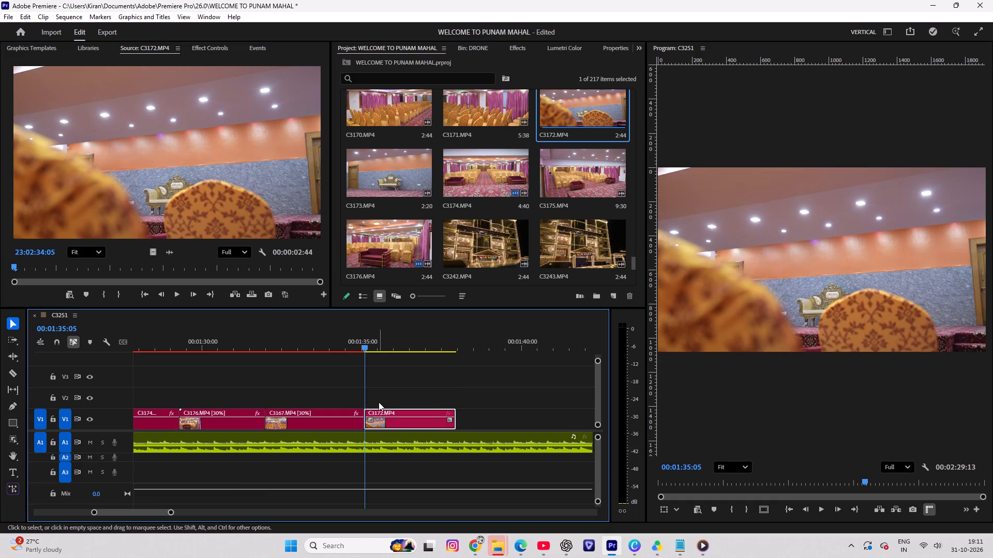
{"action": "key", "text": "ctrl+r"}
{"action": "type", "text": "30"}
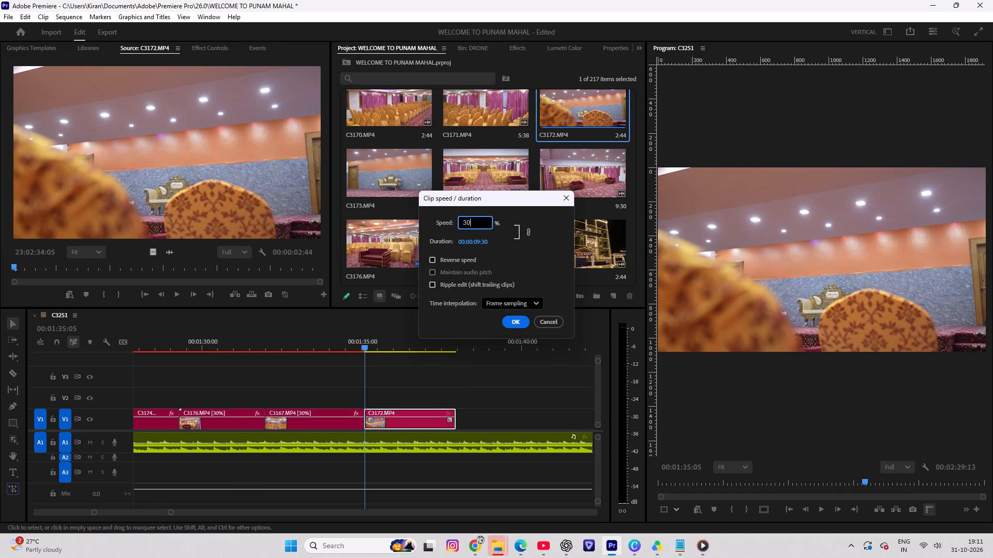
{"action": "left_click", "coordinate": [523, 305]}
{"action": "left_click", "coordinate": [511, 348]}
{"action": "left_click", "coordinate": [515, 328]}
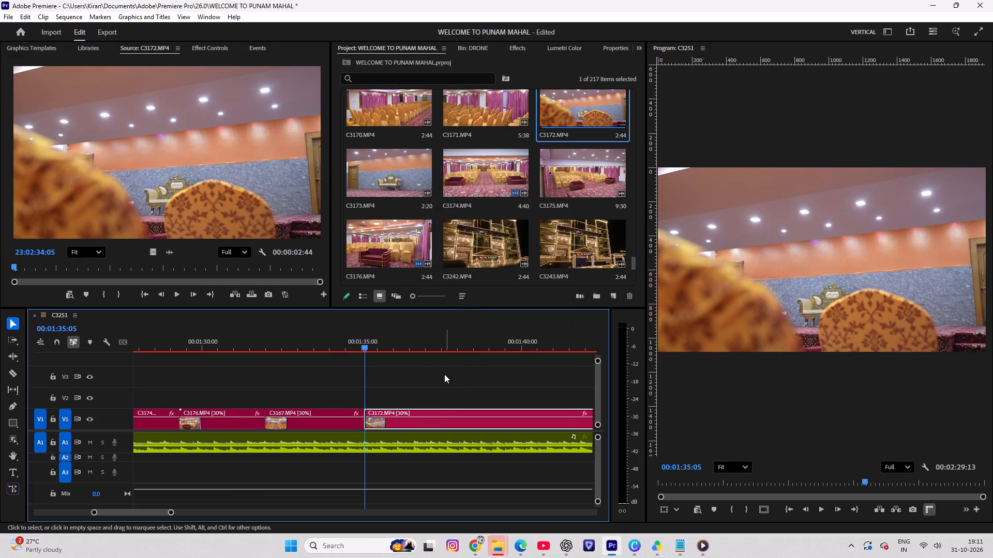
Play the slowed C3172 clip, cut it at 00:01:37:34, and delete the part after the cut.
{"action": "key", "text": "space"}
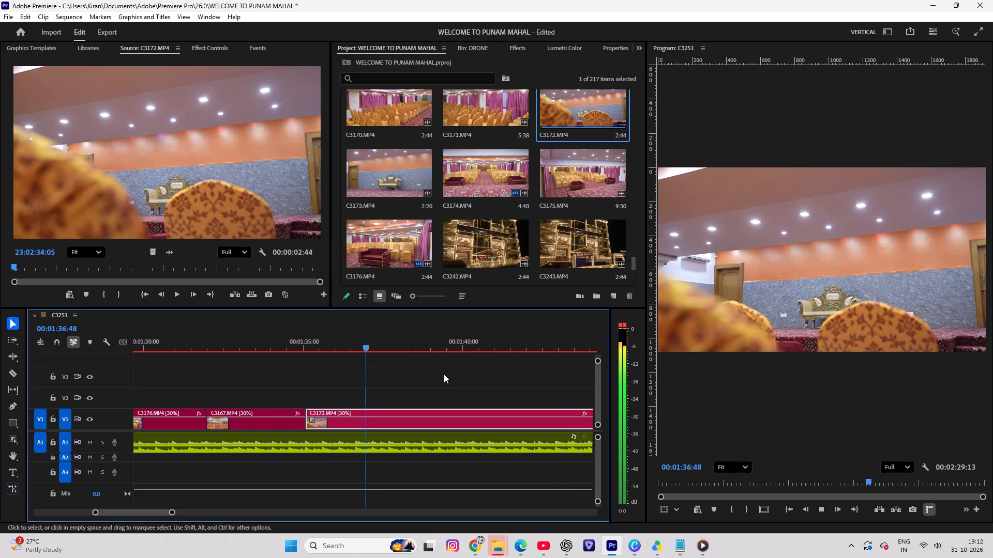
{"action": "key", "text": "space"}
{"action": "key", "text": "space"}
{"action": "key", "text": "space"}
{"action": "left_click_drag", "start_coordinate": [369, 346], "coordinate": [364, 351]}
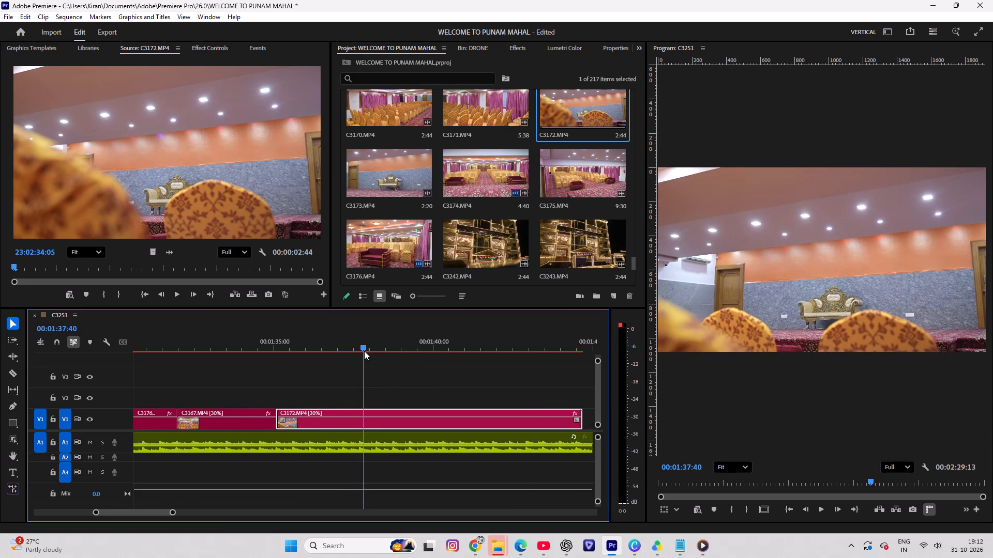
{"action": "left_click_drag", "start_coordinate": [364, 351], "coordinate": [361, 357]}
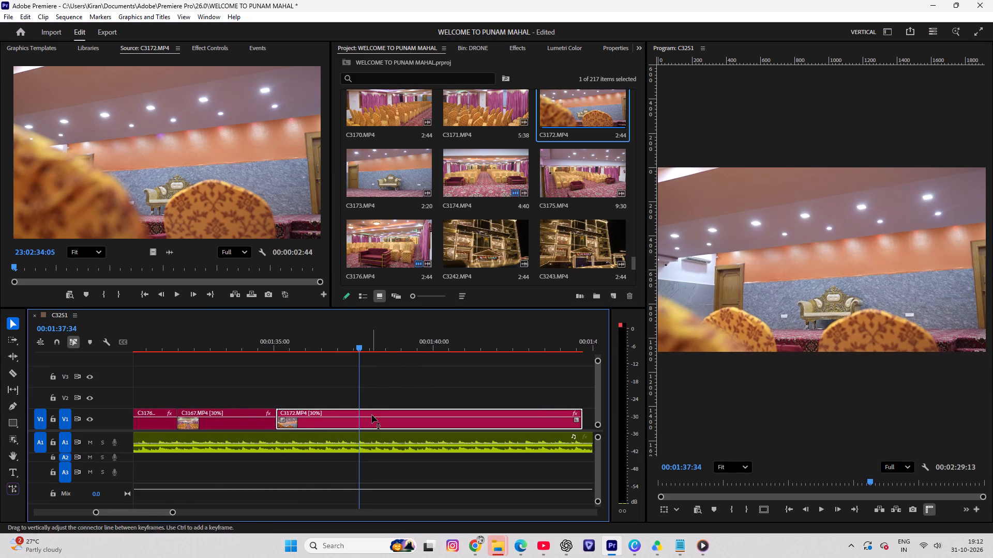
{"action": "key", "text": "c"}
{"action": "left_click", "coordinate": [360, 417]}
{"action": "key", "text": "v"}
{"action": "left_click", "coordinate": [391, 421]}
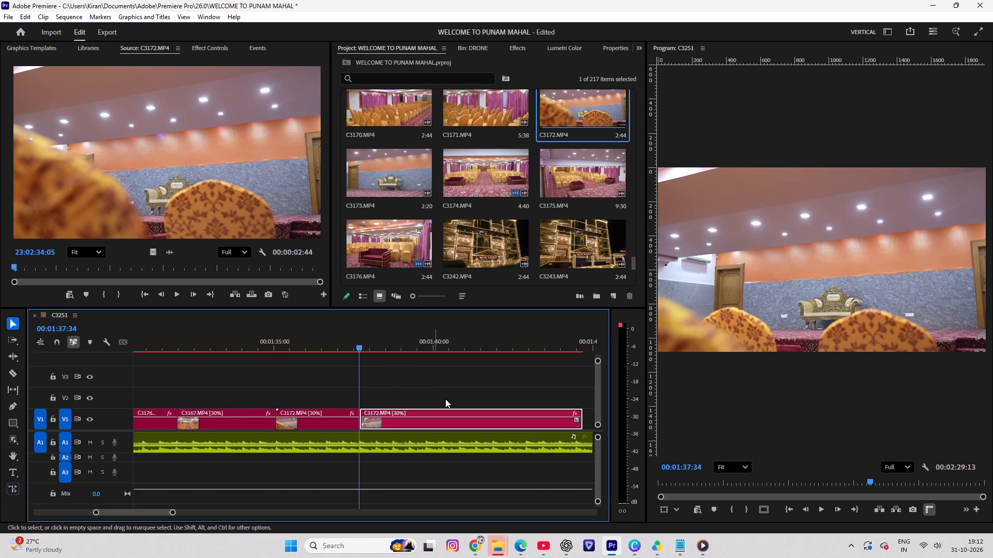
{"action": "key", "text": "Delete"}
Look through the neighbouring hall clips in the project and save the project.
{"action": "scroll", "coordinate": [464, 127], "scroll_direction": "down", "scroll_amount": 7}
{"action": "scroll", "coordinate": [461, 146], "scroll_direction": "up", "scroll_amount": 5}
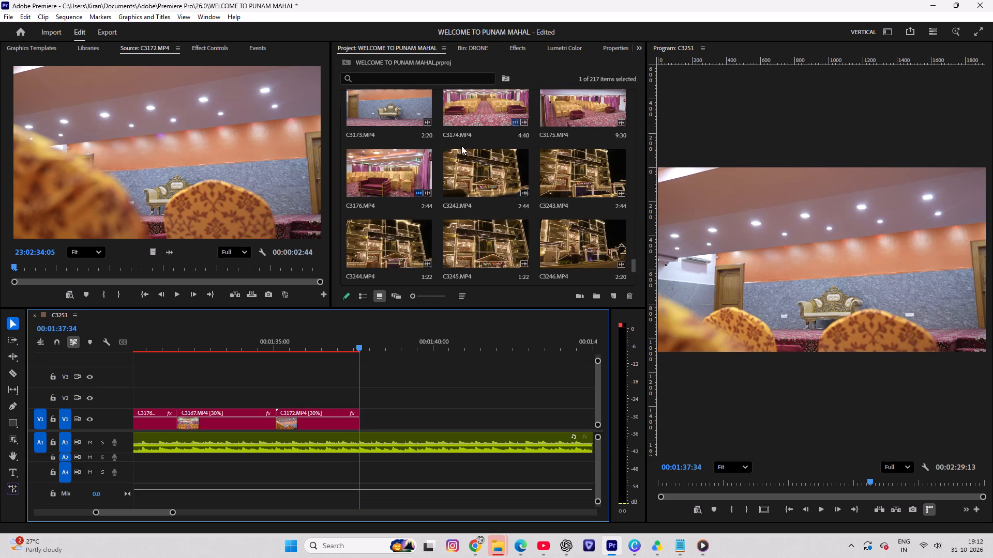
{"action": "scroll", "coordinate": [461, 146], "scroll_direction": "up", "scroll_amount": 2}
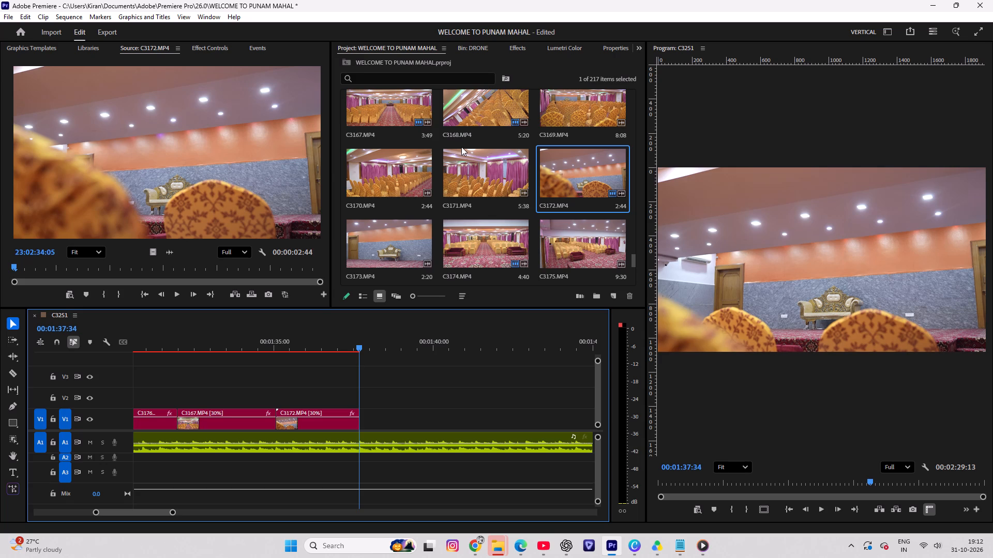
{"action": "key", "text": "ctrl+s"}
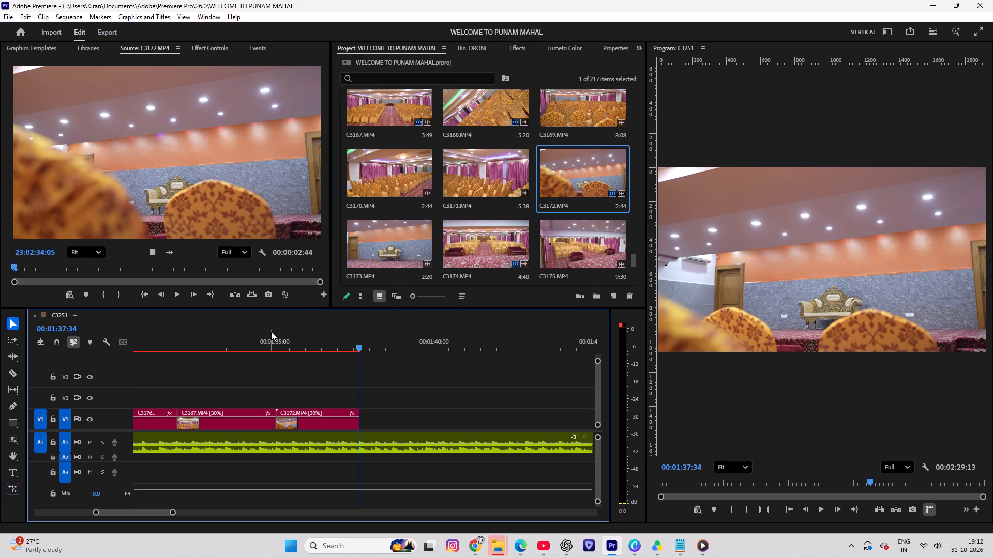
Play the sequence from its beginning and review the opening in full screen.
{"action": "left_click_drag", "start_coordinate": [244, 347], "coordinate": [0, 376]}
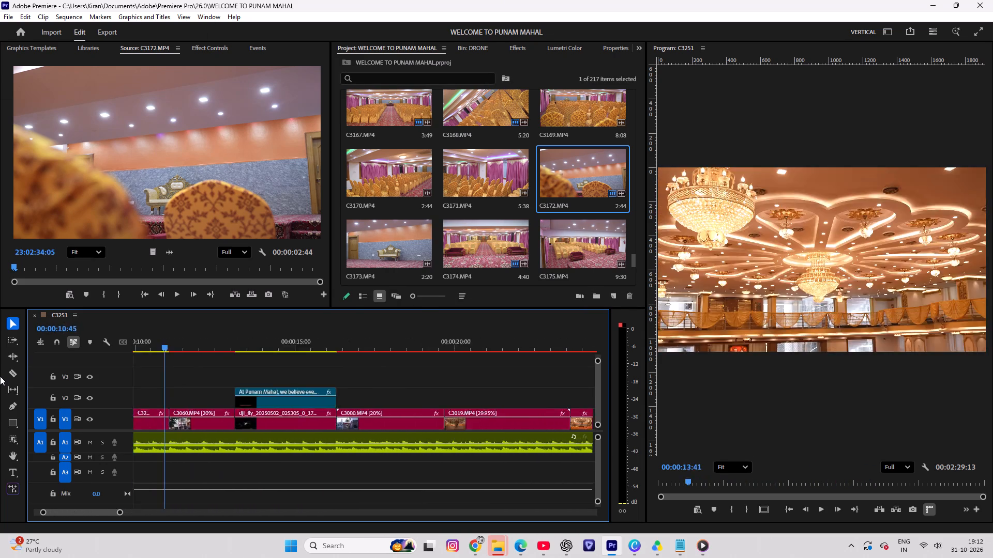
{"action": "left_click_drag", "start_coordinate": [0, 376], "coordinate": [0, 377]}
{"action": "key", "text": "space"}
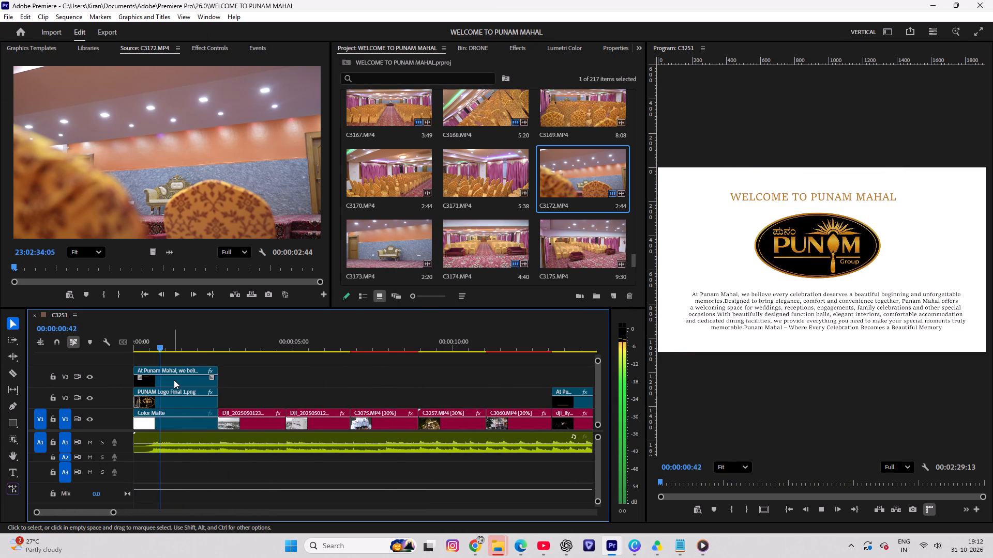
{"action": "left_click", "coordinate": [972, 30]}
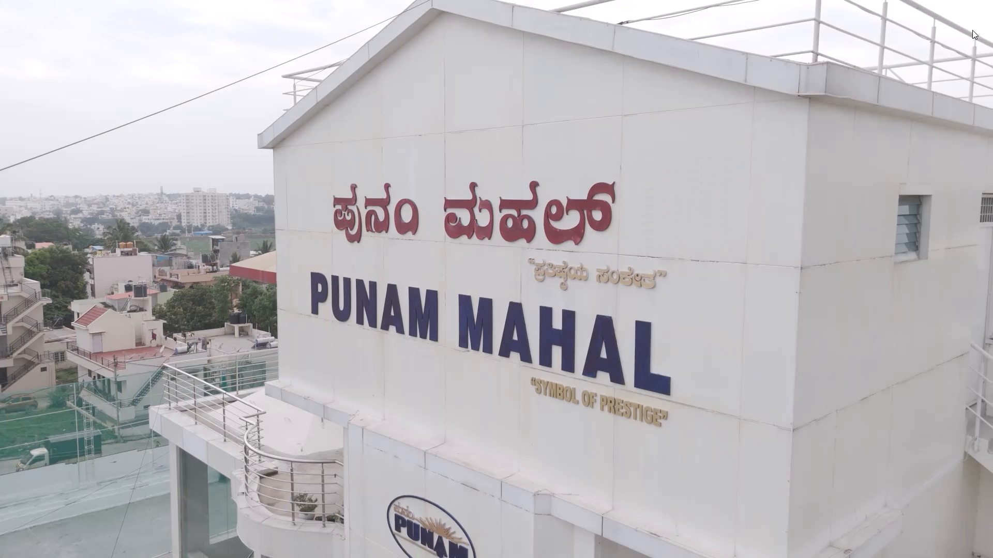
{"action": "key", "text": "Escape"}
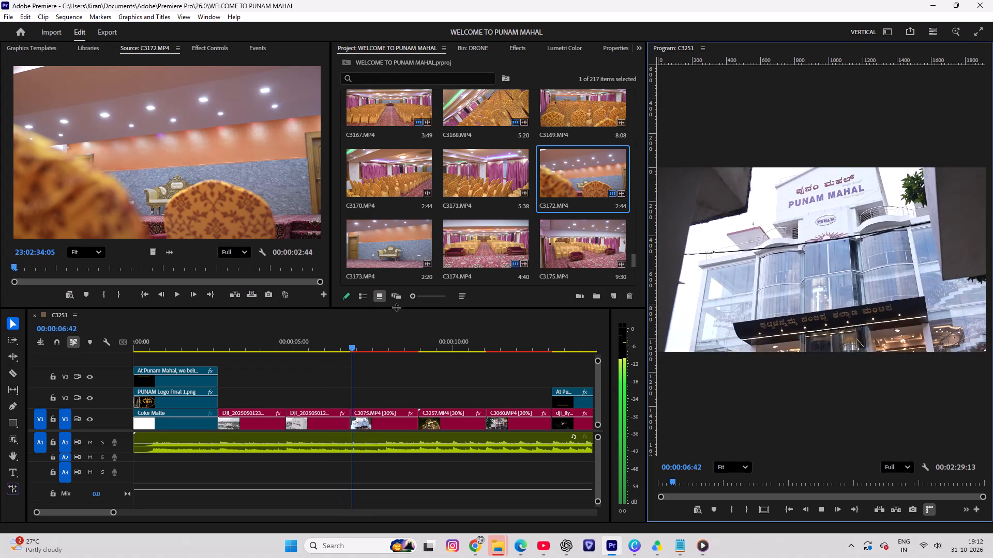
Park the playhead at 00:00:02:34, where the first drone clip begins, and create a new adjustment layer with the default settings.
{"action": "left_click_drag", "start_coordinate": [184, 345], "coordinate": [169, 349]}
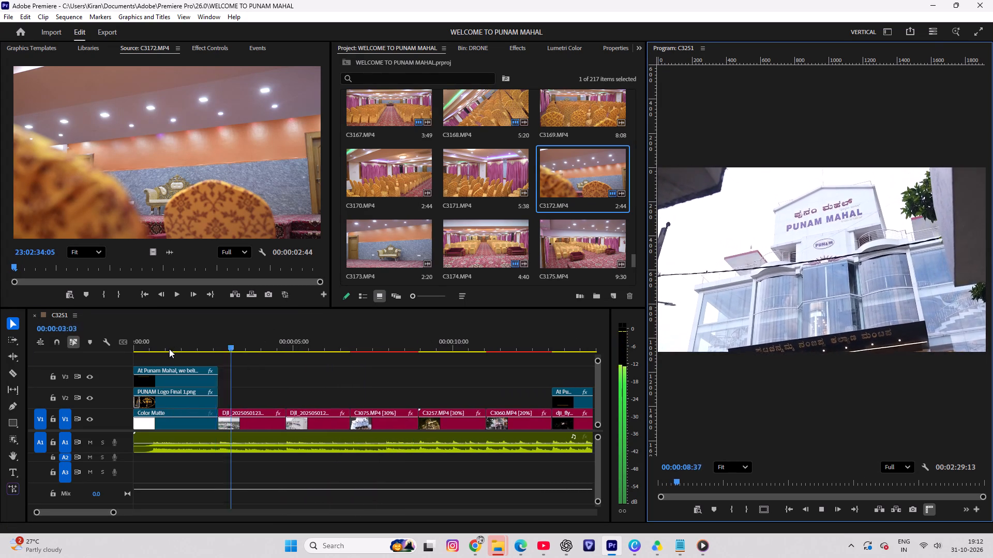
{"action": "left_click_drag", "start_coordinate": [169, 349], "coordinate": [173, 358]}
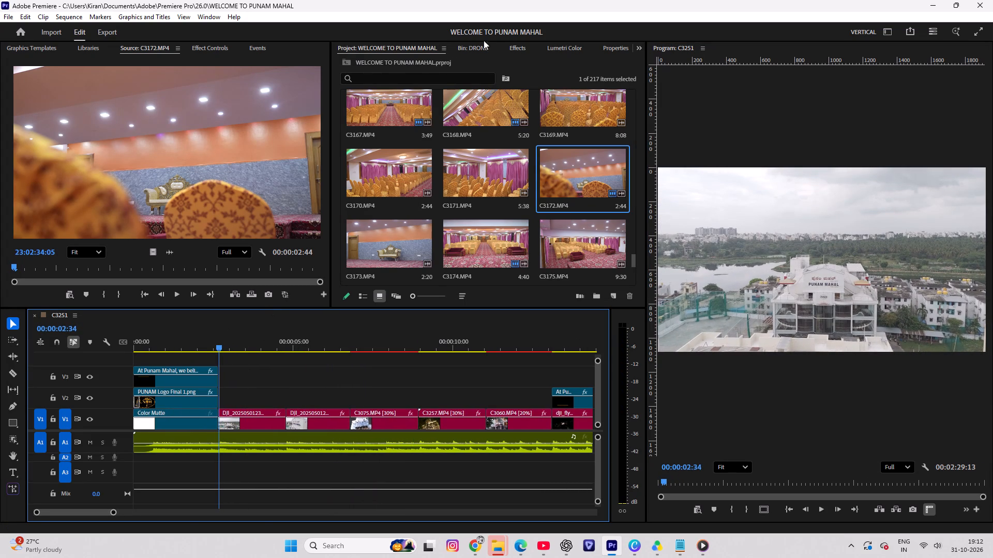
{"action": "left_click", "coordinate": [614, 297]}
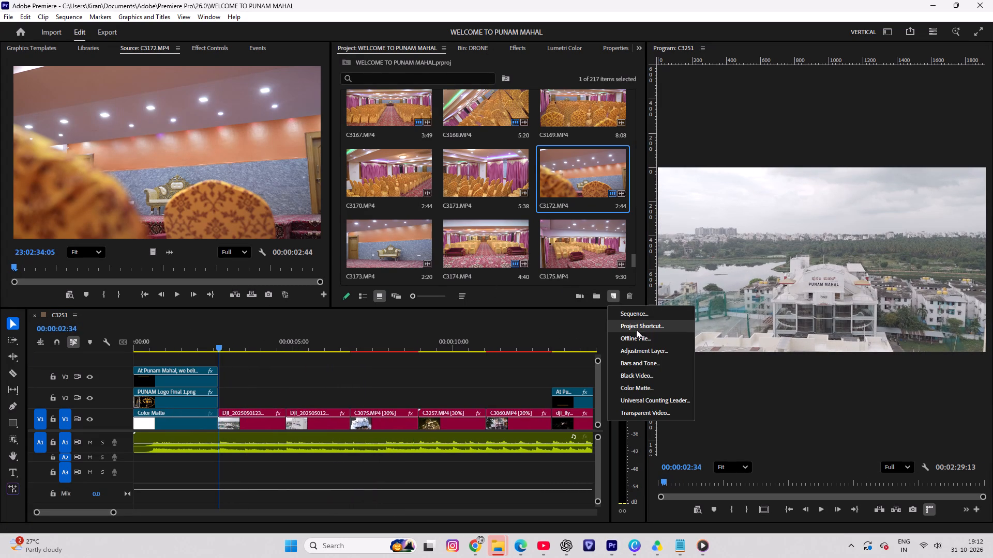
{"action": "left_click", "coordinate": [641, 355]}
{"action": "left_click", "coordinate": [534, 322]}
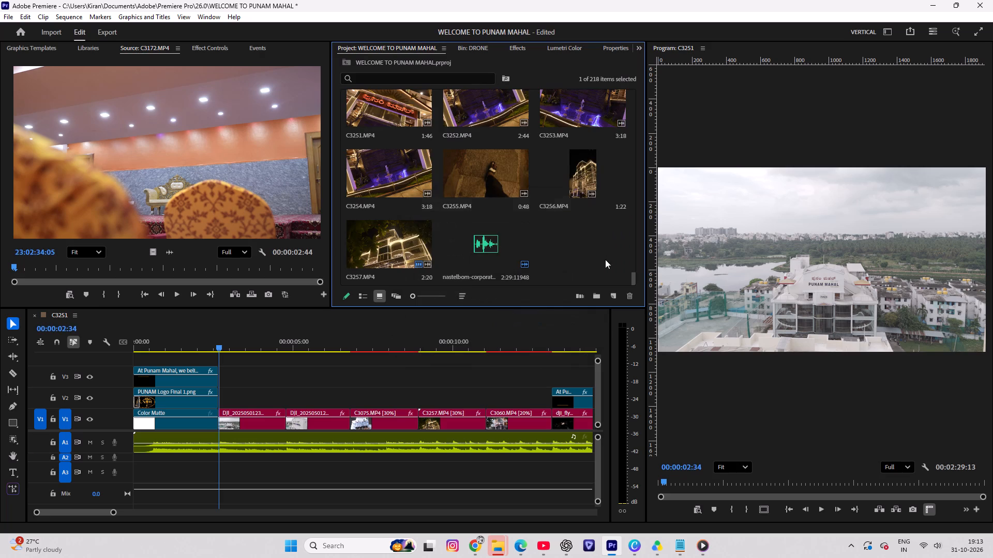
Place the adjustment layer on V2 above the drone footage, with its start aligned to the end of the logo intro.
{"action": "left_click_drag", "start_coordinate": [635, 279], "coordinate": [628, 78]}
{"action": "left_click_drag", "start_coordinate": [354, 128], "coordinate": [221, 400]}
{"action": "scroll", "coordinate": [232, 402], "scroll_direction": "up", "scroll_amount": 13}
{"action": "scroll", "coordinate": [246, 406], "scroll_direction": "up", "scroll_amount": 2, "text": "alt"}
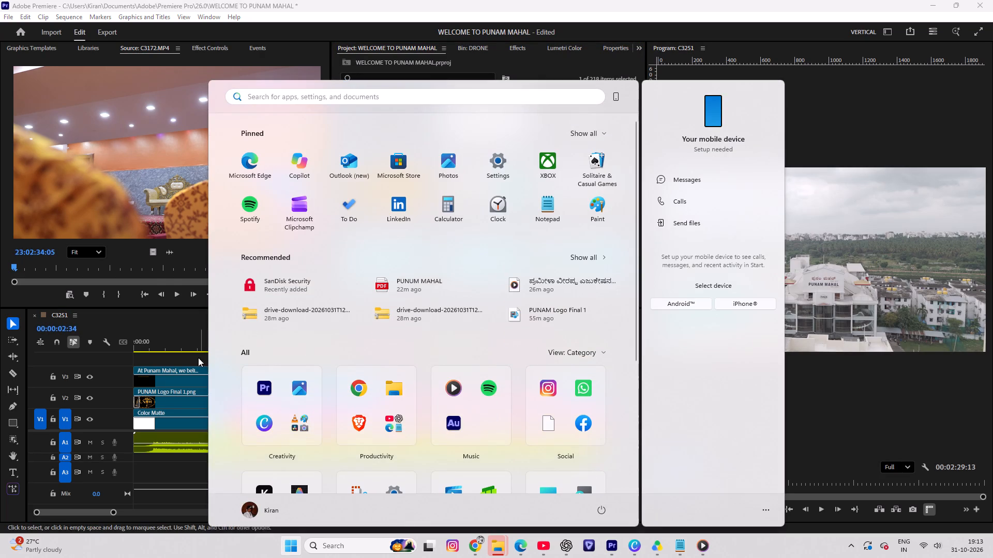
{"action": "left_click", "coordinate": [190, 357]}
{"action": "scroll", "coordinate": [218, 375], "scroll_direction": "up", "scroll_amount": 20, "text": "alt"}
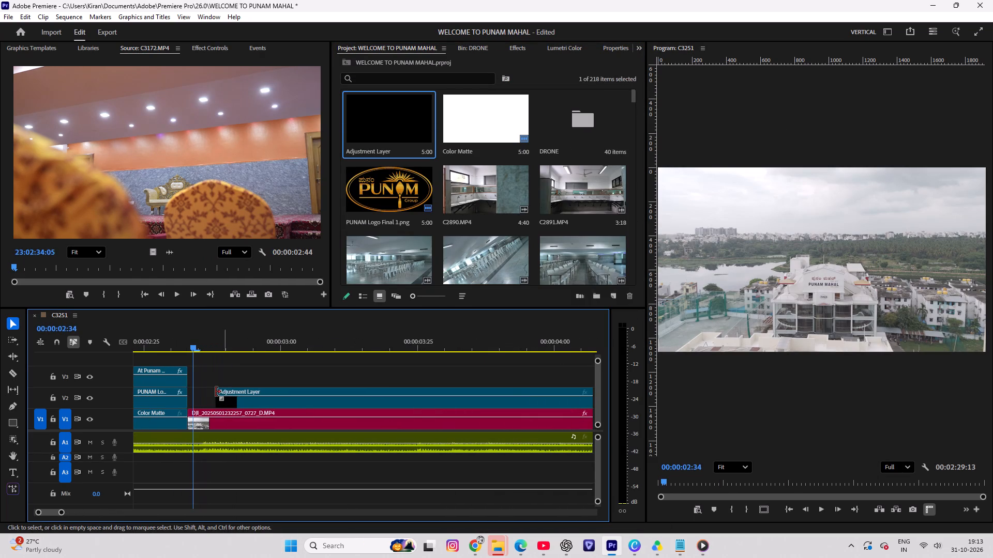
{"action": "left_click_drag", "start_coordinate": [216, 392], "coordinate": [188, 401]}
Trim the end of the V2 adjustment layer to the cut between the second drone clip and C3075.
{"action": "scroll", "coordinate": [316, 394], "scroll_direction": "down", "scroll_amount": 6}
{"action": "scroll", "coordinate": [310, 404], "scroll_direction": "down", "scroll_amount": 6, "text": "alt"}
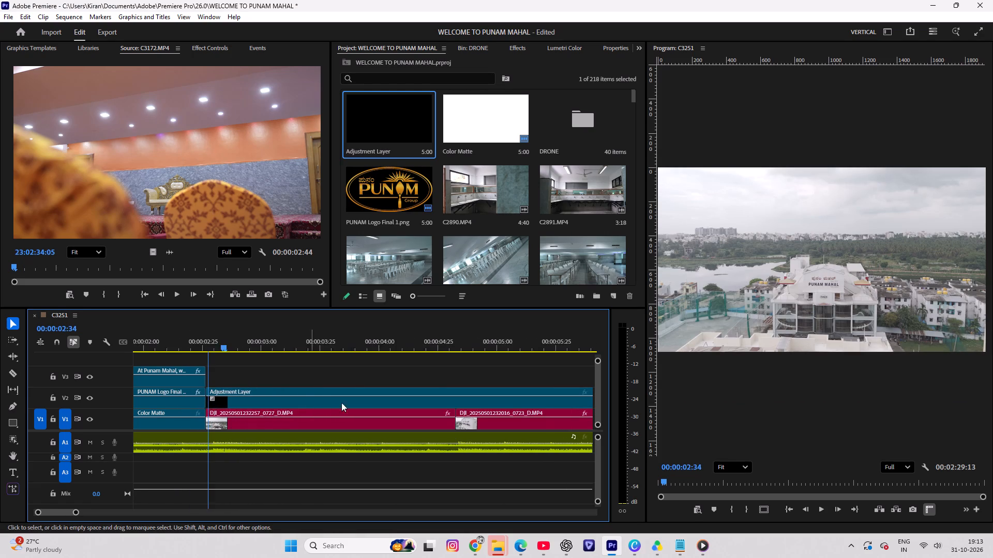
{"action": "scroll", "coordinate": [423, 399], "scroll_direction": "down", "scroll_amount": 6, "text": "alt"}
{"action": "scroll", "coordinate": [441, 414], "scroll_direction": "down", "scroll_amount": 6}
{"action": "scroll", "coordinate": [470, 402], "scroll_direction": "down", "scroll_amount": 7, "text": "alt"}
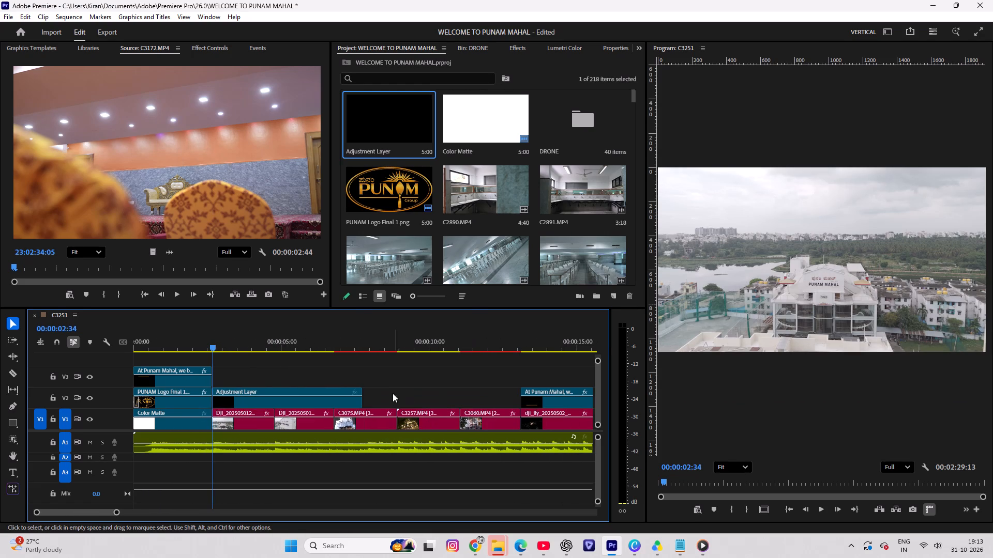
{"action": "left_click_drag", "start_coordinate": [362, 391], "coordinate": [336, 399]}
{"action": "scroll", "coordinate": [358, 406], "scroll_direction": "up", "scroll_amount": 2, "text": "alt"}
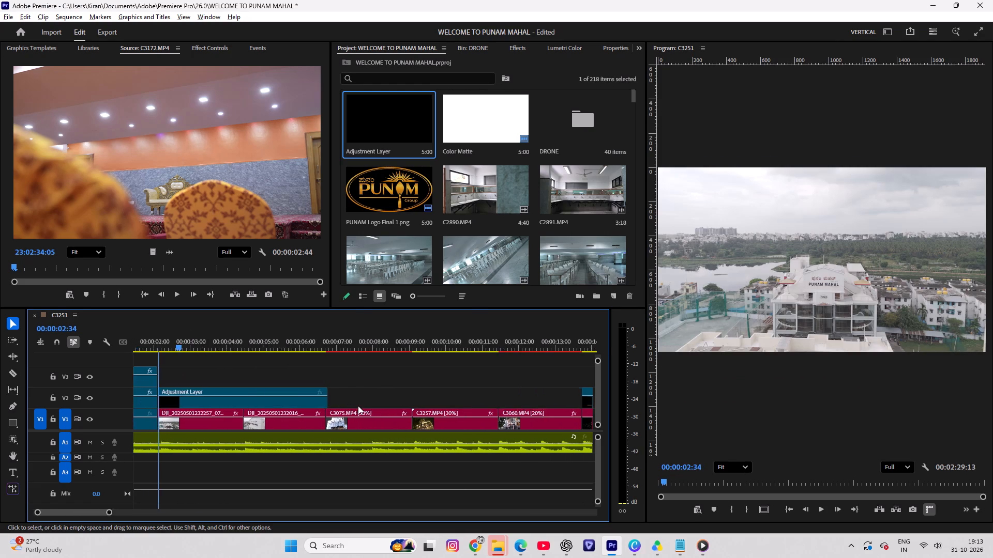
{"action": "scroll", "coordinate": [358, 406], "scroll_direction": "up", "scroll_amount": 17, "text": "alt"}
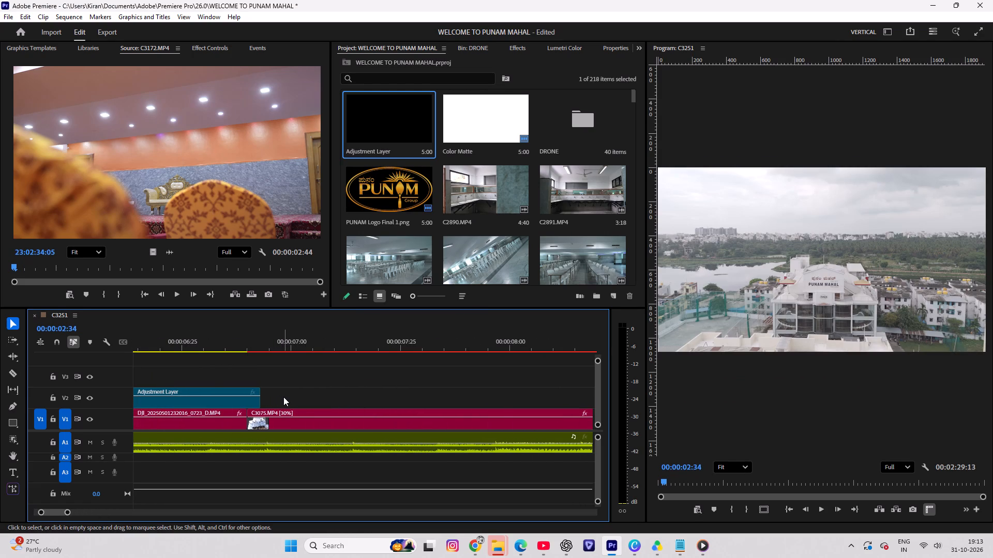
{"action": "scroll", "coordinate": [277, 397], "scroll_direction": "up", "scroll_amount": 13, "text": "alt"}
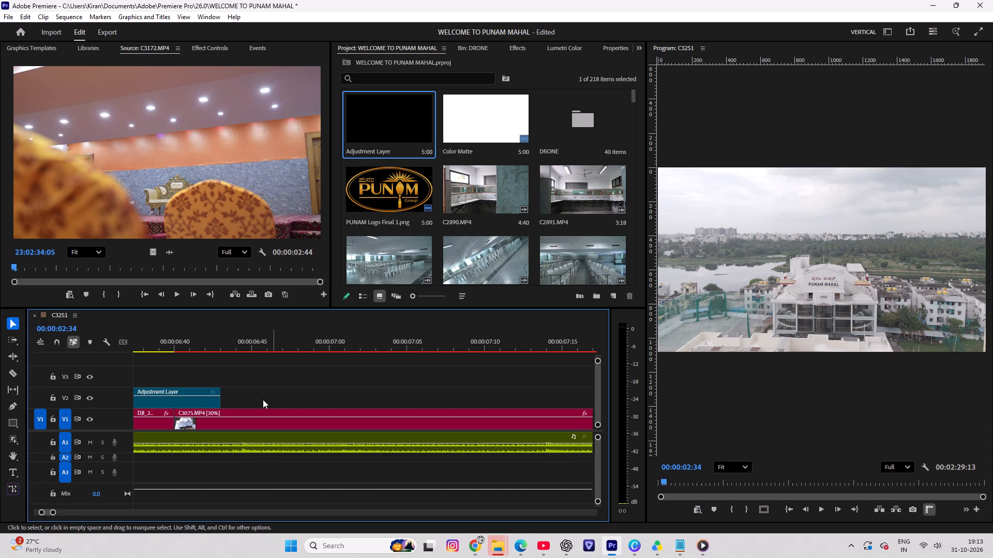
{"action": "left_click_drag", "start_coordinate": [222, 389], "coordinate": [178, 396]}
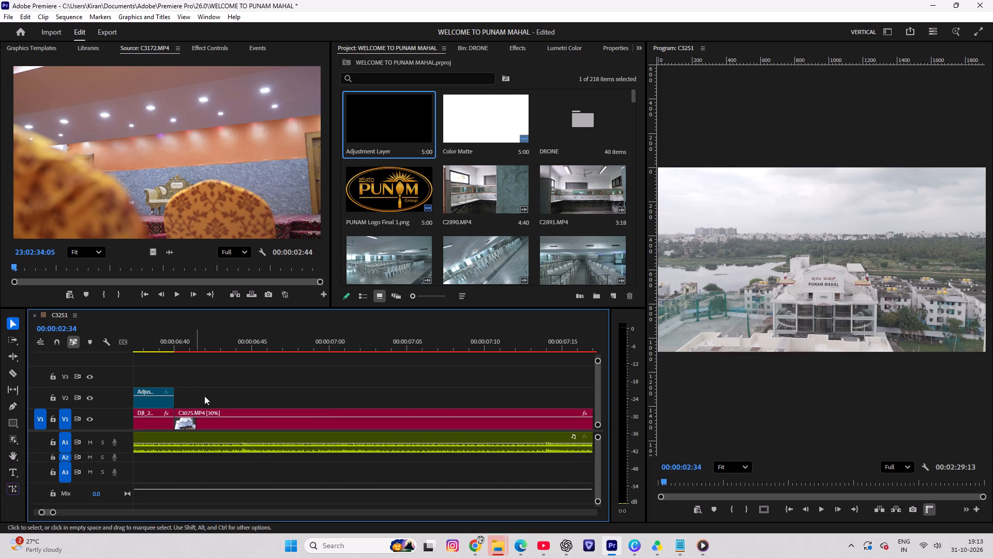
{"action": "left_click", "coordinate": [217, 396]}
{"action": "scroll", "coordinate": [209, 358], "scroll_direction": "up", "scroll_amount": 10}
{"action": "left_click", "coordinate": [231, 399]}
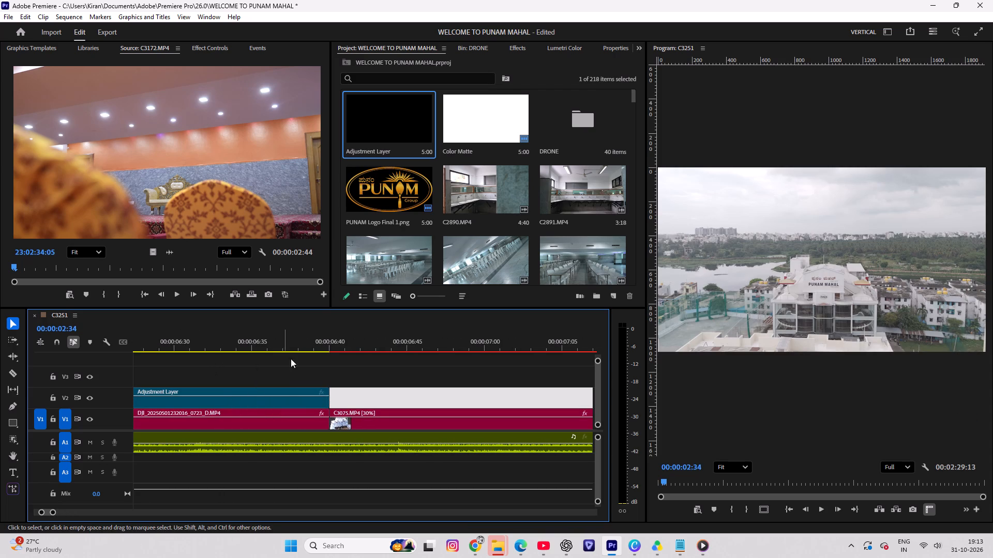
Select the adjustment layer on V2 and bring up the effects library.
{"action": "left_click", "coordinate": [266, 396]}
{"action": "left_click", "coordinate": [522, 45]}
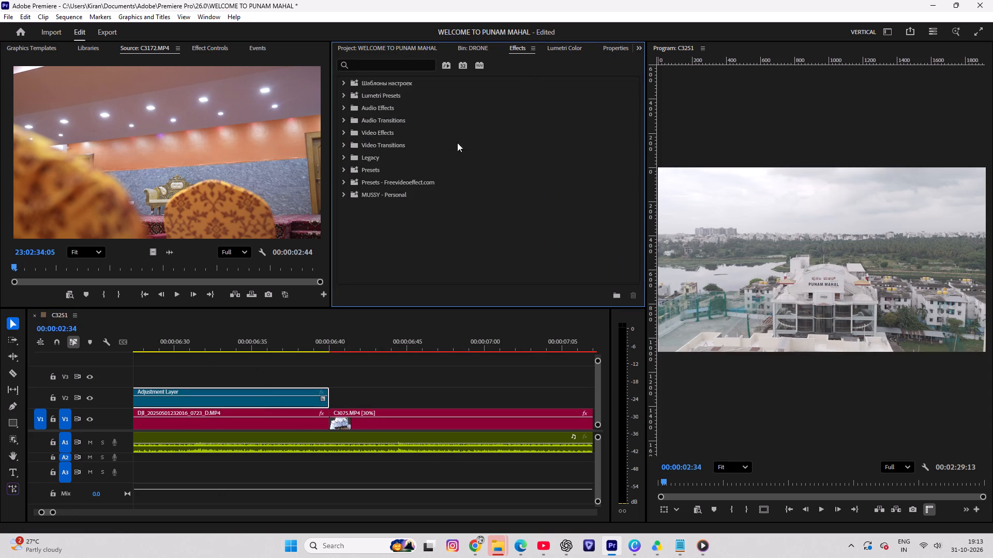
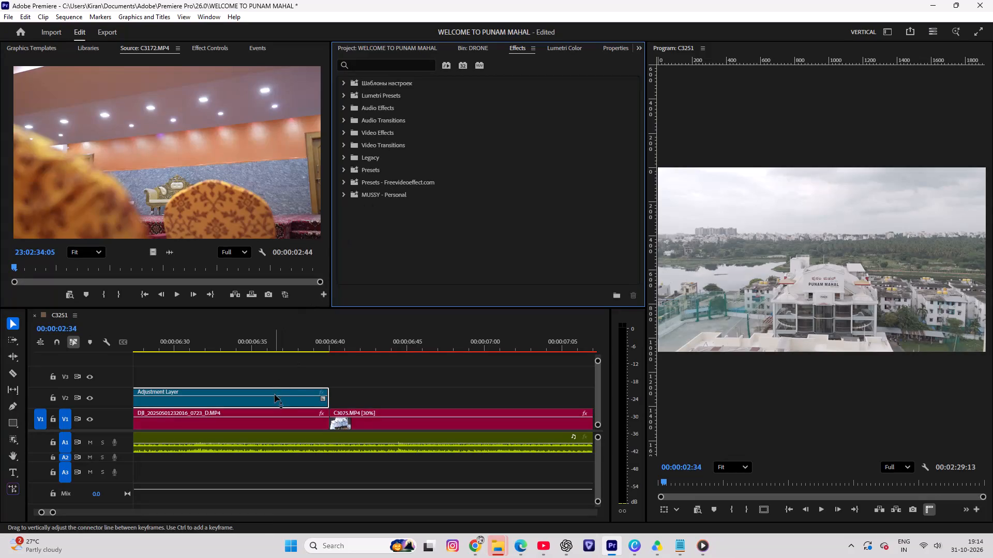
Select the adjustment layer on V2 and park the playhead at 00:00:06:31, over the second drone clip.
{"action": "left_click", "coordinate": [275, 395]}
{"action": "left_click", "coordinate": [295, 395]}
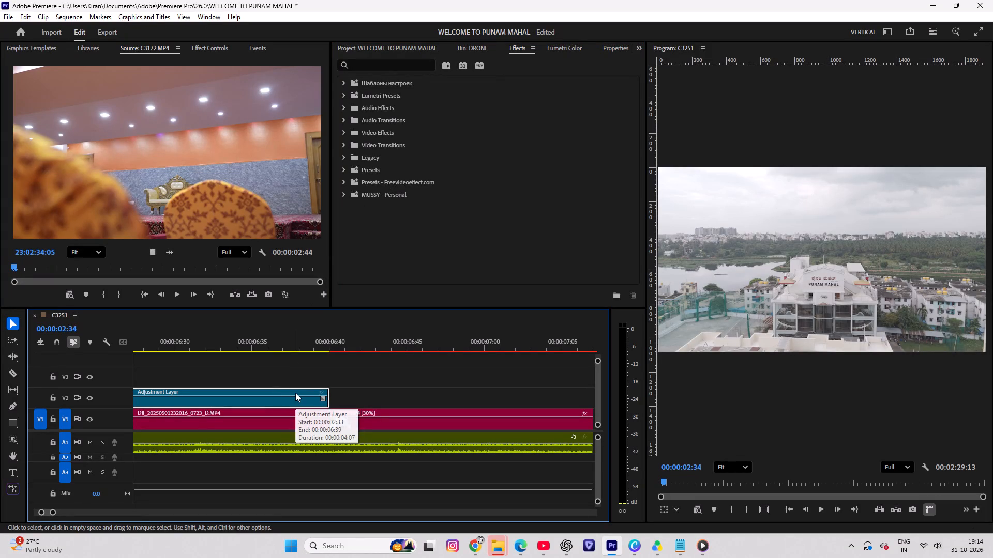
{"action": "left_click_drag", "start_coordinate": [263, 342], "coordinate": [187, 378]}
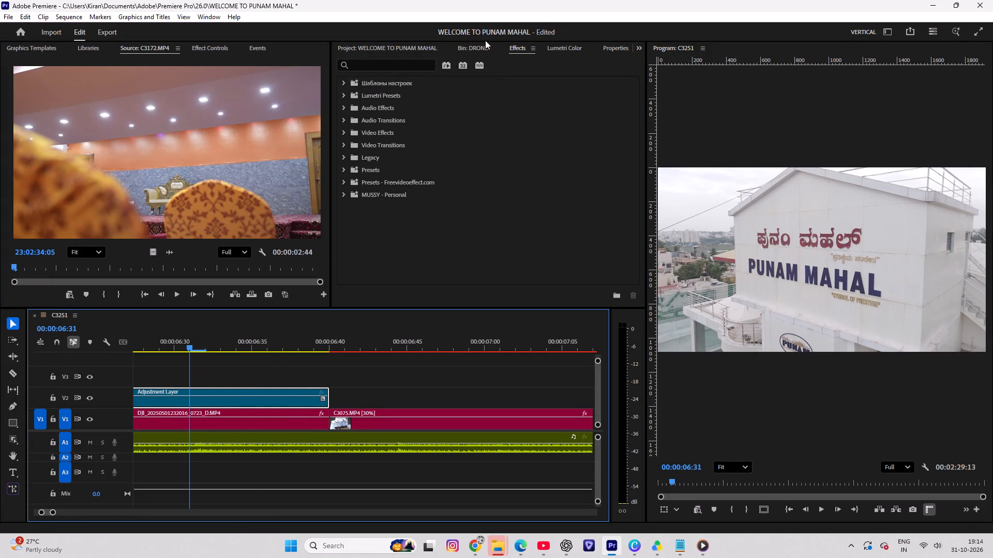
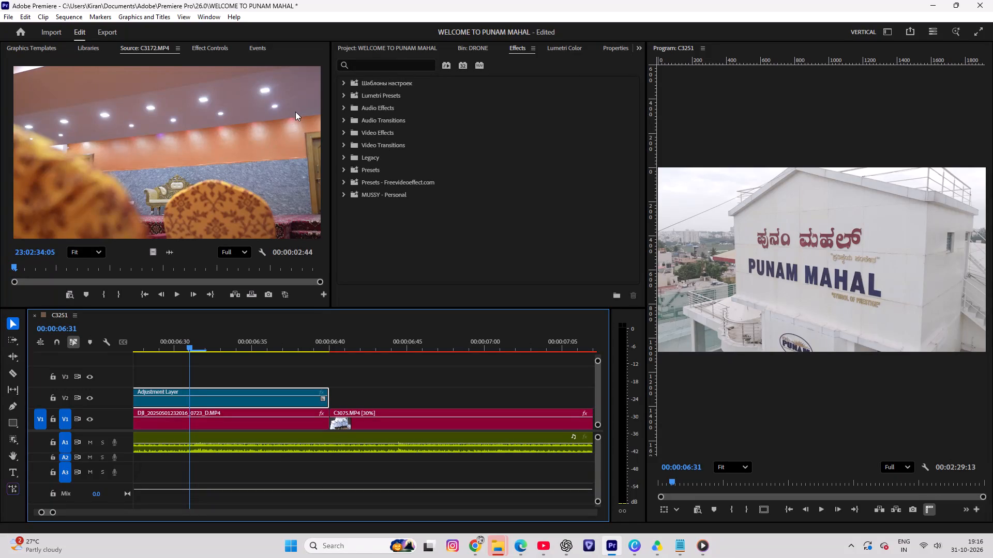
Apply the ALEXA_Default_LogC2Rec709 input LUT to the adjustment layer in Lumetri Color's Basic Correction.
{"action": "left_click", "coordinate": [566, 47]}
{"action": "left_click", "coordinate": [452, 147]}
{"action": "left_click", "coordinate": [437, 201]}
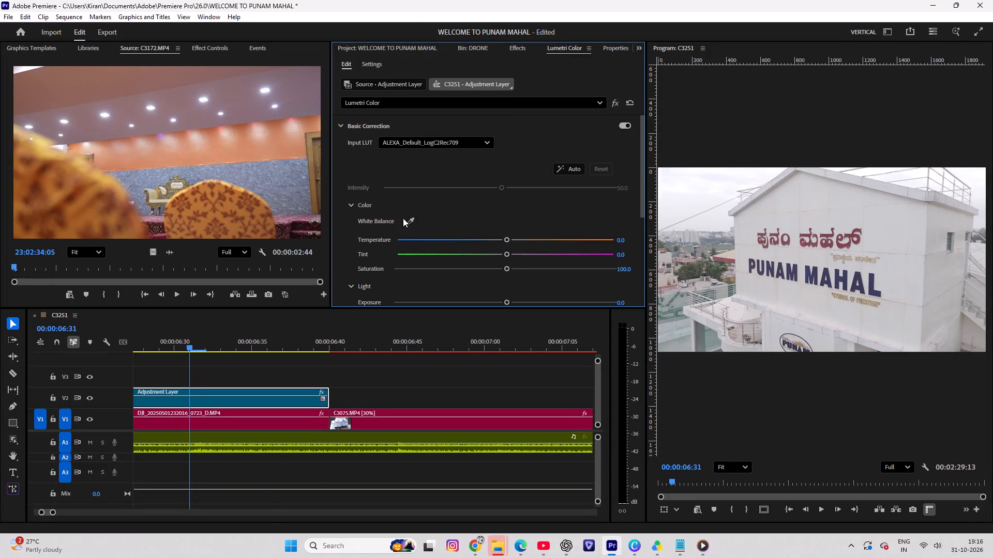
Play the graded drone footage from 00:00:03:06 through the following clip to check the LUT's look.
{"action": "left_click_drag", "start_coordinate": [190, 340], "coordinate": [162, 354]}
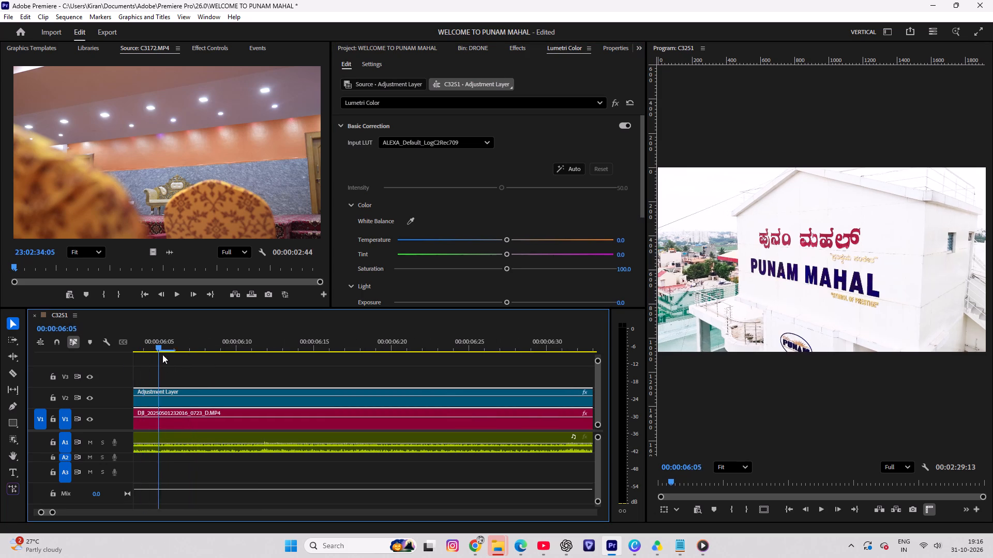
{"action": "left_click_drag", "start_coordinate": [162, 354], "coordinate": [138, 351]}
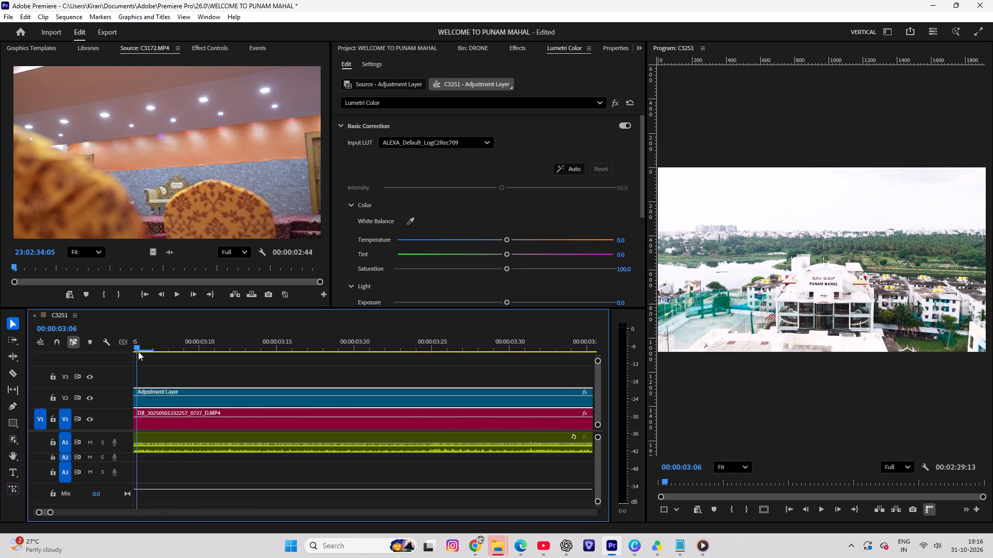
{"action": "left_click_drag", "start_coordinate": [138, 351], "coordinate": [143, 350]}
{"action": "left_click", "coordinate": [221, 394]}
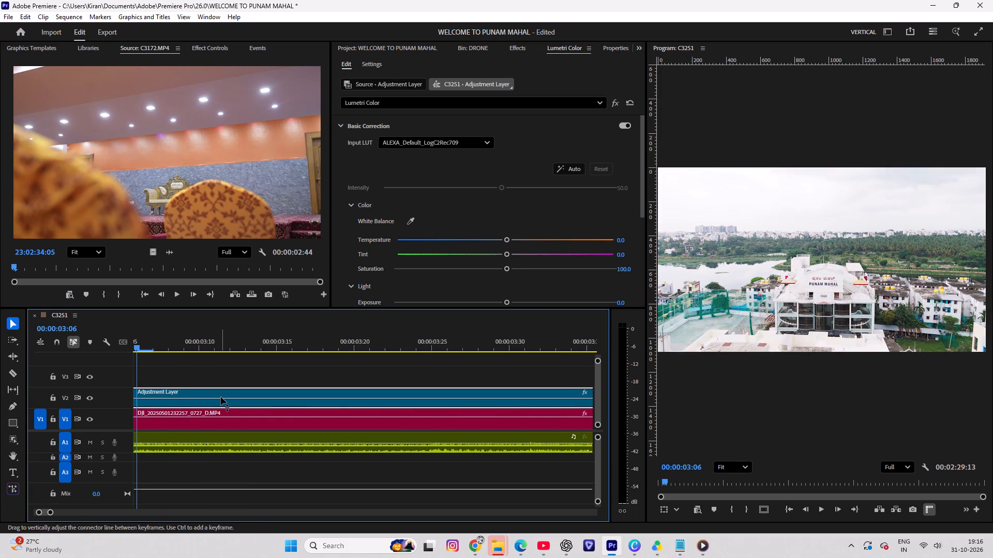
{"action": "key", "text": "space"}
{"action": "scroll", "coordinate": [266, 401], "scroll_direction": "down", "scroll_amount": 20, "text": "alt"}
{"action": "scroll", "coordinate": [263, 410], "scroll_direction": "down", "scroll_amount": 5, "text": "alt"}
{"action": "scroll", "coordinate": [261, 416], "scroll_direction": "down", "scroll_amount": 5}
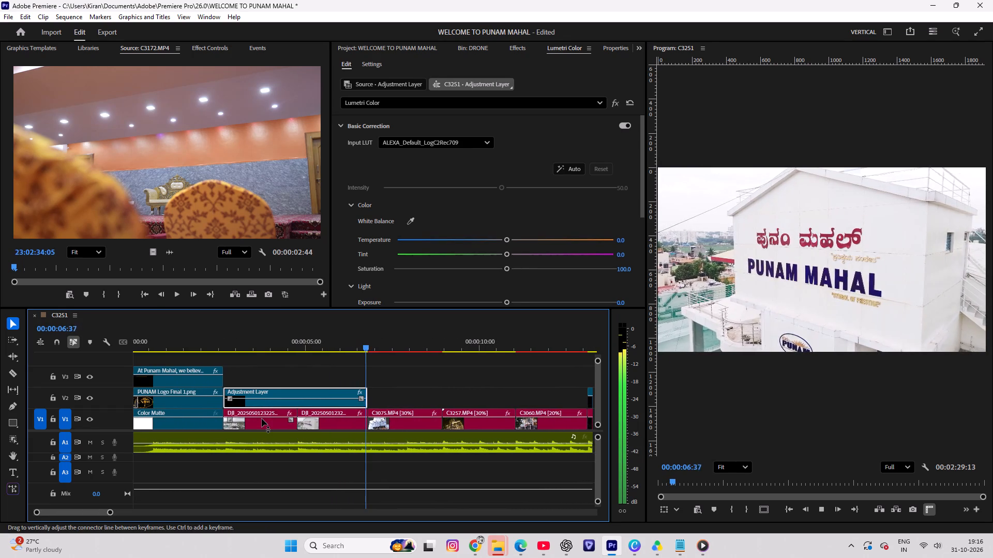
{"action": "scroll", "coordinate": [275, 424], "scroll_direction": "down", "scroll_amount": 5, "text": "alt"}
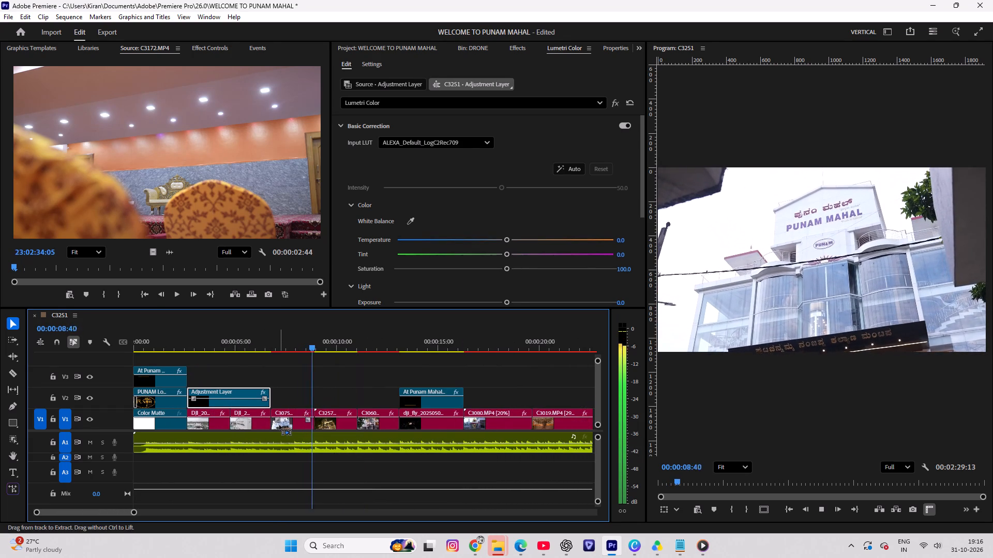
Save the project.
{"action": "key", "text": "ctrl+s"}
Review the end of the edit and the project footage, then scrub around the C3166.MP4 and C3168.MP4 cut to 00:01:24:21.
{"action": "left_click_drag", "start_coordinate": [437, 343], "coordinate": [628, 342]}
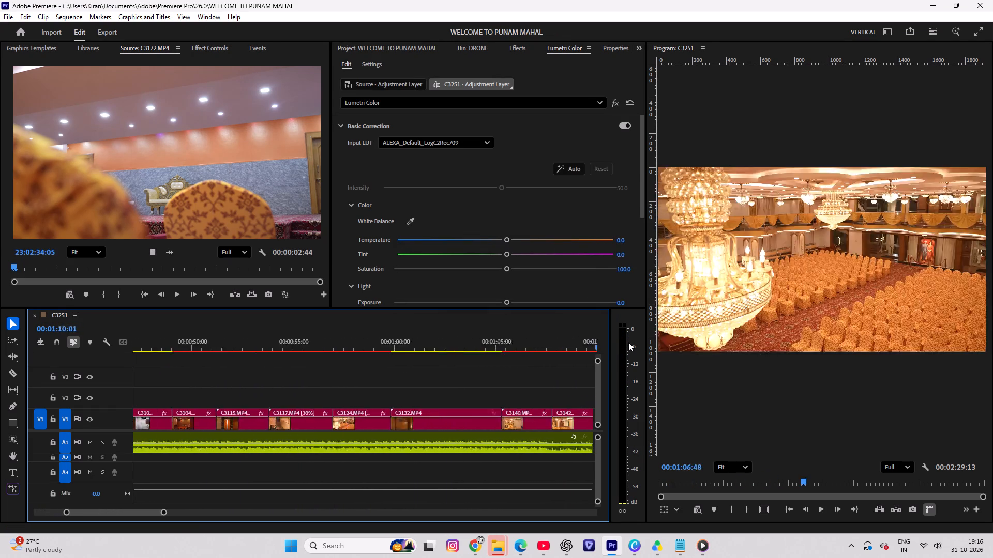
{"action": "left_click_drag", "start_coordinate": [628, 342], "coordinate": [483, 375]}
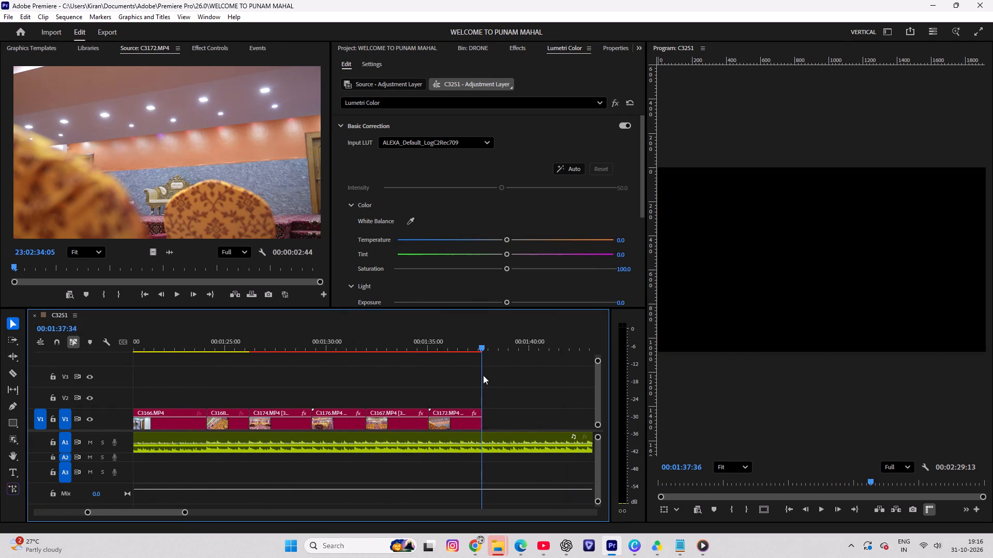
{"action": "left_click_drag", "start_coordinate": [483, 375], "coordinate": [480, 377]}
{"action": "left_click", "coordinate": [385, 45]}
{"action": "scroll", "coordinate": [465, 132], "scroll_direction": "down", "scroll_amount": 7}
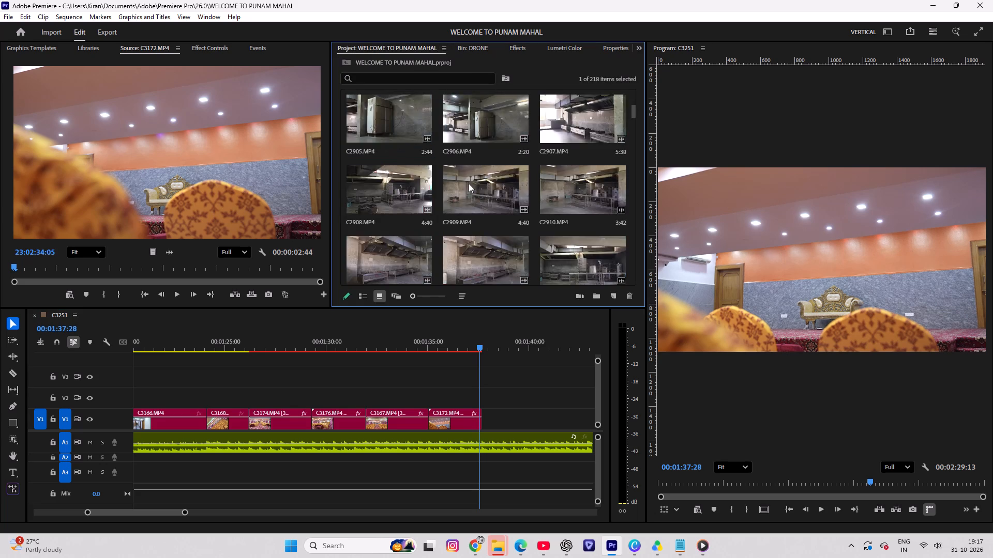
{"action": "scroll", "coordinate": [470, 194], "scroll_direction": "up", "scroll_amount": 2}
{"action": "scroll", "coordinate": [509, 245], "scroll_direction": "down", "scroll_amount": 11}
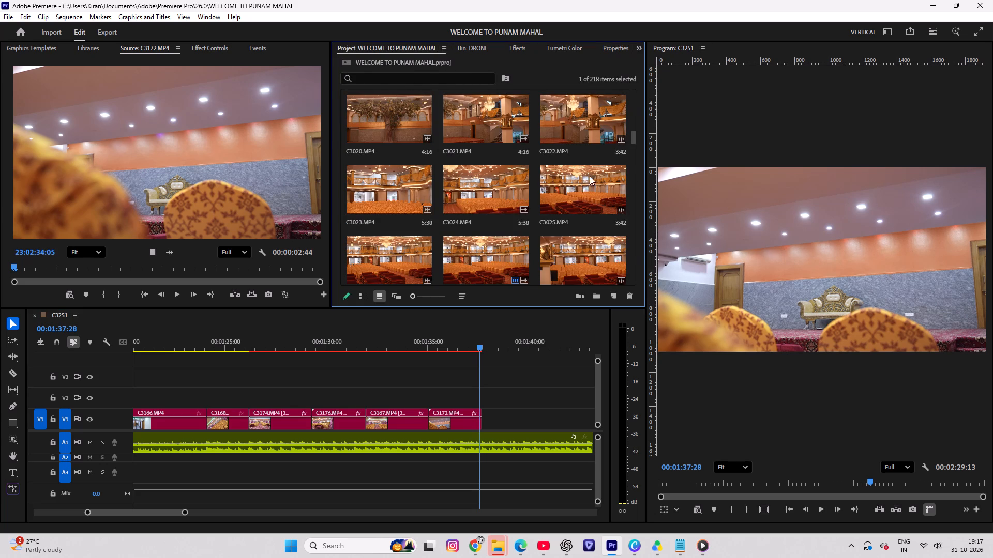
{"action": "left_click_drag", "start_coordinate": [633, 137], "coordinate": [643, 283]}
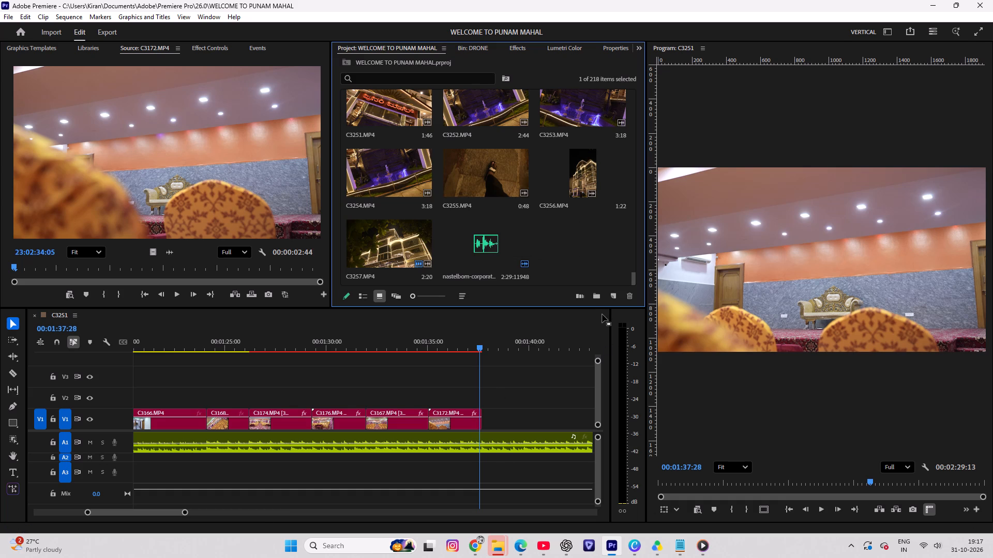
{"action": "left_click_drag", "start_coordinate": [478, 343], "coordinate": [480, 343]}
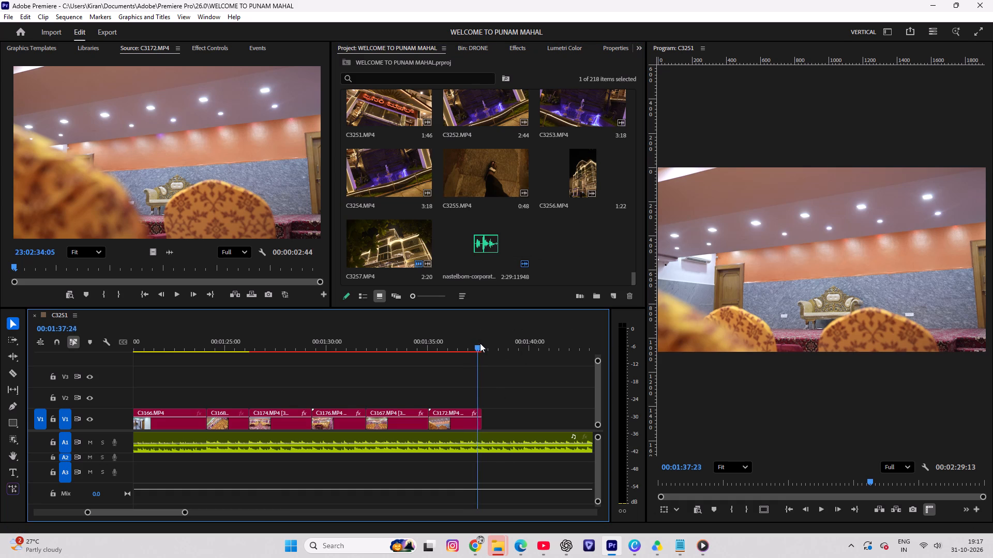
{"action": "left_click_drag", "start_coordinate": [480, 343], "coordinate": [147, 411]}
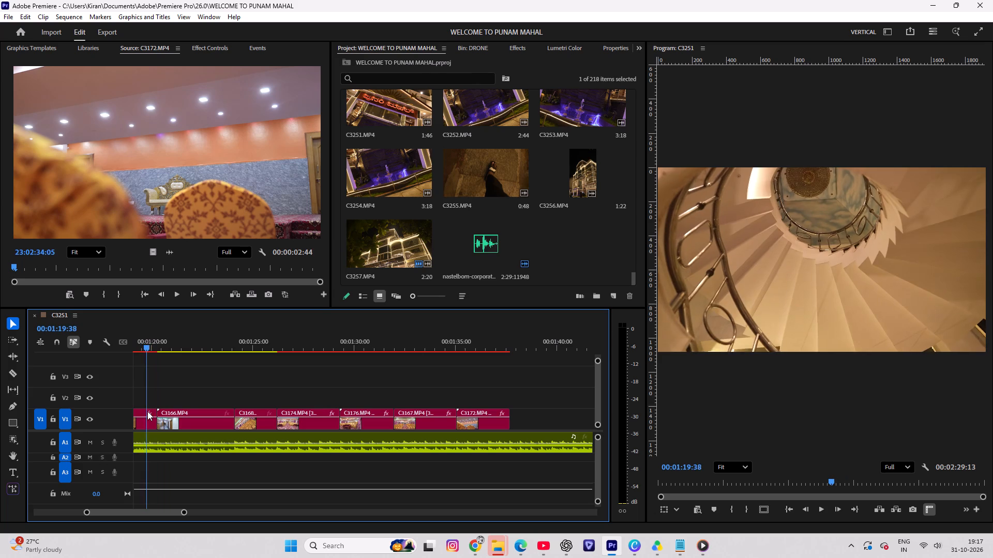
{"action": "left_click_drag", "start_coordinate": [147, 411], "coordinate": [232, 405]}
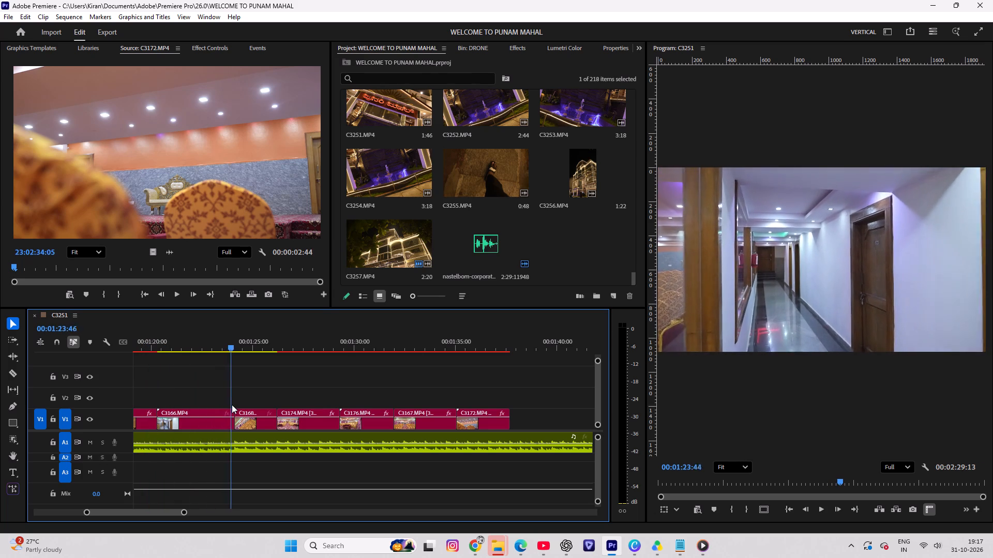
{"action": "left_click_drag", "start_coordinate": [232, 405], "coordinate": [230, 408]}
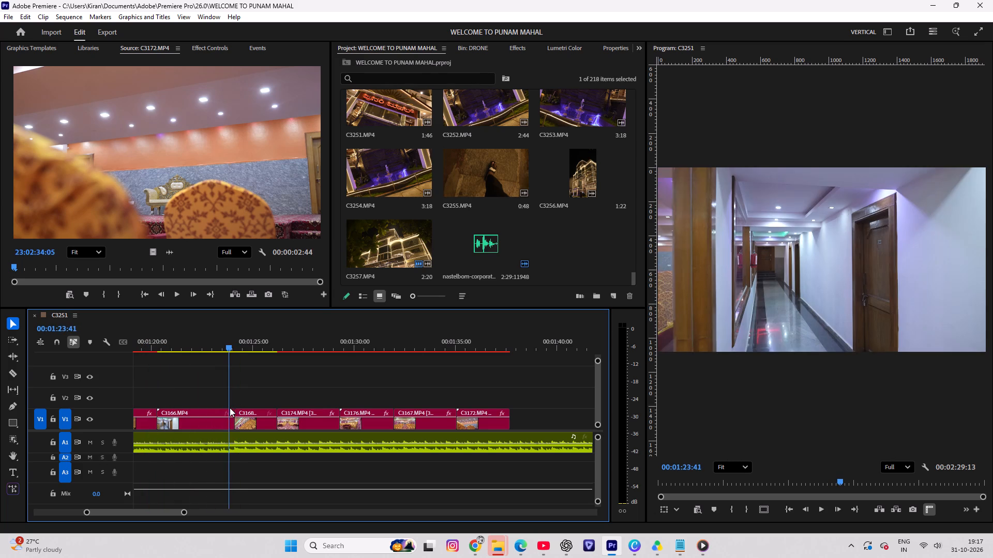
{"action": "left_click_drag", "start_coordinate": [230, 408], "coordinate": [233, 407]}
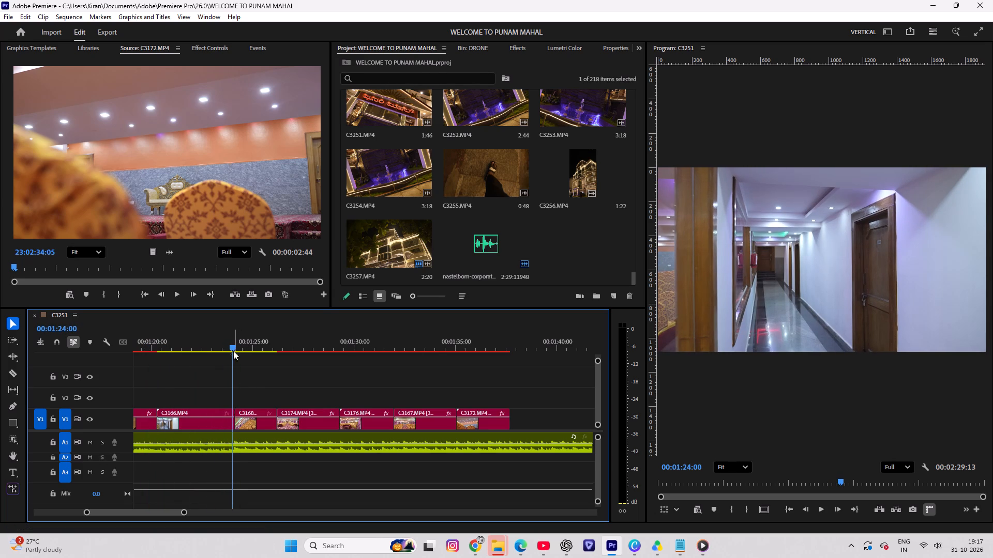
{"action": "left_click_drag", "start_coordinate": [231, 347], "coordinate": [240, 345]}
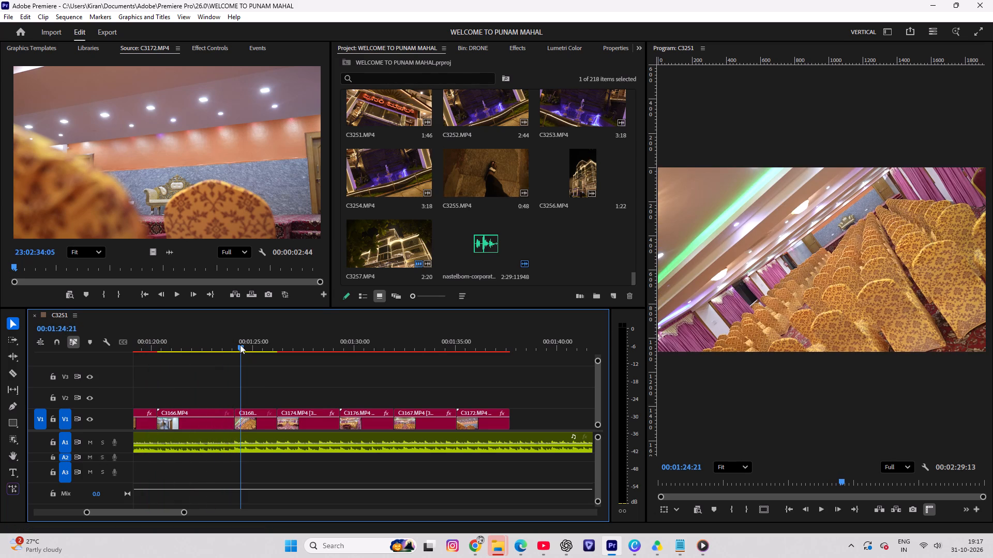
Place the Color Matte on V2 above C3168.MP4 and extend its head to line up with that clip's start.
{"action": "left_click", "coordinate": [615, 301]}
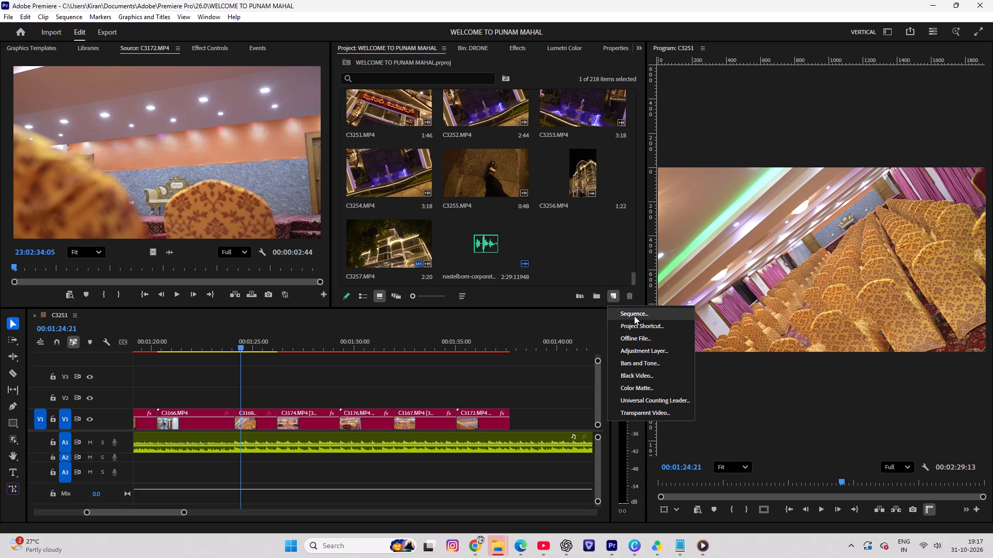
{"action": "scroll", "coordinate": [599, 225], "scroll_direction": "up", "scroll_amount": 12}
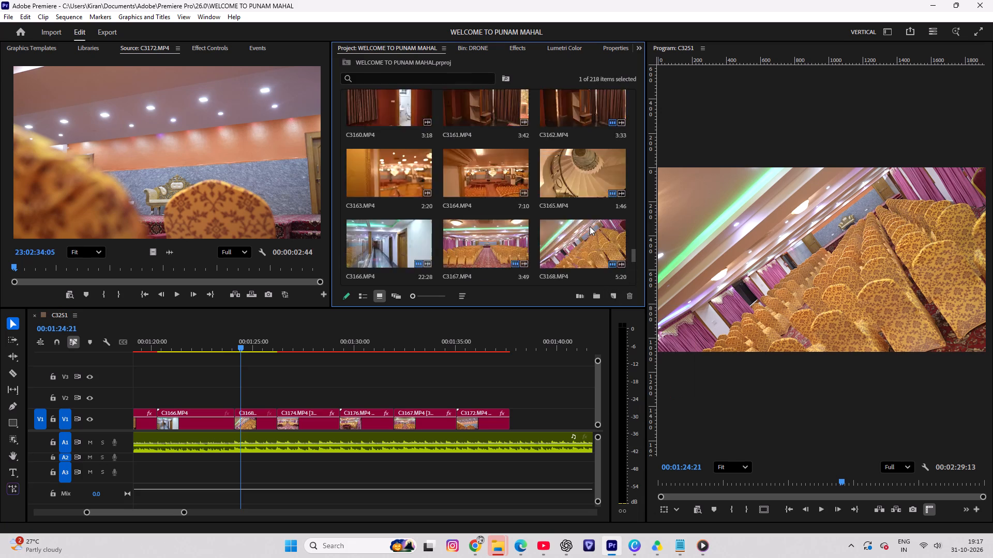
{"action": "scroll", "coordinate": [590, 226], "scroll_direction": "up", "scroll_amount": 20}
{"action": "scroll", "coordinate": [590, 226], "scroll_direction": "up", "scroll_amount": 20}
{"action": "scroll", "coordinate": [590, 226], "scroll_direction": "up", "scroll_amount": 9}
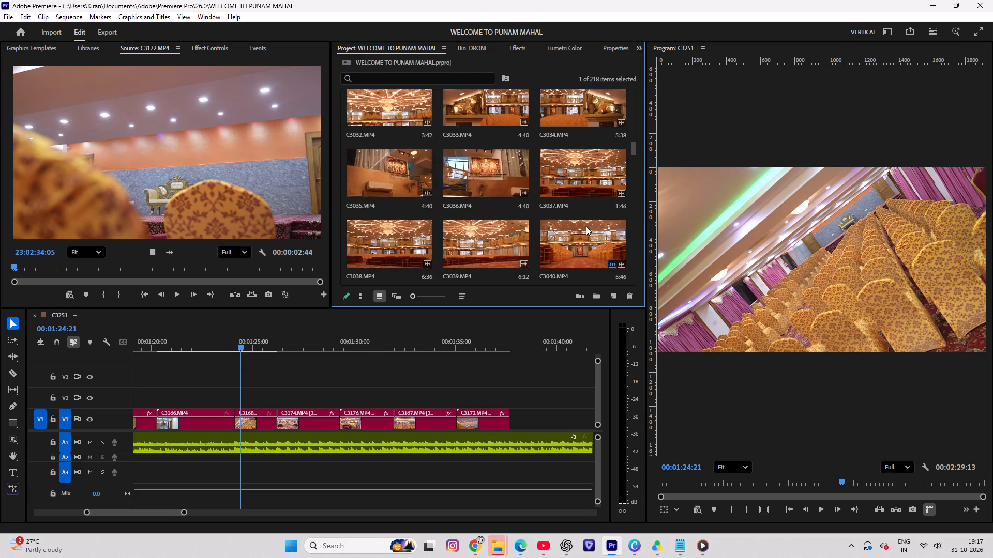
{"action": "scroll", "coordinate": [586, 226], "scroll_direction": "up", "scroll_amount": 20}
{"action": "scroll", "coordinate": [586, 226], "scroll_direction": "up", "scroll_amount": 1}
{"action": "left_click_drag", "start_coordinate": [484, 120], "coordinate": [245, 394]}
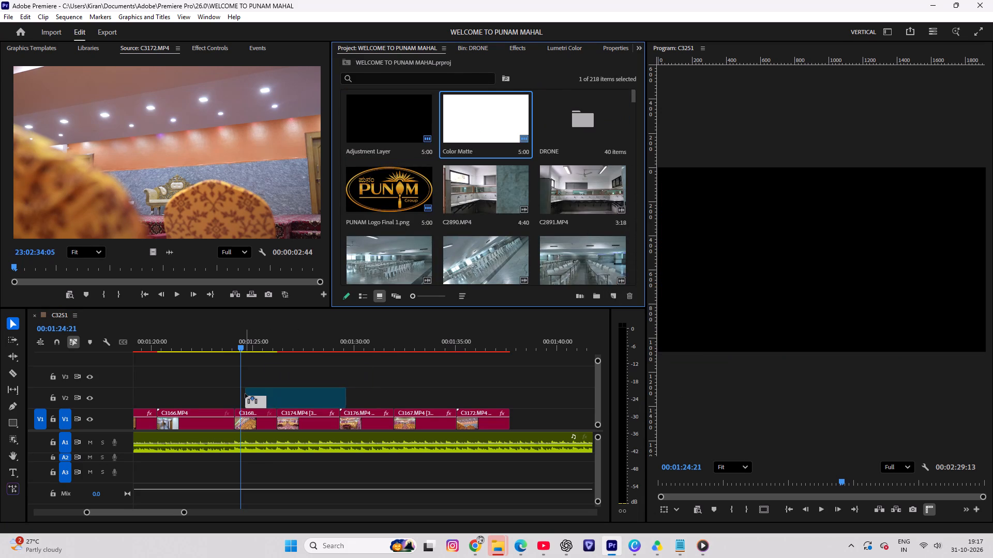
{"action": "left_click_drag", "start_coordinate": [245, 394], "coordinate": [235, 398]}
{"action": "scroll", "coordinate": [267, 409], "scroll_direction": "up", "scroll_amount": 8, "text": "alt"}
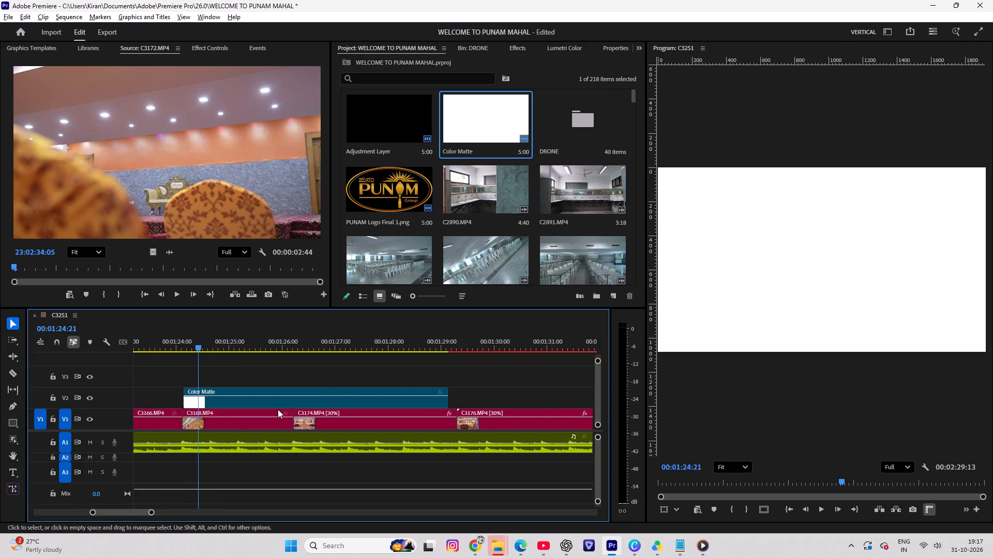
{"action": "scroll", "coordinate": [278, 409], "scroll_direction": "up", "scroll_amount": 20, "text": "alt"}
{"action": "scroll", "coordinate": [278, 409], "scroll_direction": "up", "scroll_amount": 9, "text": "alt"}
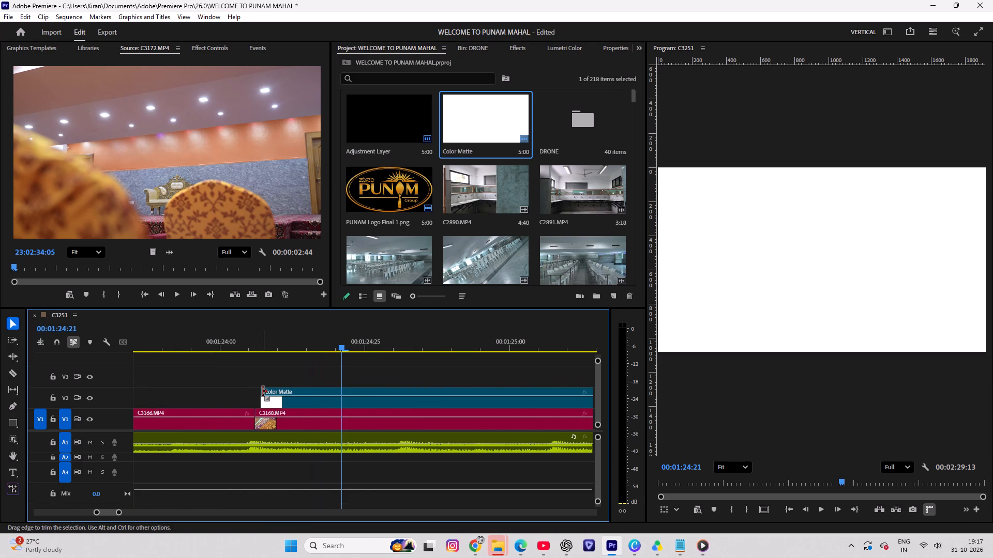
{"action": "left_click_drag", "start_coordinate": [262, 391], "coordinate": [256, 394]}
Cut the Color Matte on V2 where C3168.MP4 ends and delete the excess after the cut.
{"action": "scroll", "coordinate": [437, 421], "scroll_direction": "down", "scroll_amount": 9}
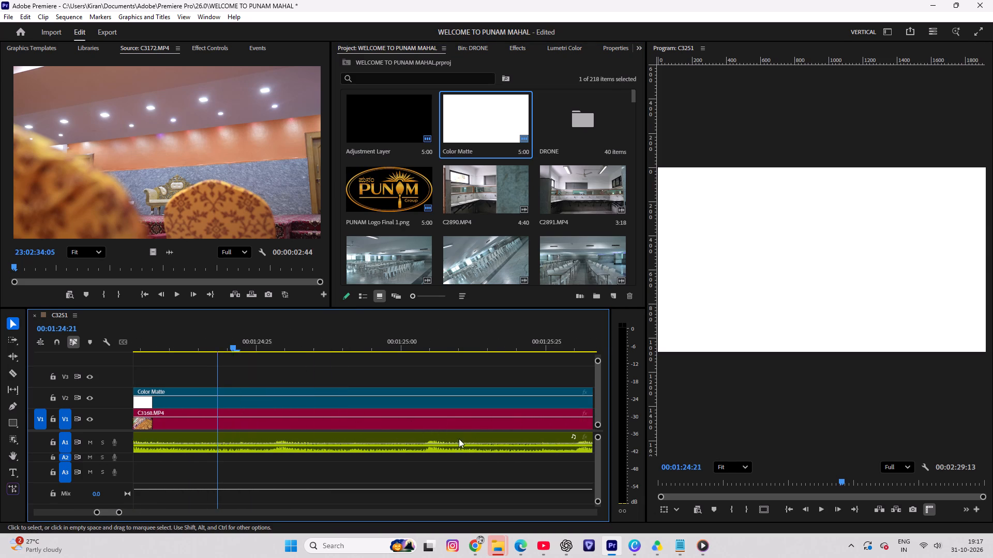
{"action": "scroll", "coordinate": [459, 439], "scroll_direction": "down", "scroll_amount": 16}
{"action": "key", "text": "c"}
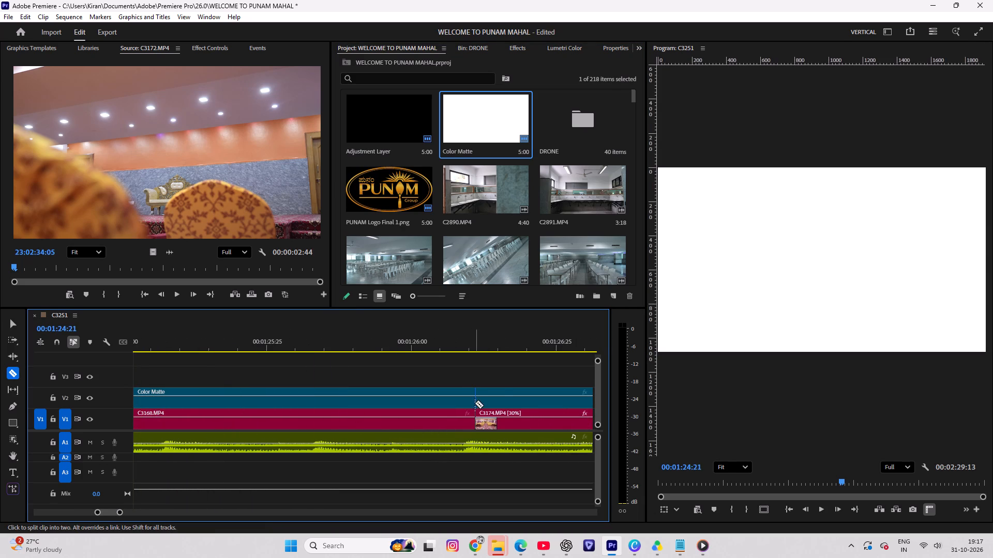
{"action": "left_click", "coordinate": [475, 403]}
{"action": "key", "text": "v"}
{"action": "left_click", "coordinate": [490, 402]}
{"action": "key", "text": "Delete"}
Crop the top of the Color Matte to leave a white strip covering about the bottom fifth of the frame.
{"action": "left_click", "coordinate": [390, 396]}
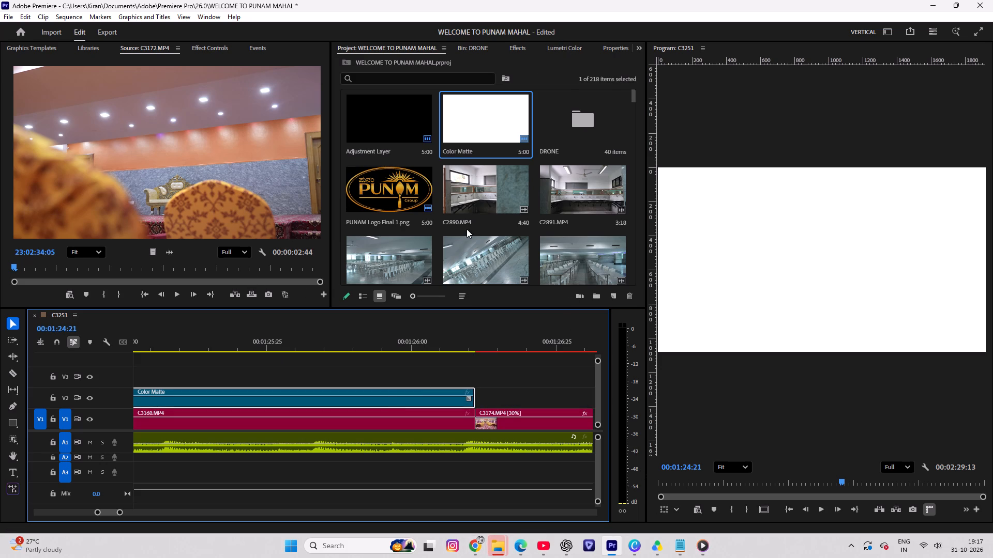
{"action": "left_click", "coordinate": [223, 48]}
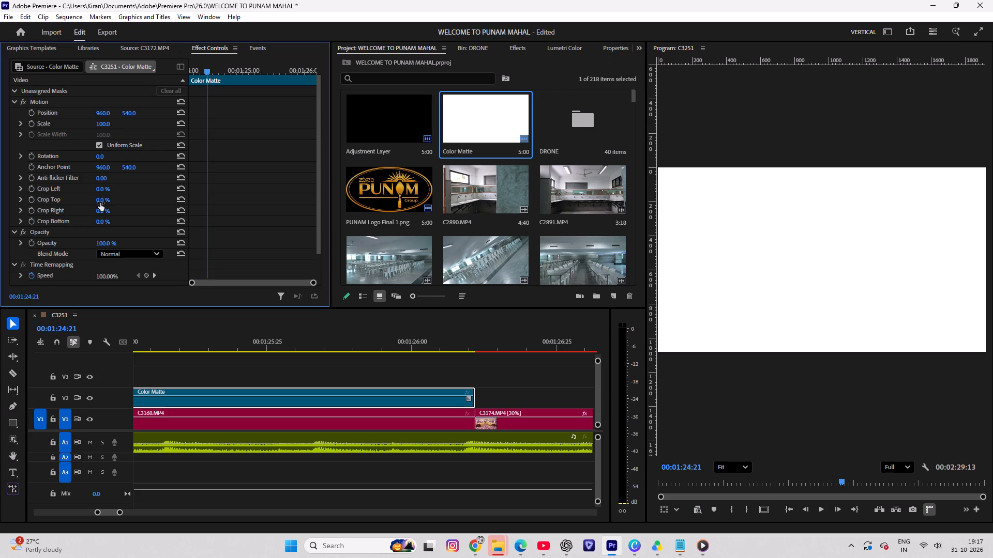
{"action": "left_click_drag", "start_coordinate": [101, 202], "coordinate": [133, 201]}
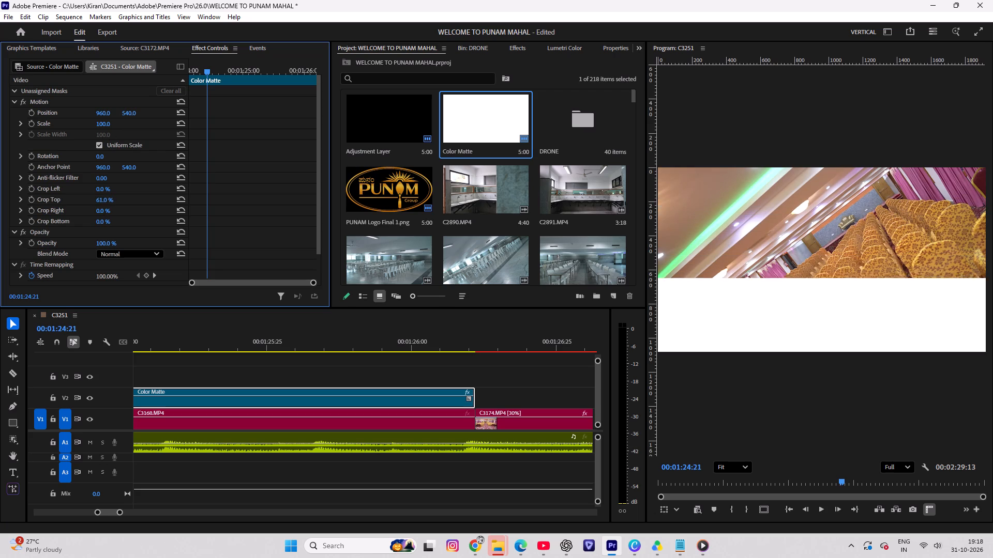
{"action": "left_click_drag", "start_coordinate": [133, 201], "coordinate": [142, 201]}
Place PUNAM Logo Final 1.png on V3 above the Color Matte, aligned with the start of C3168.MP4.
{"action": "left_click", "coordinate": [178, 358]}
{"action": "left_click_drag", "start_coordinate": [171, 345], "coordinate": [148, 348]}
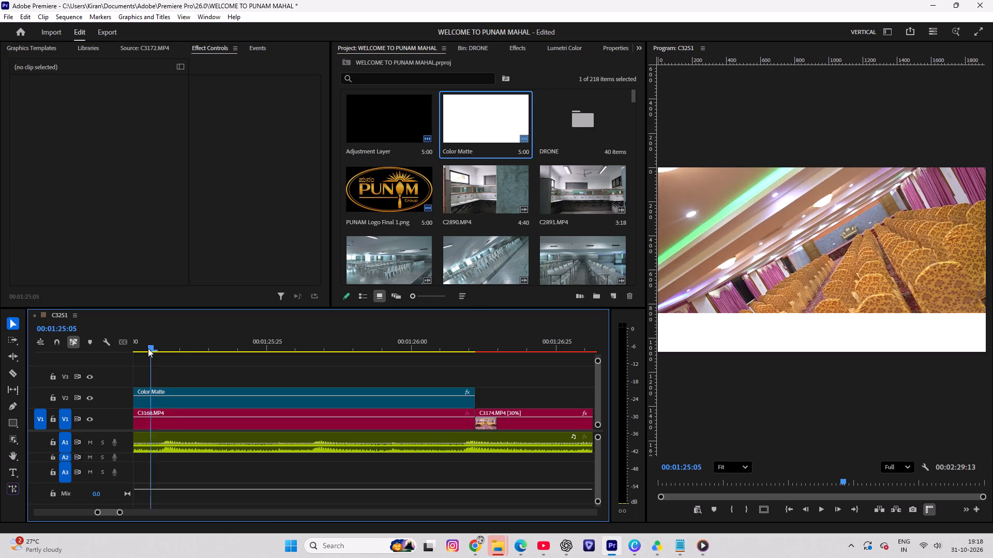
{"action": "left_click_drag", "start_coordinate": [148, 348], "coordinate": [147, 348]}
{"action": "left_click_drag", "start_coordinate": [385, 193], "coordinate": [182, 371]}
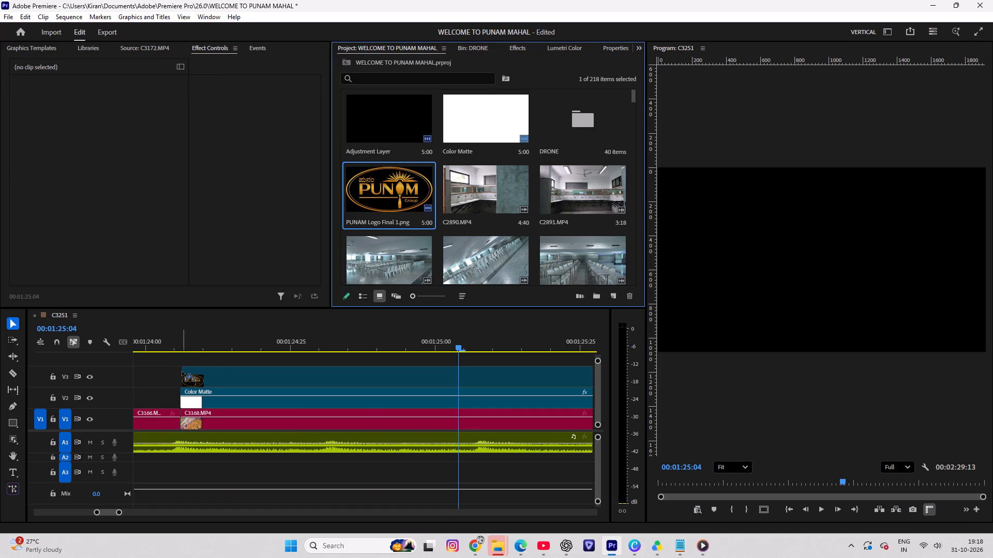
{"action": "left_click_drag", "start_coordinate": [182, 371], "coordinate": [182, 371]}
Cut the PUNAM logo on V3 at the Color Matte's end and delete the excess after the cut.
{"action": "scroll", "coordinate": [413, 391], "scroll_direction": "down", "scroll_amount": 14}
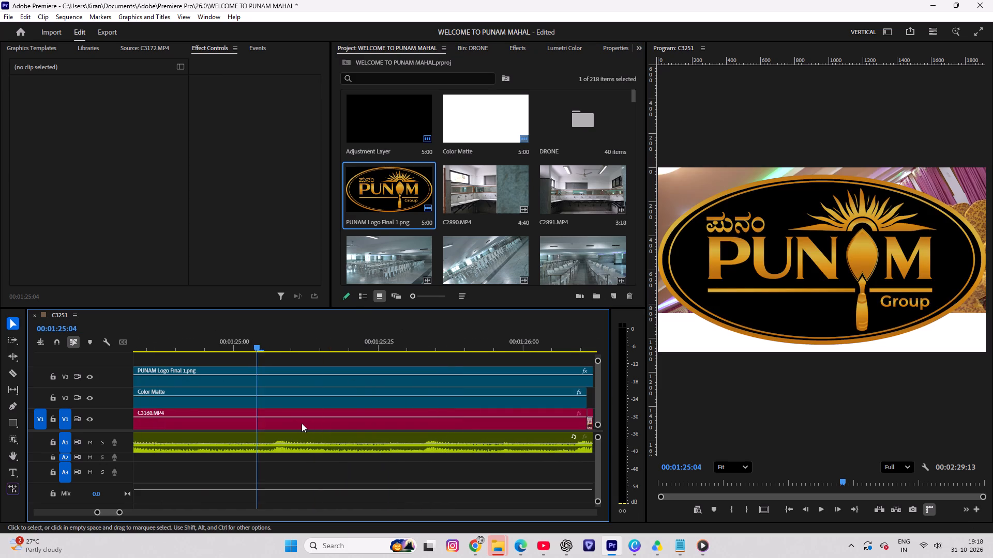
{"action": "scroll", "coordinate": [302, 423], "scroll_direction": "down", "scroll_amount": 12}
{"action": "key", "text": "c"}
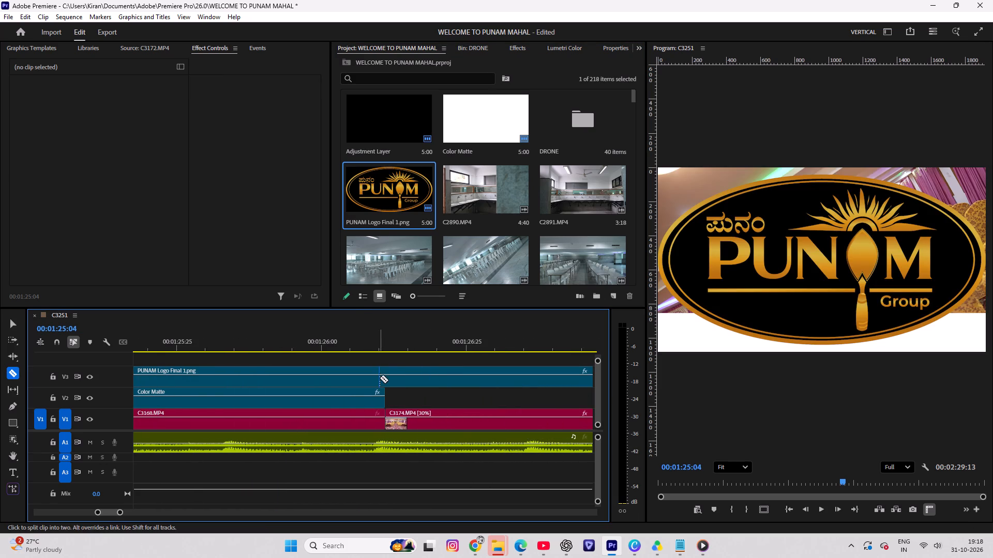
{"action": "left_click", "coordinate": [384, 382]}
{"action": "key", "text": "v"}
{"action": "left_click", "coordinate": [410, 378]}
{"action": "key", "text": "Delete"}
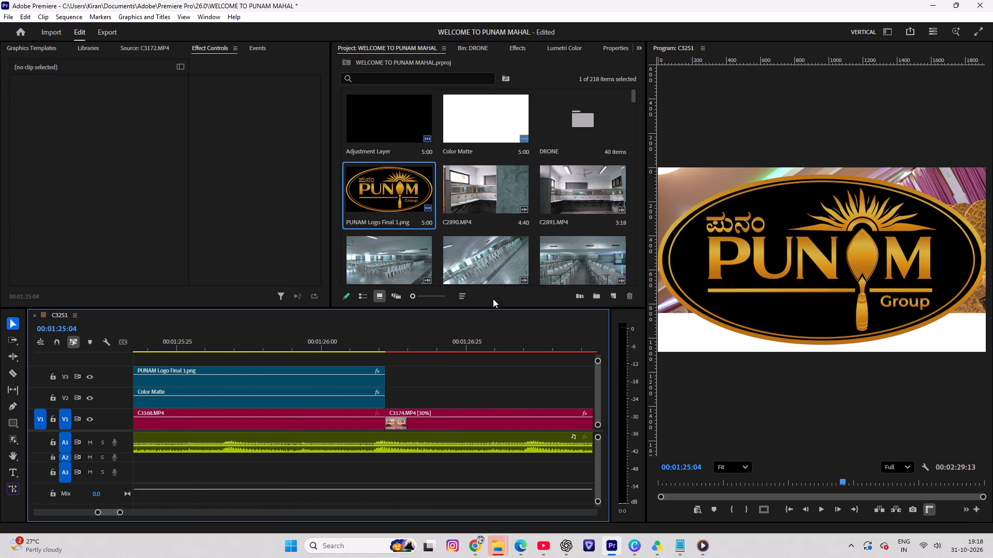
Scale the PUNAM logo on V3 down to about 21.4 and place it on the white strip at about 351, 960.
{"action": "left_click", "coordinate": [213, 378]}
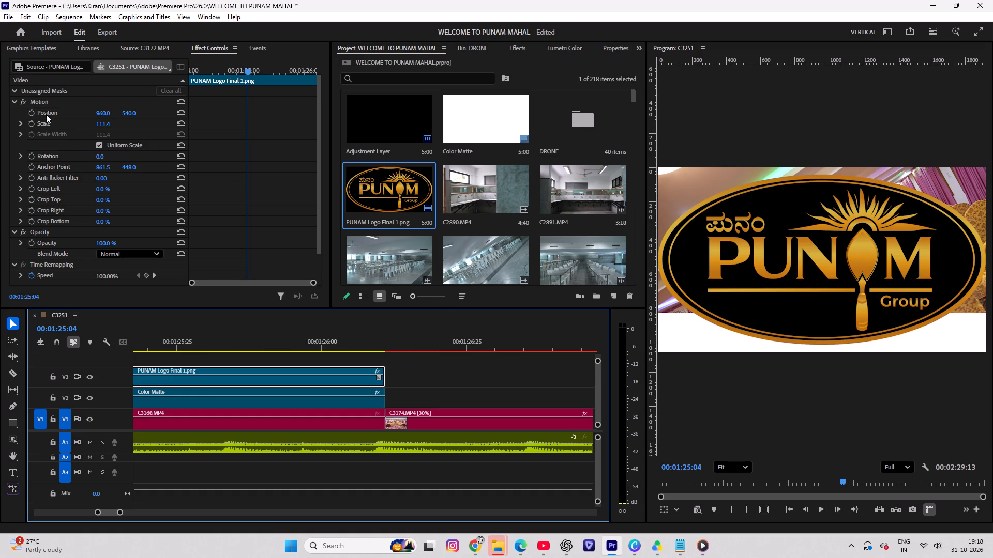
{"action": "left_click", "coordinate": [46, 112]}
{"action": "scroll", "coordinate": [864, 249], "scroll_direction": "down", "scroll_amount": 6}
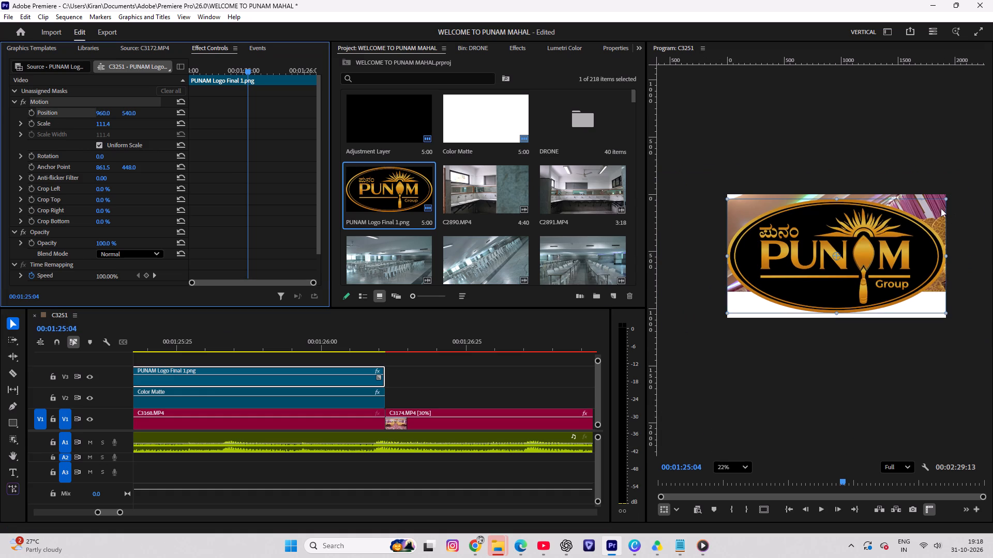
{"action": "left_click_drag", "start_coordinate": [944, 199], "coordinate": [904, 227]}
{"action": "scroll", "coordinate": [868, 283], "scroll_direction": "up", "scroll_amount": 5}
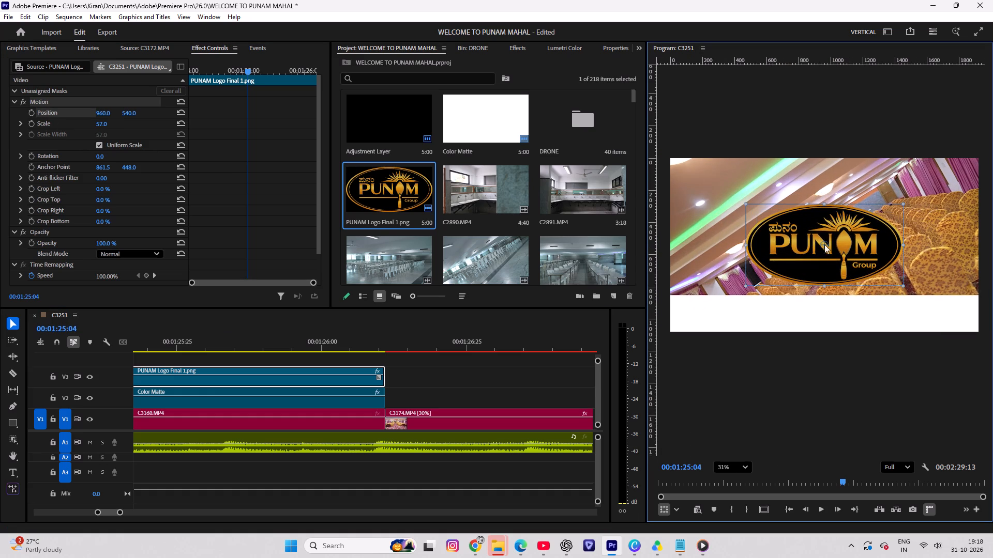
{"action": "left_click_drag", "start_coordinate": [823, 227], "coordinate": [748, 283]}
{"action": "left_click_drag", "start_coordinate": [825, 259], "coordinate": [794, 283]}
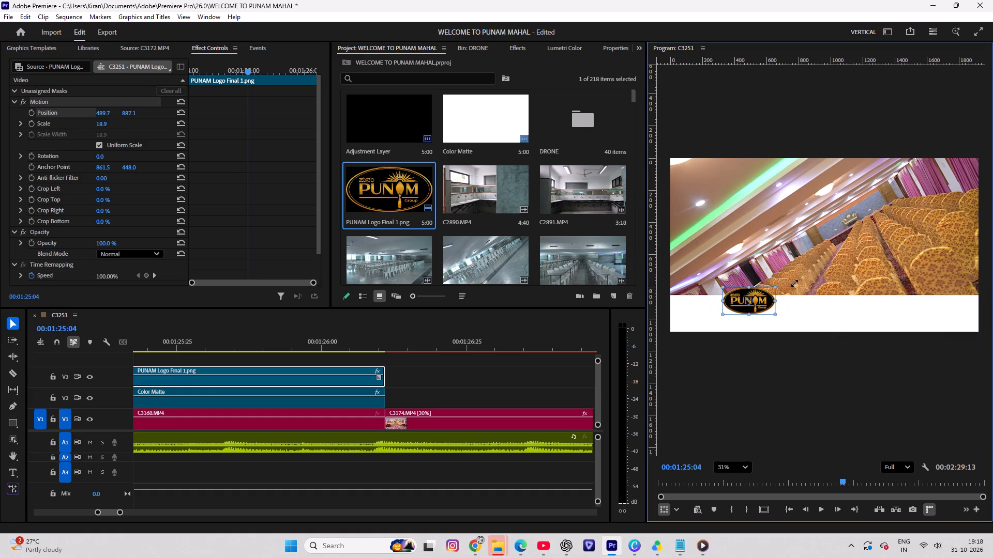
{"action": "left_click_drag", "start_coordinate": [794, 283], "coordinate": [795, 280]}
{"action": "scroll", "coordinate": [796, 311], "scroll_direction": "up", "scroll_amount": 6}
{"action": "scroll", "coordinate": [804, 309], "scroll_direction": "down", "scroll_amount": 6}
{"action": "scroll", "coordinate": [757, 303], "scroll_direction": "down", "scroll_amount": 4}
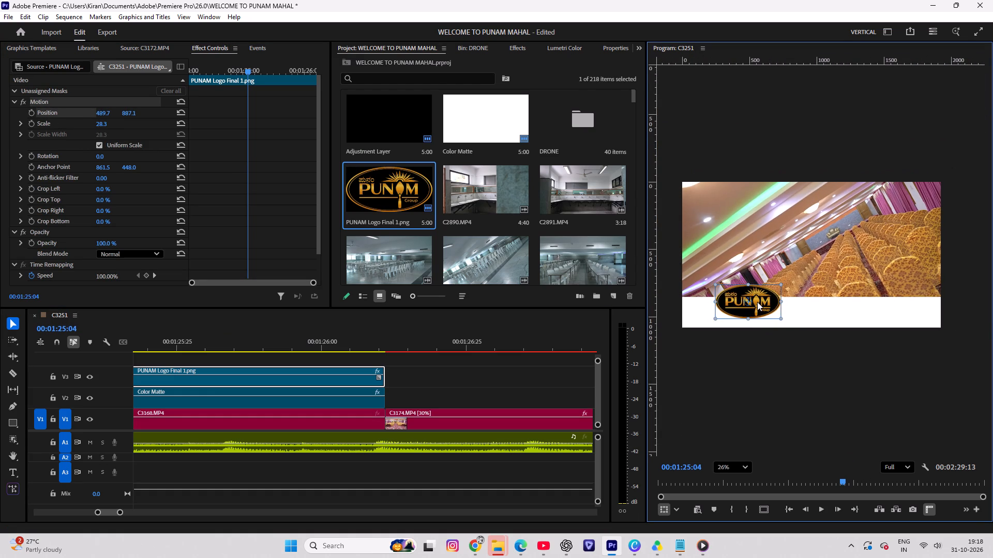
{"action": "left_click_drag", "start_coordinate": [757, 304], "coordinate": [734, 313]}
{"action": "left_click", "coordinate": [754, 293]}
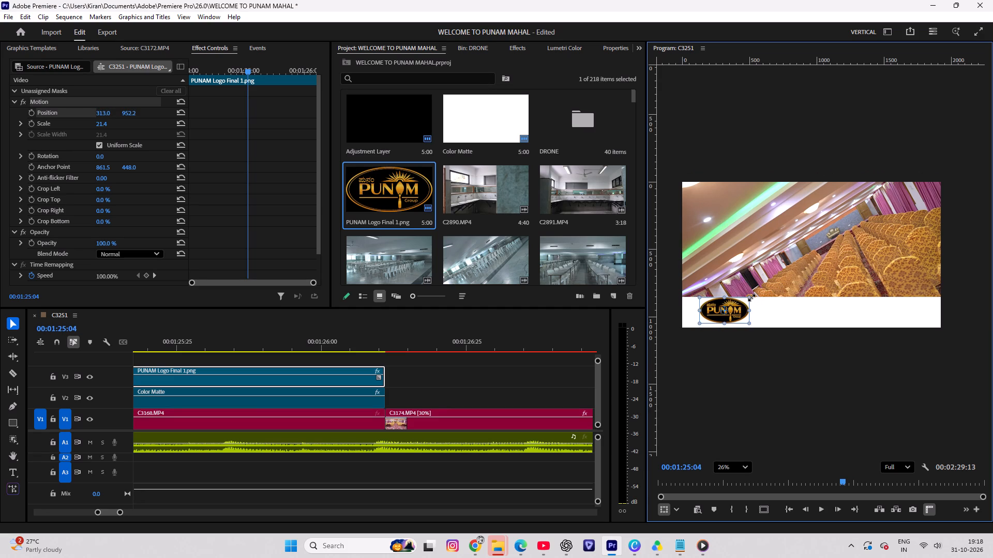
{"action": "left_click_drag", "start_coordinate": [738, 309], "coordinate": [741, 311]}
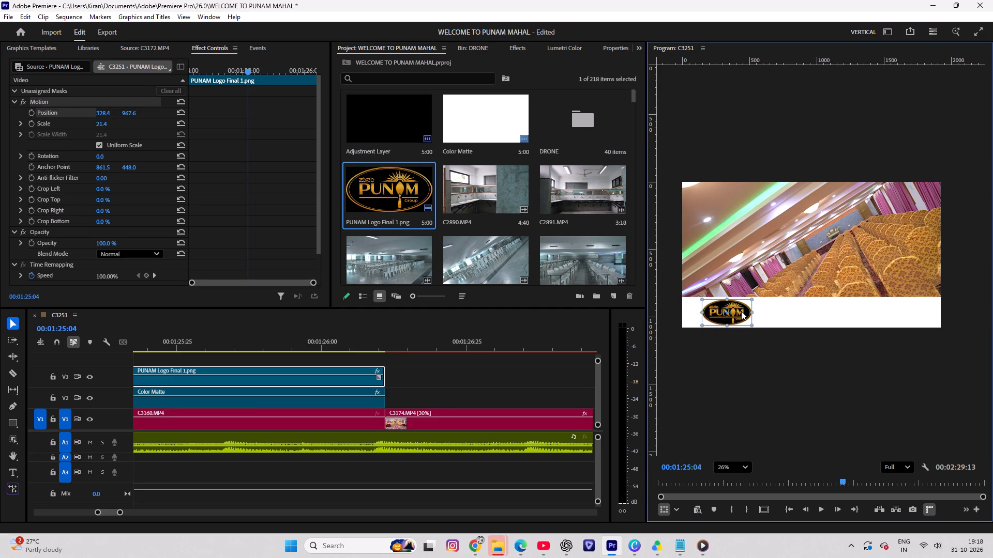
{"action": "left_click_drag", "start_coordinate": [741, 311], "coordinate": [743, 311]}
{"action": "left_click", "coordinate": [764, 348]}
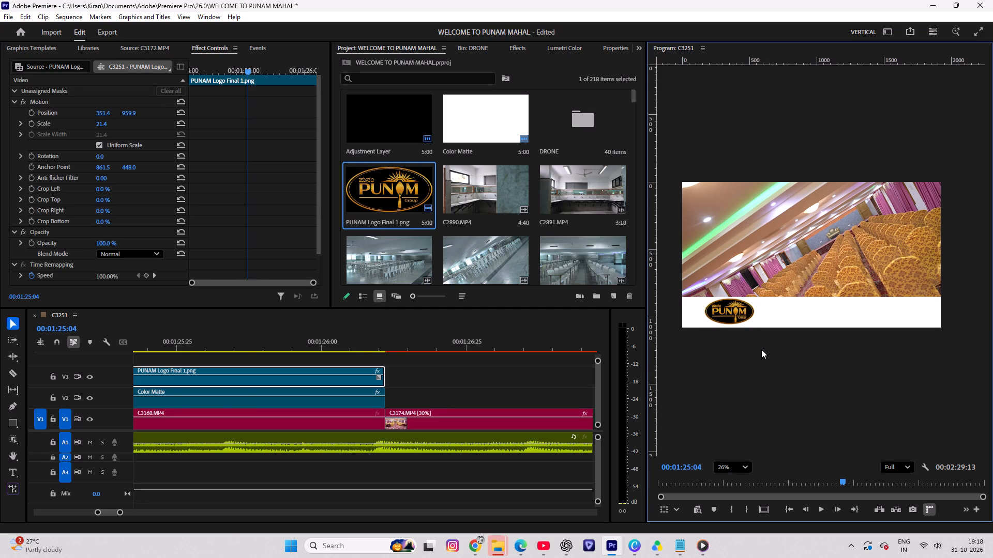
Add the title VIP MAHAL on the white strip beside the PUNAM logo, vertically centred with it.
{"action": "scroll", "coordinate": [165, 391], "scroll_direction": "up", "scroll_amount": 15}
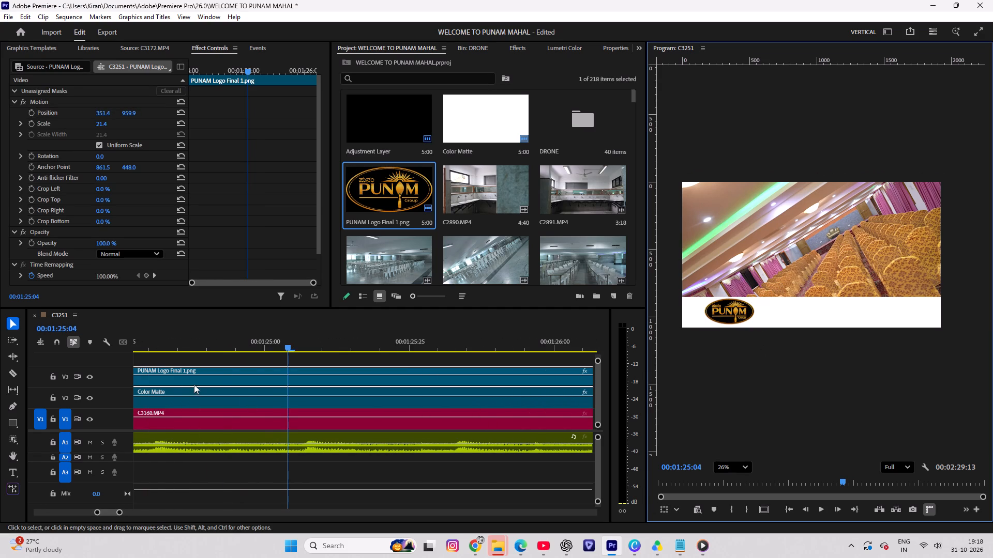
{"action": "key", "text": "t"}
{"action": "left_click", "coordinate": [762, 309]}
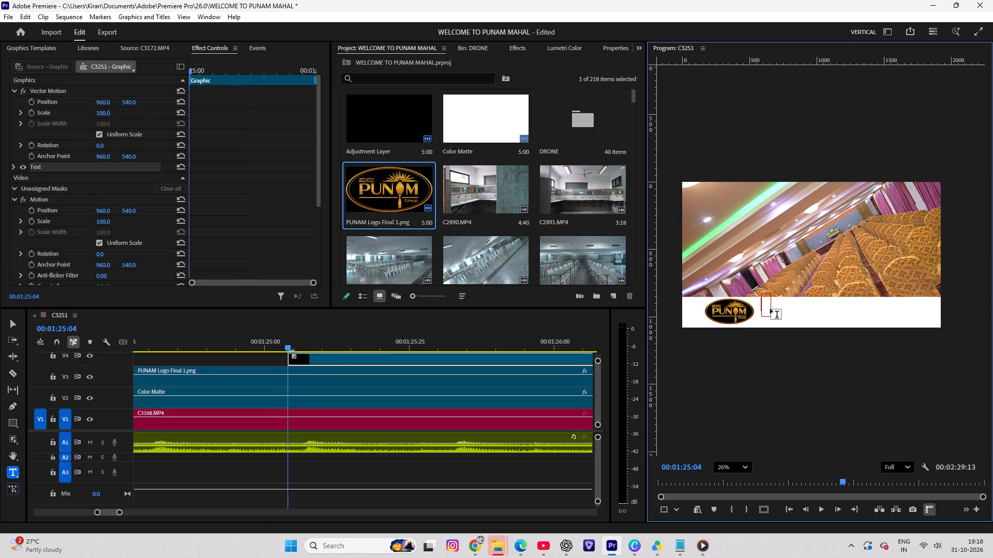
{"action": "type", "text": "VIP"}
{"action": "key", "text": "space"}
{"action": "type", "text": "MAHAL"}
{"action": "left_click", "coordinate": [8, 319]}
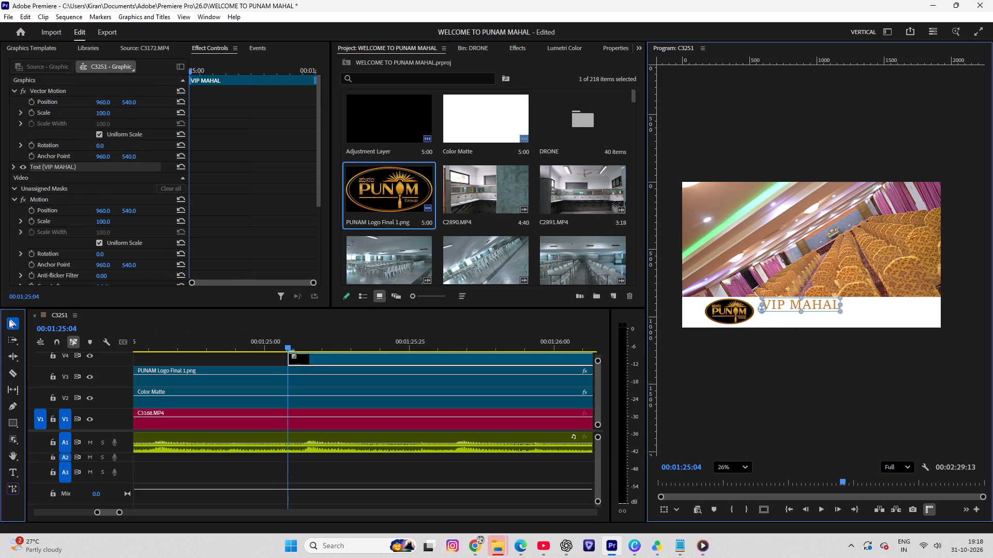
{"action": "left_click_drag", "start_coordinate": [818, 302], "coordinate": [832, 310]}
{"action": "left_click", "coordinate": [844, 364]}
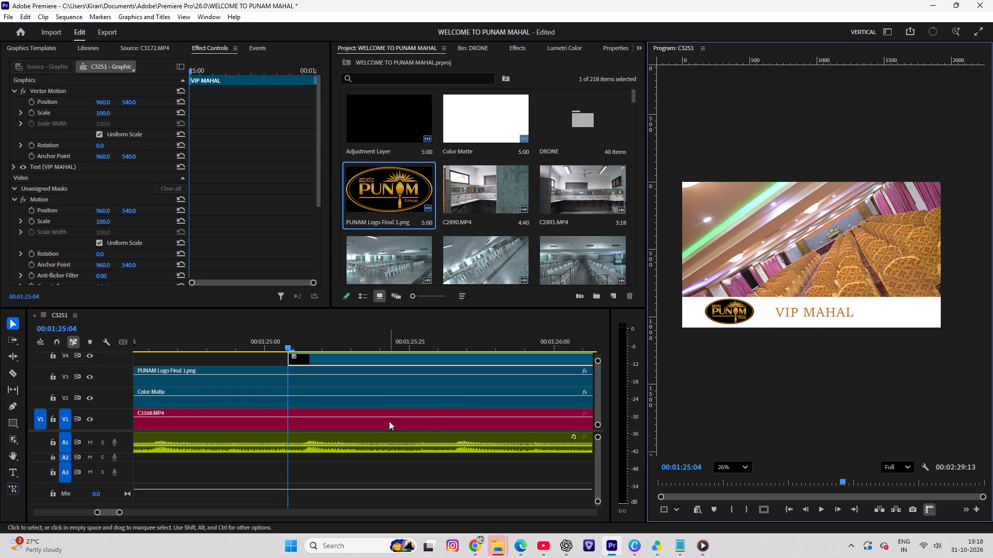
Cut the VIP MAHAL title on V4 where C3168.MP4 ends and delete the excess after the cut.
{"action": "key", "text": "z"}
{"action": "key", "text": "z"}
{"action": "key", "text": "z"}
{"action": "key", "text": "z"}
{"action": "key", "text": "z"}
{"action": "key", "text": "z"}
{"action": "key", "text": "z"}
{"action": "key", "text": "z"}
{"action": "key", "text": "z"}
{"action": "key", "text": "z"}
{"action": "scroll", "coordinate": [379, 419], "scroll_direction": "down", "scroll_amount": 8}
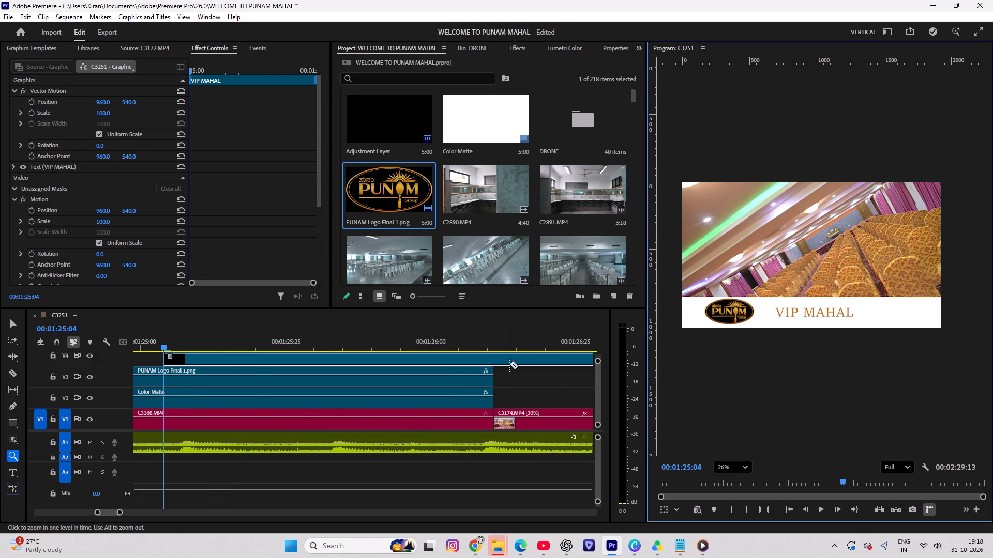
{"action": "key", "text": "c"}
{"action": "left_click", "coordinate": [493, 360]}
{"action": "key", "text": "v"}
{"action": "left_click", "coordinate": [516, 360]}
{"action": "key", "text": "Delete"}
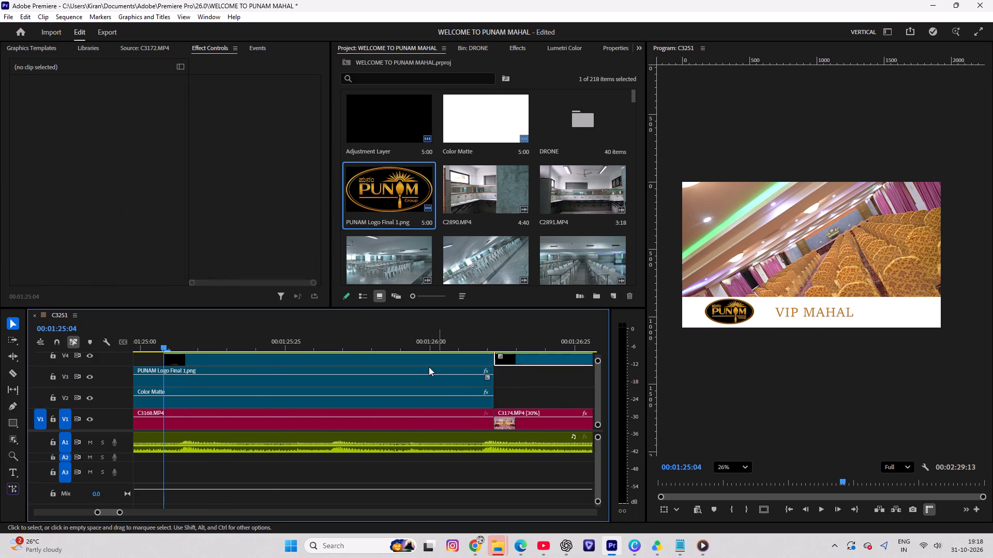
Extend the start of the VIP MAHAL title on V4 back to the beginning of C3168.MP4.
{"action": "scroll", "coordinate": [290, 396], "scroll_direction": "up", "scroll_amount": 13}
{"action": "left_click_drag", "start_coordinate": [369, 360], "coordinate": [196, 364]}
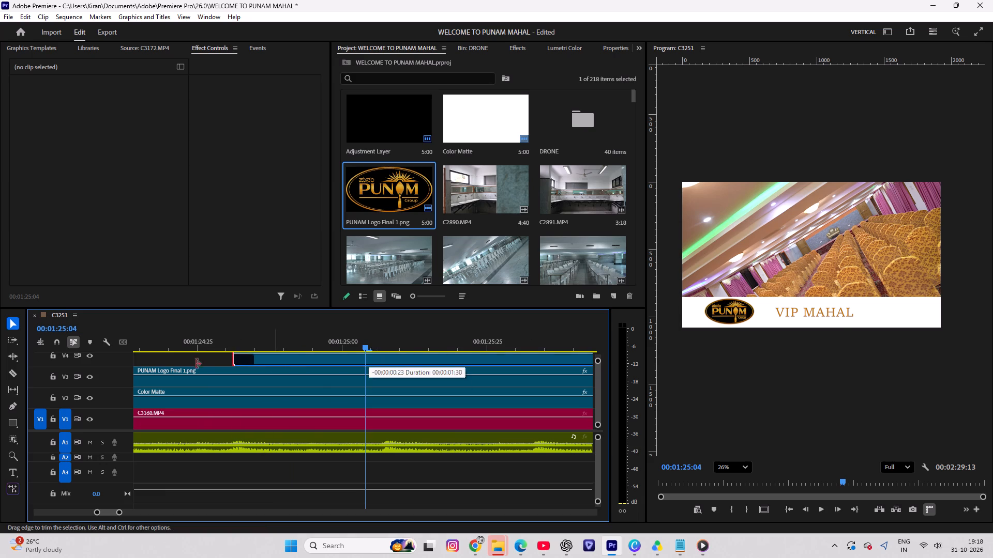
{"action": "left_click_drag", "start_coordinate": [196, 364], "coordinate": [294, 369]}
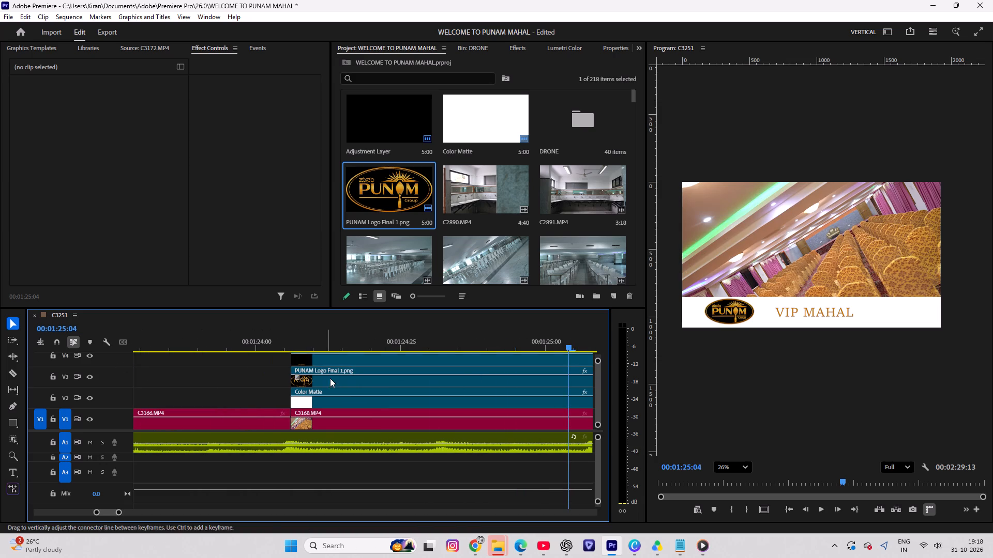
{"action": "left_click", "coordinate": [283, 380]}
{"action": "left_click", "coordinate": [344, 489]}
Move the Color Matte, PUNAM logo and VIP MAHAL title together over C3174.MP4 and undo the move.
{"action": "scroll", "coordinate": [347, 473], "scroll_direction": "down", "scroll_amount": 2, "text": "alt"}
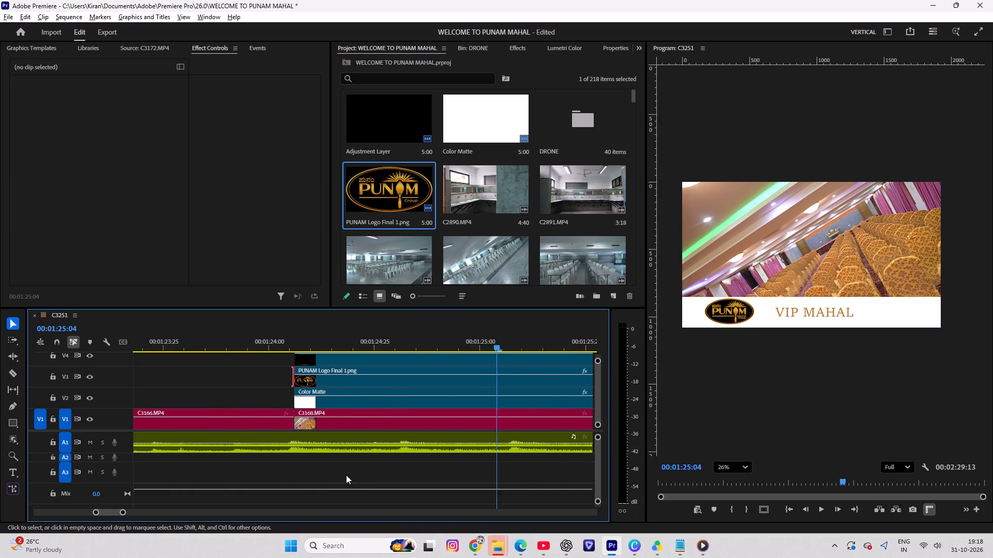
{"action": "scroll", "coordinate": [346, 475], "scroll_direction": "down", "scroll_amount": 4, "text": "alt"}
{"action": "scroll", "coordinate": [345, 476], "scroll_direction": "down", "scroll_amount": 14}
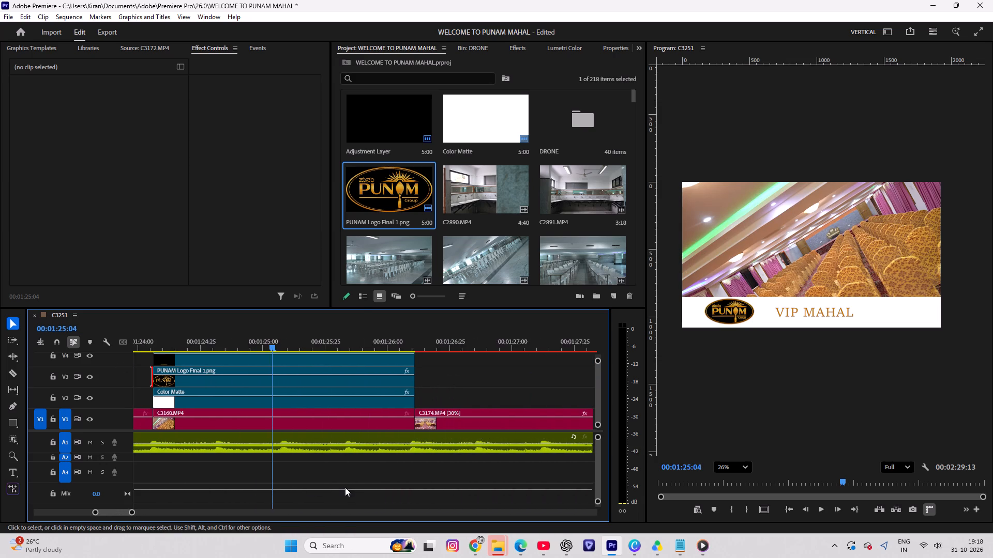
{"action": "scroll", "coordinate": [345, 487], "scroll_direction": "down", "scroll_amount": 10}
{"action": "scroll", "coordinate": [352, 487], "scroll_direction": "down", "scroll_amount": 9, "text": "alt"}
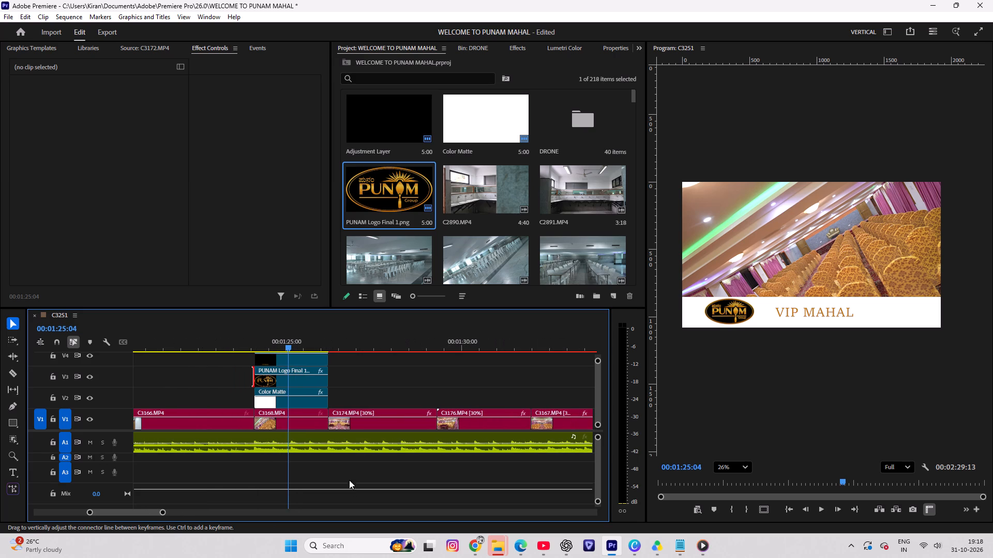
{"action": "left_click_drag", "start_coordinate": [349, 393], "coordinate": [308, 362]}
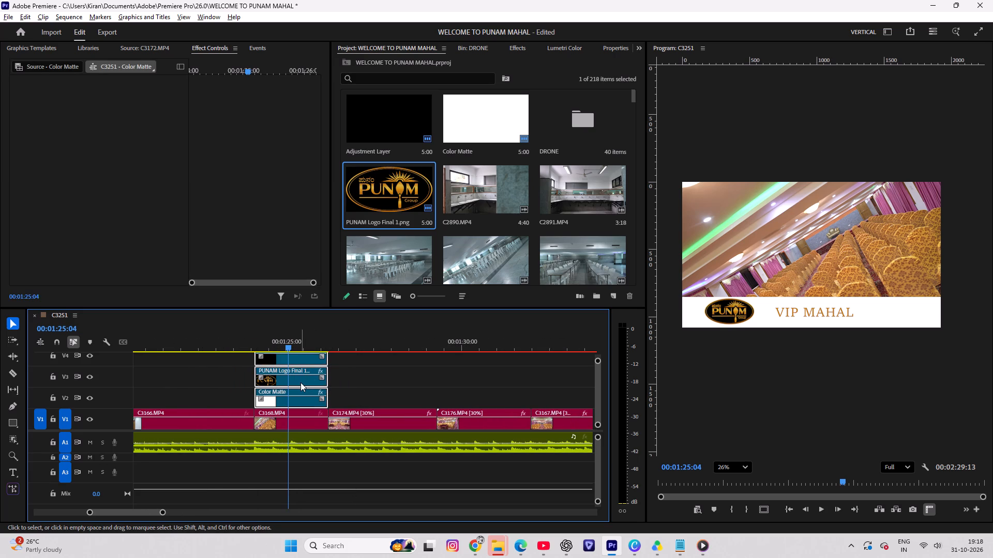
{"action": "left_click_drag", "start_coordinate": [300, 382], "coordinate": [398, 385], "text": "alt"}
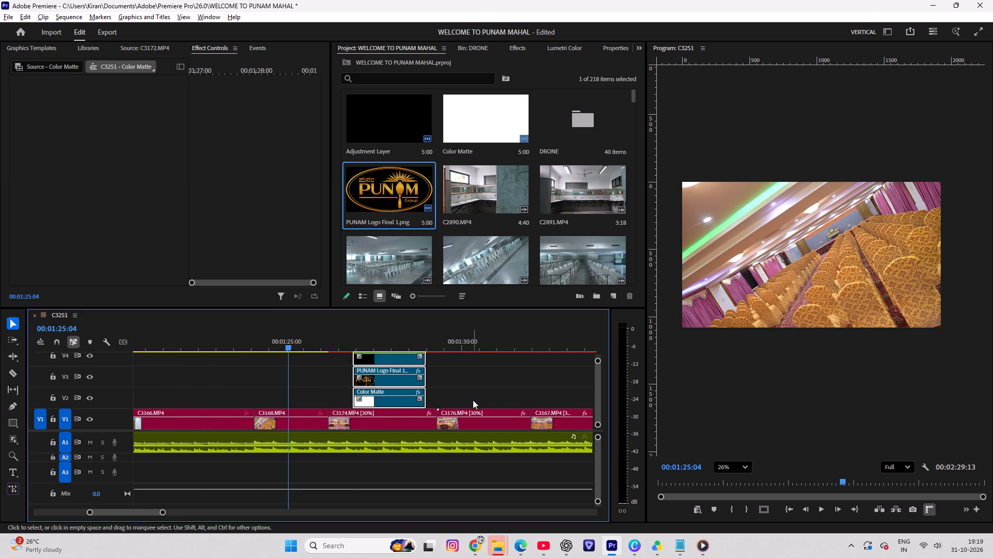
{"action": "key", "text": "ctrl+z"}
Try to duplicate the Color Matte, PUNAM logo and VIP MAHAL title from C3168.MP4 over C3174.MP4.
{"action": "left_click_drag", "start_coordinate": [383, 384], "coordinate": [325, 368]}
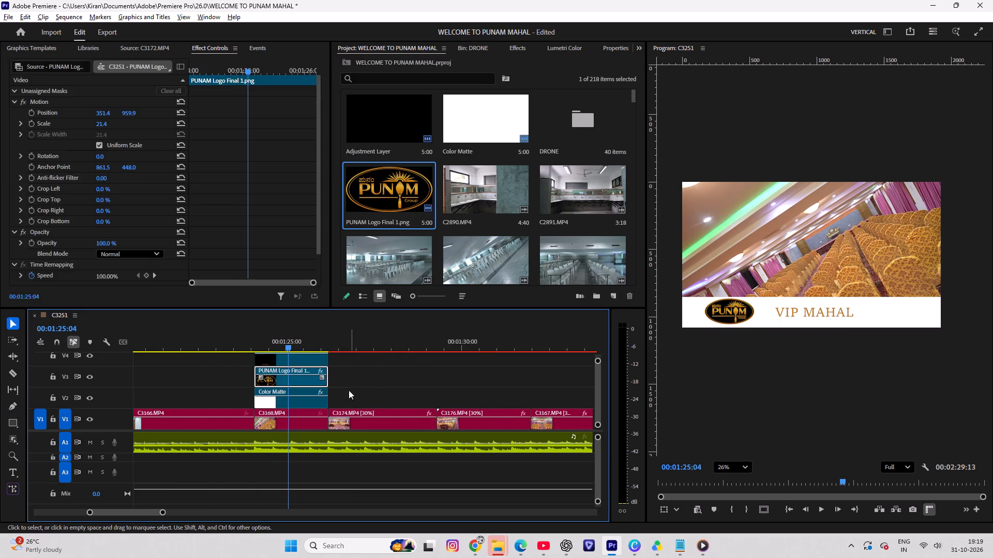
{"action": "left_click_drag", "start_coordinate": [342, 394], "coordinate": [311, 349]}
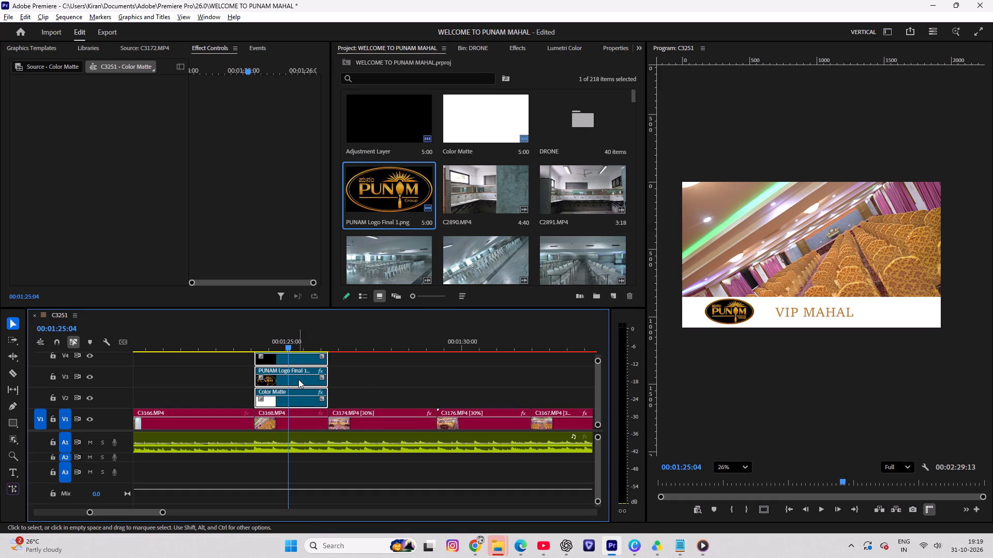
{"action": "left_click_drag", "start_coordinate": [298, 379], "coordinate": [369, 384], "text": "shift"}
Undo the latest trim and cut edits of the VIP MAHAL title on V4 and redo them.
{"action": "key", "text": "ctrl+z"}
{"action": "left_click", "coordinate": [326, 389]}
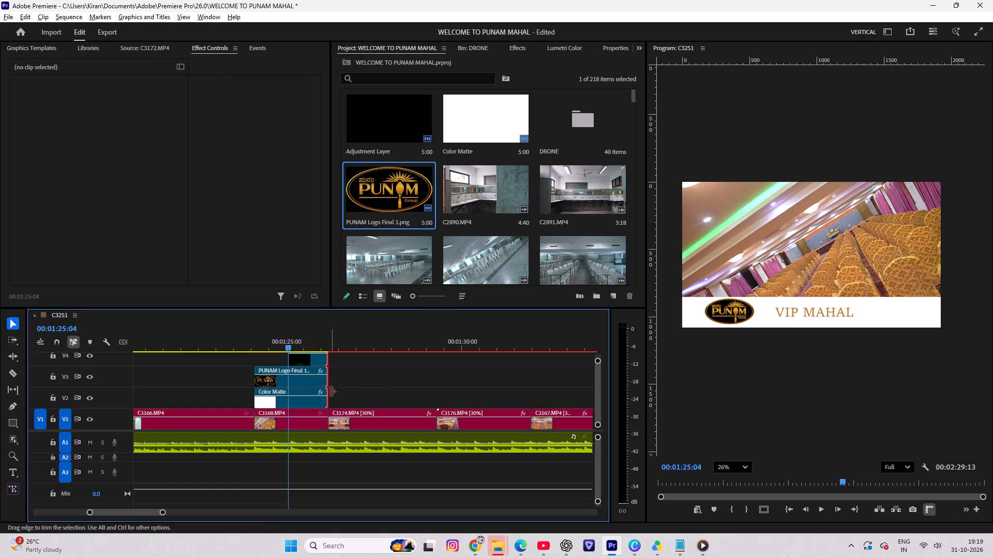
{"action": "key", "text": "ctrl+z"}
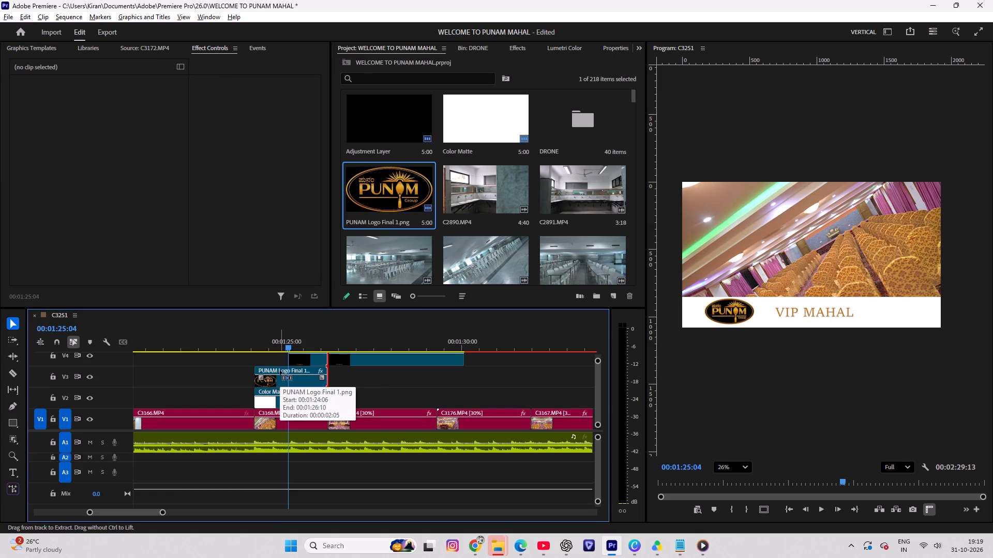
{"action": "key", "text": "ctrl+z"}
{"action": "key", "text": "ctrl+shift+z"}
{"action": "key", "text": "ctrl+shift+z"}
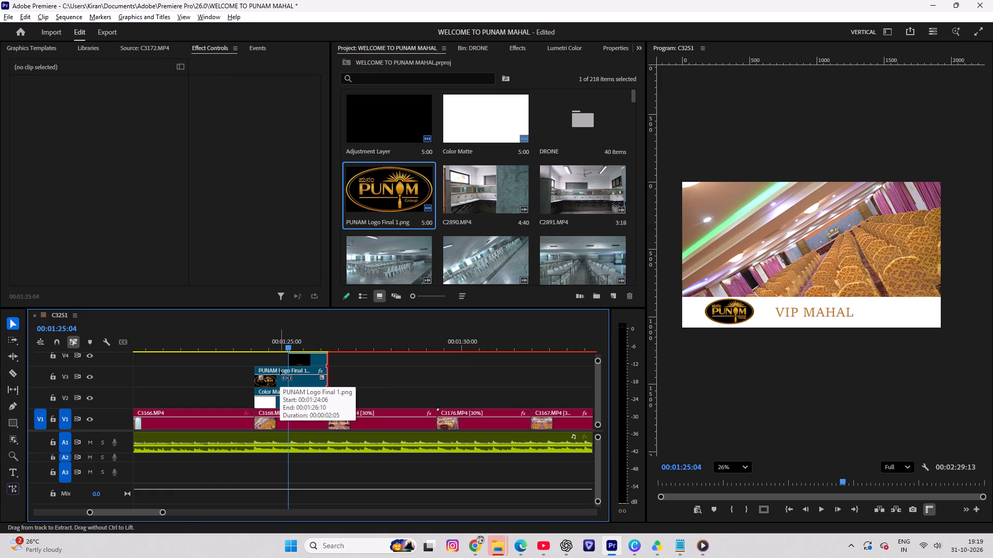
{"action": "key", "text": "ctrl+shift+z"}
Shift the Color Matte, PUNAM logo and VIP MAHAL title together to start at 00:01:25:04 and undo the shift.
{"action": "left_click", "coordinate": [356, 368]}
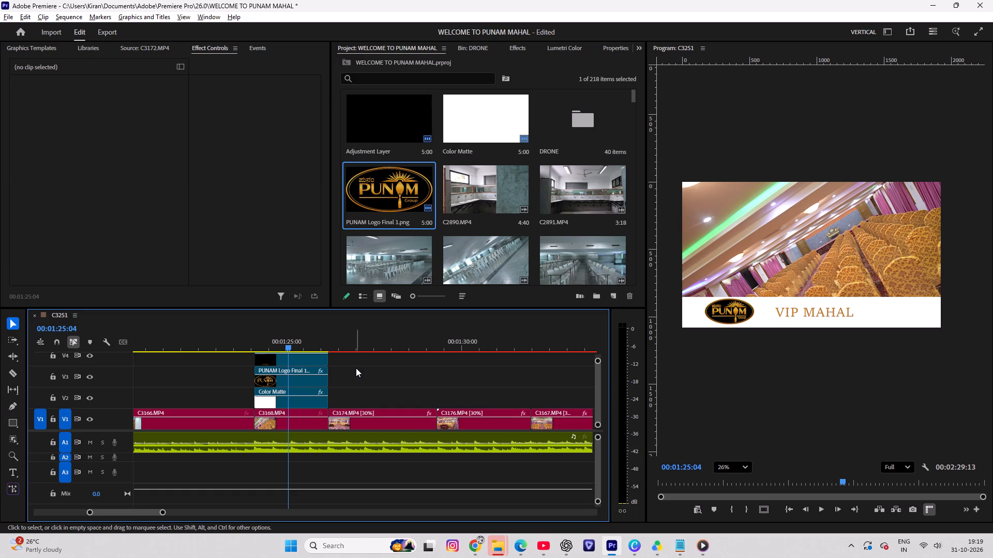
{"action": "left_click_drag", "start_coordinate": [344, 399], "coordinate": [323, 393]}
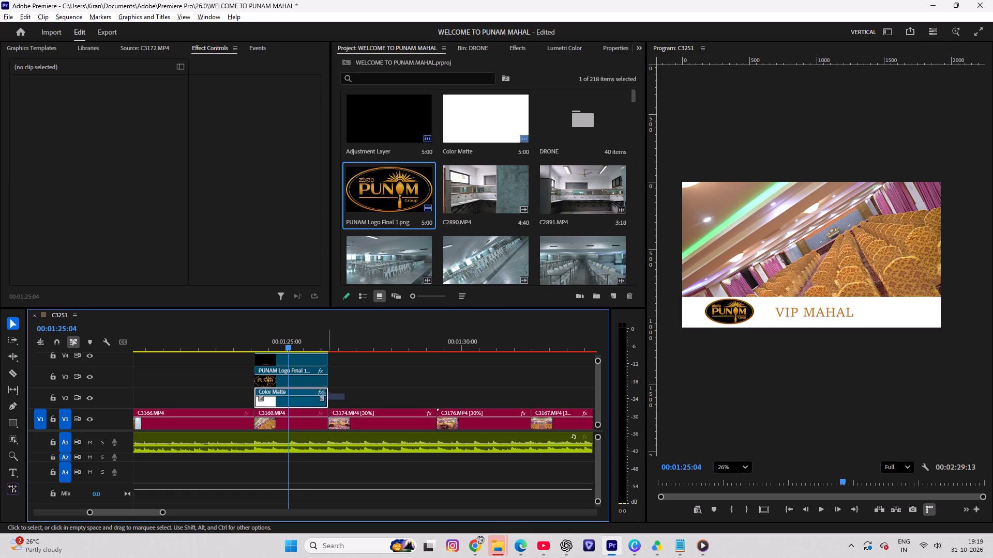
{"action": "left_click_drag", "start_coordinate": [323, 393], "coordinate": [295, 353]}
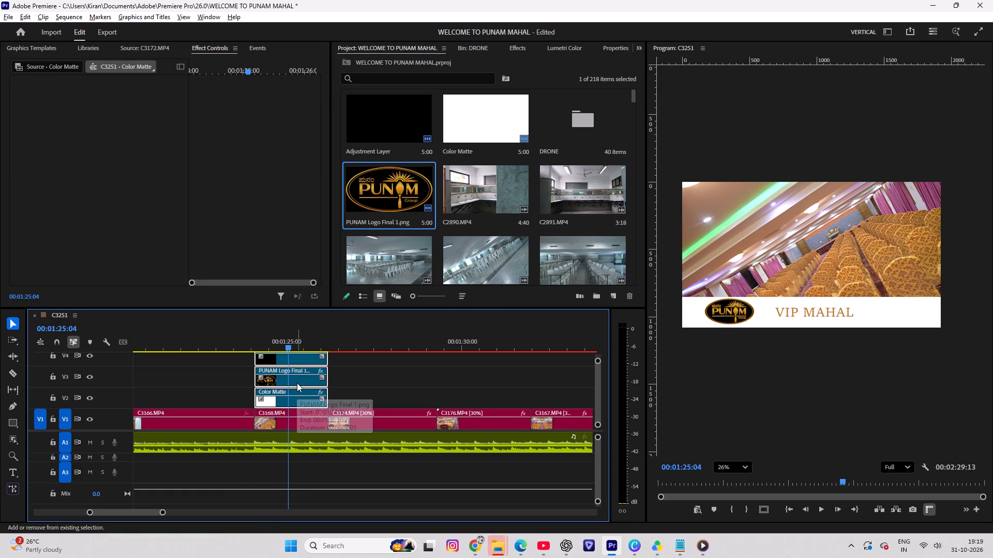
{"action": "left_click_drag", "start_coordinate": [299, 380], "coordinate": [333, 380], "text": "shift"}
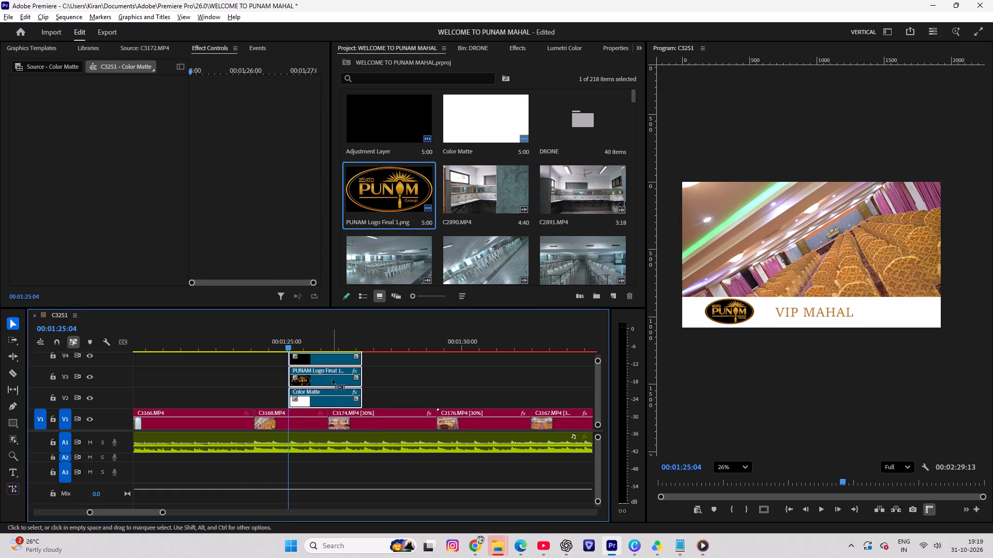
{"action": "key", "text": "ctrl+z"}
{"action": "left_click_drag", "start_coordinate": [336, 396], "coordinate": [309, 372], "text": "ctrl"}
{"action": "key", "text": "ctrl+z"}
Duplicate the Color Matte, PUNAM logo and VIP MAHAL title together from C3168.MP4 to over C3174.MP4, on V2 to V4.
{"action": "left_click_drag", "start_coordinate": [361, 392], "coordinate": [313, 373]}
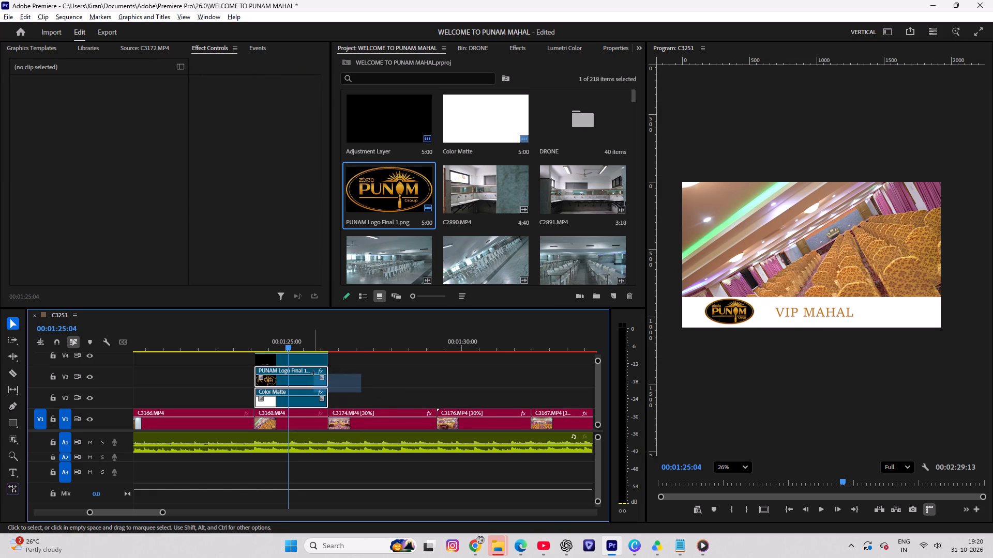
{"action": "left_click_drag", "start_coordinate": [313, 373], "coordinate": [308, 358]}
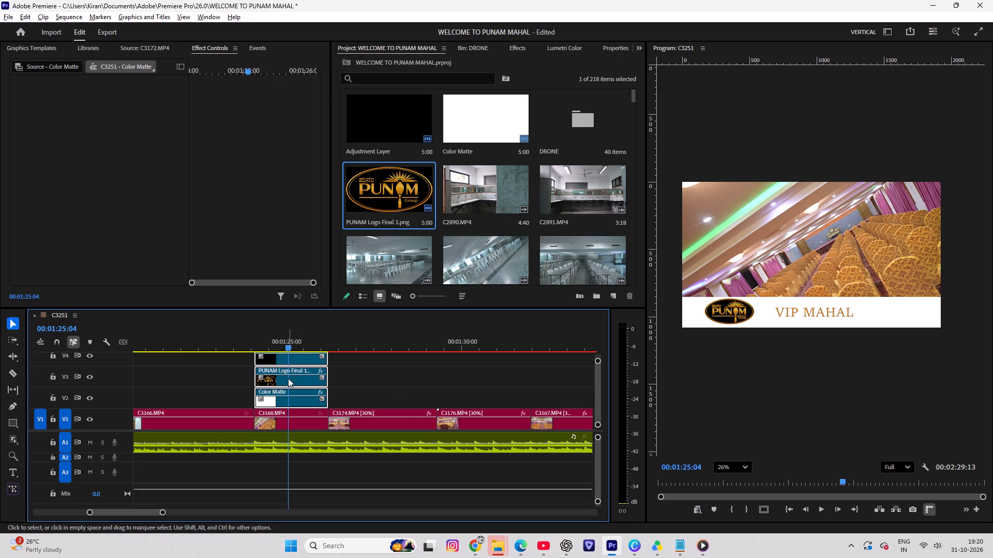
{"action": "left_click_drag", "start_coordinate": [288, 378], "coordinate": [370, 386], "text": "alt"}
{"action": "left_click", "coordinate": [455, 390]}
{"action": "scroll", "coordinate": [455, 392], "scroll_direction": "down", "scroll_amount": 6}
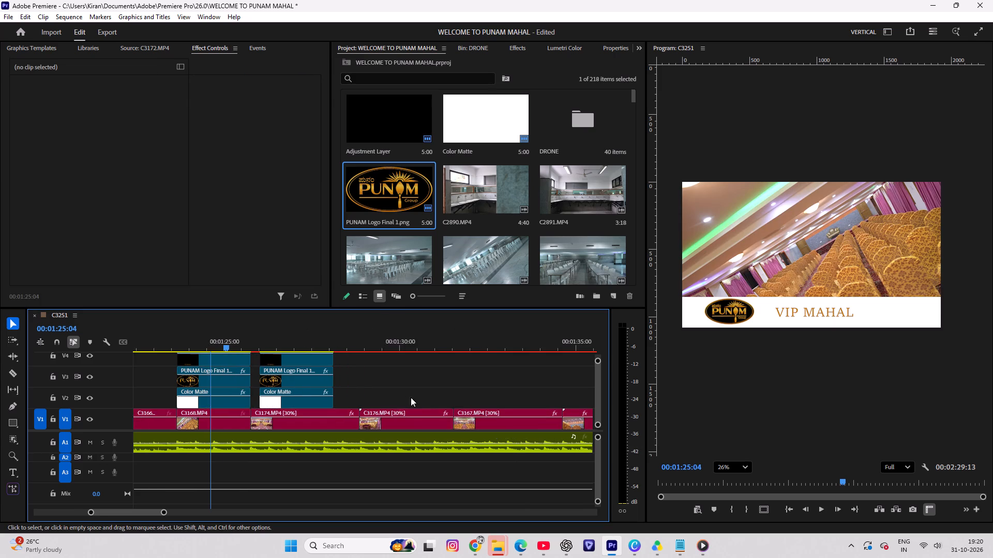
Move the duplicated Color Matte, PUNAM logo and VIP MAHAL title from over C3174.MP4 to past the end of C3172.MP4, near 00:01:44.
{"action": "scroll", "coordinate": [335, 387], "scroll_direction": "down", "scroll_amount": 6}
{"action": "left_click_drag", "start_coordinate": [268, 394], "coordinate": [239, 367]}
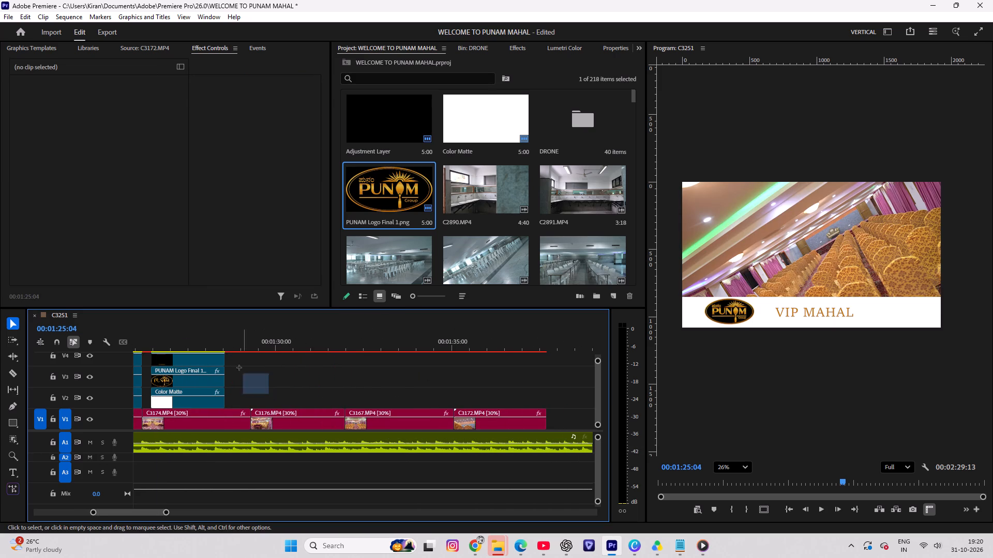
{"action": "left_click_drag", "start_coordinate": [239, 367], "coordinate": [216, 346]}
{"action": "left_click_drag", "start_coordinate": [203, 383], "coordinate": [578, 382]}
{"action": "scroll", "coordinate": [553, 392], "scroll_direction": "down", "scroll_amount": 8}
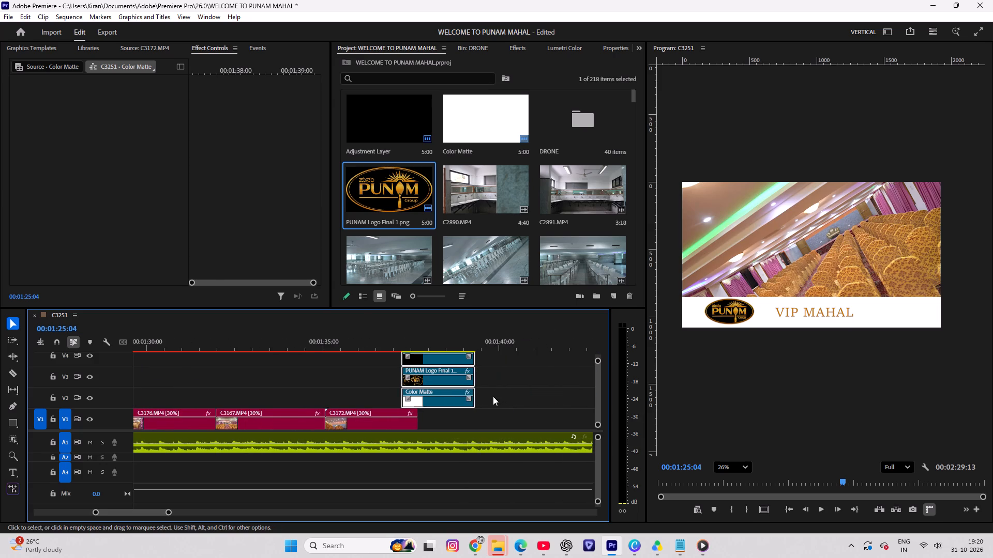
{"action": "scroll", "coordinate": [479, 398], "scroll_direction": "down", "scroll_amount": 2}
{"action": "scroll", "coordinate": [479, 398], "scroll_direction": "up", "scroll_amount": 13}
{"action": "scroll", "coordinate": [471, 402], "scroll_direction": "down", "scroll_amount": 16}
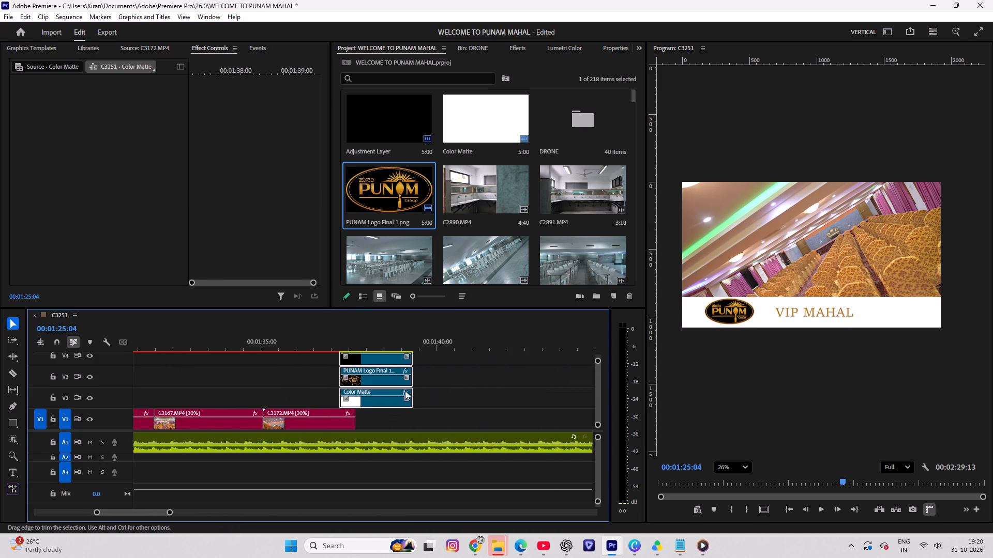
{"action": "scroll", "coordinate": [405, 391], "scroll_direction": "down", "scroll_amount": 4}
{"action": "left_click_drag", "start_coordinate": [304, 381], "coordinate": [562, 387]}
{"action": "scroll", "coordinate": [470, 229], "scroll_direction": "up", "scroll_amount": 6}
{"action": "scroll", "coordinate": [470, 230], "scroll_direction": "down", "scroll_amount": 3}
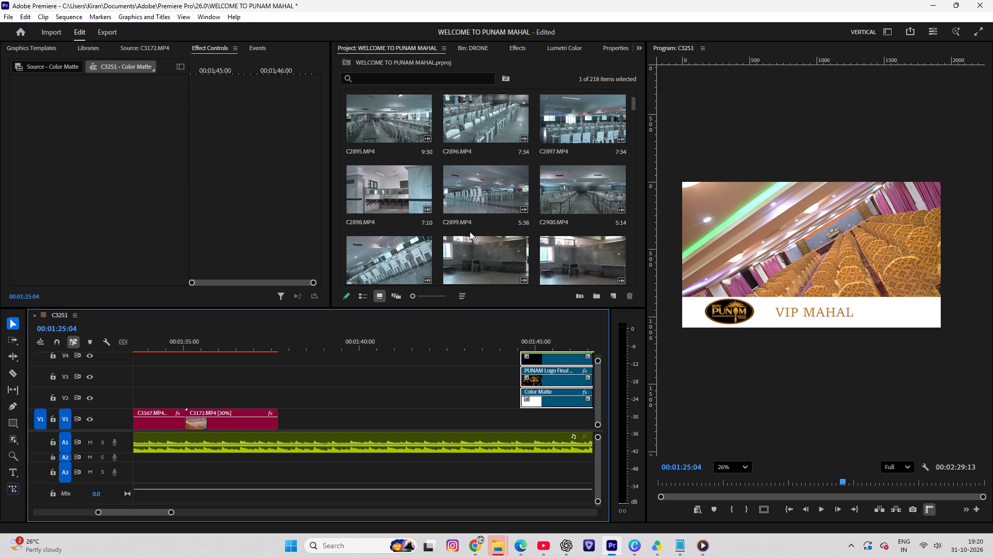
Look through the project's clip thumbnails down to the end of the bin, examining the VIP hall shots from C3166.MP4 to C3176.MP4.
{"action": "scroll", "coordinate": [528, 190], "scroll_direction": "down", "scroll_amount": 19}
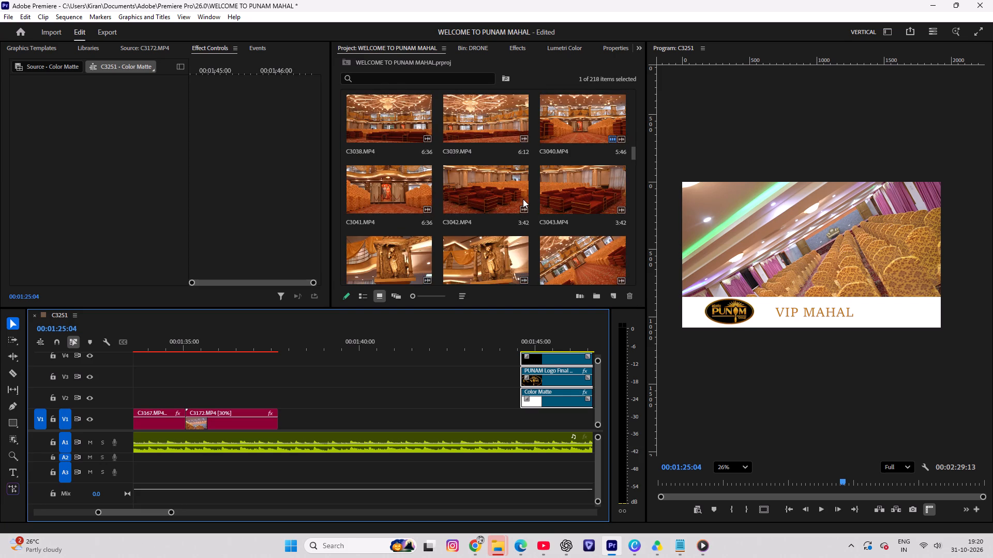
{"action": "scroll", "coordinate": [523, 199], "scroll_direction": "down", "scroll_amount": 20}
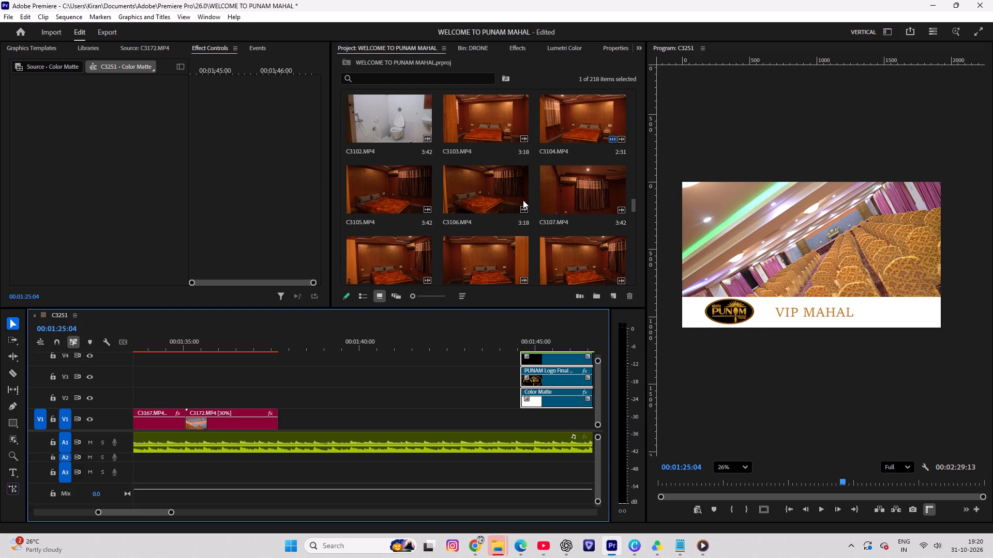
{"action": "scroll", "coordinate": [537, 185], "scroll_direction": "down", "scroll_amount": 6}
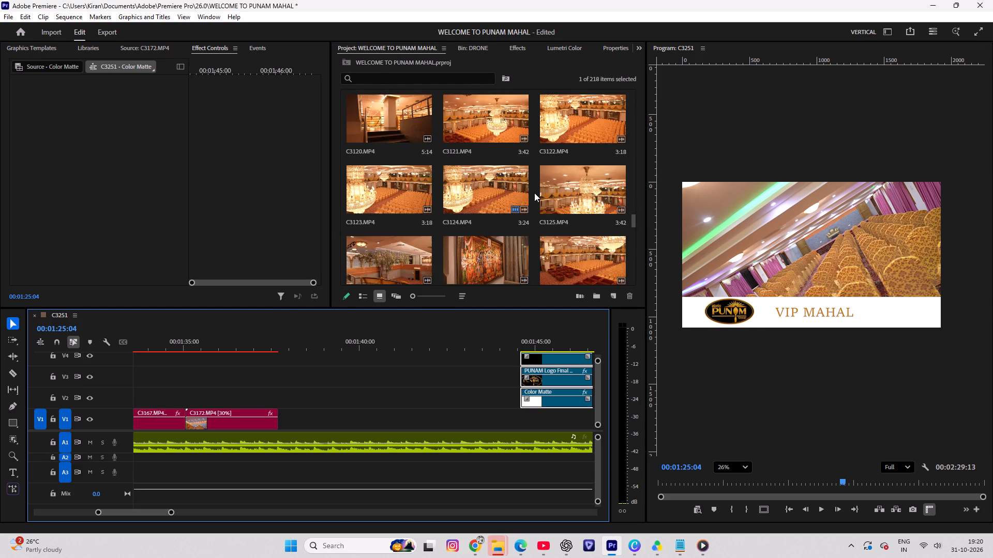
{"action": "scroll", "coordinate": [534, 193], "scroll_direction": "down", "scroll_amount": 5}
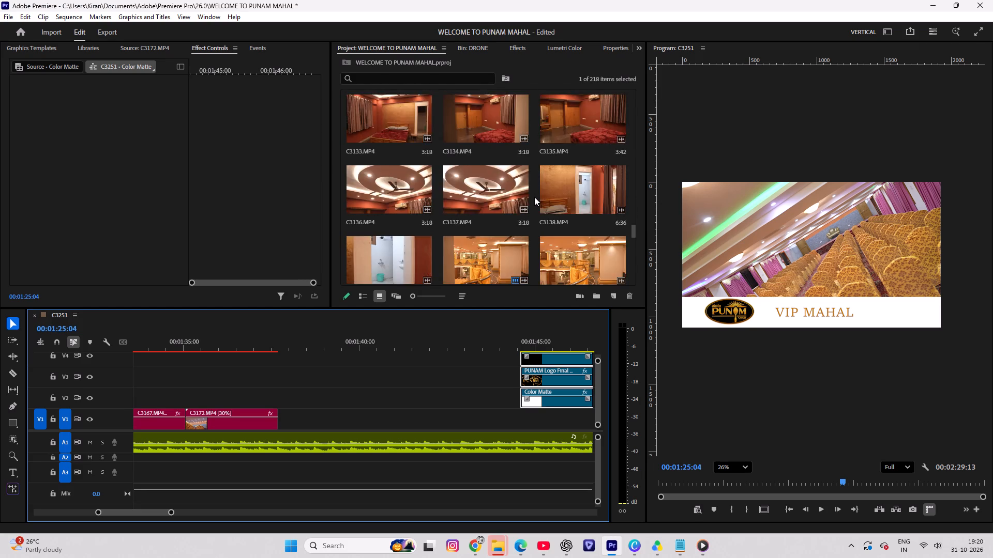
{"action": "scroll", "coordinate": [534, 197], "scroll_direction": "down", "scroll_amount": 9}
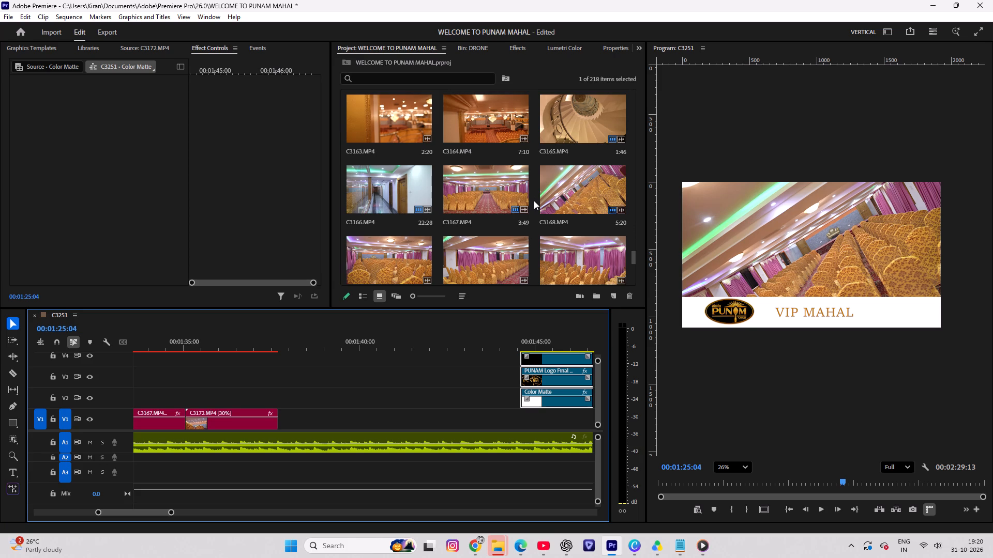
{"action": "scroll", "coordinate": [534, 200], "scroll_direction": "down", "scroll_amount": 2}
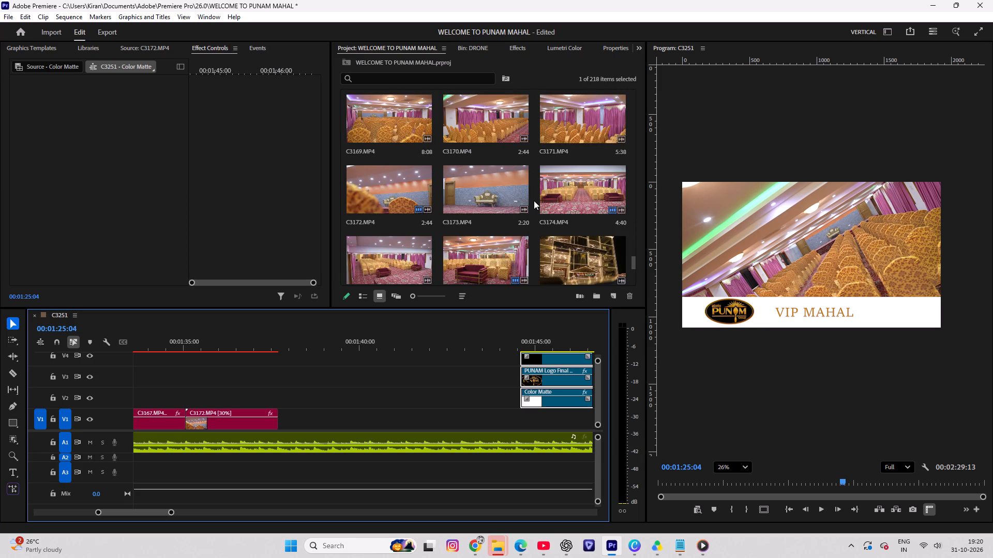
{"action": "scroll", "coordinate": [534, 200], "scroll_direction": "down", "scroll_amount": 2}
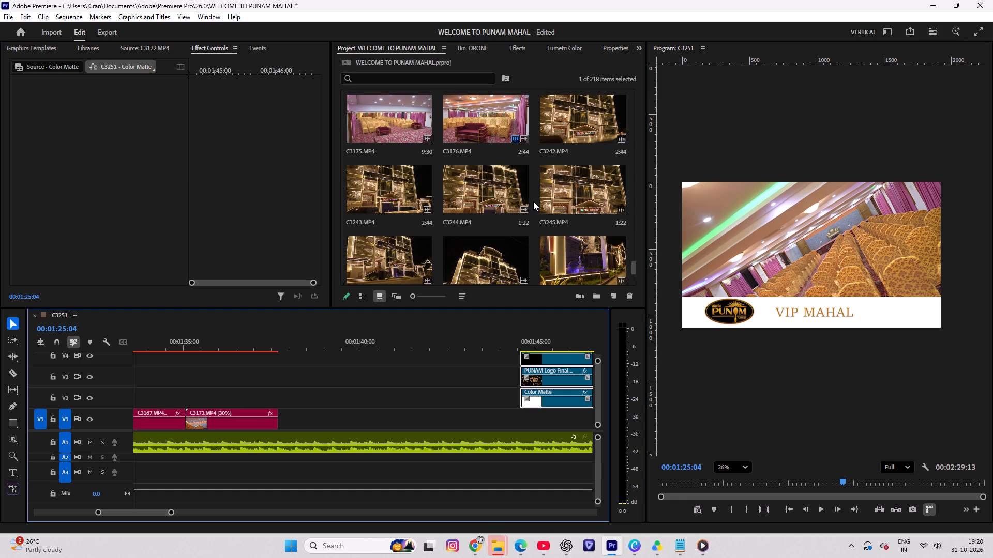
{"action": "scroll", "coordinate": [494, 208], "scroll_direction": "down", "scroll_amount": 4}
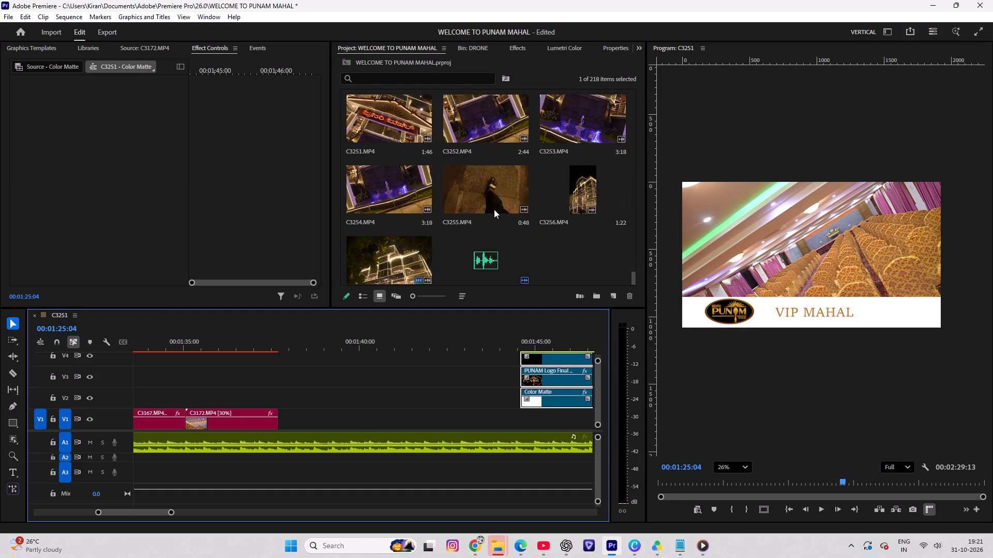
{"action": "scroll", "coordinate": [494, 209], "scroll_direction": "down", "scroll_amount": 1}
{"action": "scroll", "coordinate": [494, 209], "scroll_direction": "up", "scroll_amount": 6}
{"action": "scroll", "coordinate": [493, 210], "scroll_direction": "down", "scroll_amount": 1}
{"action": "scroll", "coordinate": [492, 211], "scroll_direction": "up", "scroll_amount": 1}
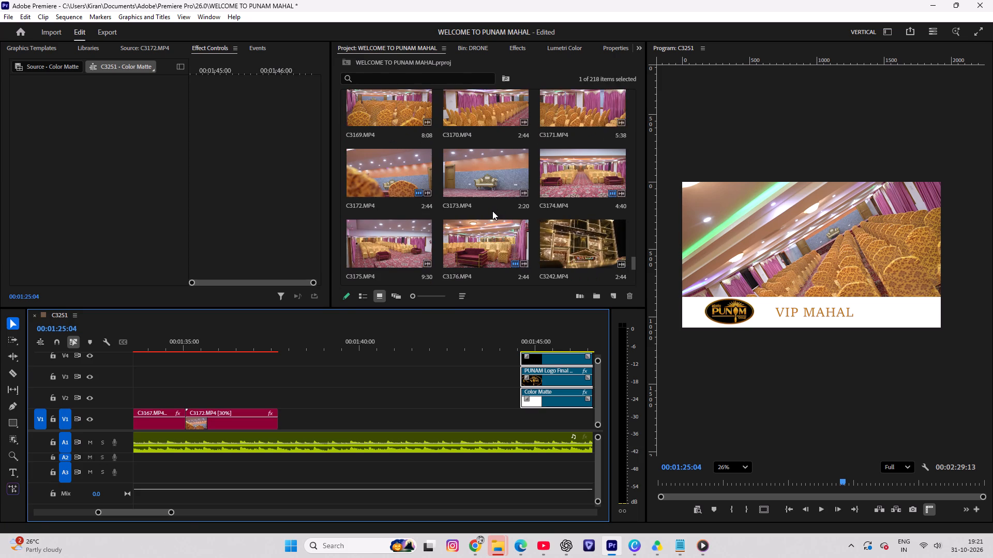
Scrub and play the sequence around C3168.MP4 to review the white strip, PUNAM logo and VIP MAHAL title.
{"action": "left_click_drag", "start_coordinate": [173, 343], "coordinate": [322, 339]}
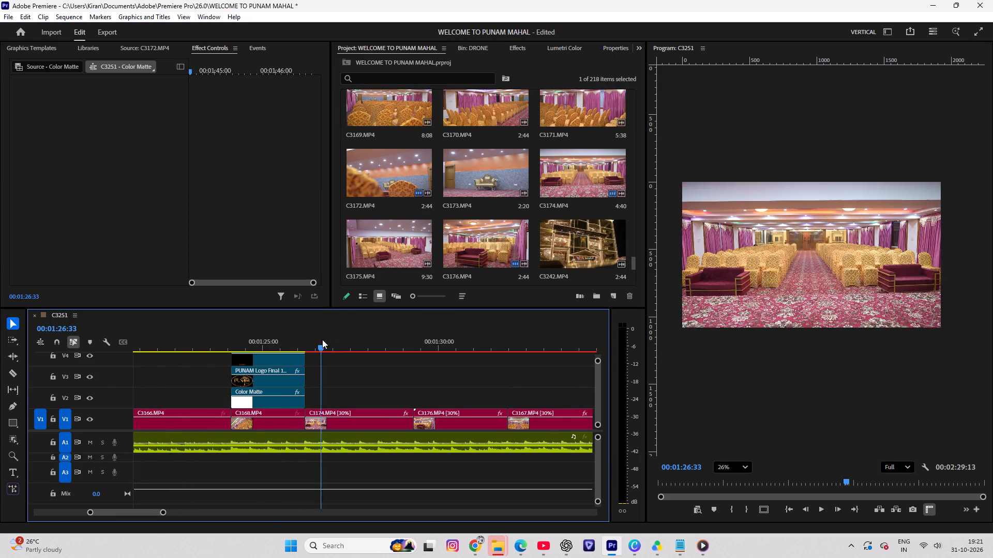
{"action": "left_click_drag", "start_coordinate": [322, 339], "coordinate": [299, 345]}
{"action": "key", "text": "space"}
{"action": "key", "text": "space"}
{"action": "left_click_drag", "start_coordinate": [307, 341], "coordinate": [287, 350]}
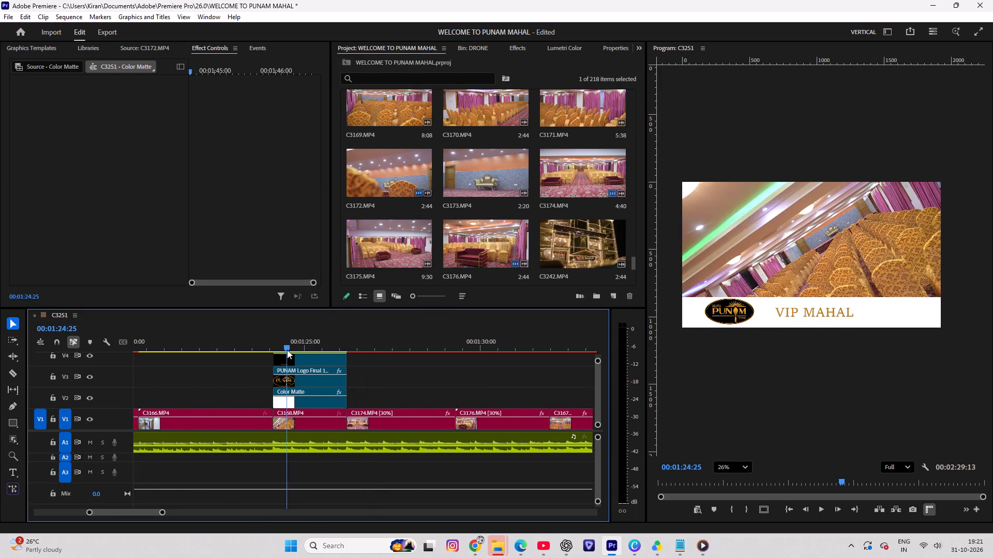
{"action": "left_click_drag", "start_coordinate": [287, 350], "coordinate": [275, 353]}
{"action": "key", "text": "space"}
{"action": "key", "text": "space"}
Nudge the VIP MAHAL title slightly to the right on the white strip over C3168.MP4, away from the PUNAM logo.
{"action": "left_click", "coordinate": [787, 315]}
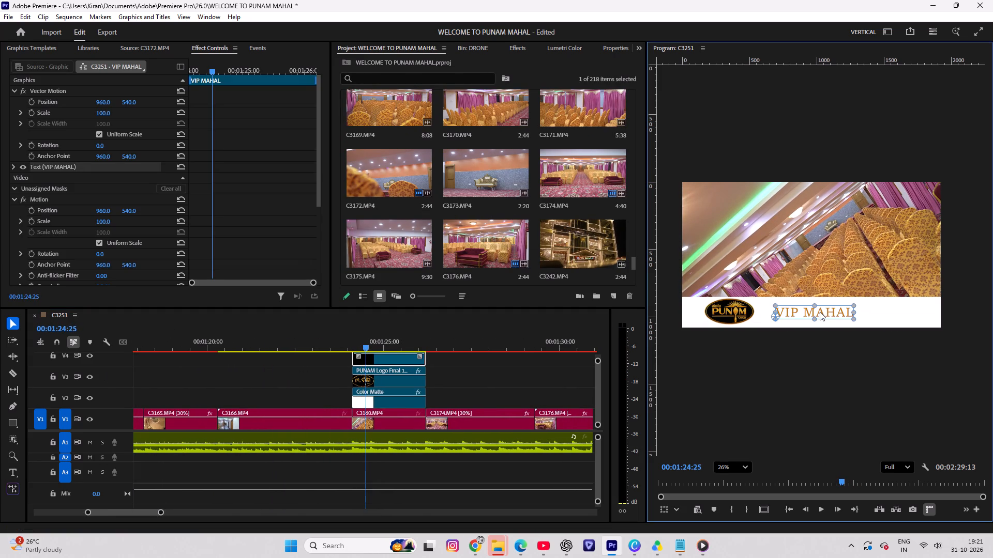
{"action": "left_click_drag", "start_coordinate": [820, 312], "coordinate": [825, 312]}
{"action": "left_click", "coordinate": [784, 360]}
{"action": "left_click", "coordinate": [719, 316]}
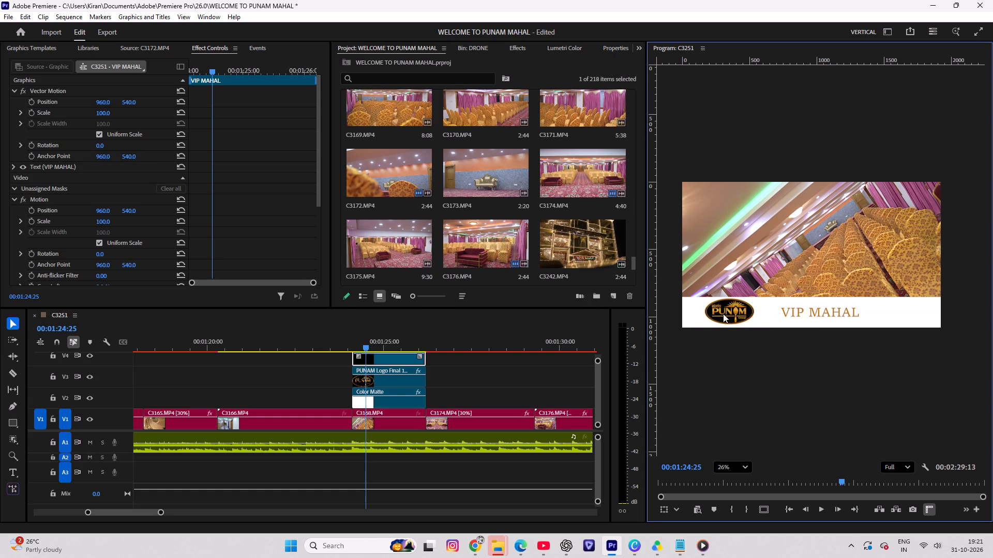
Play the sequence from C3168.MP4 through C3172.MP4 to review the VIP hall shots, browsing the project clips meanwhile.
{"action": "key", "text": "space"}
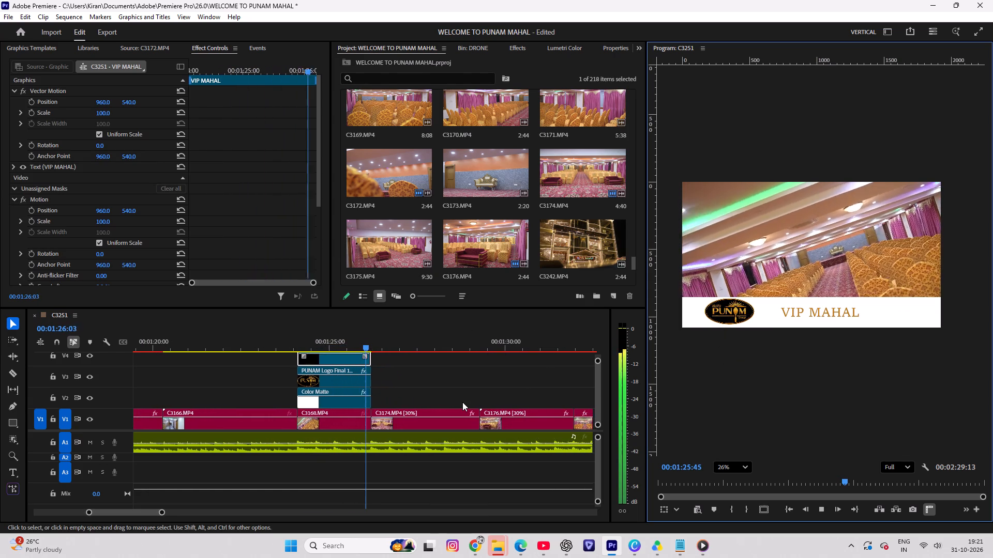
{"action": "key", "text": "space"}
{"action": "key", "text": "space"}
{"action": "scroll", "coordinate": [413, 405], "scroll_direction": "down", "scroll_amount": 4, "text": "alt"}
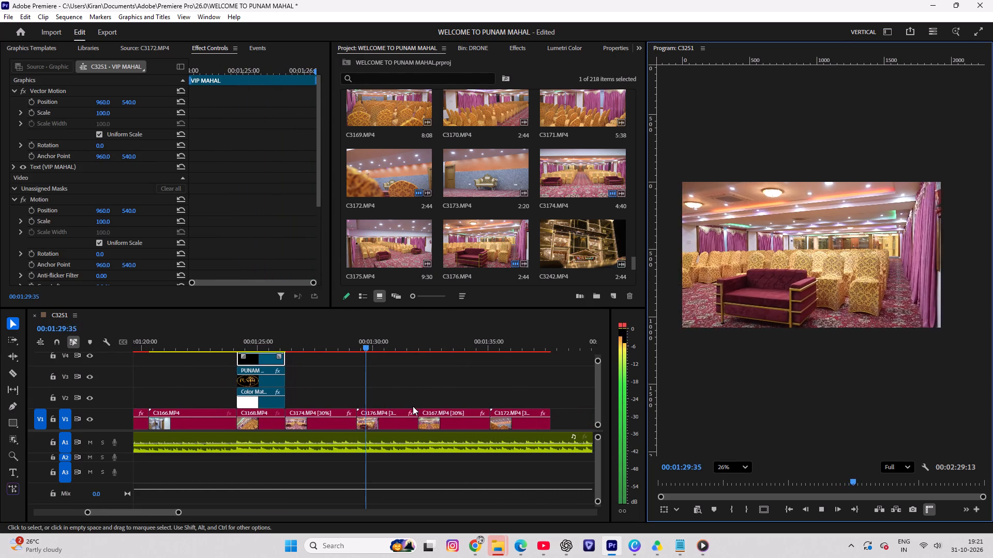
{"action": "scroll", "coordinate": [413, 407], "scroll_direction": "down", "scroll_amount": 1}
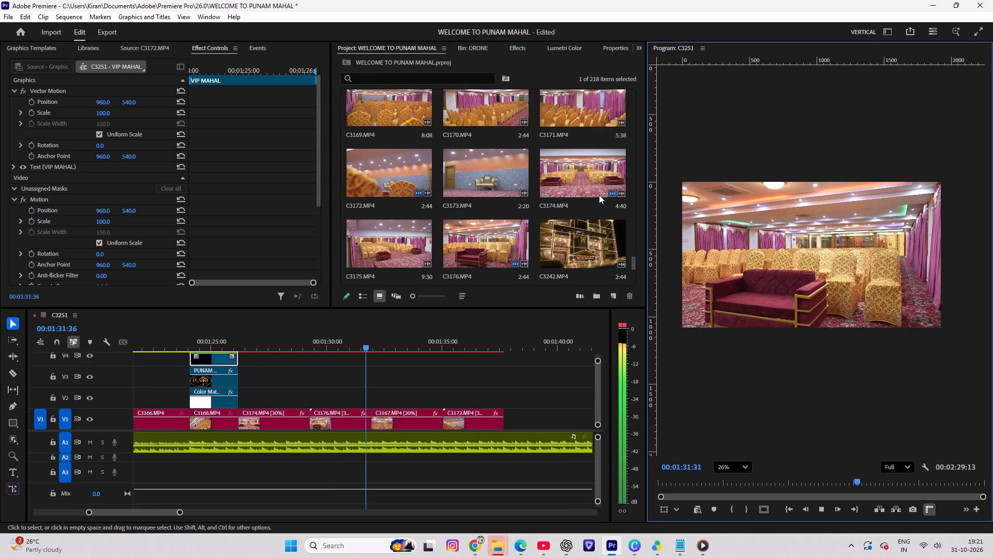
{"action": "scroll", "coordinate": [549, 189], "scroll_direction": "up", "scroll_amount": 2}
{"action": "key", "text": "space"}
{"action": "scroll", "coordinate": [479, 178], "scroll_direction": "up", "scroll_amount": 2}
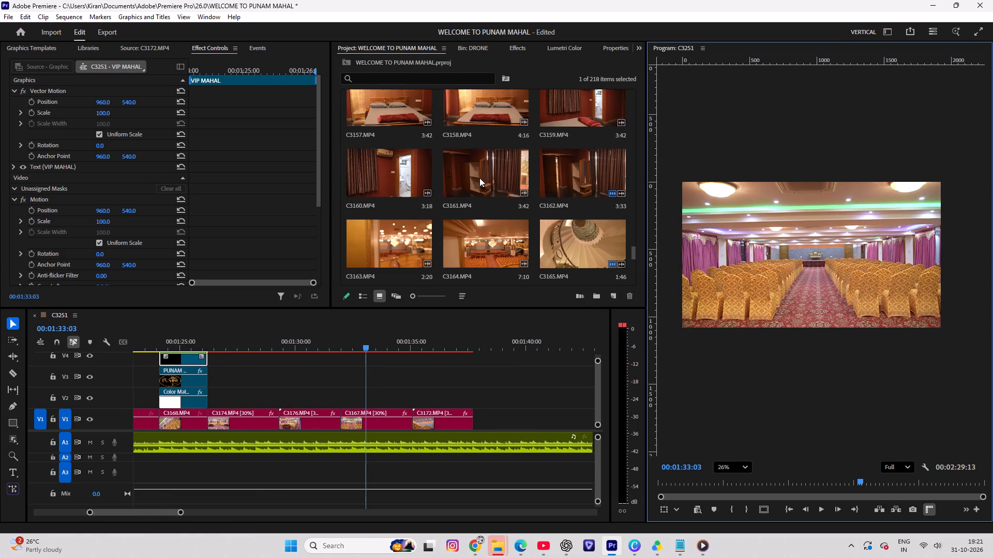
{"action": "scroll", "coordinate": [479, 179], "scroll_direction": "down", "scroll_amount": 1}
{"action": "key", "text": "space"}
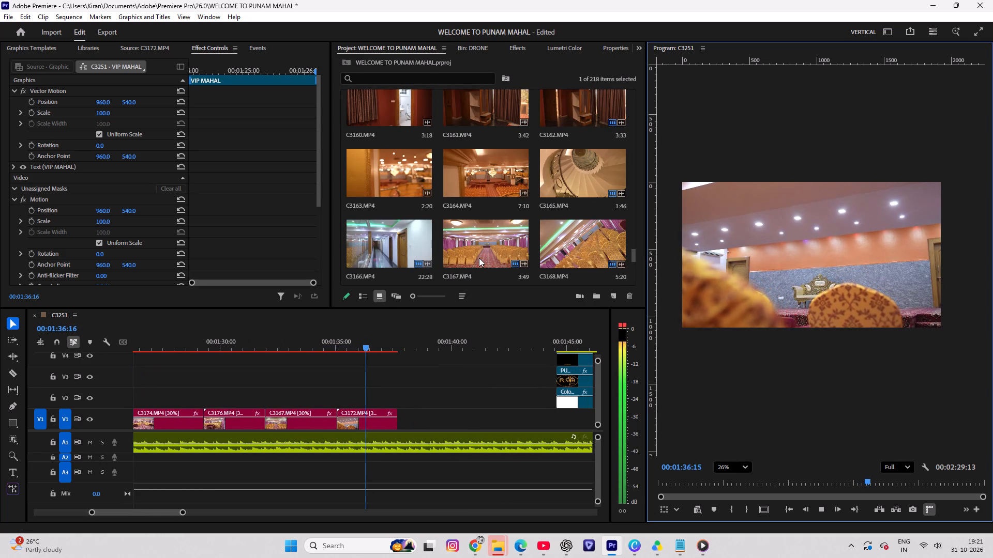
{"action": "key", "text": "space"}
Mark an in point at 23:02:25:38 in C3170.MP4 and place its video only on V1 directly after C3172.MP4.
{"action": "scroll", "coordinate": [455, 194], "scroll_direction": "down", "scroll_amount": 2}
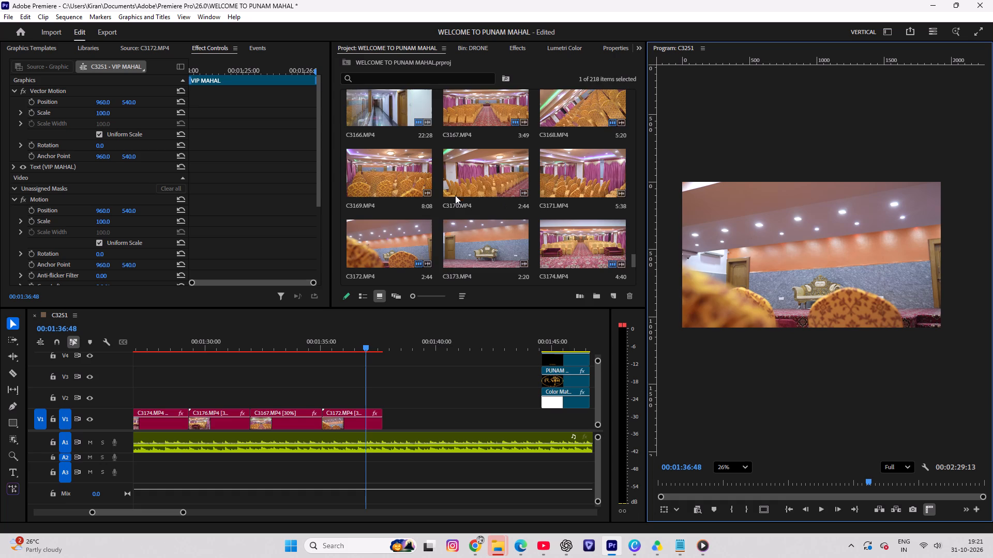
{"action": "double_click", "coordinate": [473, 177]}
{"action": "left_click_drag", "start_coordinate": [26, 263], "coordinate": [53, 265]}
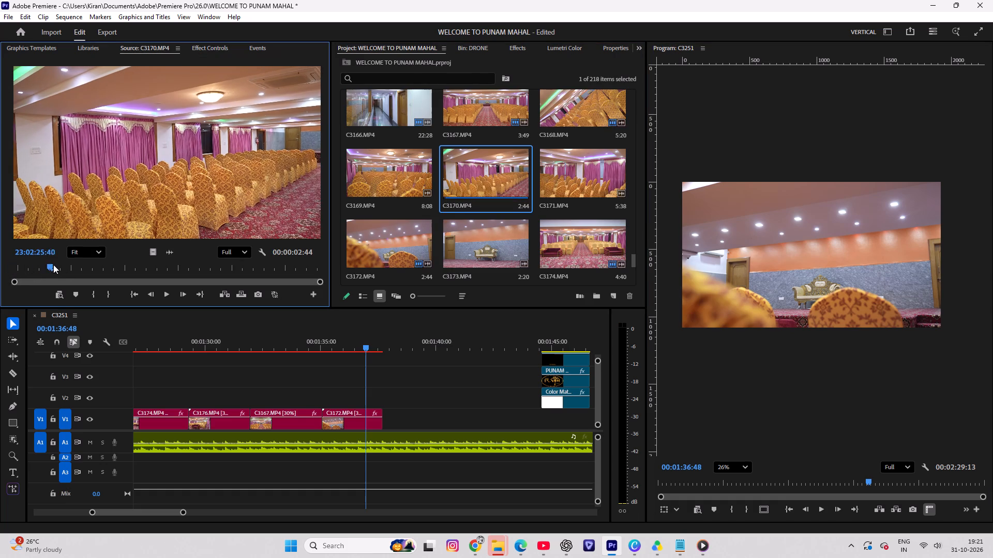
{"action": "left_click_drag", "start_coordinate": [53, 265], "coordinate": [48, 266]}
{"action": "key", "text": "i"}
{"action": "left_click_drag", "start_coordinate": [153, 253], "coordinate": [200, 332]}
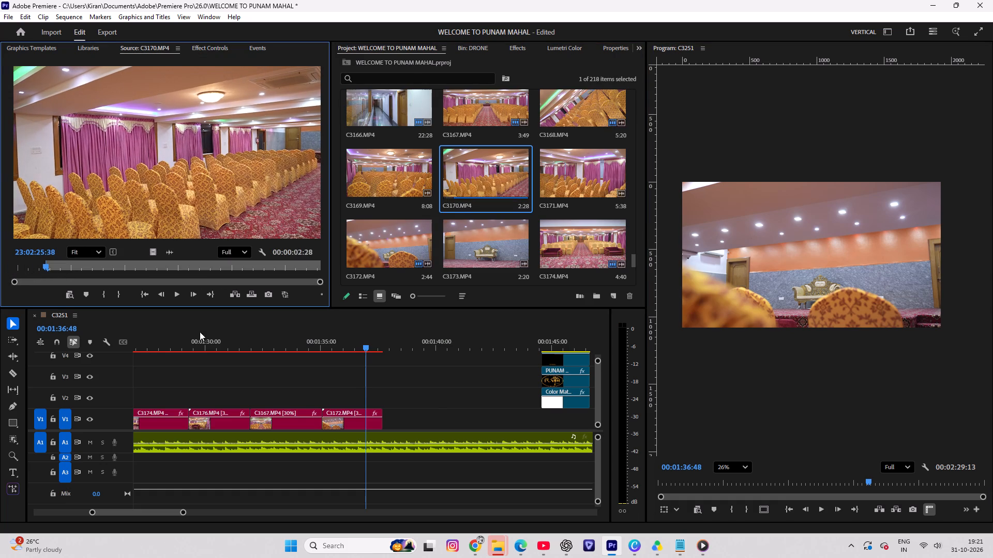
{"action": "left_click_drag", "start_coordinate": [200, 332], "coordinate": [384, 411]}
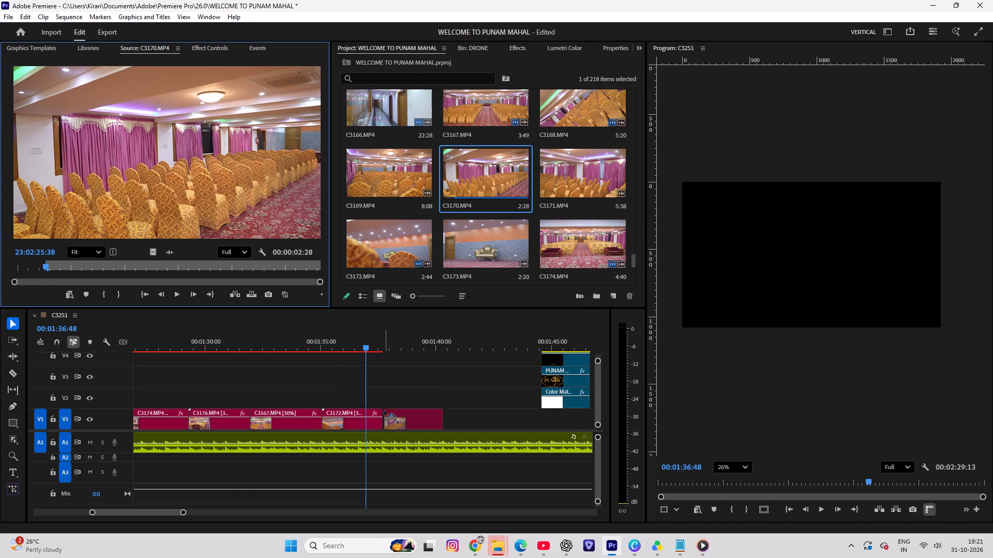
{"action": "left_click_drag", "start_coordinate": [384, 411], "coordinate": [382, 415]}
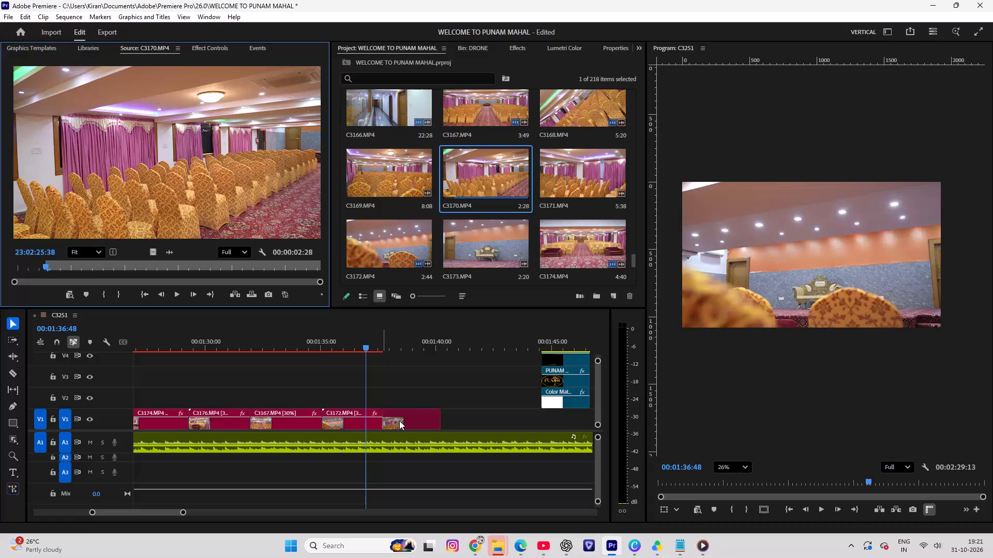
Set the speed of C3170.MP4 on V1 to 30% with Optical flow time interpolation.
{"action": "left_click", "coordinate": [399, 425]}
{"action": "key", "text": "ctrl+r"}
{"action": "key", "text": "ctrl+3"}
{"action": "key", "text": "0"}
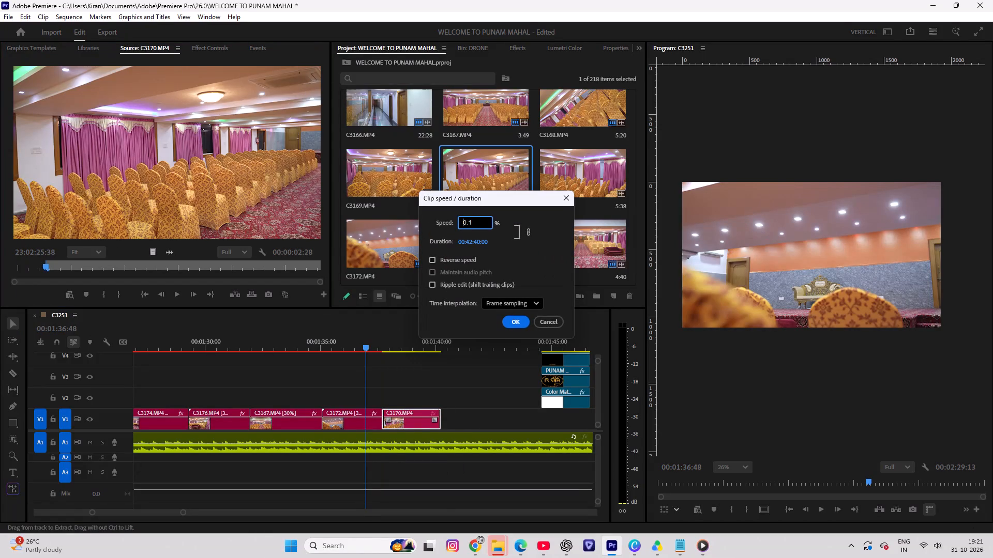
{"action": "left_click_drag", "start_coordinate": [479, 224], "coordinate": [433, 228]}
{"action": "type", "text": "30"}
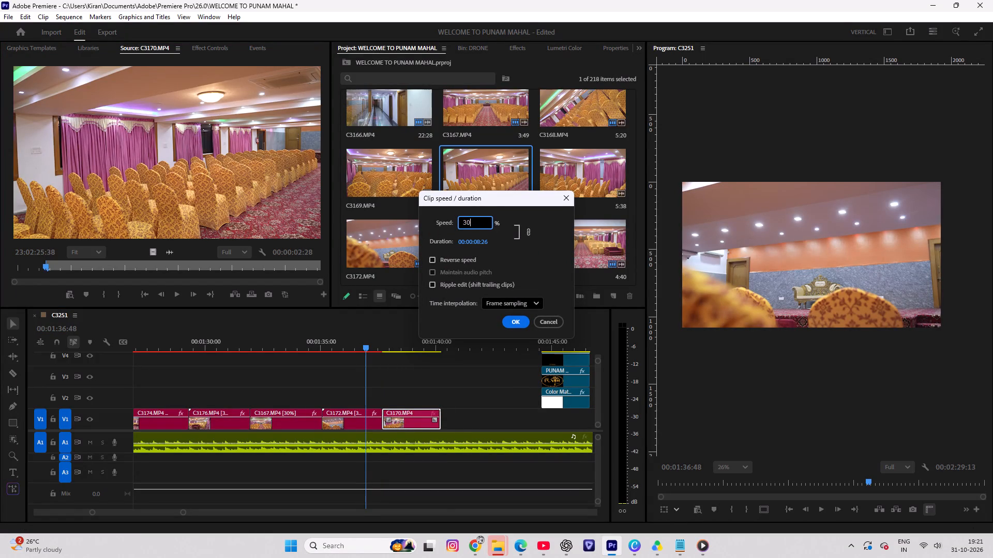
{"action": "left_click", "coordinate": [516, 304]}
{"action": "left_click", "coordinate": [519, 343]}
{"action": "left_click", "coordinate": [521, 318]}
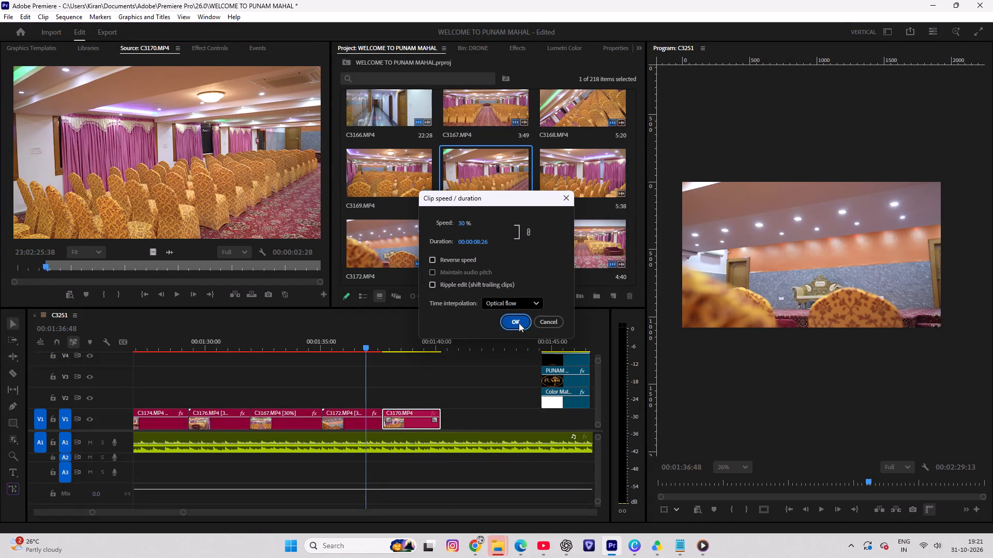
Split C3170.MP4 on V1 at 00:01:39:40 and delete the part after the cut.
{"action": "key", "text": "space"}
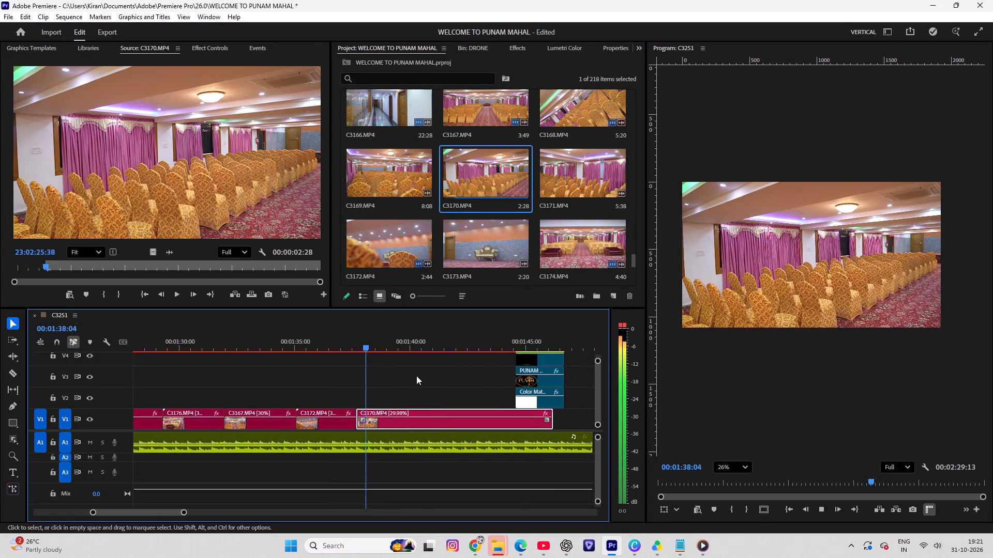
{"action": "key", "text": "space"}
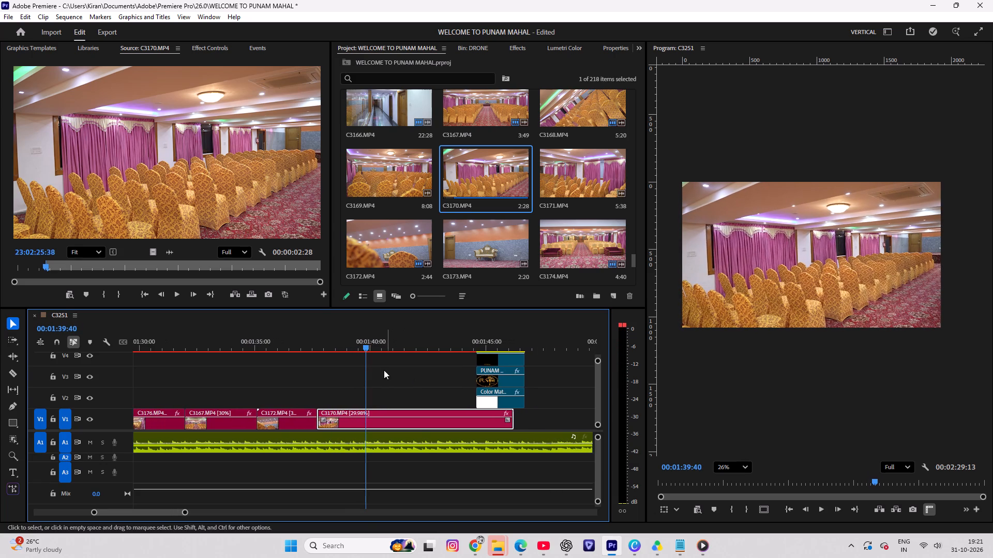
{"action": "key", "text": "c"}
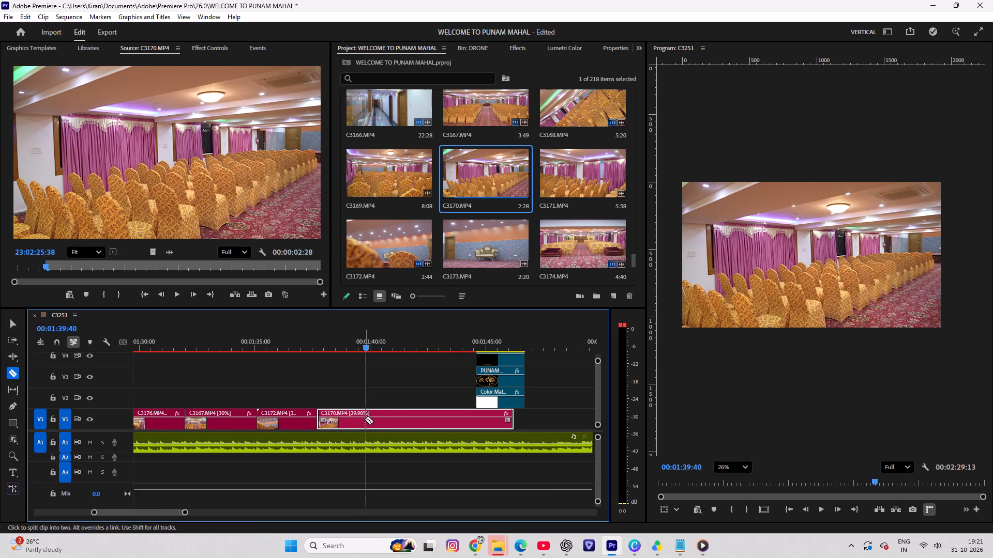
{"action": "left_click", "coordinate": [366, 419]}
{"action": "key", "text": "v"}
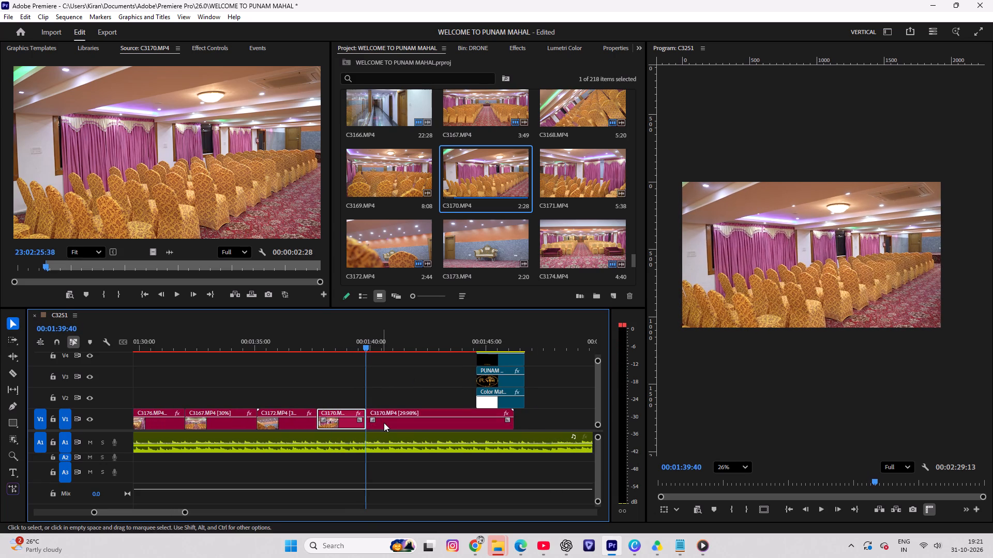
{"action": "left_click", "coordinate": [385, 423]}
{"action": "key", "text": "Delete"}
Find C2893.MP4 among the project clips, mark an in point at 22:41:18:05 and place its video on V1 after C3170.MP4.
{"action": "scroll", "coordinate": [494, 208], "scroll_direction": "down", "scroll_amount": 4}
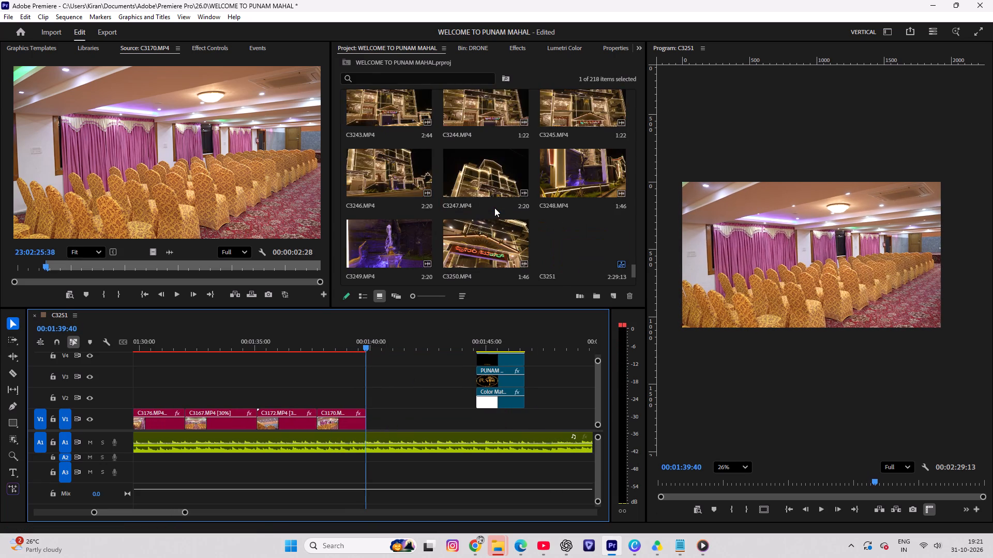
{"action": "scroll", "coordinate": [494, 208], "scroll_direction": "down", "scroll_amount": 7}
{"action": "scroll", "coordinate": [494, 209], "scroll_direction": "up", "scroll_amount": 12}
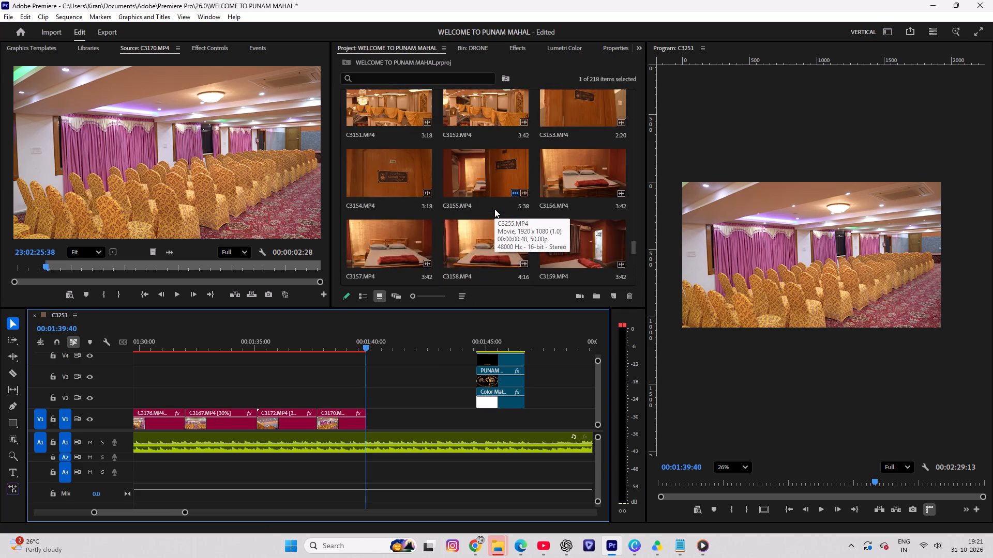
{"action": "scroll", "coordinate": [494, 209], "scroll_direction": "up", "scroll_amount": 20}
{"action": "scroll", "coordinate": [494, 209], "scroll_direction": "up", "scroll_amount": 5}
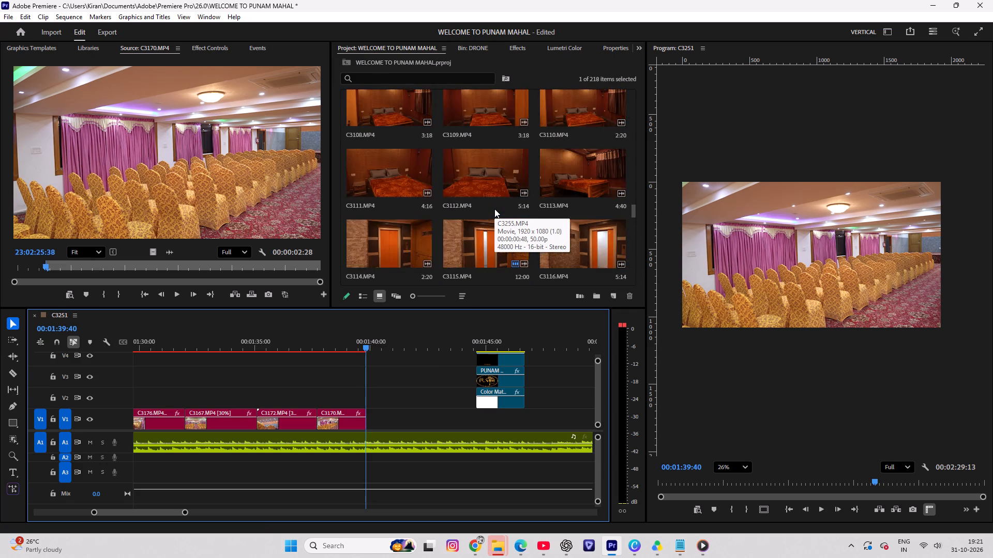
{"action": "scroll", "coordinate": [494, 209], "scroll_direction": "up", "scroll_amount": 20}
{"action": "scroll", "coordinate": [494, 209], "scroll_direction": "up", "scroll_amount": 5}
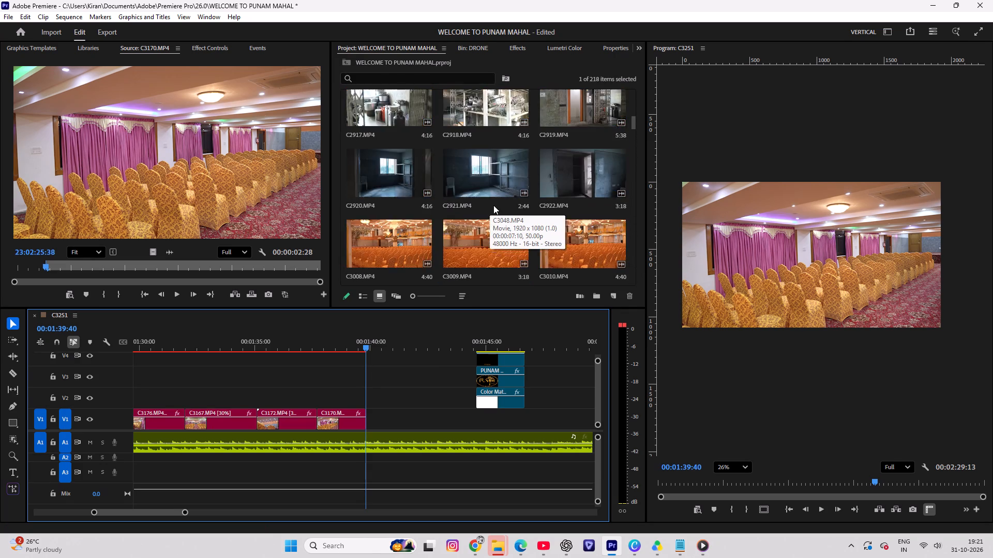
{"action": "scroll", "coordinate": [493, 205], "scroll_direction": "up", "scroll_amount": 8}
{"action": "scroll", "coordinate": [492, 205], "scroll_direction": "up", "scroll_amount": 13}
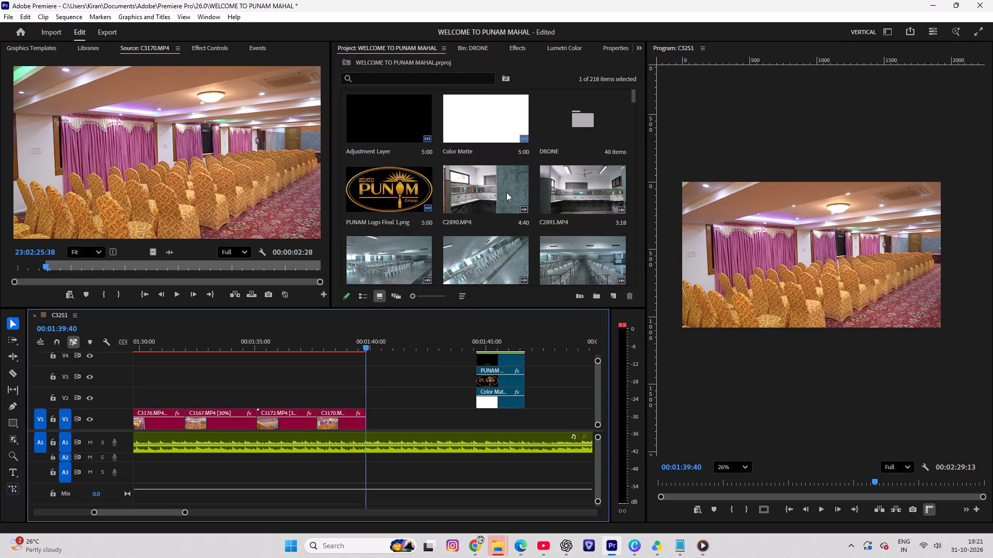
{"action": "left_click", "coordinate": [471, 188]}
{"action": "double_click", "coordinate": [490, 253]}
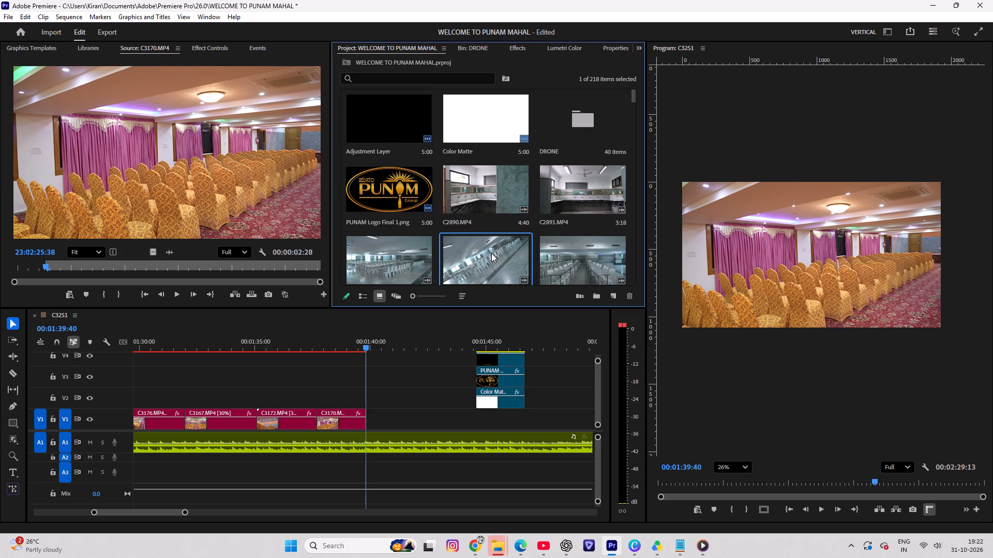
{"action": "left_click_drag", "start_coordinate": [20, 269], "coordinate": [86, 280]}
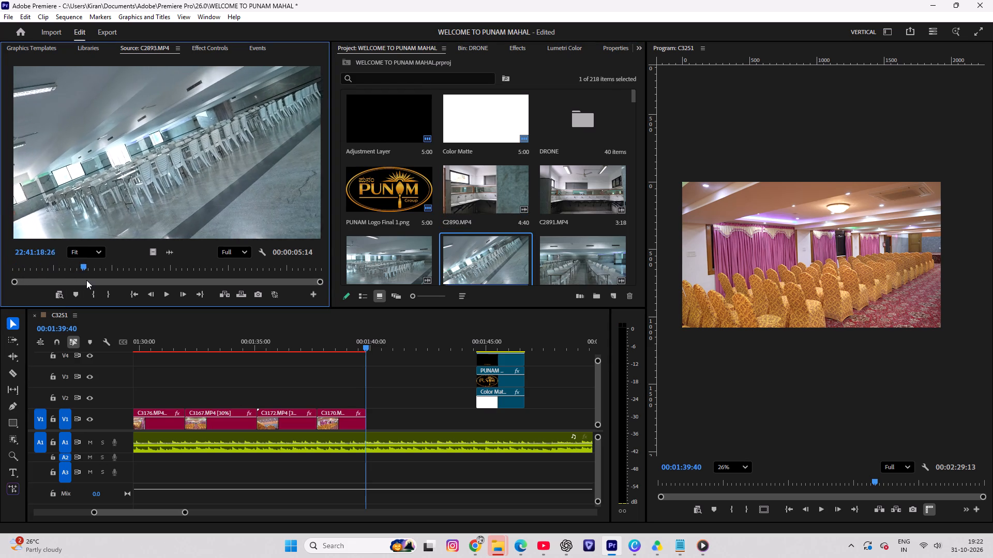
{"action": "left_click_drag", "start_coordinate": [86, 280], "coordinate": [61, 278]}
{"action": "key", "text": "i"}
{"action": "left_click_drag", "start_coordinate": [156, 254], "coordinate": [389, 408]}
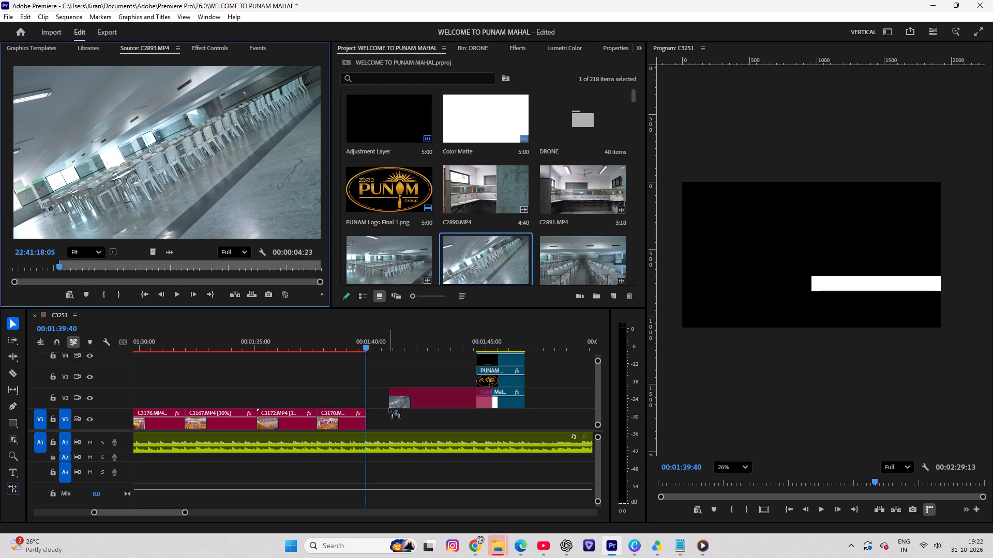
{"action": "left_click_drag", "start_coordinate": [389, 408], "coordinate": [367, 421]}
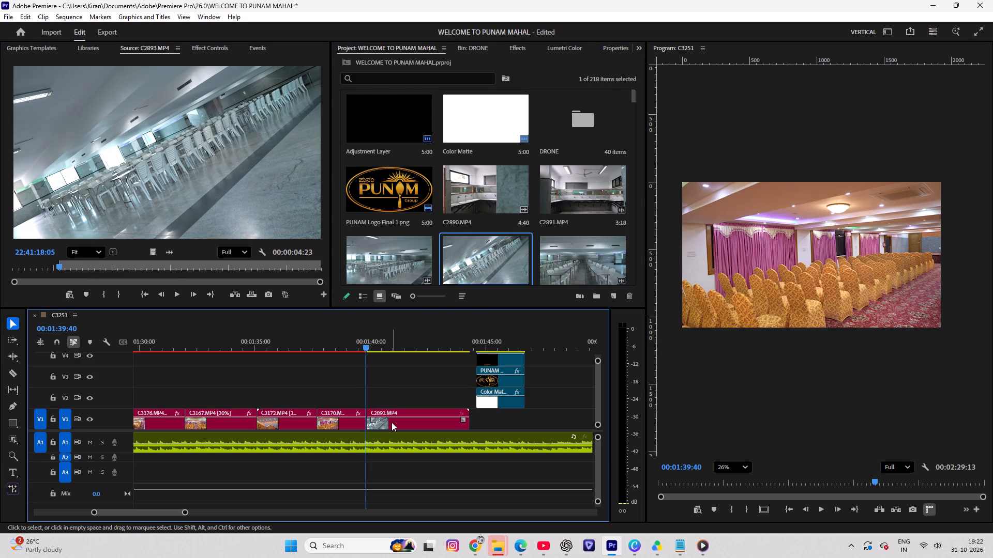
Move the white matte, PUNAM logo and VIP MAHAL title over the start of C2893.MP4, and shift all four against C3170.MP4's end.
{"action": "left_click_drag", "start_coordinate": [553, 399], "coordinate": [513, 359]}
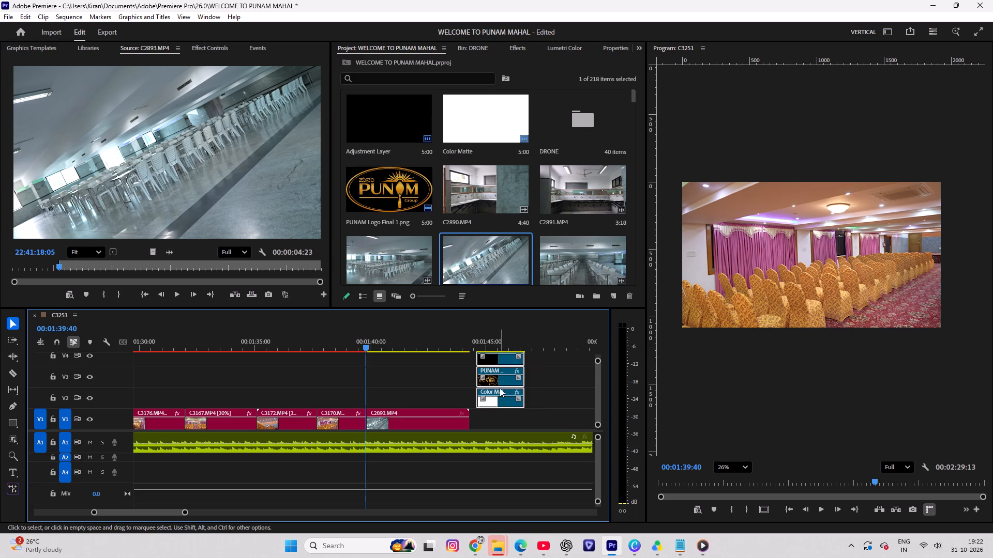
{"action": "left_click_drag", "start_coordinate": [495, 383], "coordinate": [386, 376]}
{"action": "scroll", "coordinate": [395, 410], "scroll_direction": "up", "scroll_amount": 17, "text": "alt"}
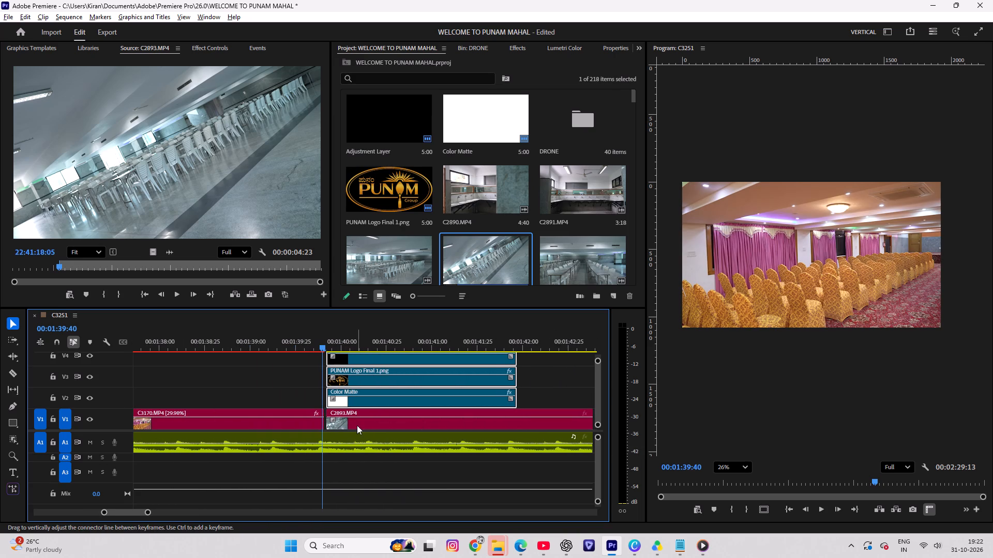
{"action": "scroll", "coordinate": [357, 418], "scroll_direction": "up", "scroll_amount": 1, "text": "alt"}
{"action": "left_click", "coordinate": [562, 389]}
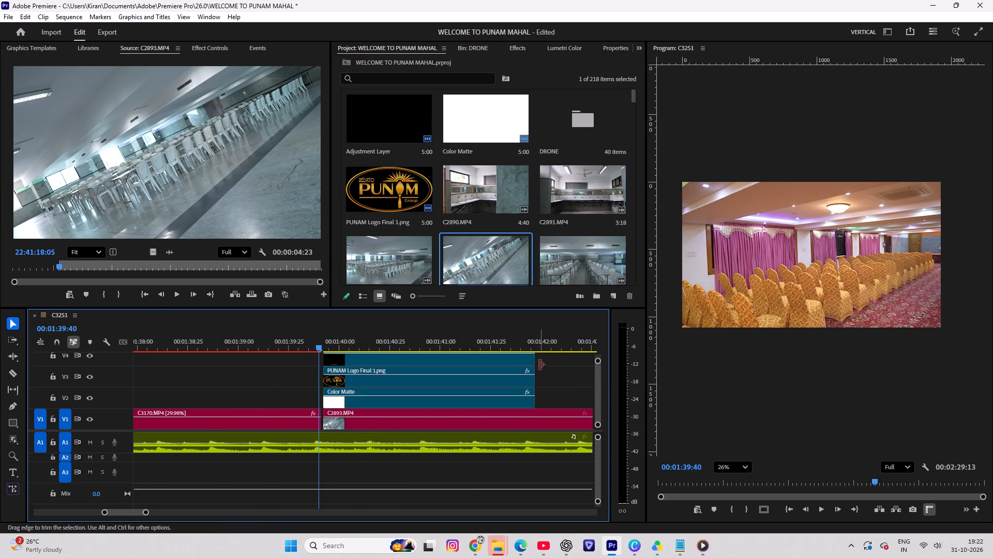
{"action": "left_click", "coordinate": [538, 360]}
{"action": "left_click_drag", "start_coordinate": [549, 359], "coordinate": [506, 412]}
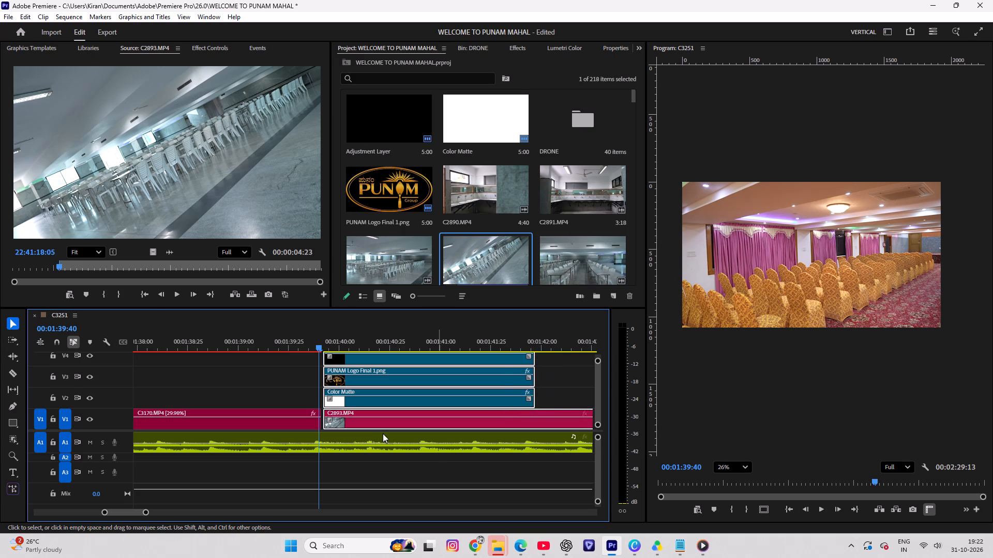
{"action": "left_click", "coordinate": [353, 425]}
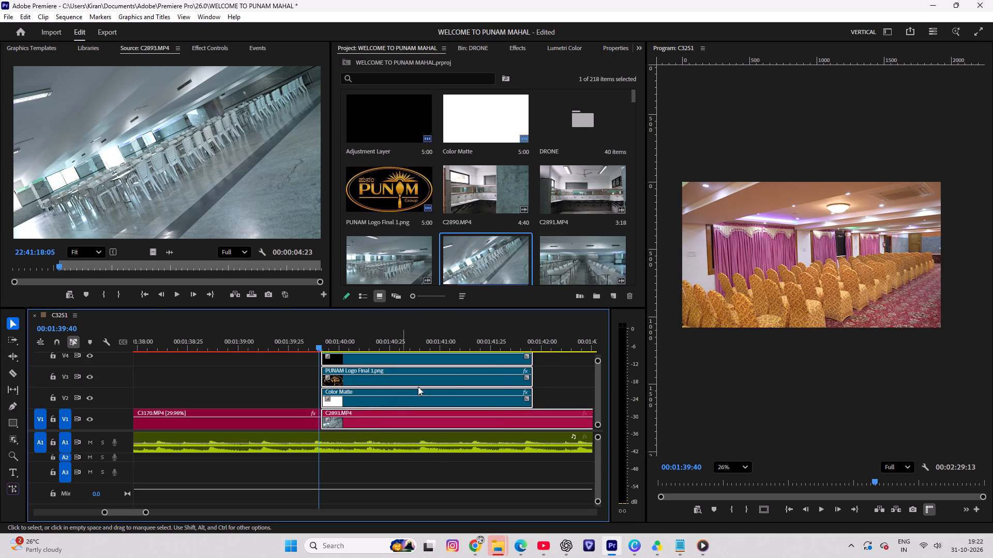
{"action": "left_click", "coordinate": [554, 374]}
Change the text of the VIP MAHAL title above C2893.MP4 to DINING HALL.
{"action": "left_click", "coordinate": [373, 361]}
{"action": "key", "text": "space"}
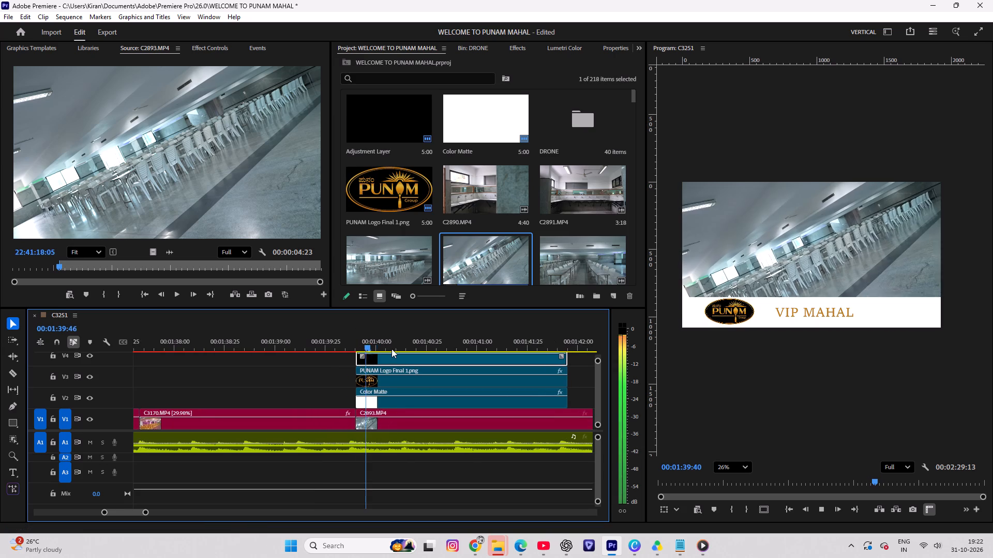
{"action": "key", "text": "space"}
{"action": "double_click", "coordinate": [372, 358]}
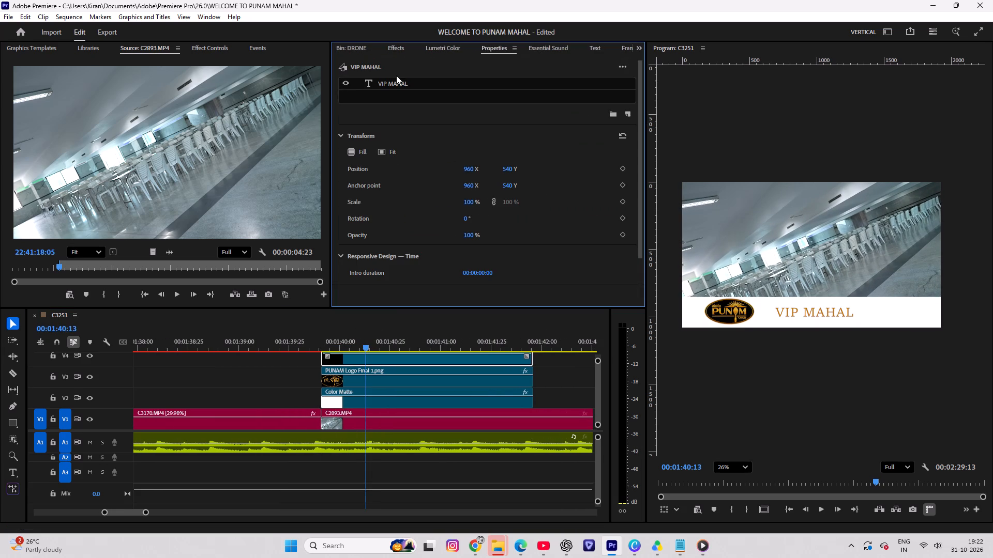
{"action": "double_click", "coordinate": [396, 80]}
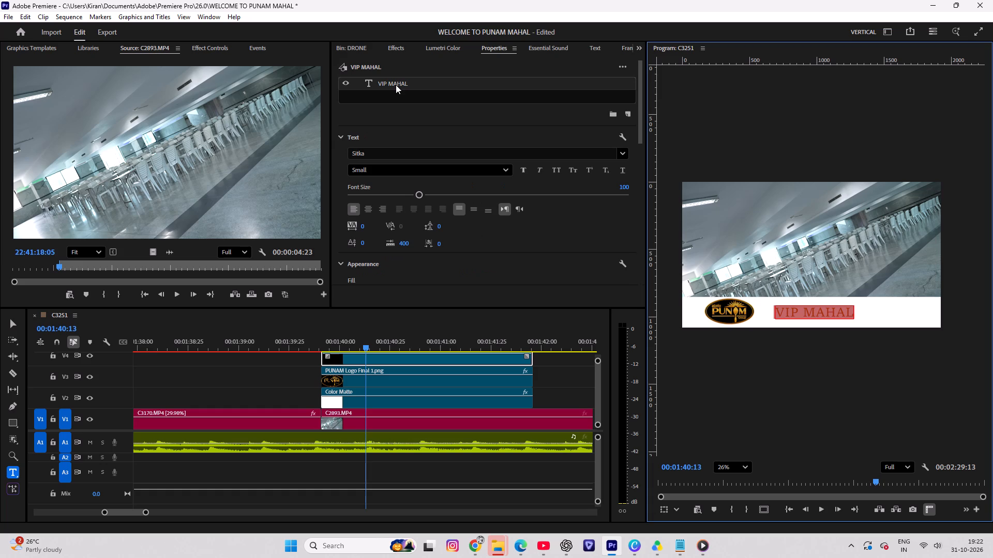
{"action": "key", "text": "d"}
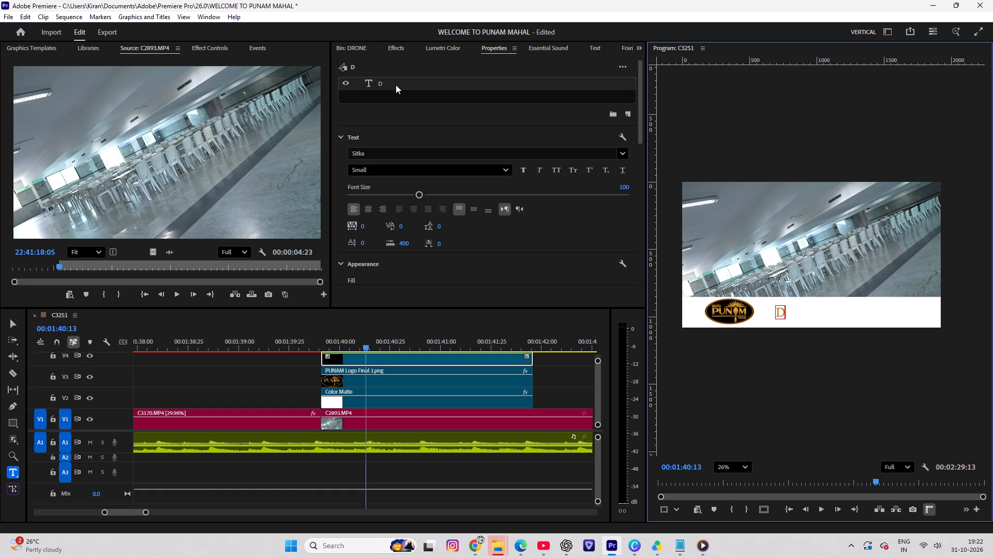
{"action": "key", "text": "i"}
{"action": "type", "text": "NI"}
{"action": "type", "text": "NG"}
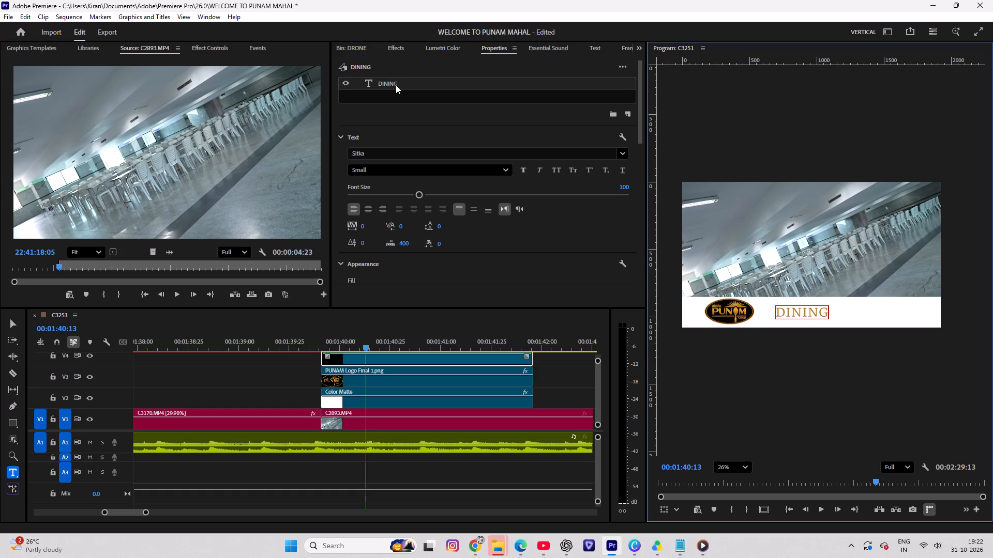
{"action": "type", "text": "HALL"}
{"action": "scroll", "coordinate": [396, 85], "scroll_direction": "up", "scroll_amount": 2}
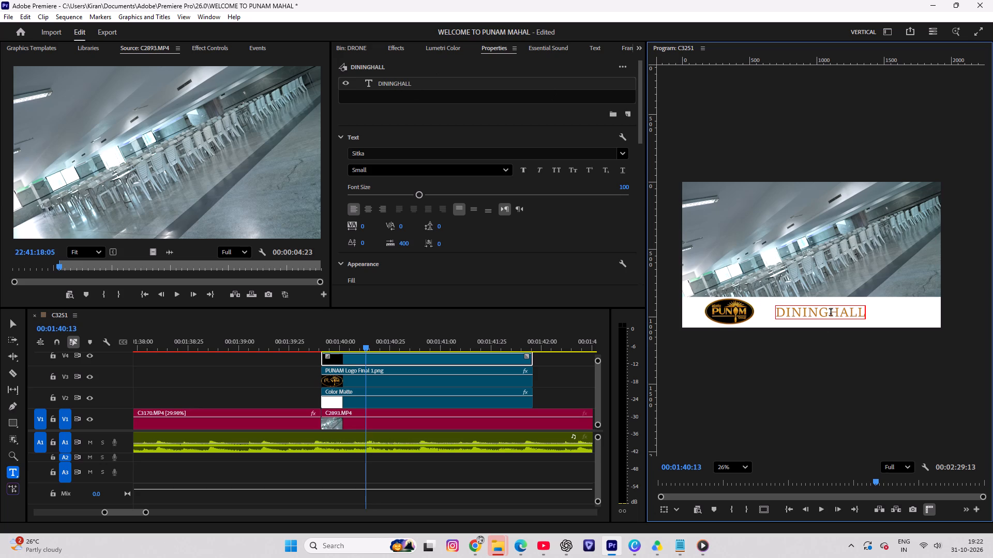
{"action": "left_click", "coordinate": [831, 313]}
{"action": "key", "text": "space"}
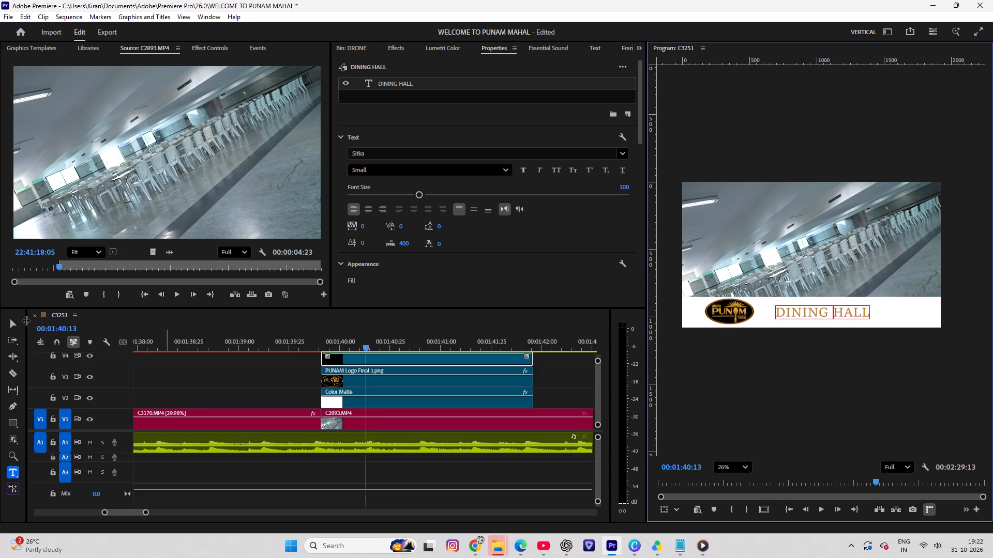
{"action": "left_click", "coordinate": [13, 318]}
{"action": "left_click", "coordinate": [276, 388]}
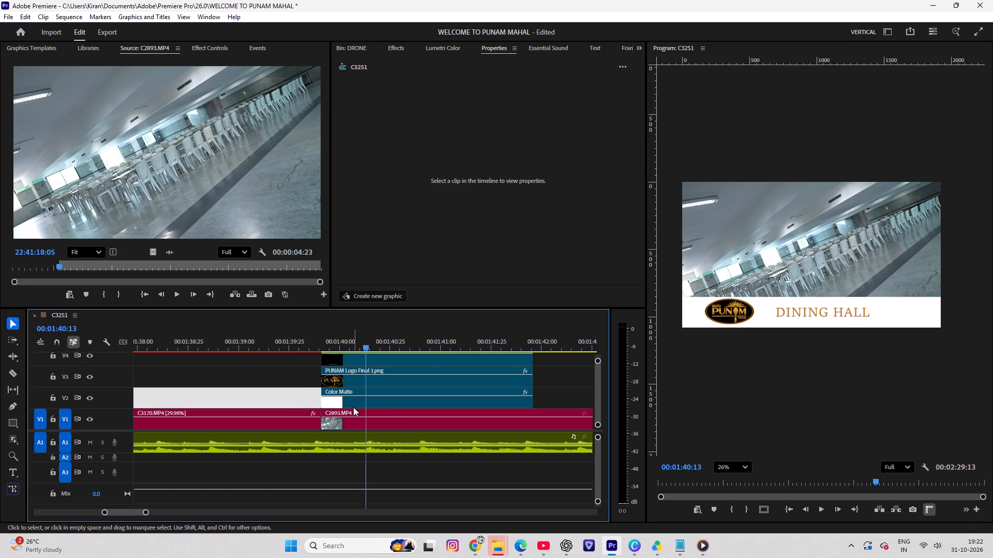
Split C2893.MP4 on V1 at 00:01:41:46, where the overlays end, and delete the part after the cut.
{"action": "scroll", "coordinate": [353, 408], "scroll_direction": "down", "scroll_amount": 7}
{"action": "key", "text": "space"}
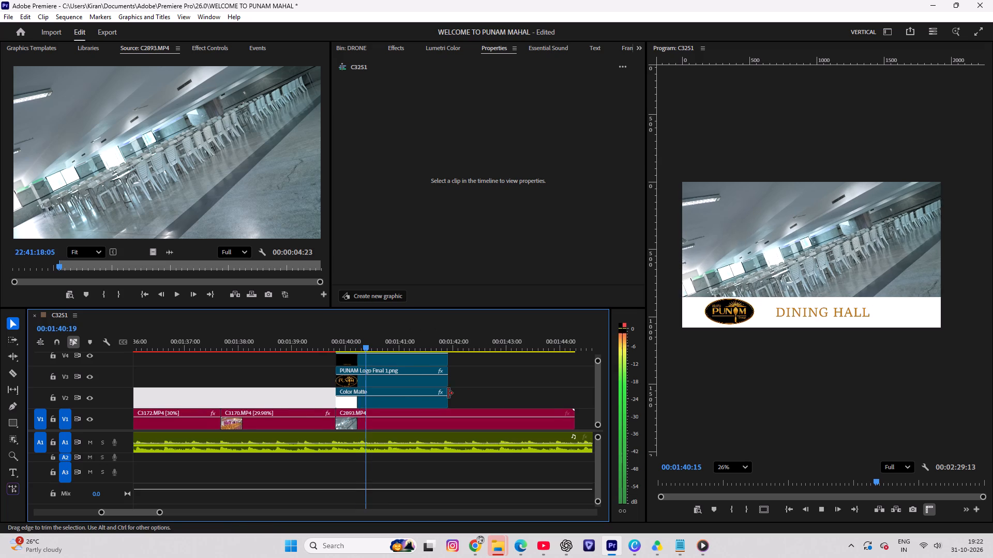
{"action": "key", "text": "space"}
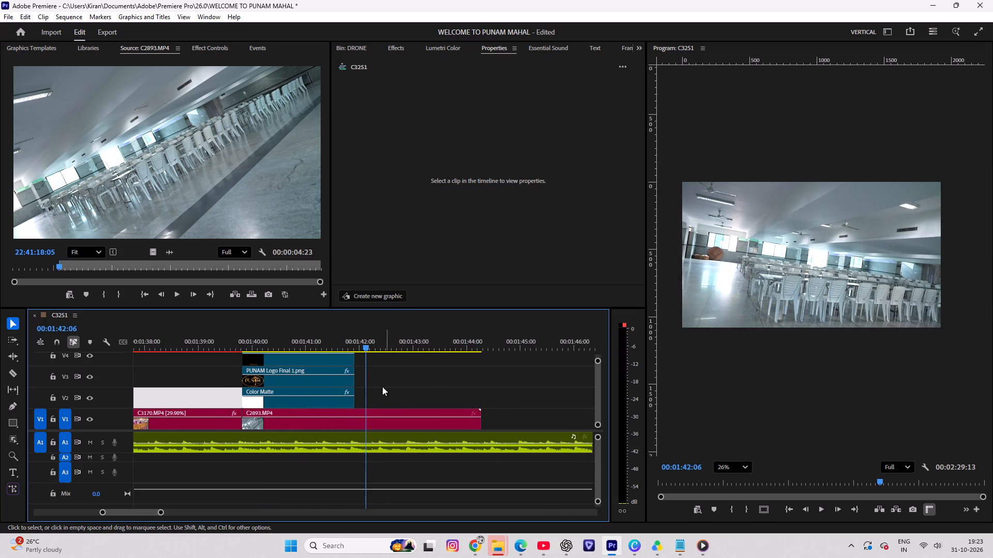
{"action": "left_click_drag", "start_coordinate": [370, 342], "coordinate": [357, 353]}
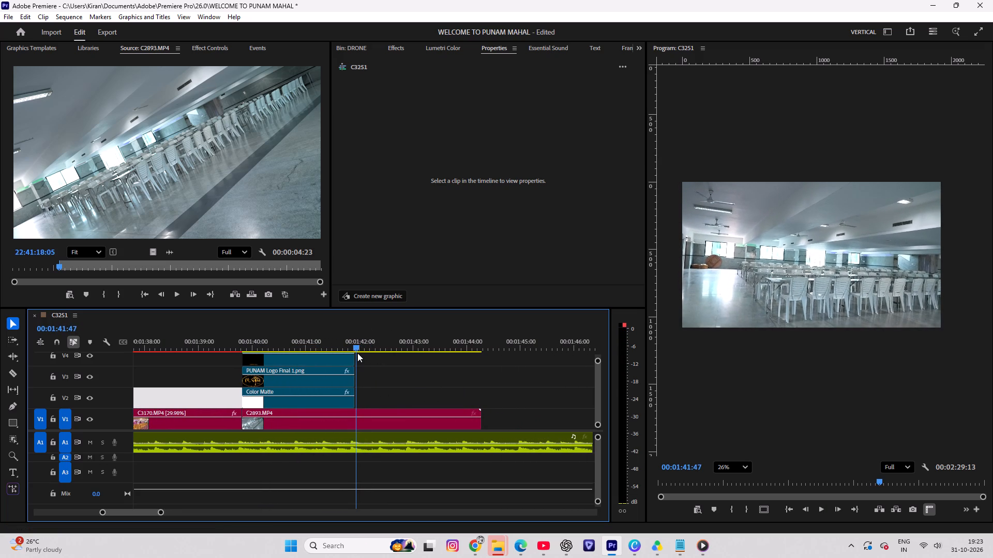
{"action": "left_click_drag", "start_coordinate": [357, 353], "coordinate": [356, 353]}
{"action": "key", "text": "c"}
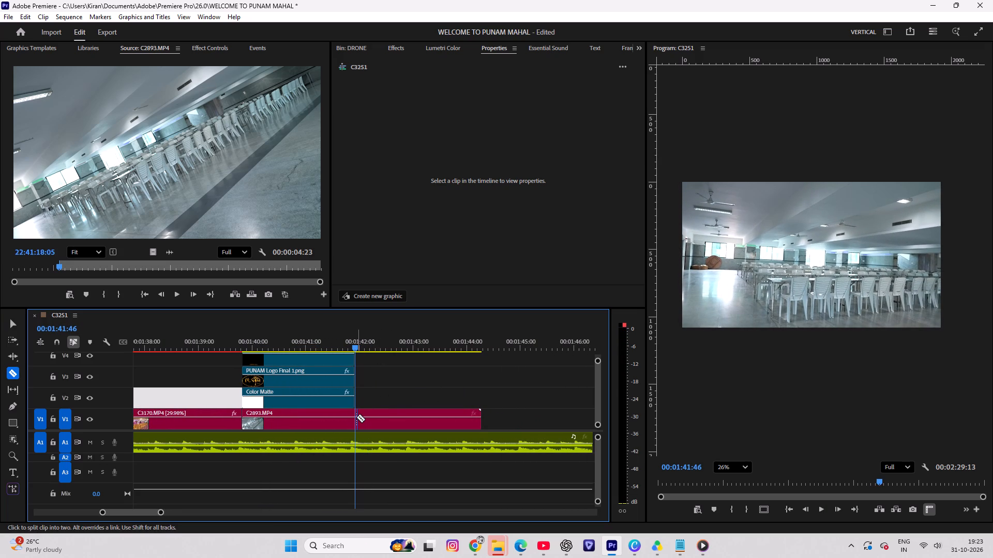
{"action": "left_click", "coordinate": [355, 417]}
{"action": "key", "text": "v"}
{"action": "left_click", "coordinate": [372, 419]}
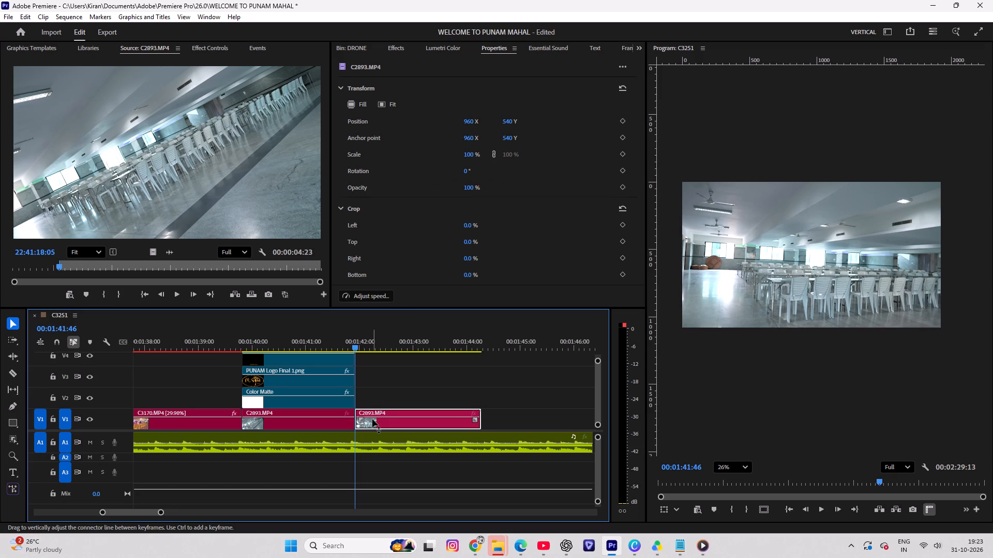
{"action": "key", "text": "Delete"}
{"action": "scroll", "coordinate": [395, 404], "scroll_direction": "up", "scroll_amount": 20, "text": "alt"}
{"action": "scroll", "coordinate": [395, 404], "scroll_direction": "up", "scroll_amount": 11, "text": "alt"}
{"action": "middle_click", "coordinate": [343, 404], "text": "alt"}
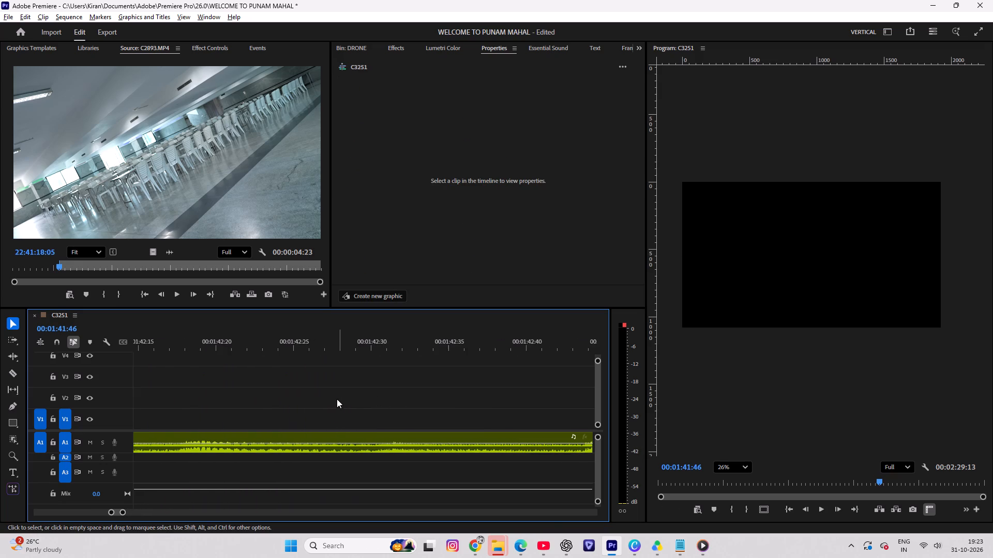
{"action": "scroll", "coordinate": [337, 399], "scroll_direction": "up", "scroll_amount": 20, "text": "alt"}
{"action": "scroll", "coordinate": [337, 399], "scroll_direction": "up", "scroll_amount": 20, "text": "alt"}
{"action": "scroll", "coordinate": [337, 399], "scroll_direction": "up", "scroll_amount": 9, "text": "alt"}
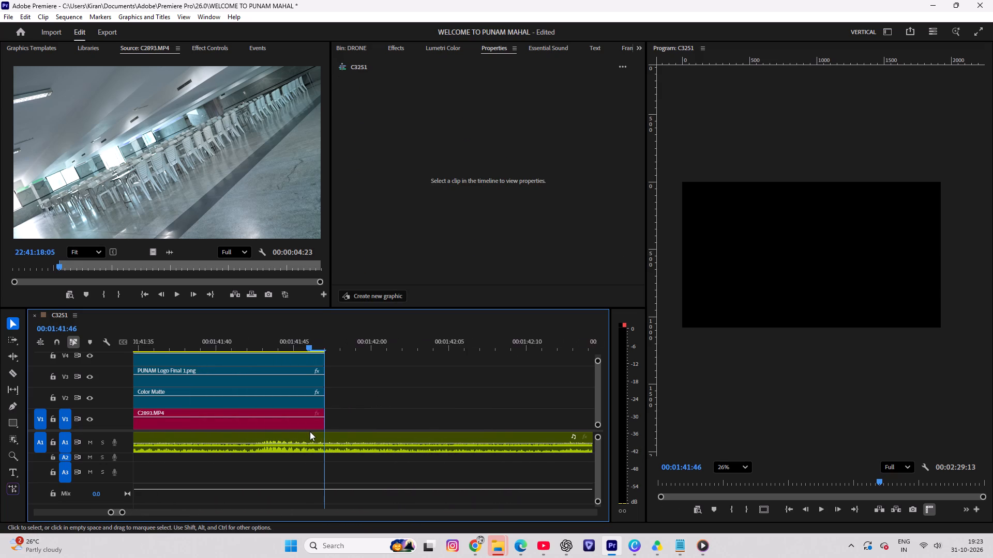
{"action": "scroll", "coordinate": [359, 422], "scroll_direction": "up", "scroll_amount": 6, "text": "alt"}
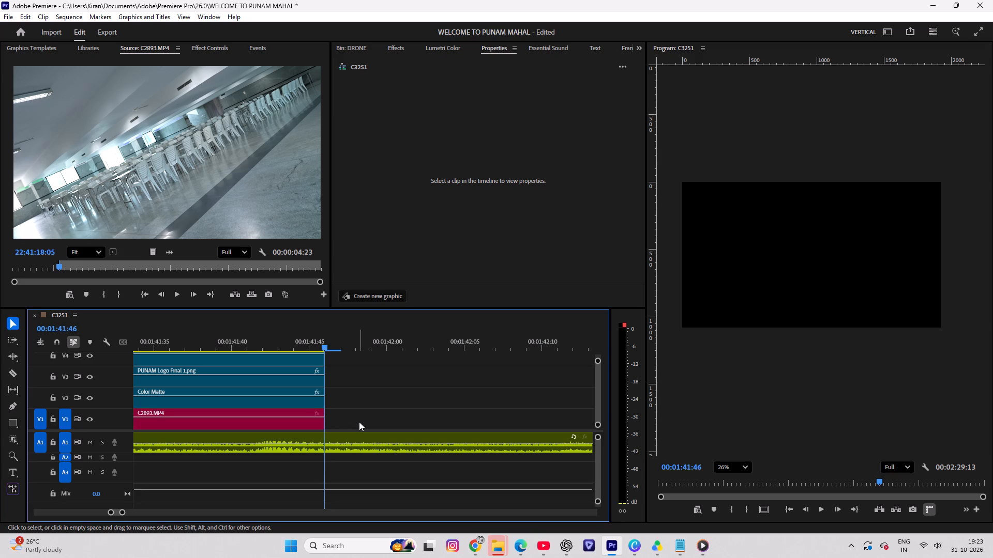
Find C2894.MP4 among the project clips and place its video on V1 directly after C2893.MP4, at 00:01:41:46.
{"action": "left_click", "coordinate": [436, 46]}
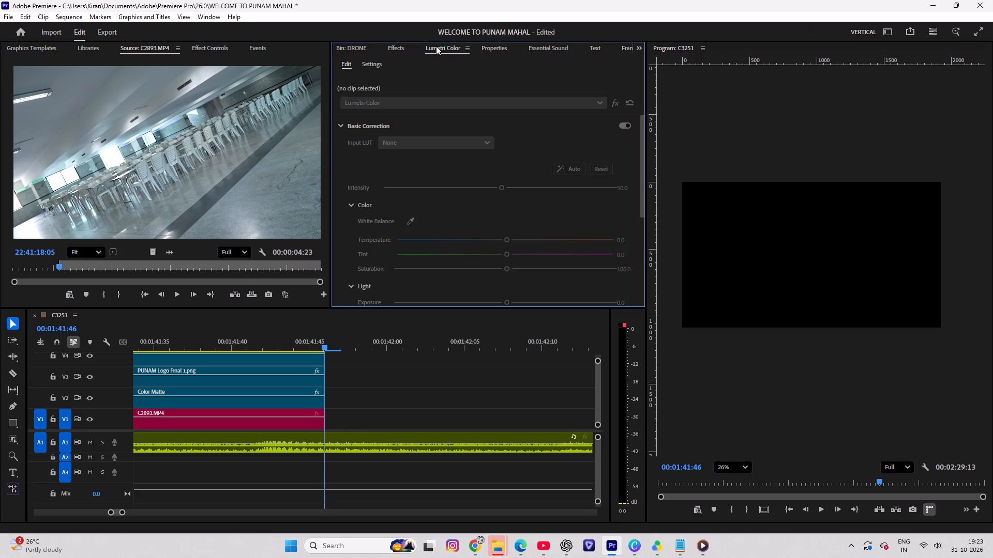
{"action": "left_click", "coordinate": [363, 45]}
{"action": "left_click", "coordinate": [567, 42]}
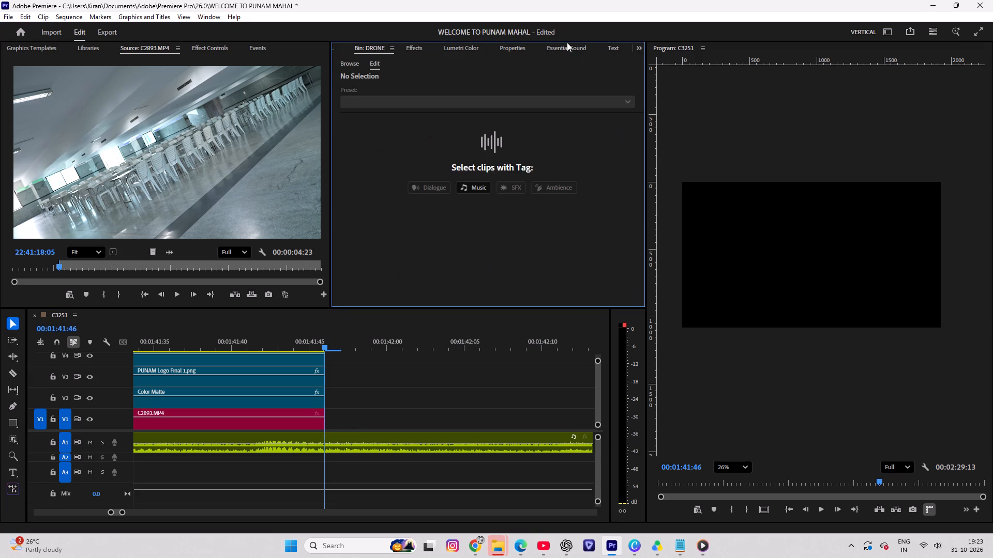
{"action": "left_click", "coordinate": [509, 45]}
{"action": "left_click", "coordinate": [474, 48]}
{"action": "left_click", "coordinate": [367, 48]}
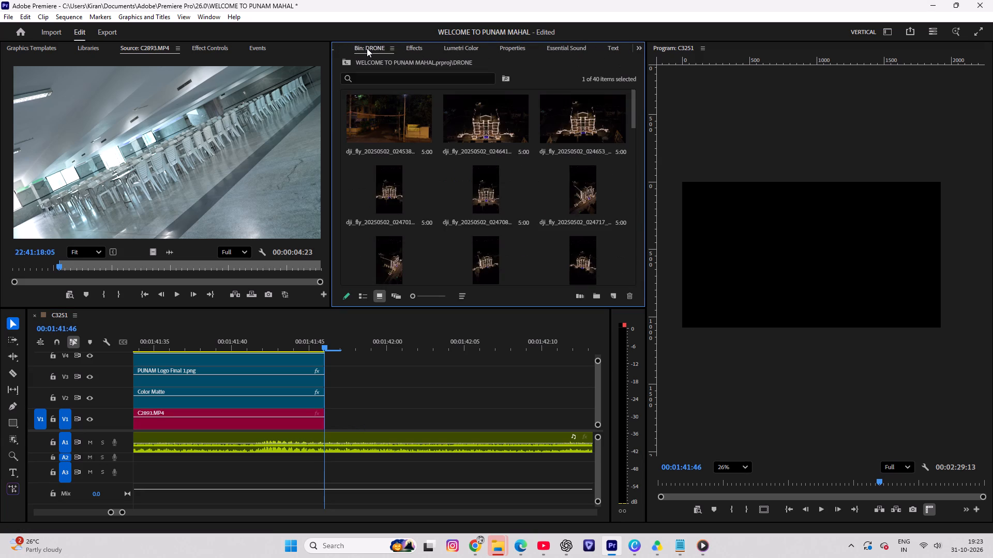
{"action": "left_click", "coordinate": [342, 48]}
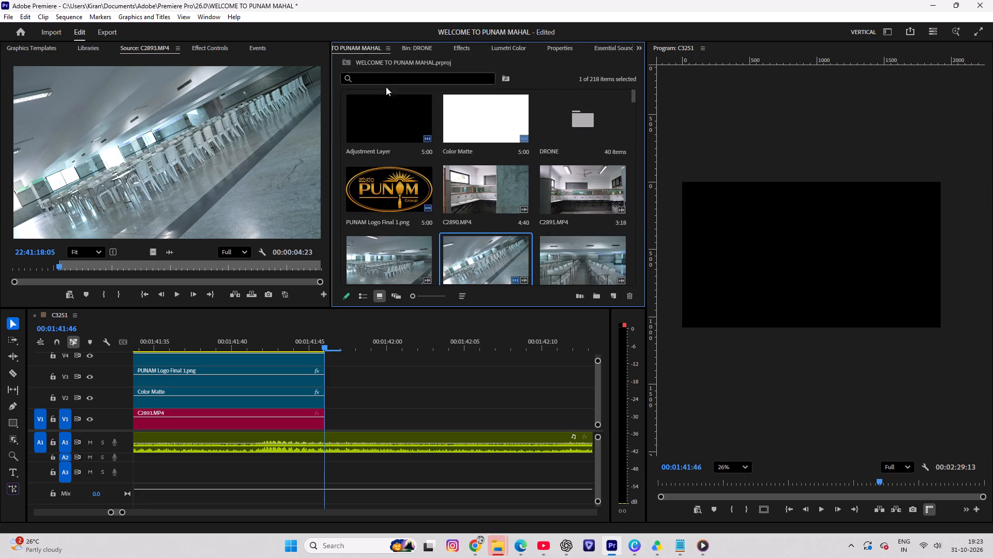
{"action": "scroll", "coordinate": [468, 157], "scroll_direction": "down", "scroll_amount": 2}
{"action": "scroll", "coordinate": [446, 183], "scroll_direction": "up", "scroll_amount": 2}
{"action": "scroll", "coordinate": [507, 210], "scroll_direction": "down", "scroll_amount": 1}
{"action": "double_click", "coordinate": [563, 187]}
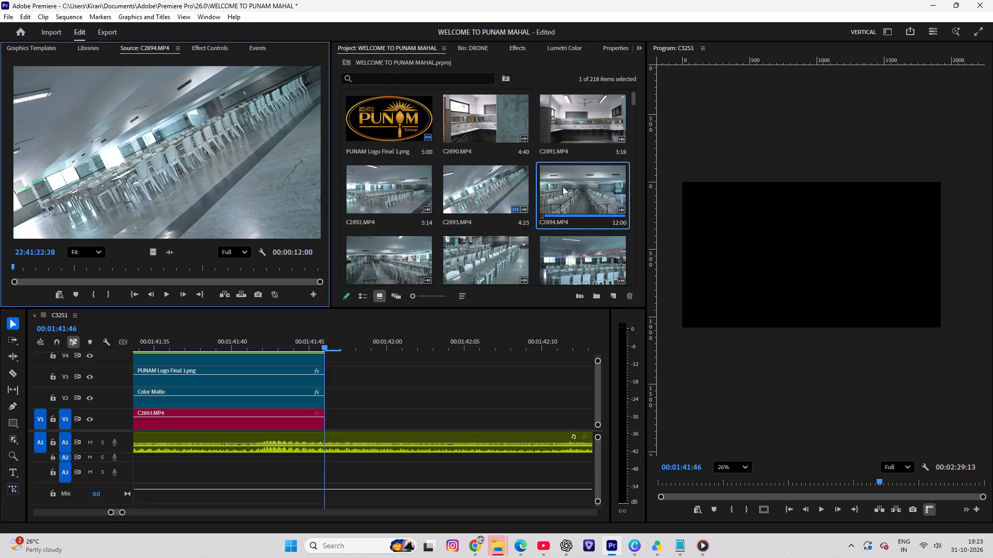
{"action": "left_click_drag", "start_coordinate": [151, 254], "coordinate": [326, 413]}
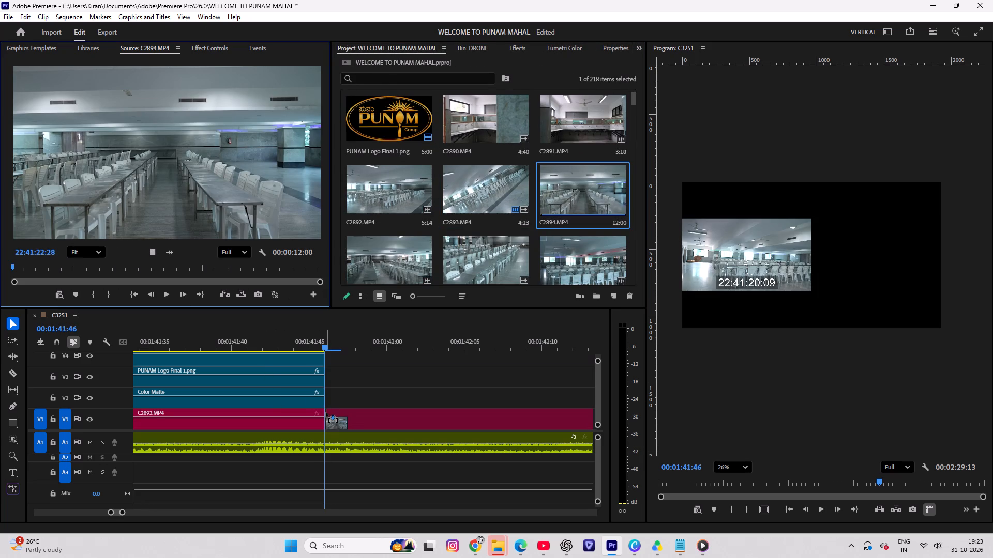
{"action": "left_click_drag", "start_coordinate": [326, 413], "coordinate": [325, 414]}
Slow C2894.MP4 on V1 to 30% speed with Optical flow time interpolation.
{"action": "left_click", "coordinate": [339, 421]}
{"action": "key", "text": "ctrl+r"}
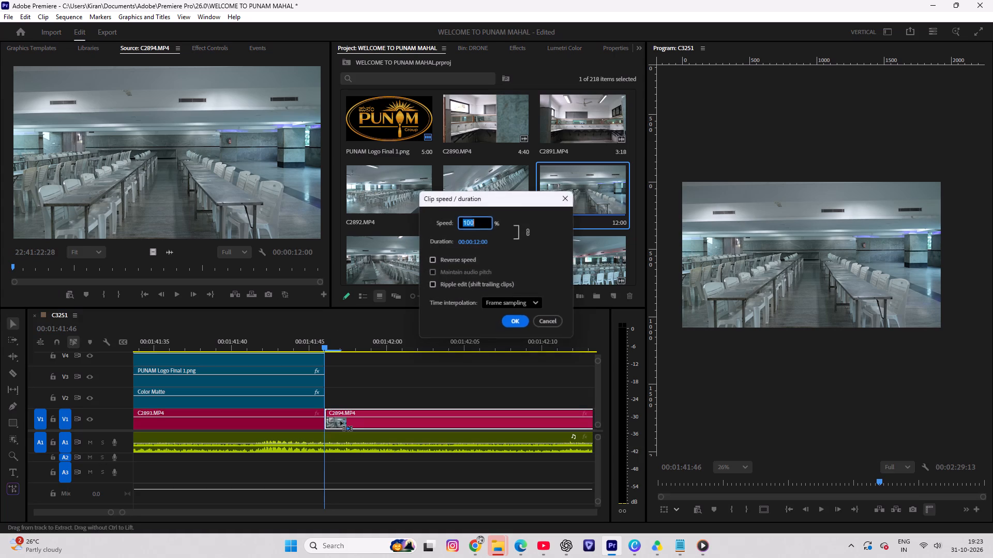
{"action": "type", "text": "30"}
{"action": "left_click", "coordinate": [489, 298]}
{"action": "left_click", "coordinate": [510, 345]}
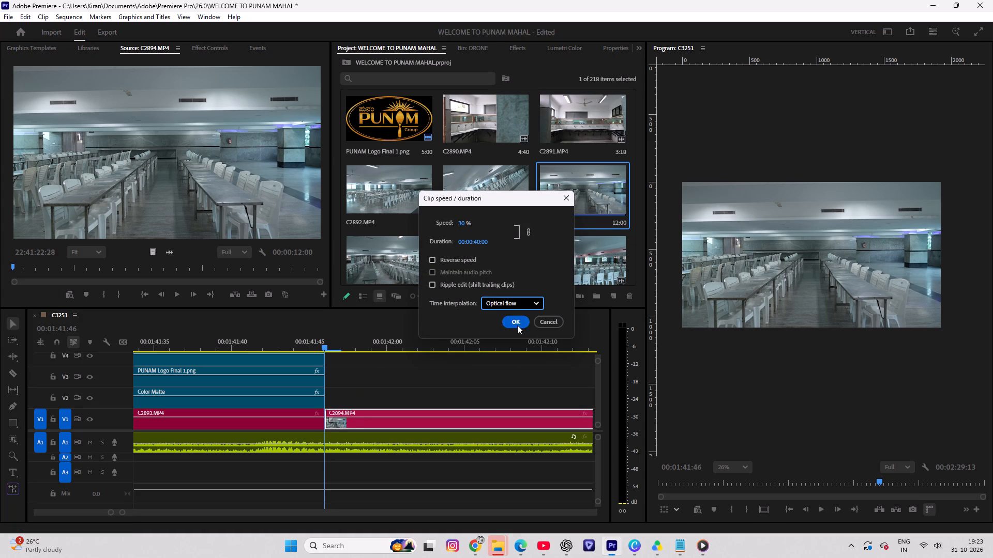
{"action": "left_click", "coordinate": [517, 323]}
Play back the slowed C2894.MP4 on the timeline to judge how long the shot should last.
{"action": "key", "text": "space"}
{"action": "scroll", "coordinate": [373, 445], "scroll_direction": "down", "scroll_amount": 6}
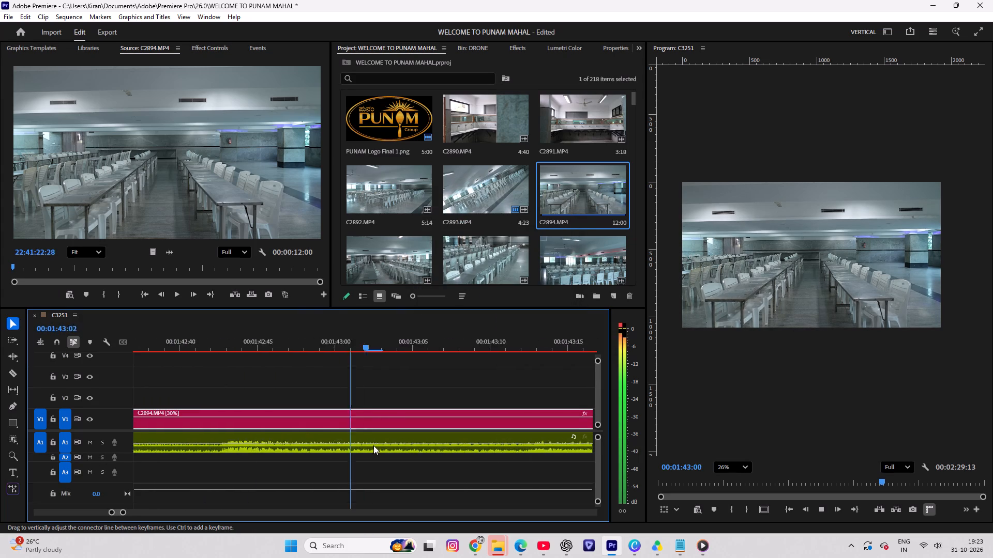
{"action": "scroll", "coordinate": [373, 445], "scroll_direction": "down", "scroll_amount": 3}
{"action": "key", "text": "space"}
{"action": "left_click", "coordinate": [224, 372]}
{"action": "key", "text": "space"}
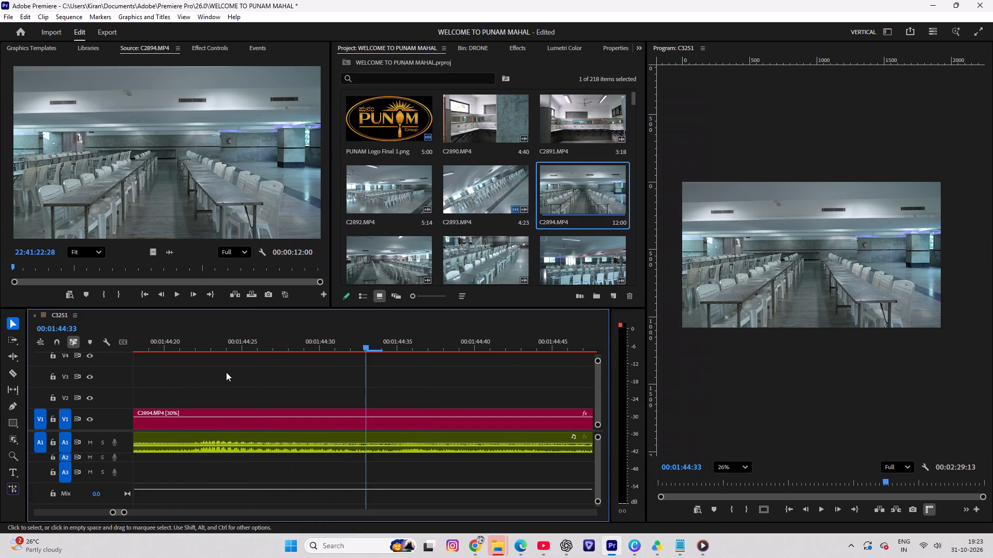
{"action": "scroll", "coordinate": [304, 375], "scroll_direction": "down", "scroll_amount": 20, "text": "alt"}
{"action": "scroll", "coordinate": [308, 407], "scroll_direction": "down", "scroll_amount": 8, "text": "alt"}
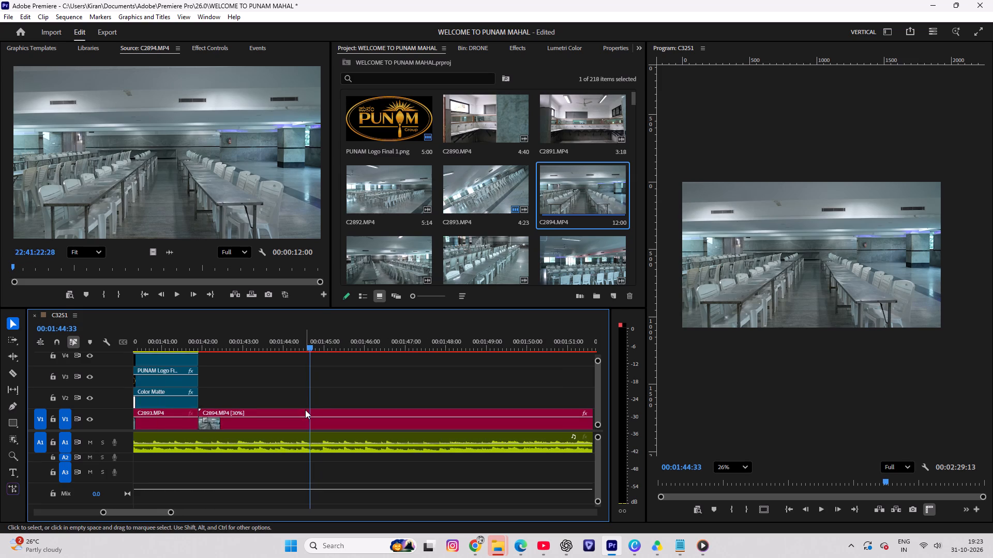
{"action": "scroll", "coordinate": [304, 411], "scroll_direction": "down", "scroll_amount": 3}
{"action": "scroll", "coordinate": [303, 413], "scroll_direction": "down", "scroll_amount": 2, "text": "alt"}
{"action": "scroll", "coordinate": [302, 414], "scroll_direction": "up", "scroll_amount": 4}
Replay into C2894.MP4, split it on V1 at 00:01:43:47 and delete the part after the cut.
{"action": "left_click_drag", "start_coordinate": [274, 346], "coordinate": [265, 351]}
{"action": "key", "text": "space"}
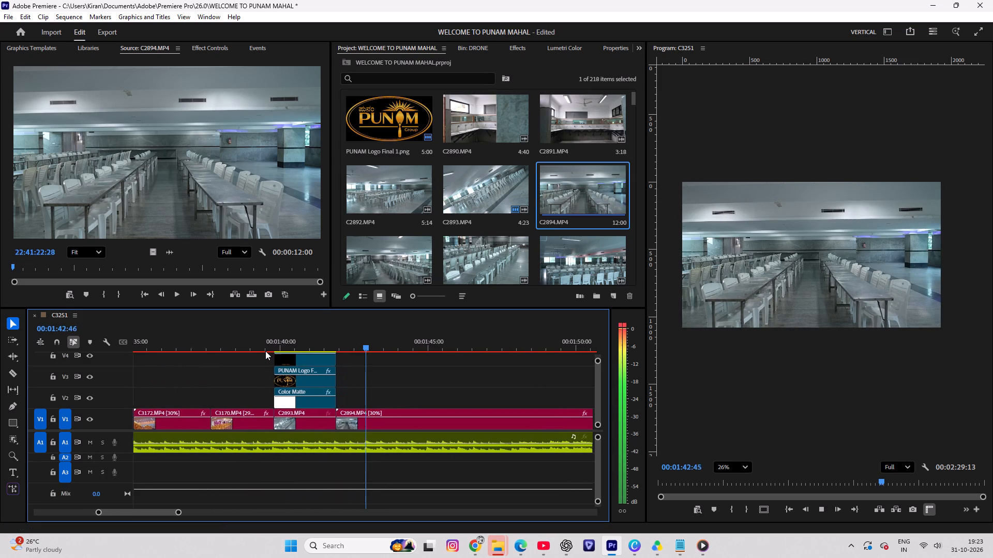
{"action": "key", "text": "space"}
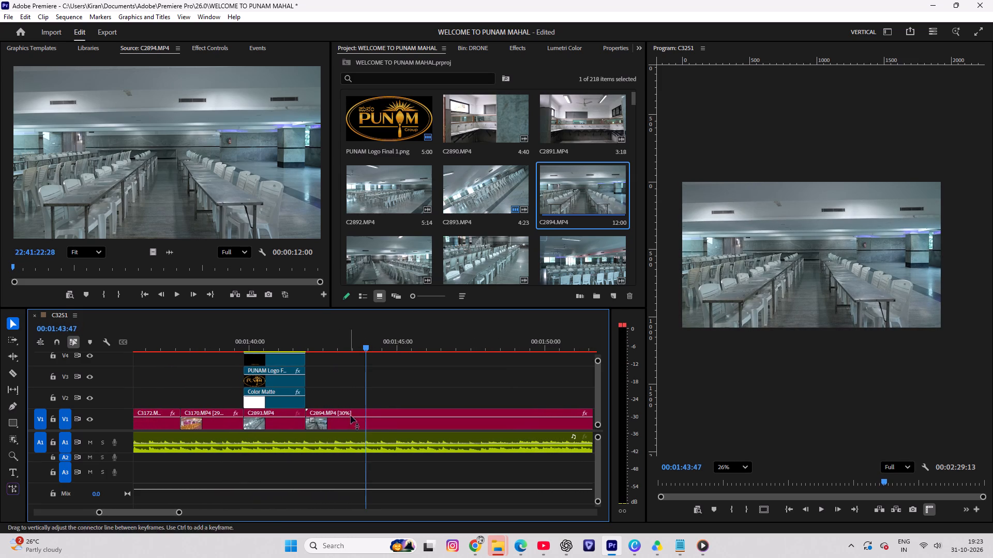
{"action": "key", "text": "c"}
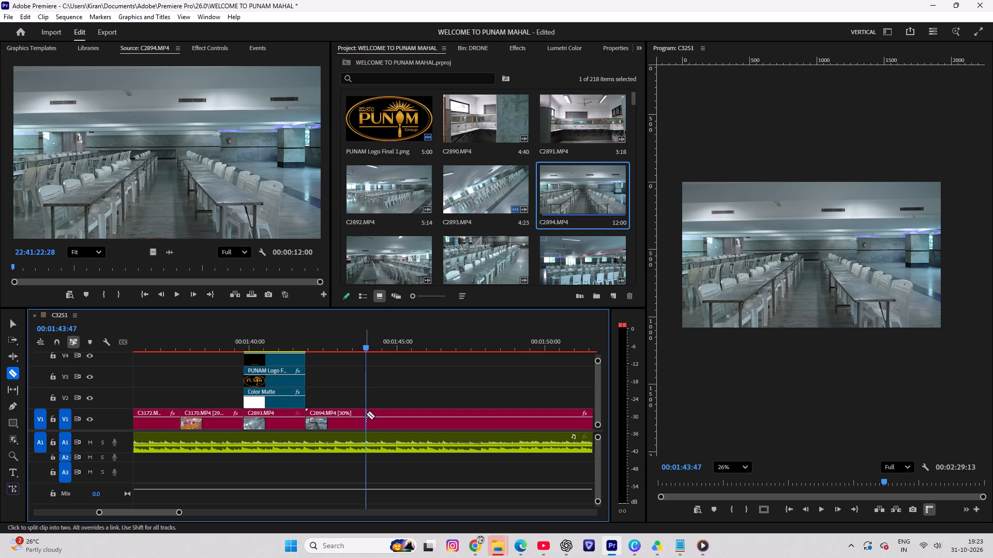
{"action": "left_click", "coordinate": [366, 414]}
{"action": "key", "text": "v"}
{"action": "left_click", "coordinate": [386, 421]}
{"action": "key", "text": "Delete"}
Open C2896.MP4 from the project clips, mark an in point at 22:41:45:36 and place its video on V1 after C2894.MP4.
{"action": "scroll", "coordinate": [476, 201], "scroll_direction": "down", "scroll_amount": 1}
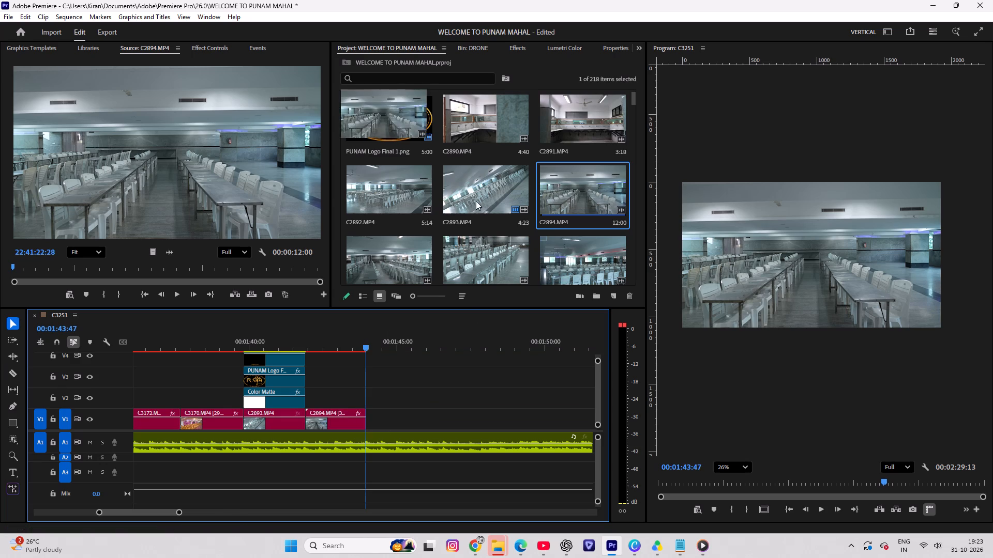
{"action": "double_click", "coordinate": [463, 202]}
{"action": "left_click_drag", "start_coordinate": [15, 268], "coordinate": [80, 268]}
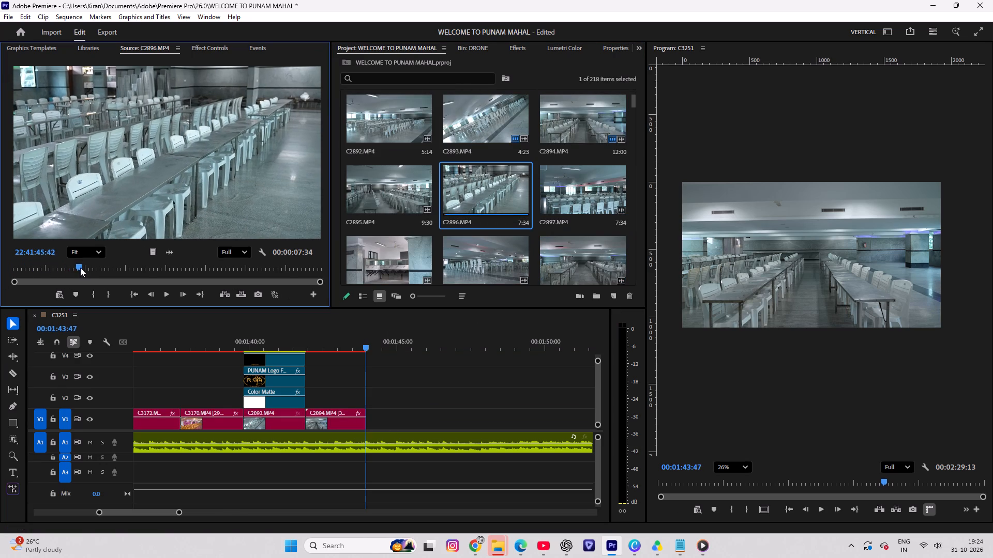
{"action": "left_click_drag", "start_coordinate": [80, 268], "coordinate": [76, 270]}
{"action": "key", "text": "i"}
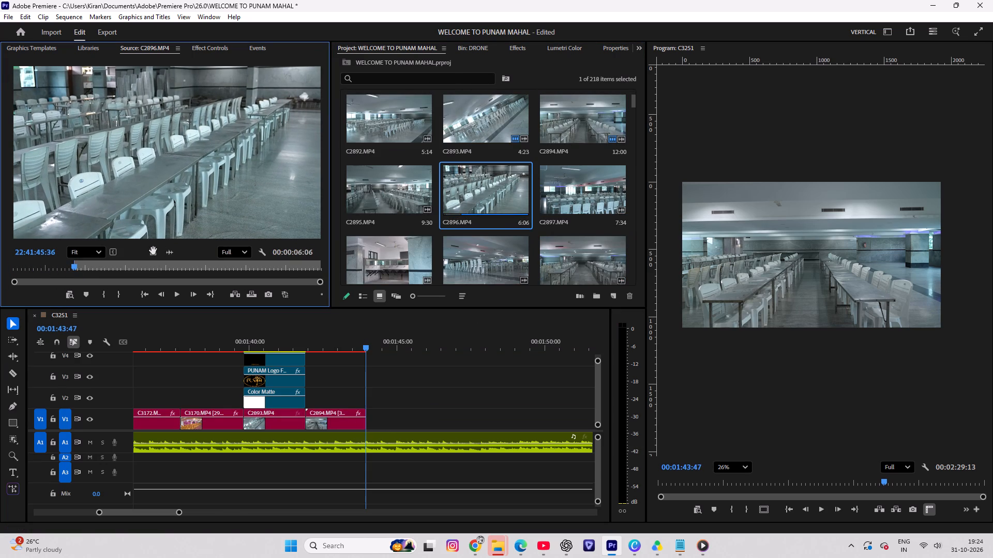
{"action": "left_click_drag", "start_coordinate": [153, 251], "coordinate": [366, 402]}
{"action": "left_click_drag", "start_coordinate": [389, 408], "coordinate": [389, 414]}
Slow C2896.MP4 on V1 to 30% speed with Optical flow time interpolation.
{"action": "key", "text": "ctrl+r"}
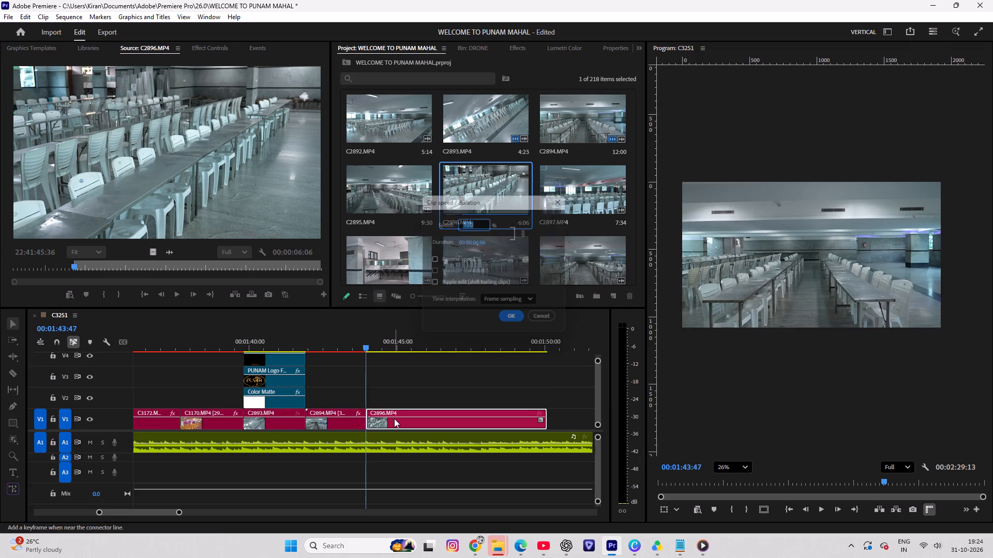
{"action": "type", "text": "30"}
{"action": "left_click", "coordinate": [518, 308]}
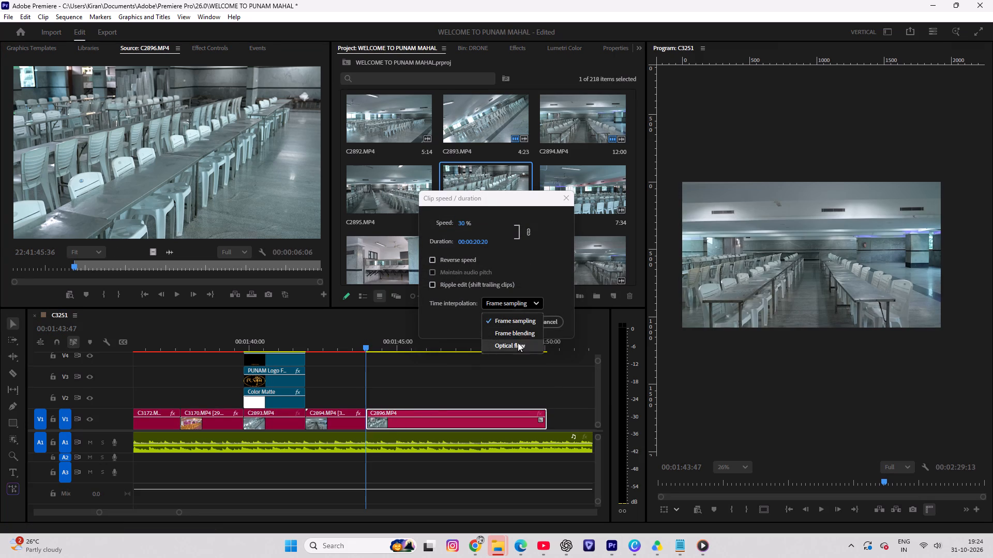
{"action": "left_click", "coordinate": [518, 343]}
{"action": "left_click", "coordinate": [517, 322]}
Play into C2896.MP4, split it on V1 at 00:01:46:29 and delete the part after the cut.
{"action": "key", "text": "space"}
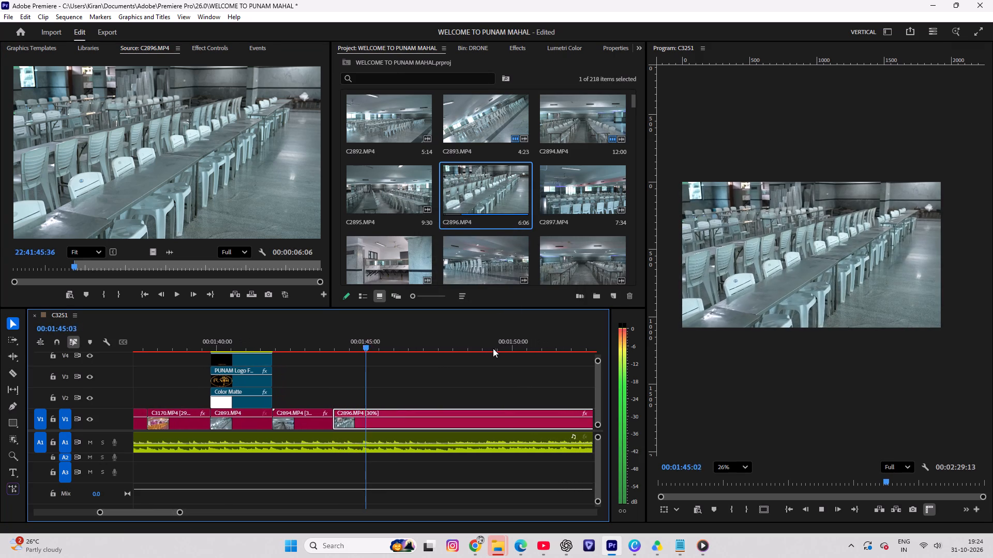
{"action": "key", "text": "space"}
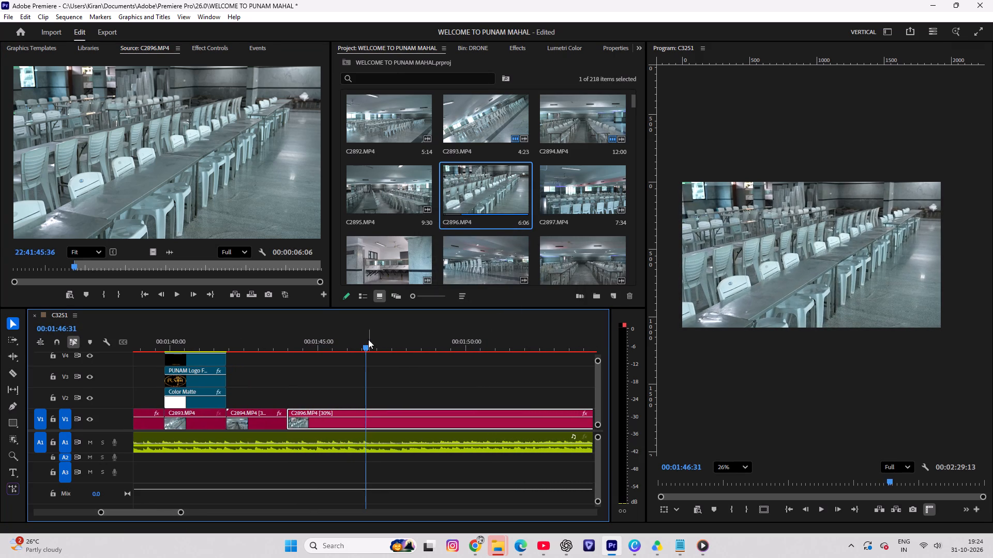
{"action": "left_click", "coordinate": [363, 343]}
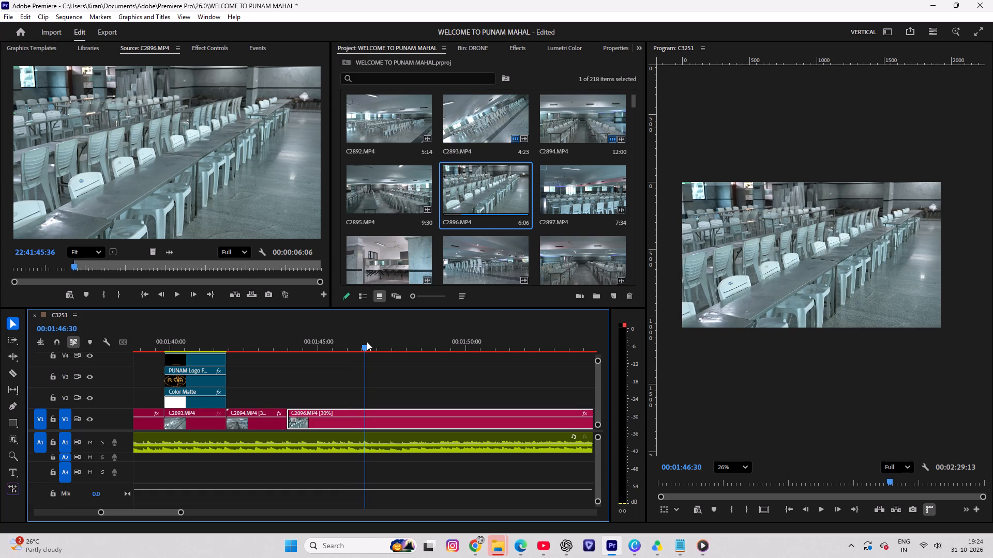
{"action": "key", "text": "c"}
{"action": "left_click", "coordinate": [365, 423]}
{"action": "key", "text": "v"}
{"action": "left_click", "coordinate": [394, 426]}
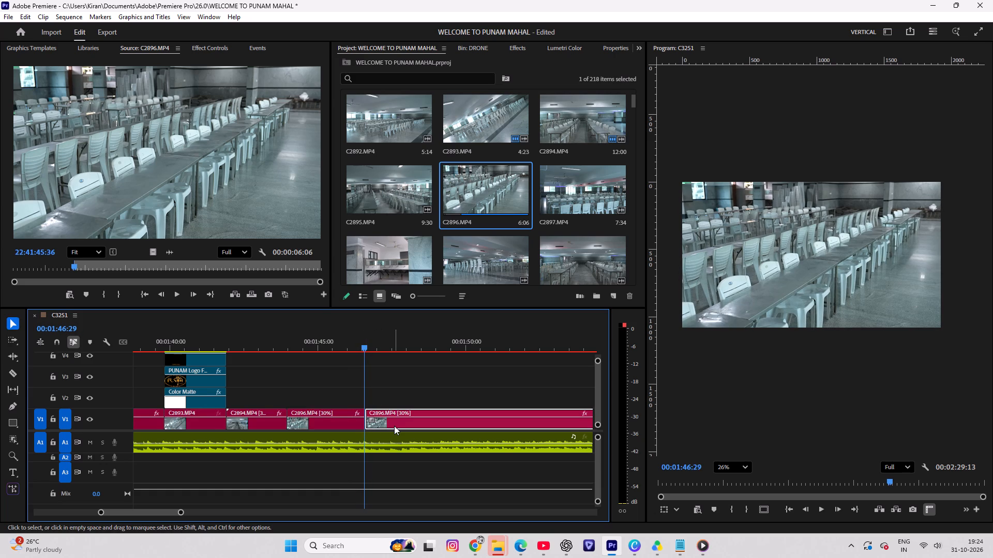
{"action": "key", "text": "Delete"}
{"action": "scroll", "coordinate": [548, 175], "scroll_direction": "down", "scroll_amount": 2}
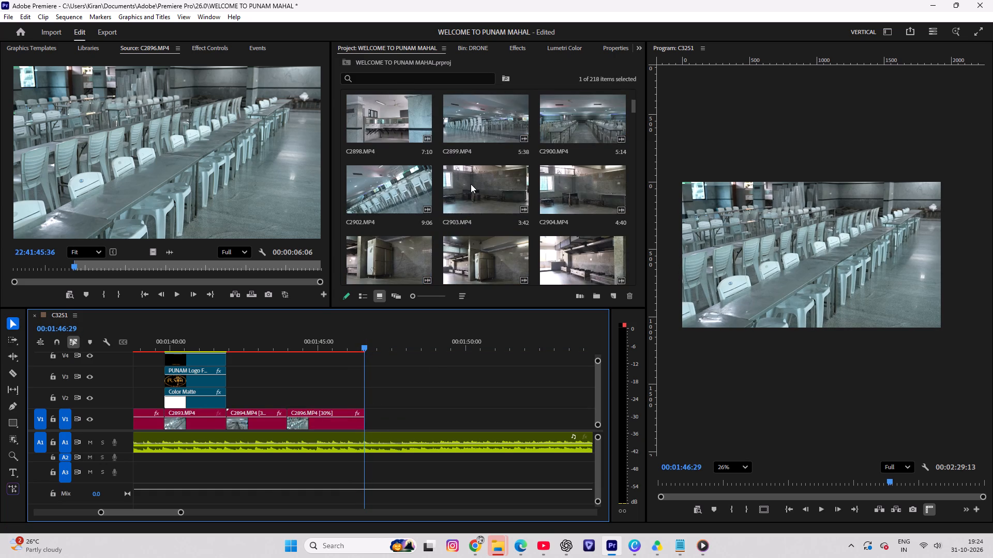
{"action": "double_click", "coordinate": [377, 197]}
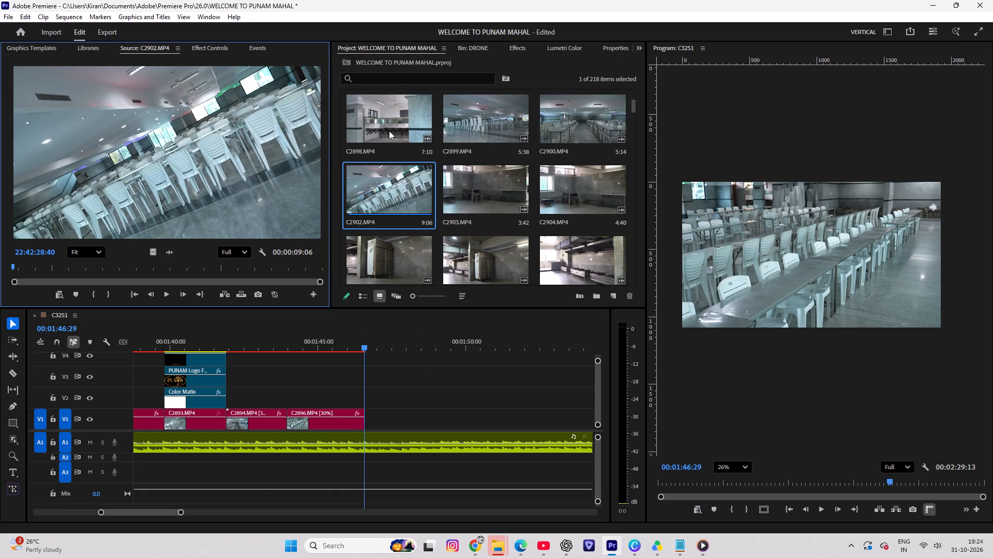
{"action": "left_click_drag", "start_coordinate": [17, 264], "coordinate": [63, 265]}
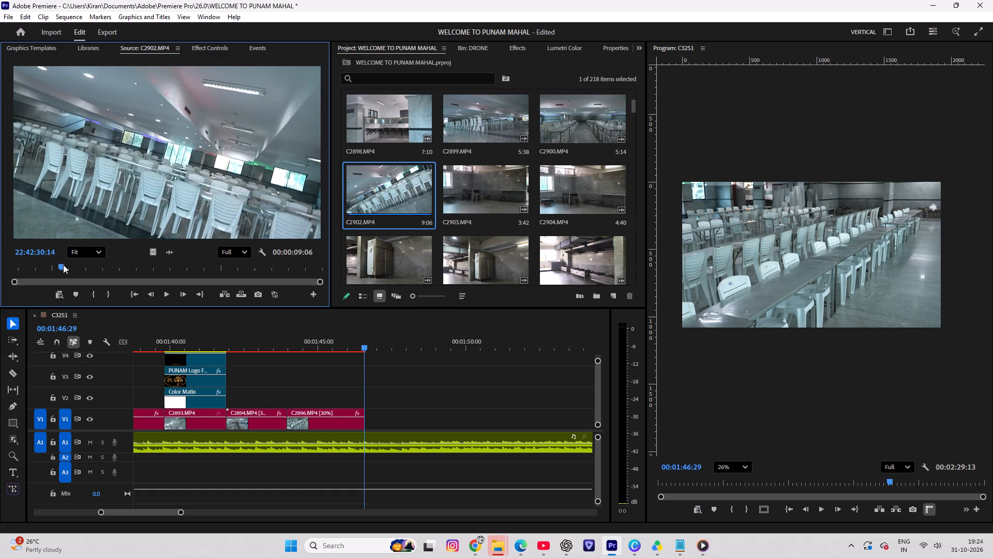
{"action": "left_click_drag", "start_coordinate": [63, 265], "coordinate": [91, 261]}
Open C2899.MP4 from the project clips, mark an in point at 22:42:07:29 and place its video on V1 after C2896.MP4.
{"action": "scroll", "coordinate": [524, 170], "scroll_direction": "up", "scroll_amount": 1}
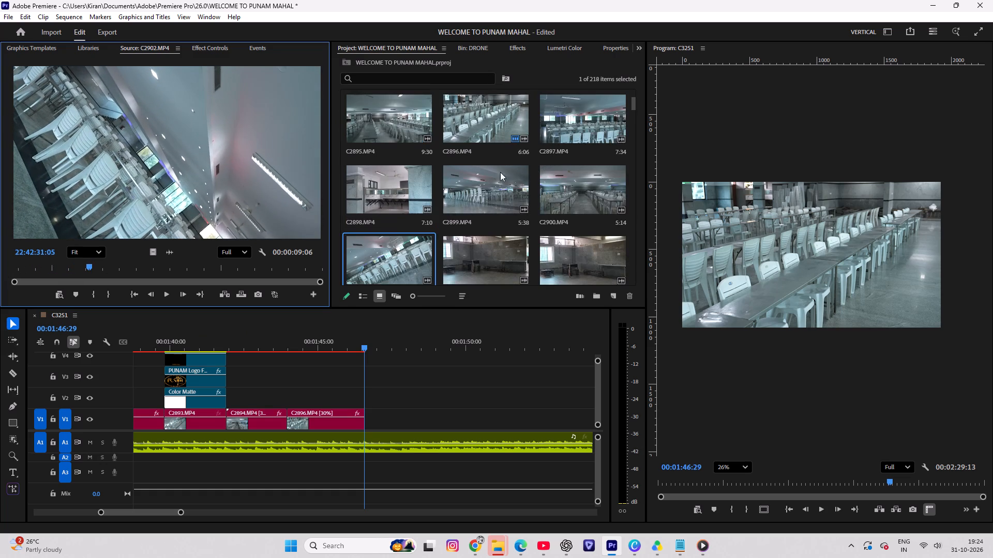
{"action": "double_click", "coordinate": [477, 196]}
{"action": "left_click_drag", "start_coordinate": [26, 266], "coordinate": [66, 267]}
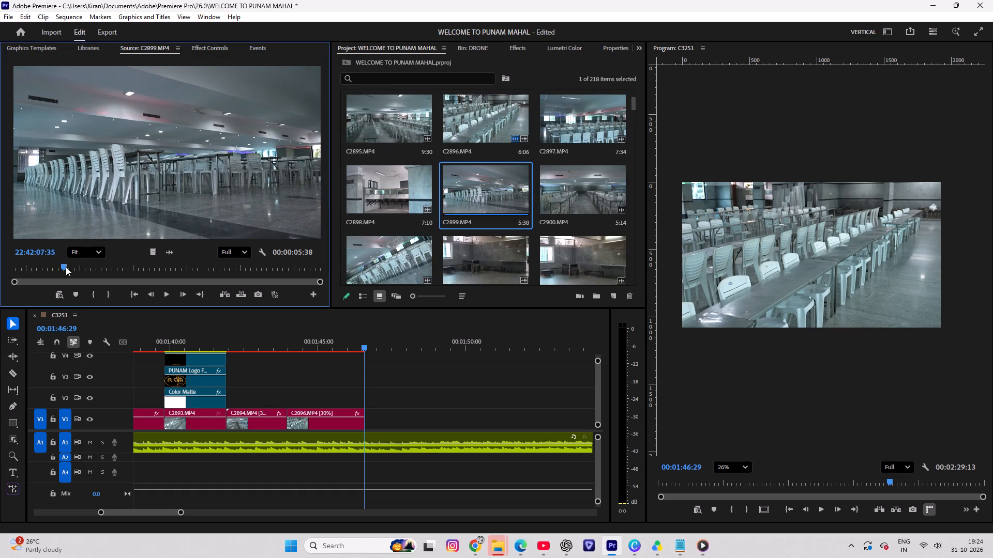
{"action": "left_click_drag", "start_coordinate": [66, 267], "coordinate": [59, 268]}
{"action": "key", "text": "i"}
{"action": "left_click_drag", "start_coordinate": [155, 253], "coordinate": [385, 391]}
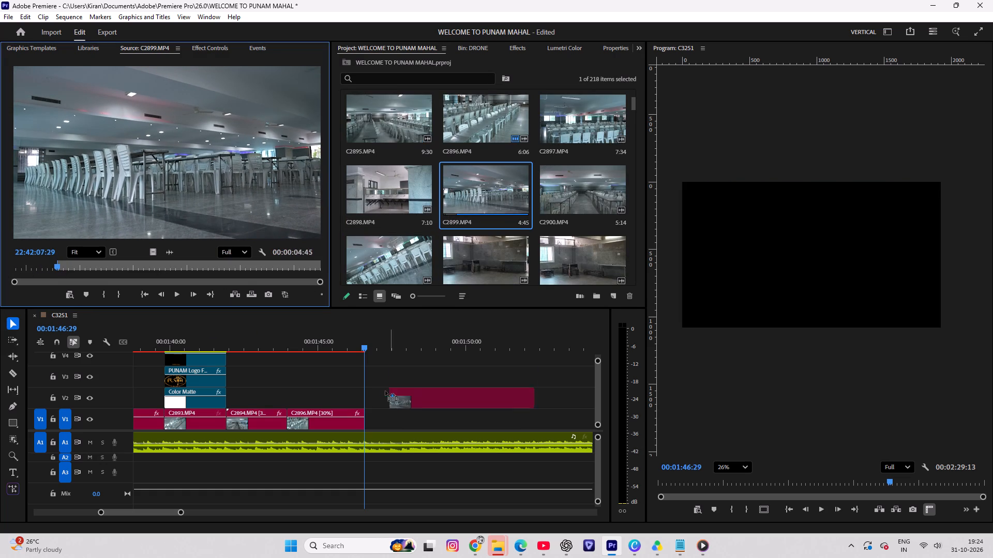
{"action": "left_click_drag", "start_coordinate": [385, 391], "coordinate": [365, 412]}
Slow C2899.MP4 on V1 to 30% speed with Optical flow time interpolation.
{"action": "left_click", "coordinate": [389, 424]}
{"action": "key", "text": "ctrl+r"}
{"action": "type", "text": "30"}
{"action": "left_click", "coordinate": [508, 306]}
{"action": "left_click", "coordinate": [509, 348]}
{"action": "left_click", "coordinate": [515, 322]}
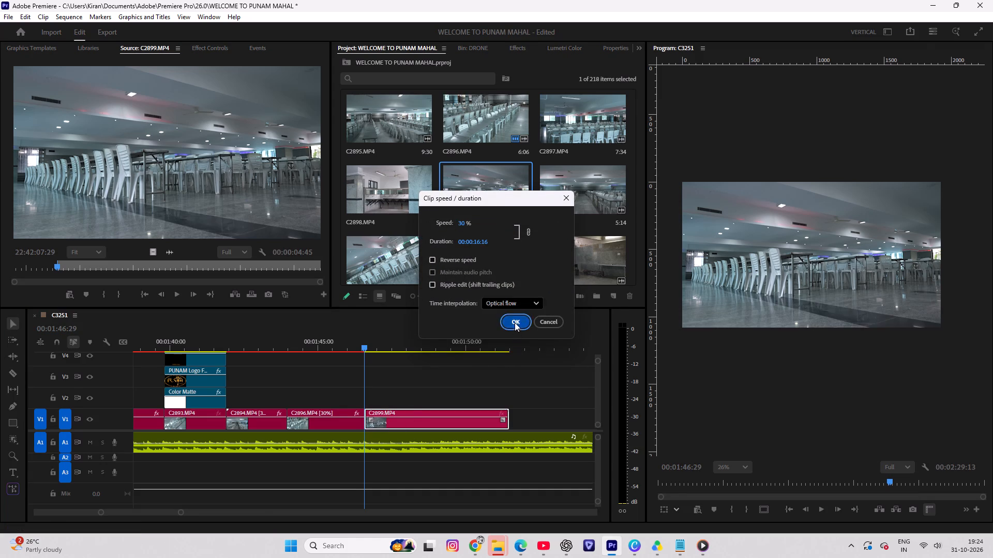
Play into C2899.MP4, split it on V1 at 00:01:49:09 and delete the part after the cut.
{"action": "key", "text": "space"}
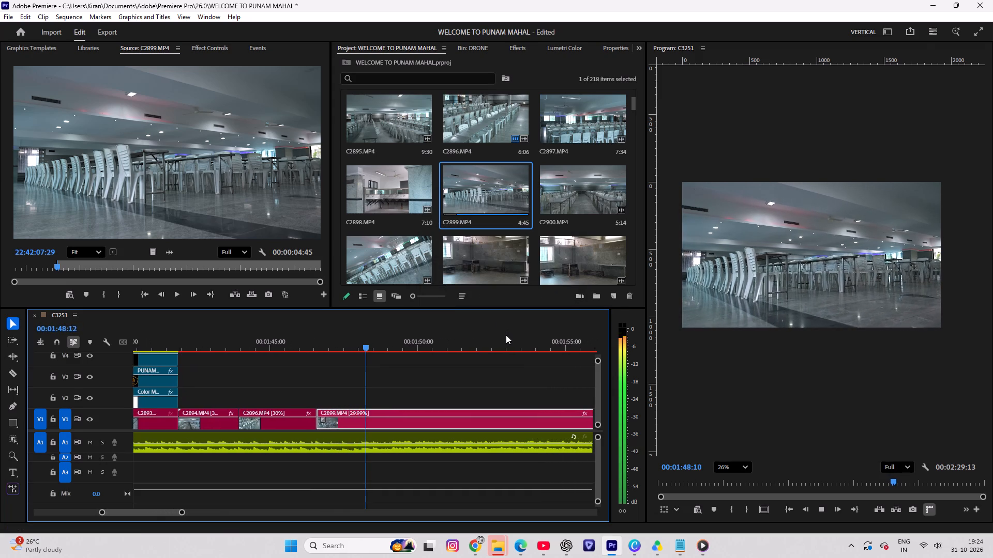
{"action": "key", "text": "space"}
{"action": "left_click_drag", "start_coordinate": [361, 336], "coordinate": [362, 341]}
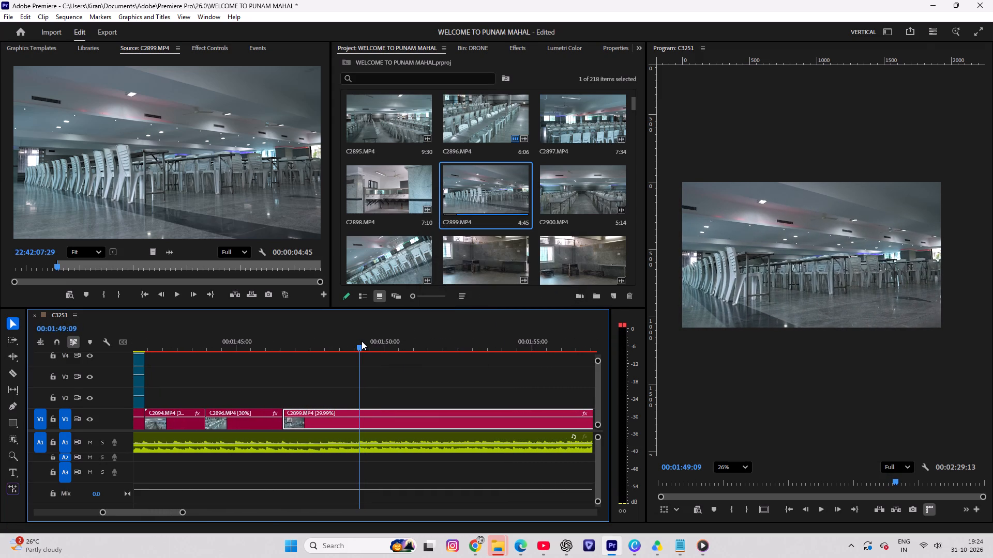
{"action": "left_click_drag", "start_coordinate": [362, 341], "coordinate": [361, 342]}
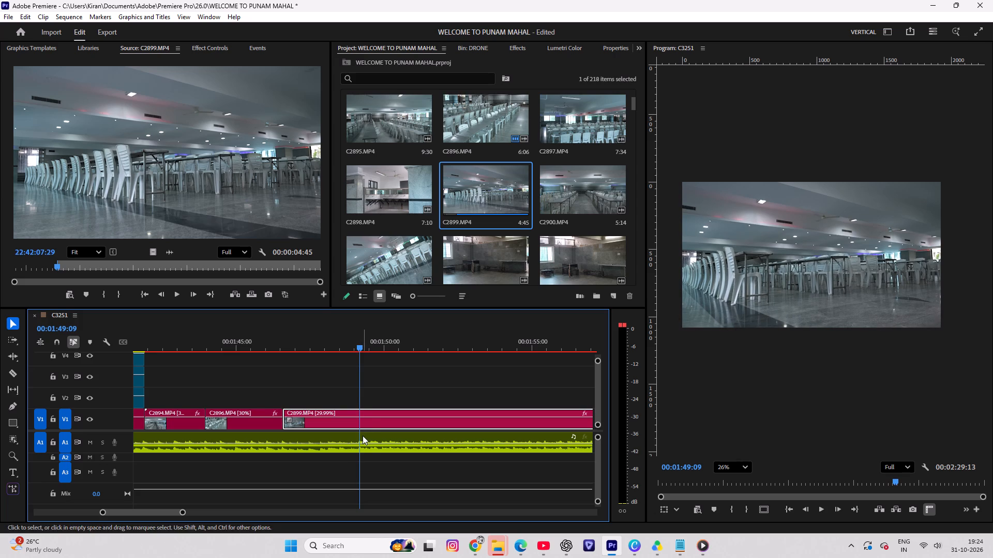
{"action": "key", "text": "c"}
{"action": "left_click", "coordinate": [360, 417]}
{"action": "key", "text": "v"}
{"action": "left_click", "coordinate": [390, 422]}
{"action": "key", "text": "Delete"}
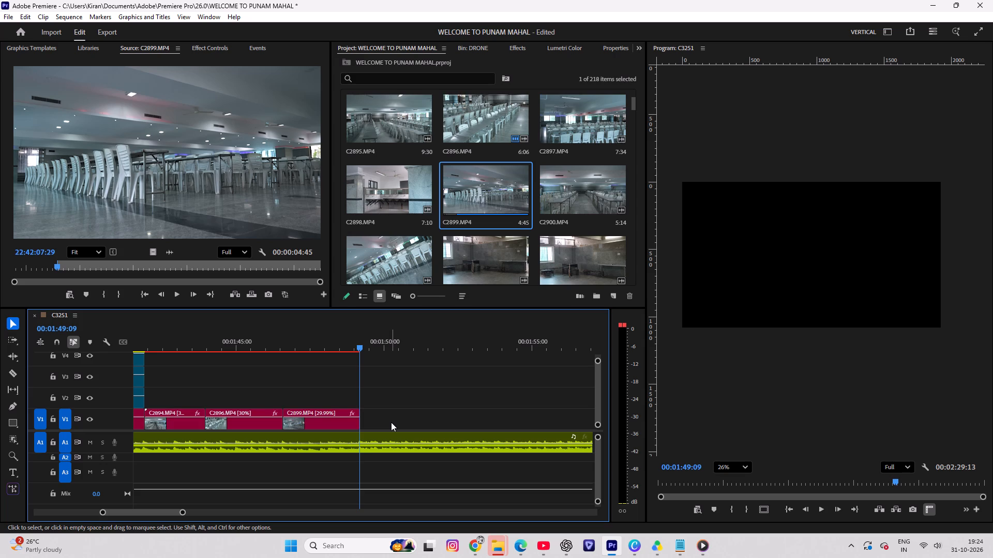
Play back the DINING HALL section of the timeline from its title through C2894.MP4 and C2896.MP4 to review the cuts.
{"action": "scroll", "coordinate": [533, 143], "scroll_direction": "down", "scroll_amount": 1}
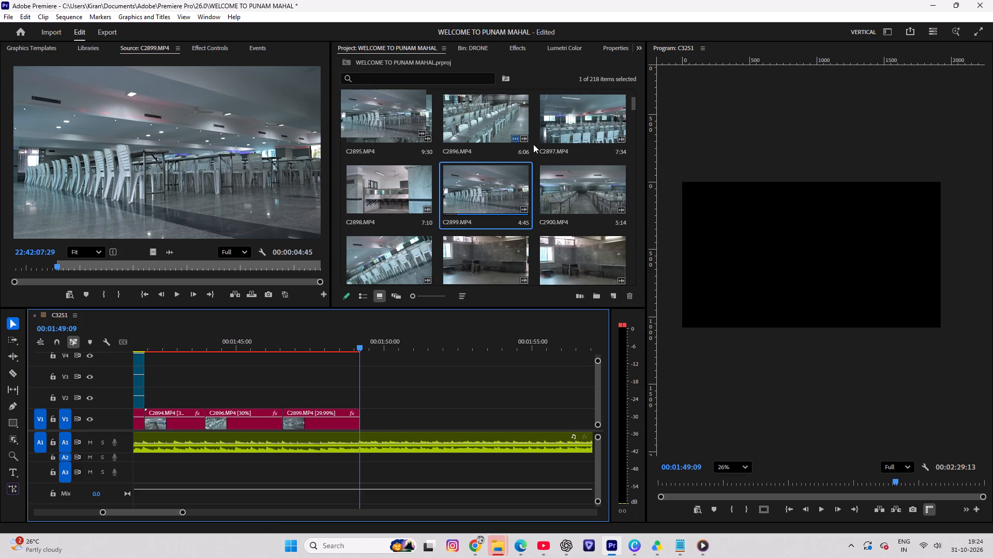
{"action": "scroll", "coordinate": [533, 145], "scroll_direction": "down", "scroll_amount": 1}
{"action": "key", "text": "space"}
{"action": "scroll", "coordinate": [330, 373], "scroll_direction": "down", "scroll_amount": 5}
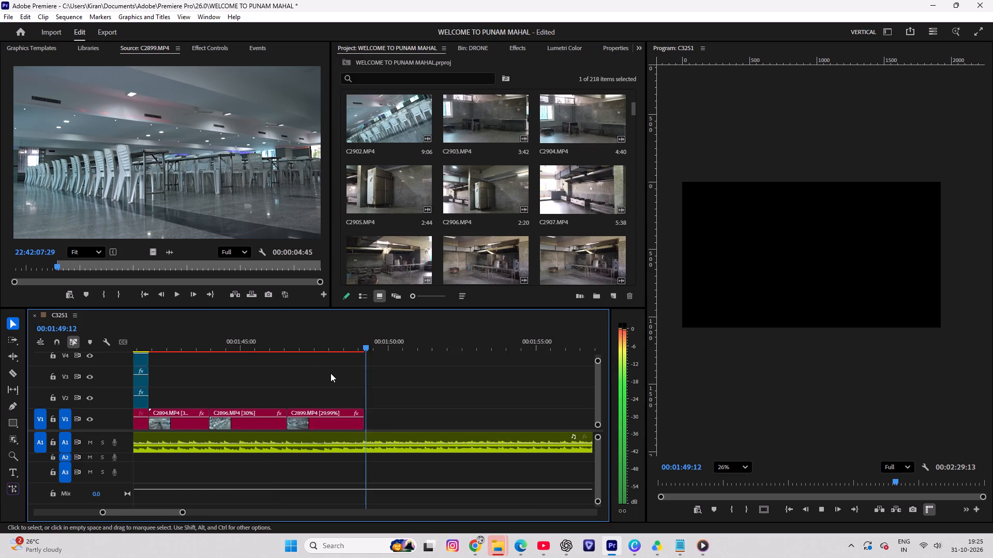
{"action": "left_click_drag", "start_coordinate": [269, 346], "coordinate": [110, 373]}
{"action": "left_click_drag", "start_coordinate": [230, 373], "coordinate": [335, 370]}
{"action": "left_click", "coordinate": [538, 341]}
{"action": "key", "text": "space"}
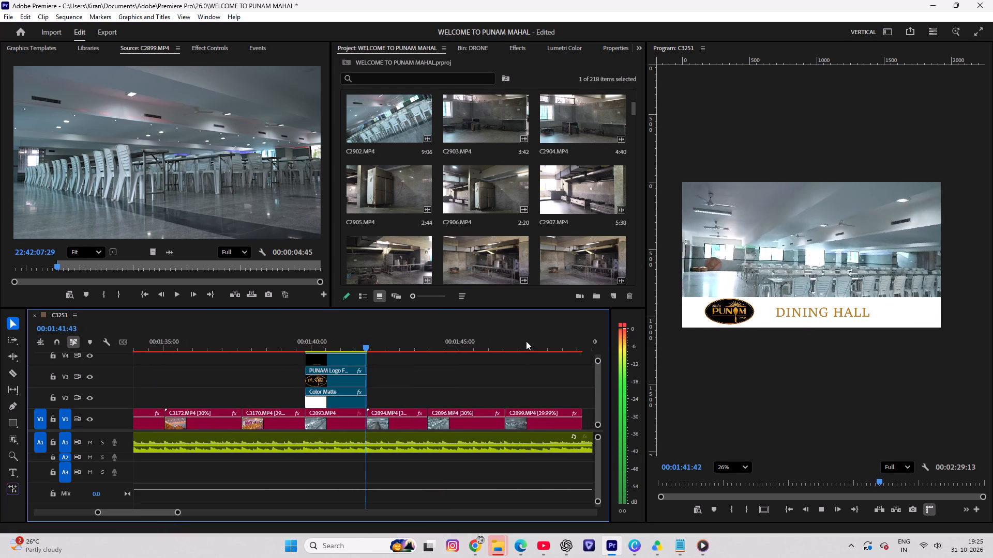
{"action": "scroll", "coordinate": [456, 352], "scroll_direction": "down", "scroll_amount": 11, "text": "alt"}
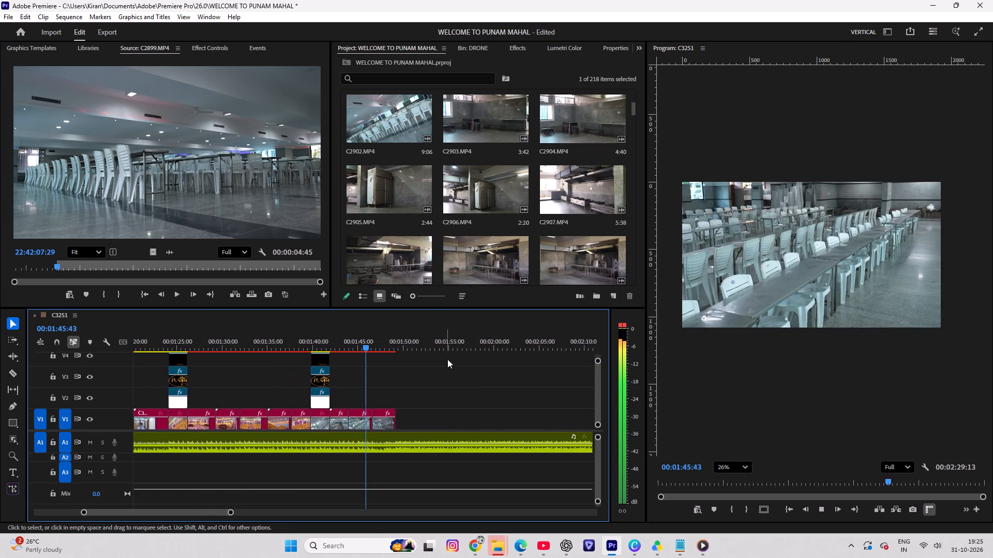
Open C2895.MP4 from the project clips, mark an in point at 22:41:36:09 and place its video on V1 after C2899.MP4.
{"action": "scroll", "coordinate": [483, 218], "scroll_direction": "up", "scroll_amount": 3}
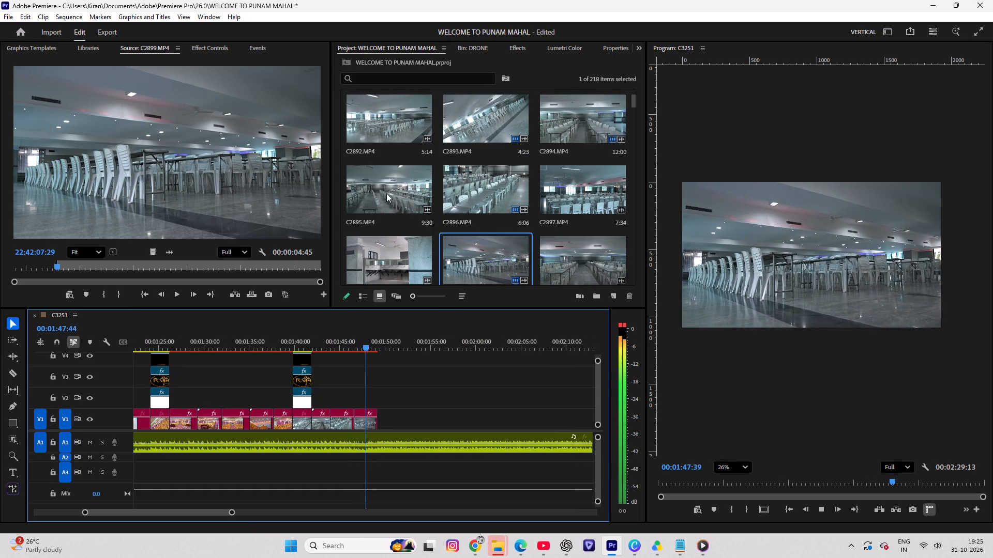
{"action": "double_click", "coordinate": [380, 192]}
{"action": "left_click_drag", "start_coordinate": [17, 268], "coordinate": [77, 269]}
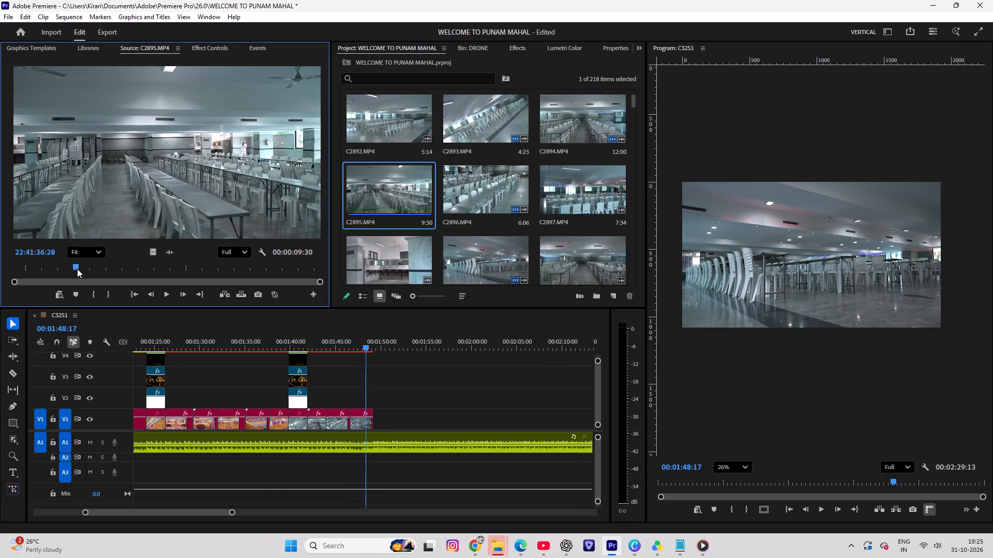
{"action": "left_click_drag", "start_coordinate": [77, 269], "coordinate": [65, 270]}
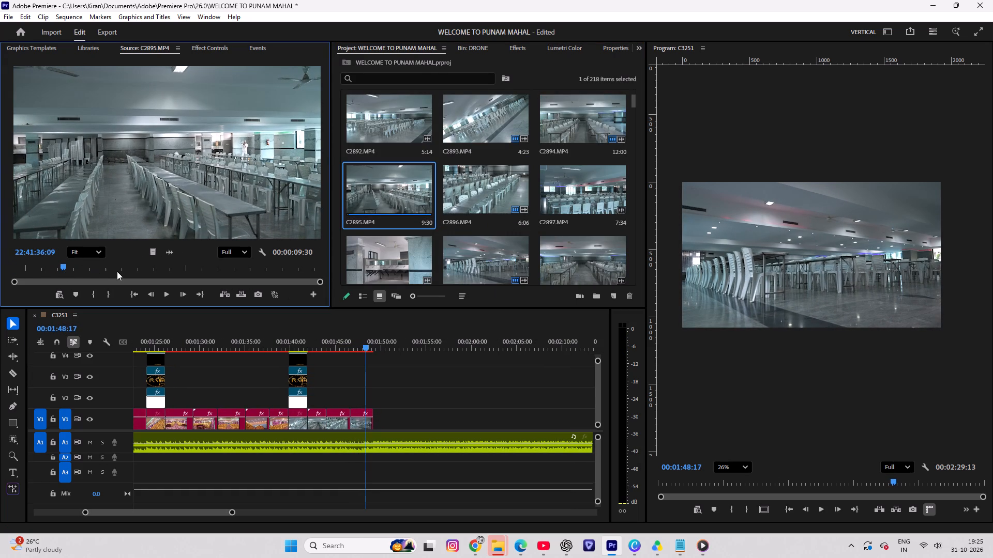
{"action": "key", "text": "i"}
{"action": "left_click_drag", "start_coordinate": [155, 250], "coordinate": [380, 414]}
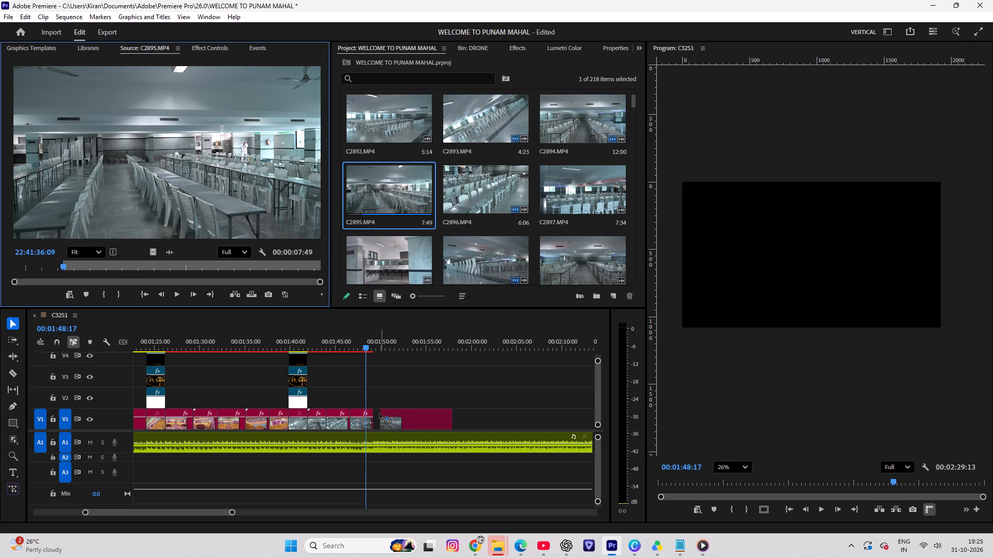
{"action": "left_click_drag", "start_coordinate": [380, 414], "coordinate": [373, 415]}
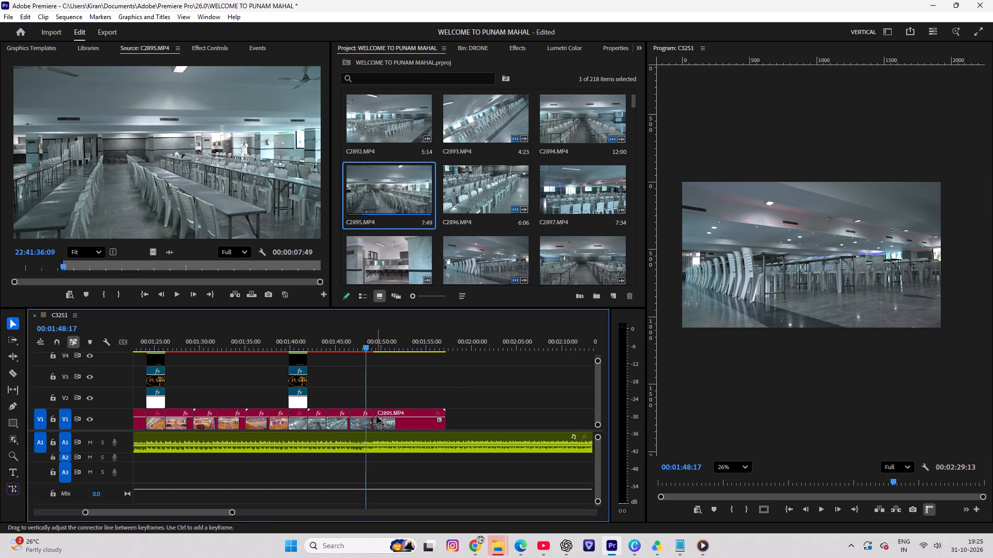
Slow C2895.MP4 on V1 to 30% speed with Optical flow time interpolation.
{"action": "left_click", "coordinate": [396, 414]}
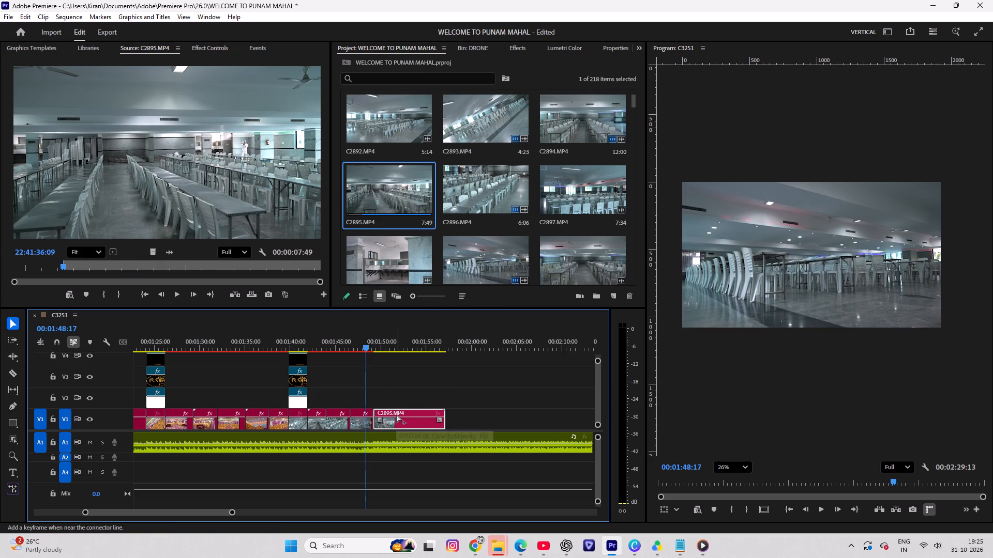
{"action": "key", "text": "ctrl+r"}
{"action": "type", "text": "30"}
{"action": "left_click", "coordinate": [508, 302]}
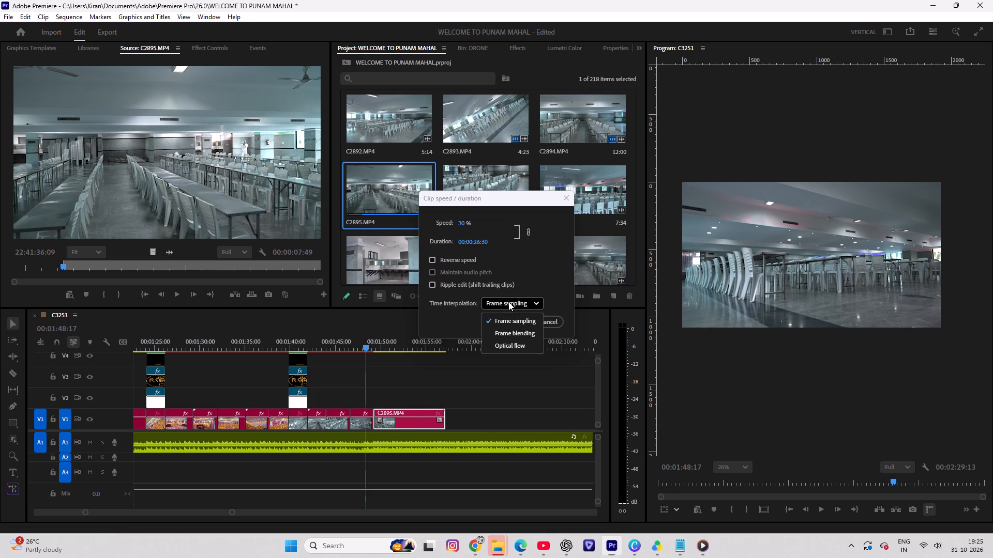
{"action": "left_click", "coordinate": [510, 341]}
{"action": "left_click", "coordinate": [517, 318]}
Close the small gap between C2899.MP4 and C2895.MP4 on V1 so the two clips meet at 00:01:49:09.
{"action": "key", "text": "space"}
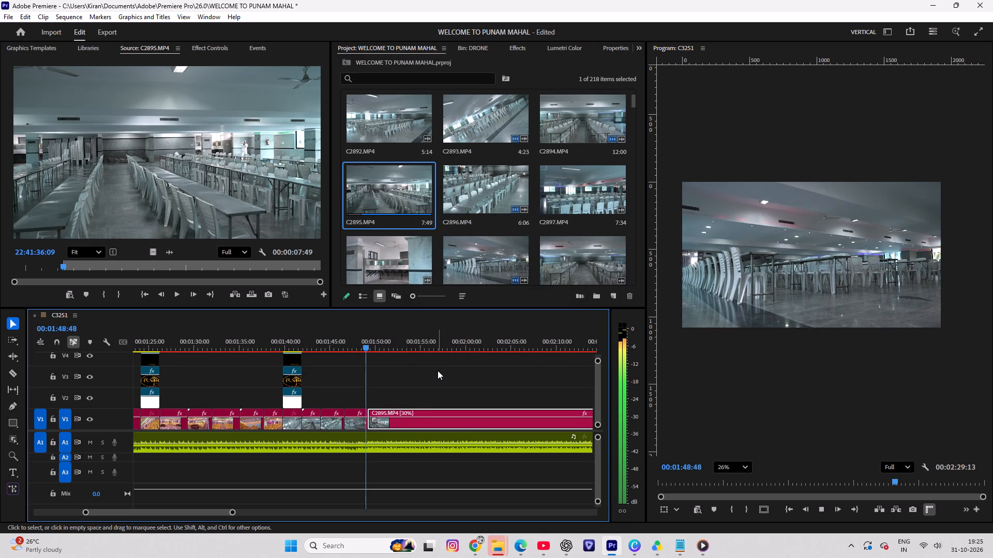
{"action": "key", "text": "space"}
{"action": "scroll", "coordinate": [416, 406], "scroll_direction": "up", "scroll_amount": 8, "text": "alt"}
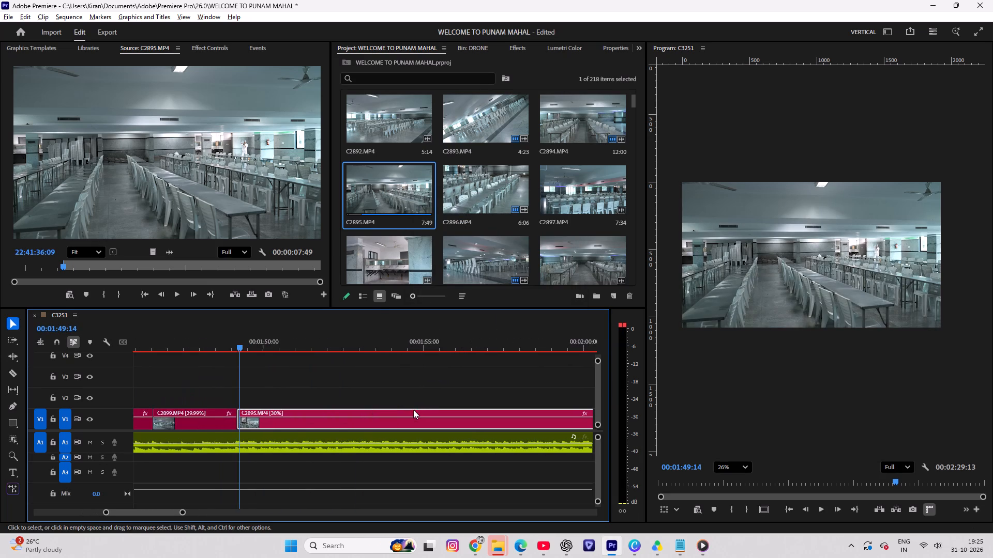
{"action": "scroll", "coordinate": [413, 410], "scroll_direction": "up", "scroll_amount": 8, "text": "alt"}
{"action": "scroll", "coordinate": [326, 420], "scroll_direction": "up", "scroll_amount": 17, "text": "alt"}
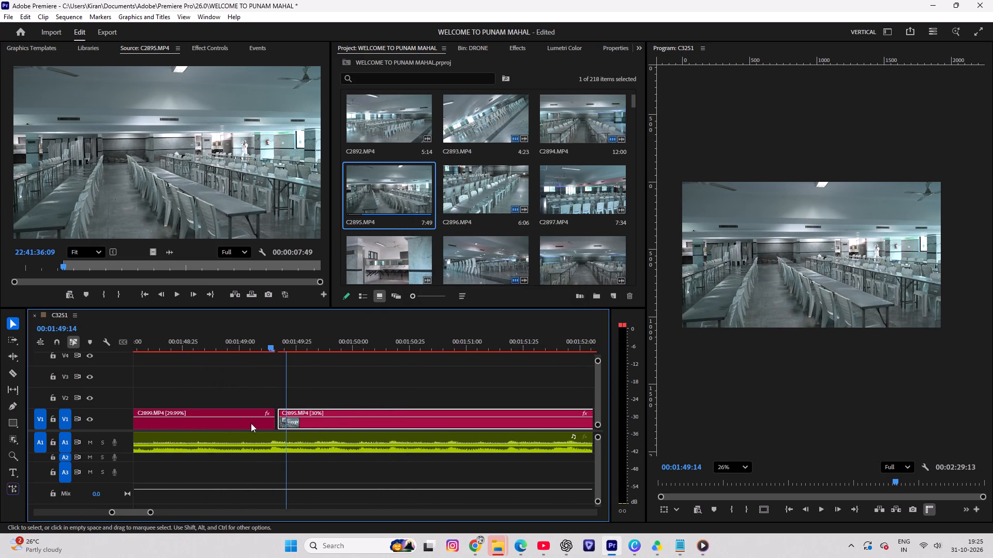
{"action": "scroll", "coordinate": [250, 421], "scroll_direction": "up", "scroll_amount": 6, "text": "alt"}
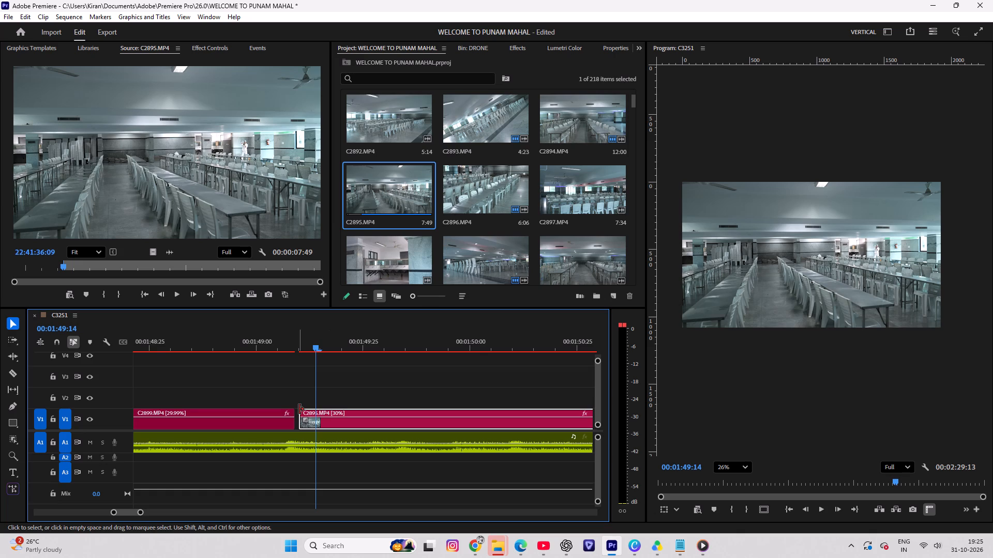
{"action": "left_click_drag", "start_coordinate": [299, 409], "coordinate": [294, 410]}
{"action": "left_click", "coordinate": [305, 402]}
Play into C2895.MP4, split it on V1 at 00:01:51:11 and delete the part after the cut.
{"action": "left_click", "coordinate": [294, 342]}
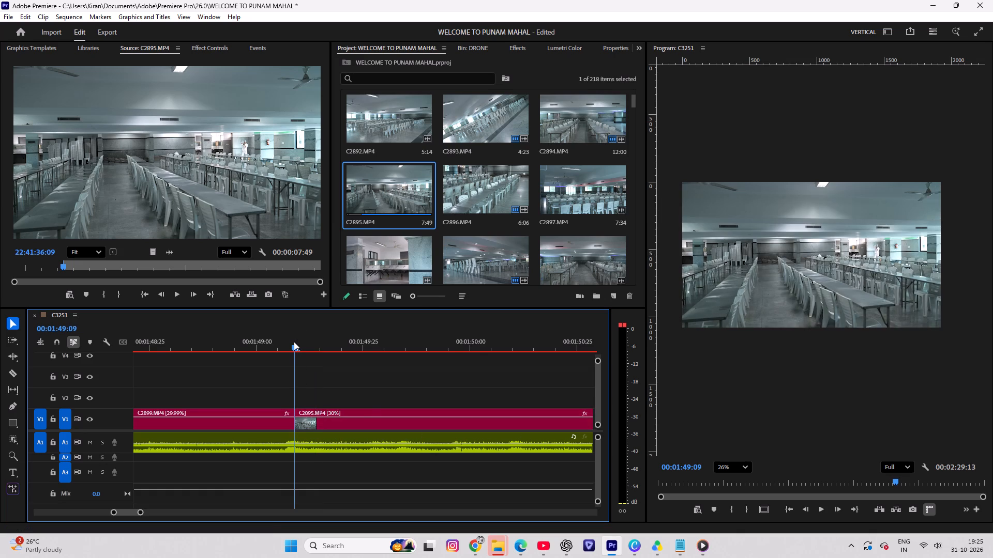
{"action": "scroll", "coordinate": [306, 378], "scroll_direction": "down", "scroll_amount": 6, "text": "alt"}
{"action": "key", "text": "space"}
{"action": "key", "text": "space"}
{"action": "key", "text": "space"}
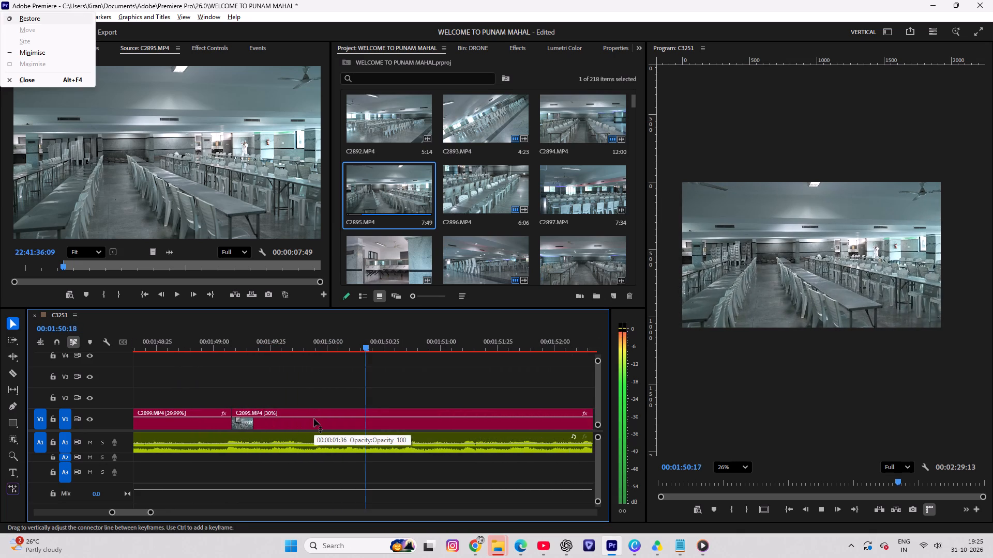
{"action": "left_click", "coordinate": [300, 397]}
{"action": "key", "text": "space"}
{"action": "scroll", "coordinate": [310, 402], "scroll_direction": "down", "scroll_amount": 6, "text": "alt"}
{"action": "scroll", "coordinate": [325, 419], "scroll_direction": "down", "scroll_amount": 2}
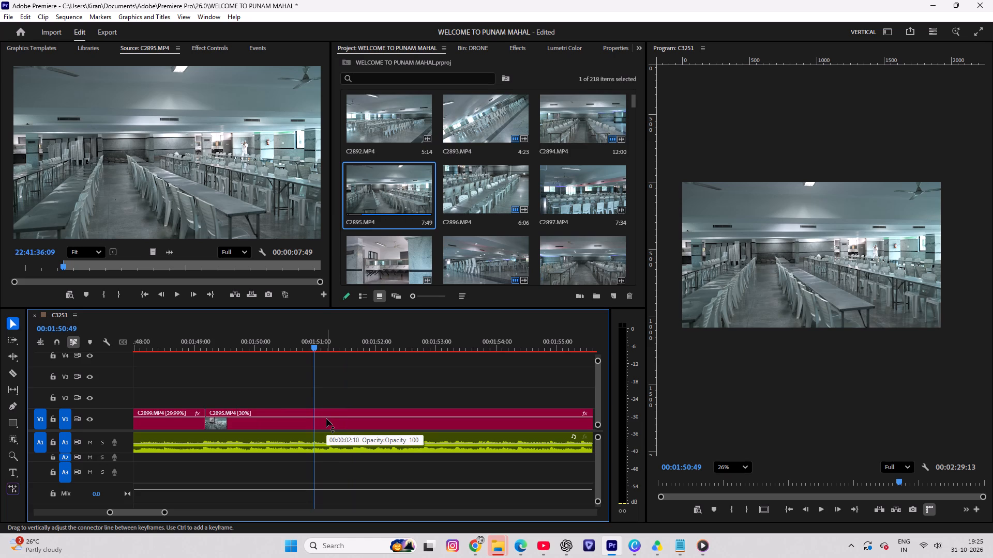
{"action": "scroll", "coordinate": [352, 461], "scroll_direction": "down", "scroll_amount": 2, "text": "alt"}
{"action": "key", "text": "space"}
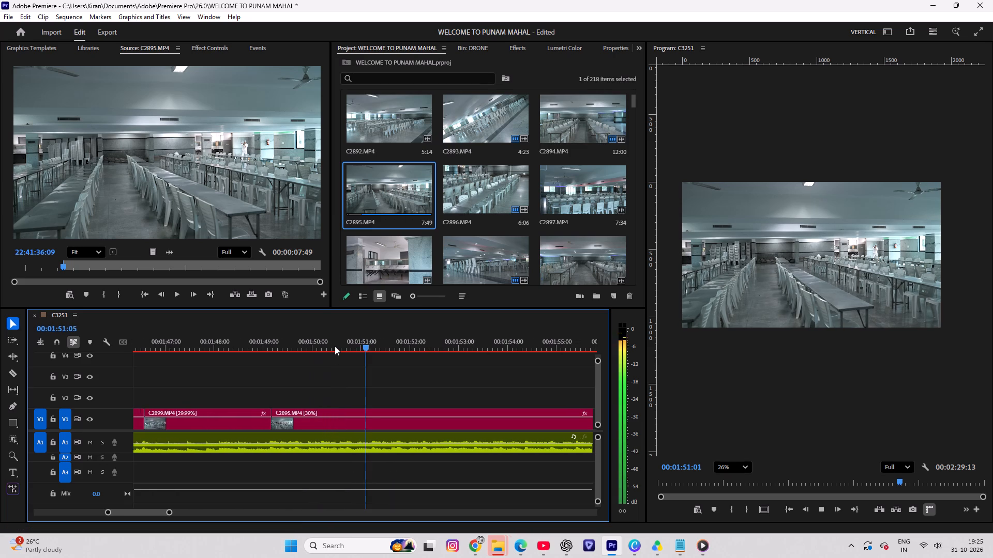
{"action": "key", "text": "space"}
{"action": "left_click", "coordinate": [362, 339]}
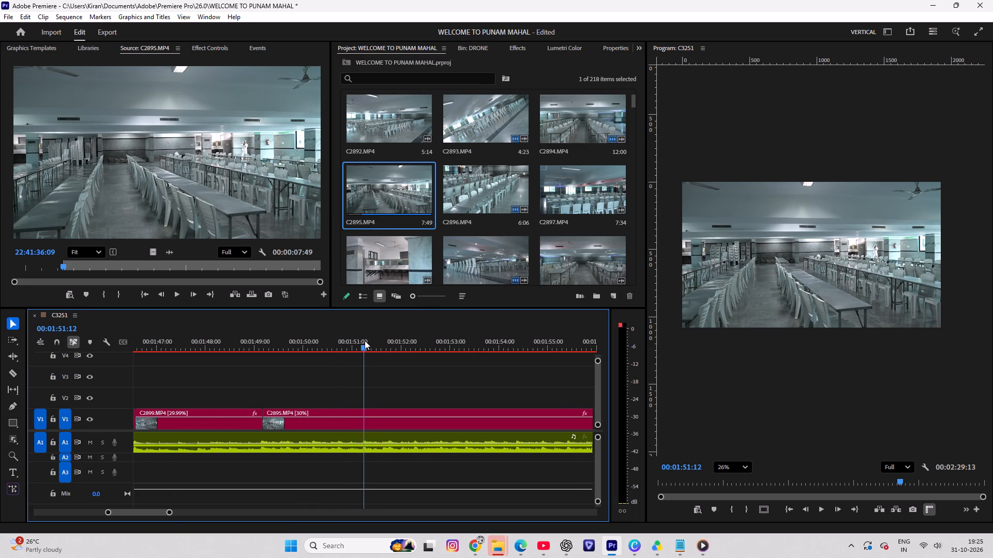
{"action": "key", "text": "c"}
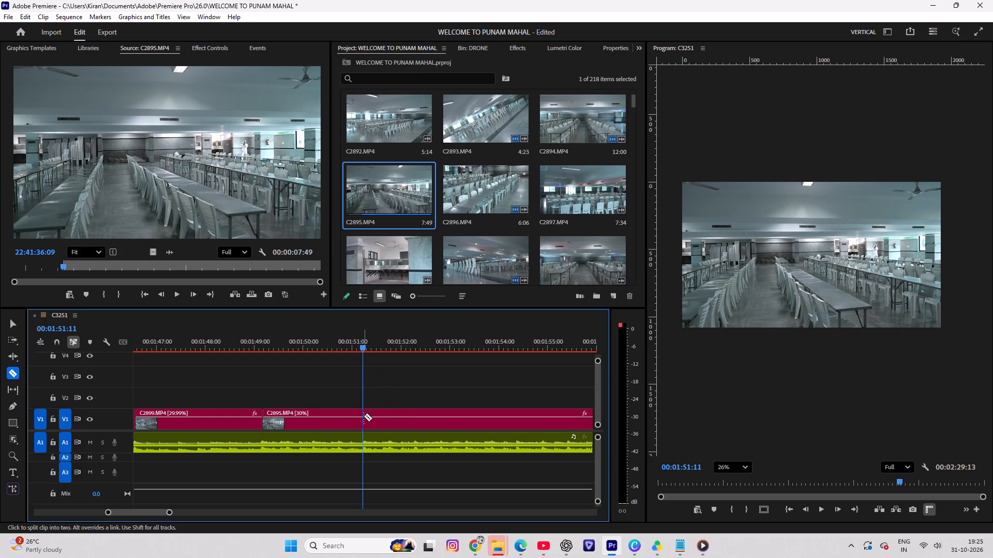
{"action": "left_click", "coordinate": [363, 417]}
{"action": "key", "text": "v"}
{"action": "left_click", "coordinate": [371, 424]}
{"action": "key", "text": "Delete"}
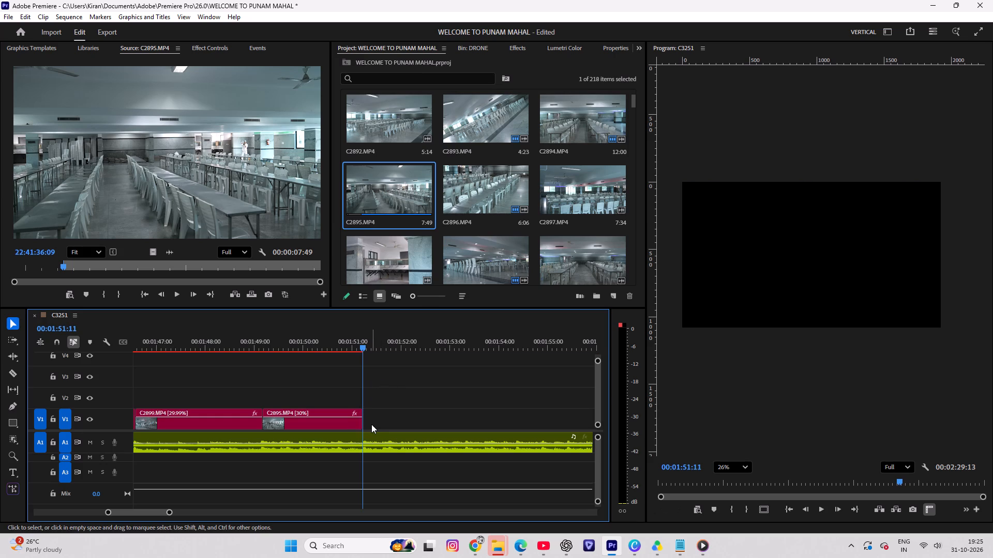
Open C2898.MP4 from the project clips, mark an in point at 22:42:00:16 and place its video on V1 after C2895.MP4.
{"action": "double_click", "coordinate": [396, 245]}
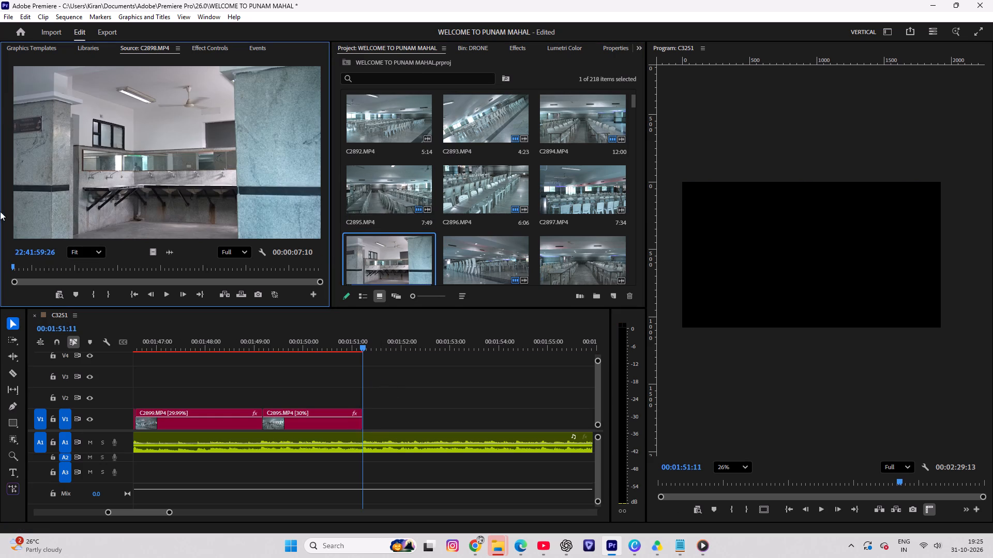
{"action": "left_click_drag", "start_coordinate": [17, 264], "coordinate": [36, 267]}
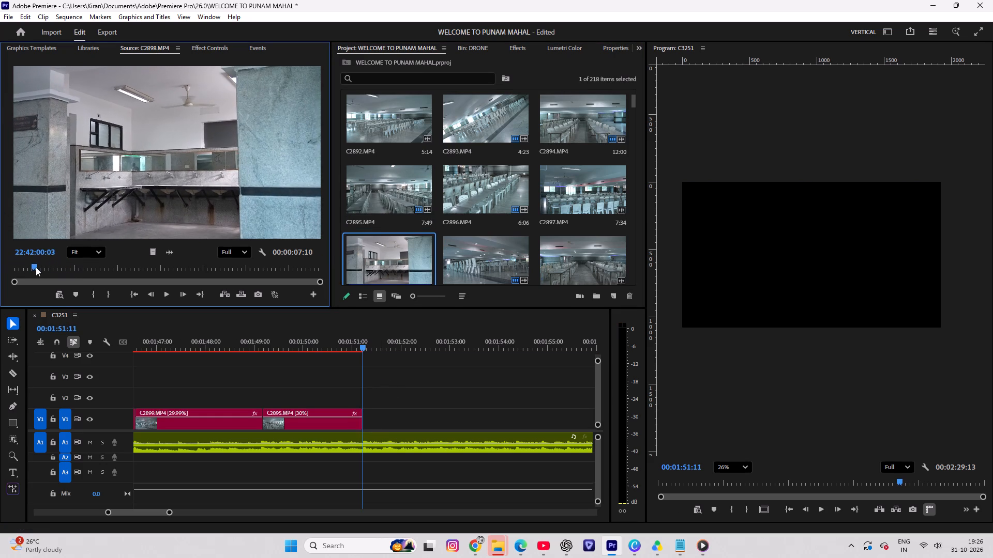
{"action": "left_click_drag", "start_coordinate": [36, 267], "coordinate": [47, 267]}
{"action": "key", "text": "i"}
{"action": "left_click_drag", "start_coordinate": [153, 251], "coordinate": [358, 370]}
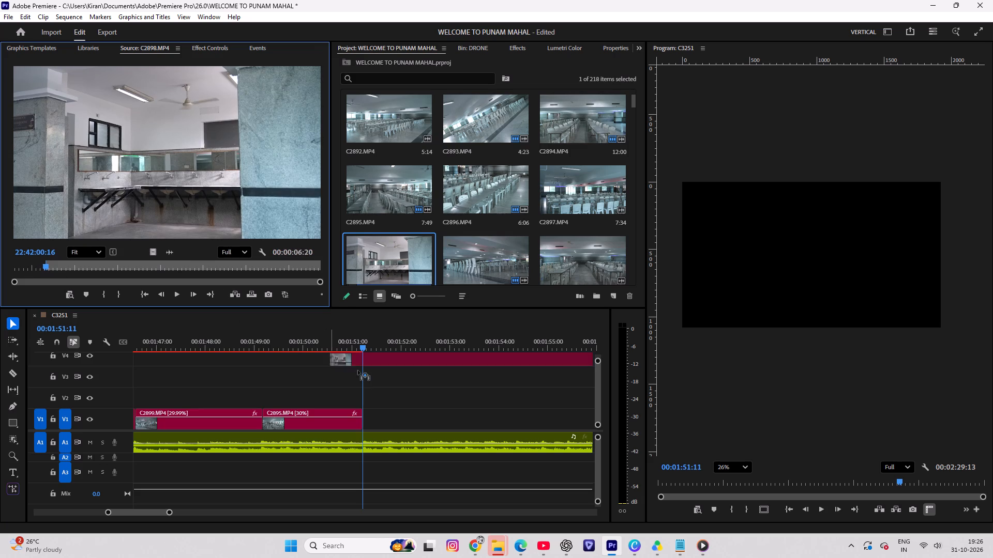
{"action": "left_click_drag", "start_coordinate": [358, 370], "coordinate": [363, 405]}
{"action": "left_click_drag", "start_coordinate": [383, 406], "coordinate": [381, 412]}
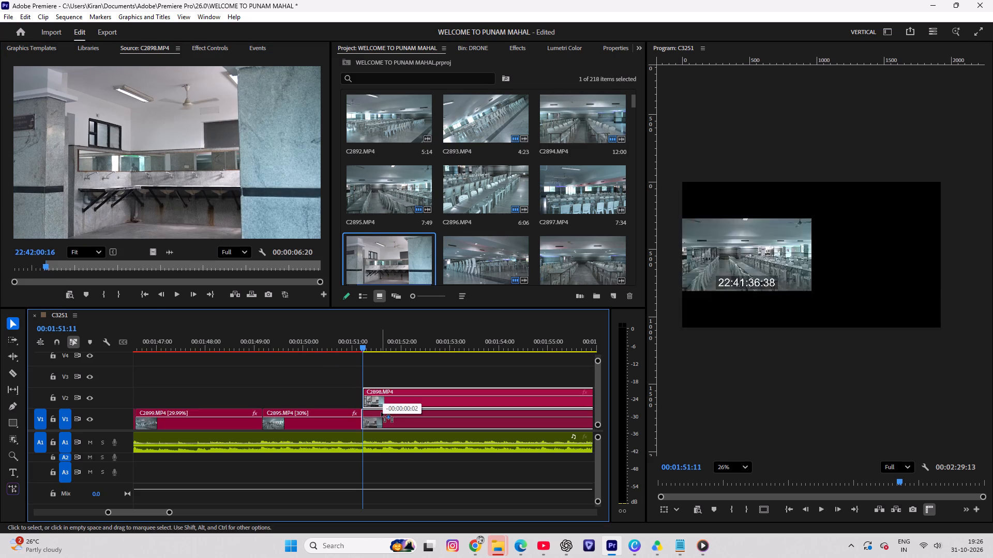
{"action": "left_click_drag", "start_coordinate": [381, 412], "coordinate": [383, 413]}
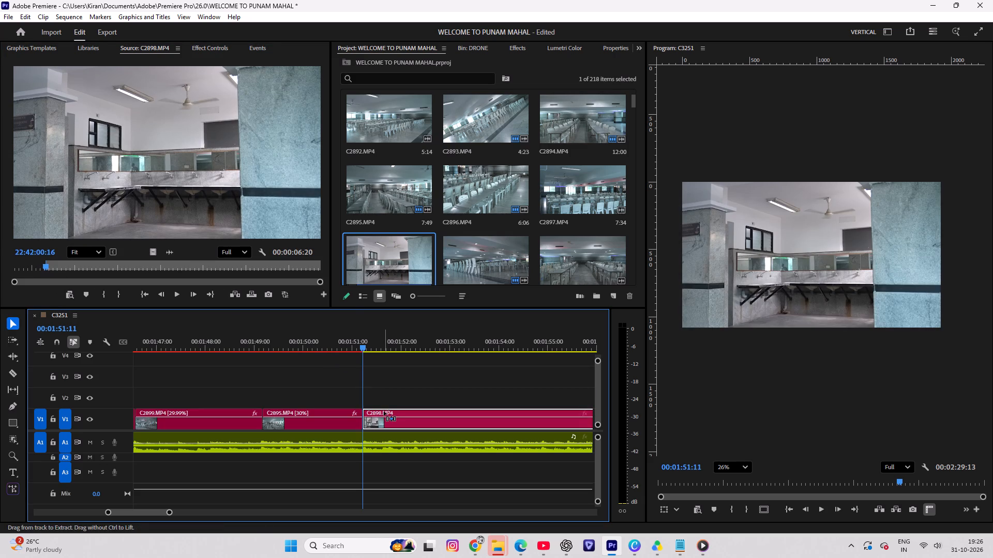
Slow C2898.MP4 on V1 to 30% speed with Optical flow time interpolation.
{"action": "key", "text": "ctrl+r"}
{"action": "type", "text": "30"}
{"action": "left_click", "coordinate": [512, 301]}
{"action": "left_click", "coordinate": [510, 350]}
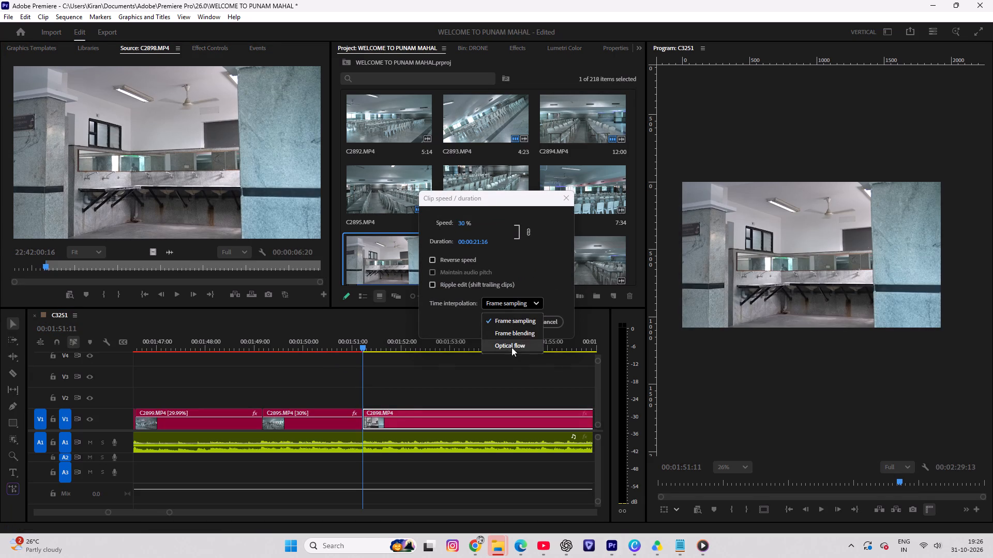
{"action": "left_click", "coordinate": [515, 316]}
Play into C2898.MP4, split it on V1 at 00:01:53:36 and delete the part after the cut.
{"action": "key", "text": "space"}
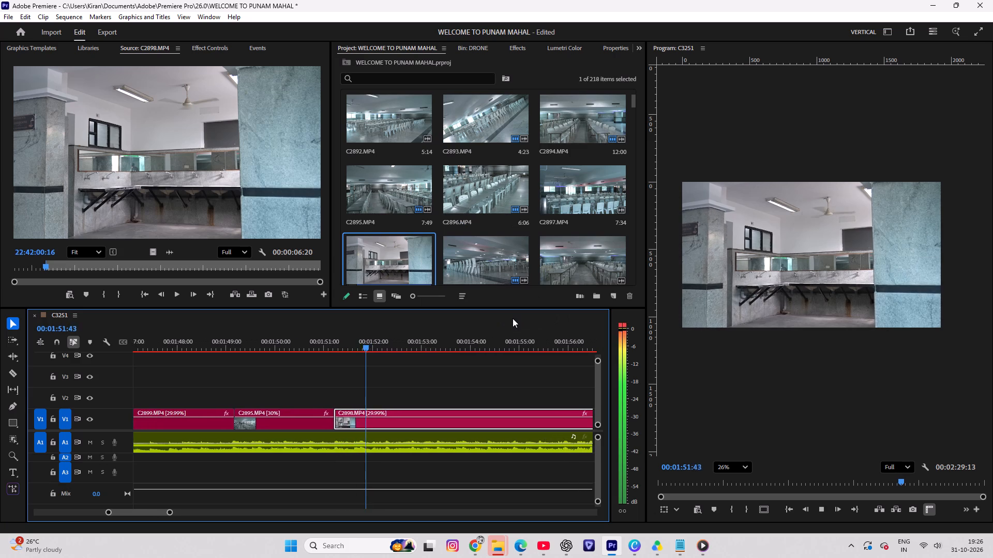
{"action": "key", "text": "space"}
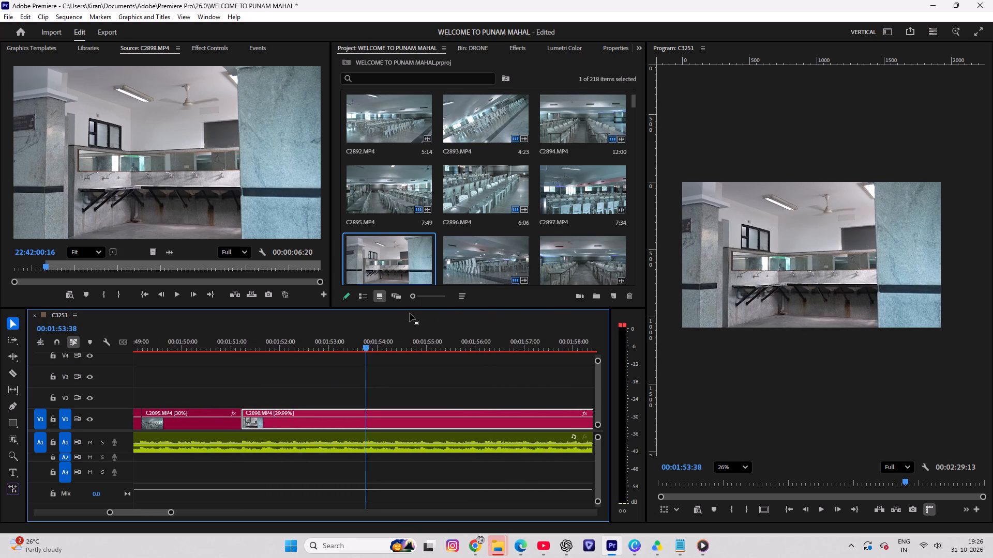
{"action": "left_click", "coordinate": [368, 337]}
{"action": "key", "text": "c"}
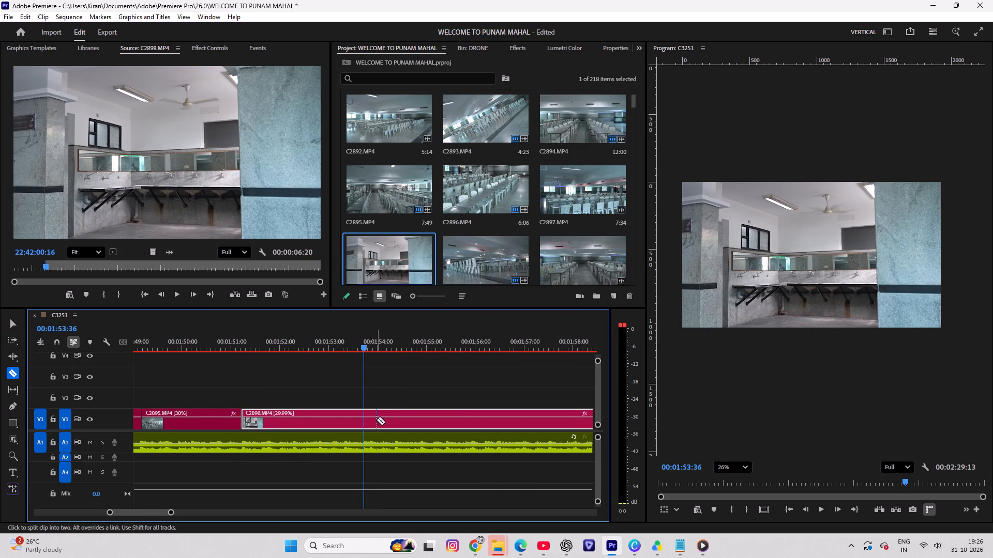
{"action": "left_click", "coordinate": [364, 423]}
{"action": "key", "text": "v"}
{"action": "left_click", "coordinate": [388, 425]}
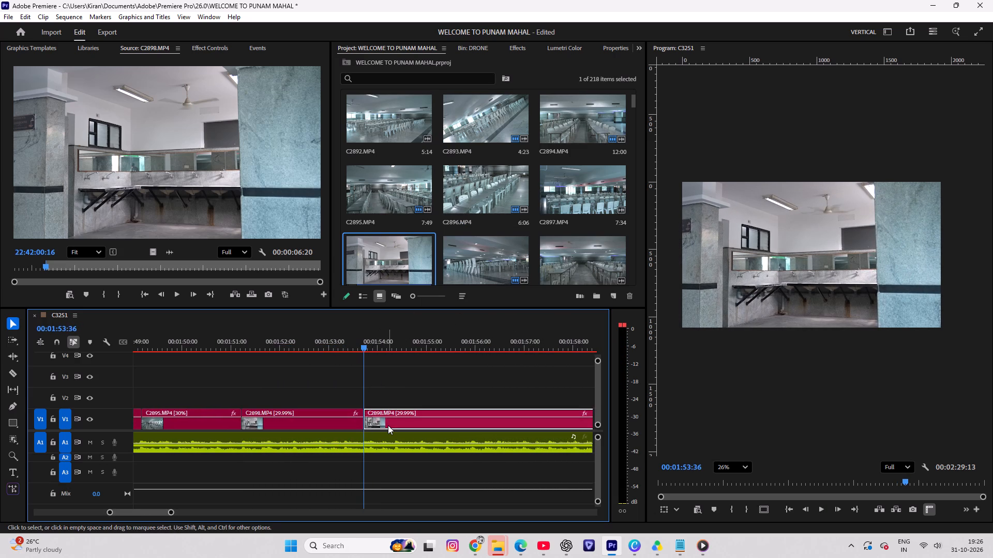
{"action": "key", "text": "Delete"}
Preview the kitchen footage in the project clips, including C2904.MP4 and C2918.MP4, to choose a shot.
{"action": "scroll", "coordinate": [514, 227], "scroll_direction": "down", "scroll_amount": 3}
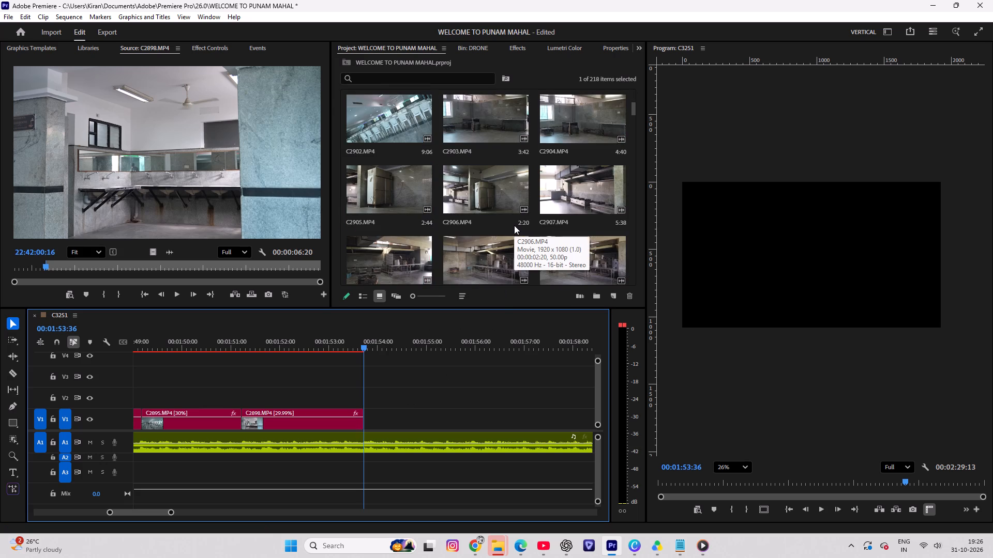
{"action": "double_click", "coordinate": [564, 134]}
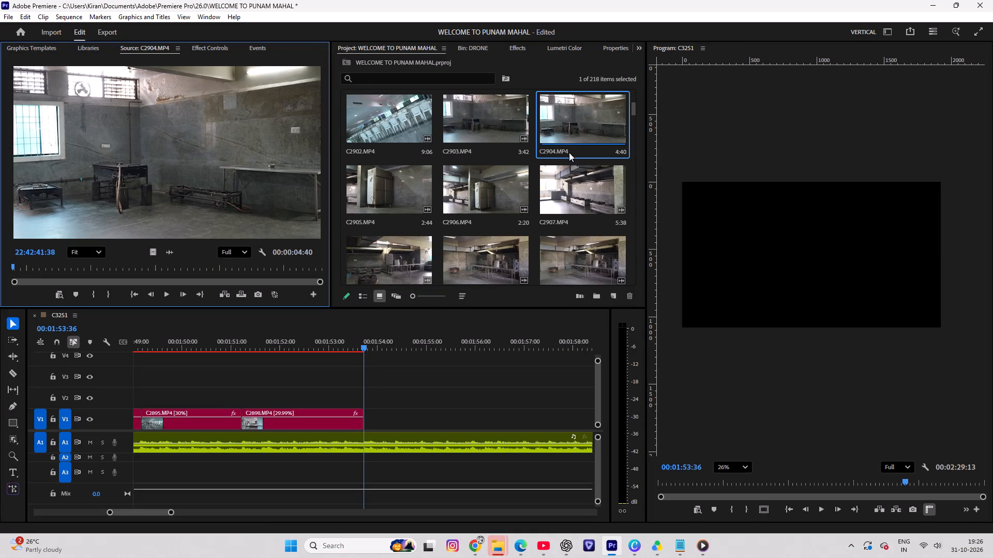
{"action": "scroll", "coordinate": [535, 186], "scroll_direction": "down", "scroll_amount": 4}
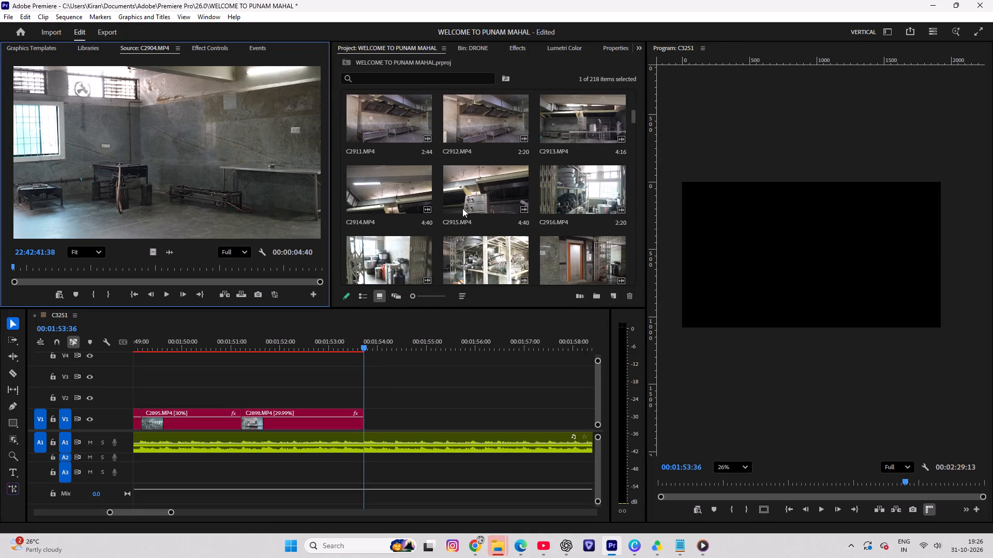
{"action": "double_click", "coordinate": [460, 204]}
{"action": "left_click_drag", "start_coordinate": [23, 270], "coordinate": [46, 274]}
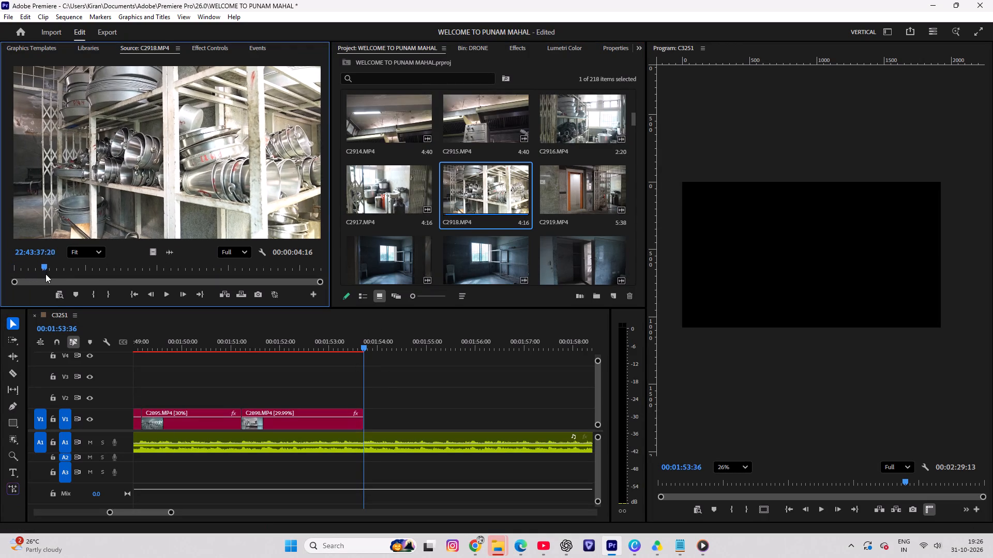
{"action": "left_click_drag", "start_coordinate": [46, 274], "coordinate": [55, 274]}
{"action": "scroll", "coordinate": [364, 194], "scroll_direction": "up", "scroll_amount": 3}
{"action": "scroll", "coordinate": [364, 194], "scroll_direction": "down", "scroll_amount": 8}
{"action": "scroll", "coordinate": [364, 196], "scroll_direction": "up", "scroll_amount": 7}
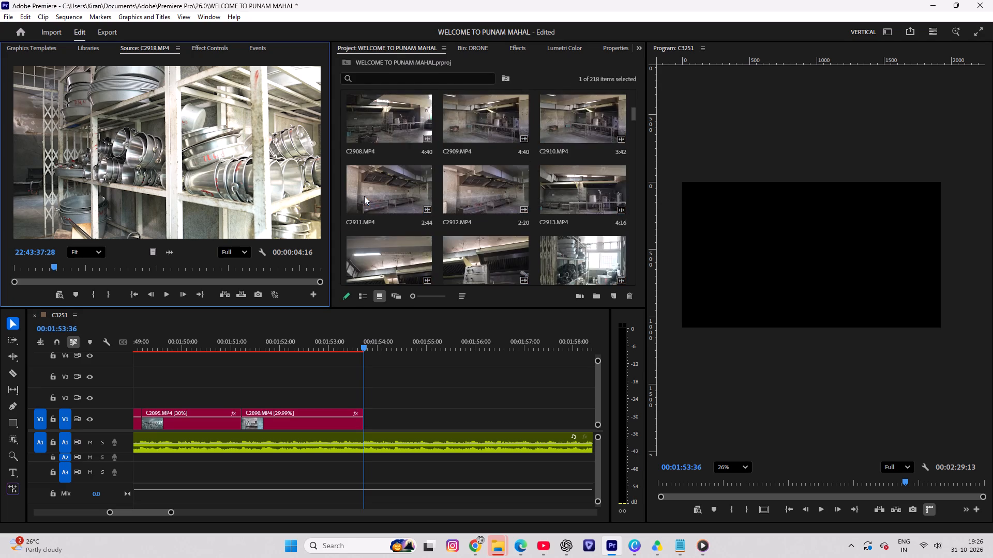
Open C2915.MP4, mark an in point at 22:43:27:43 and place its video on V1 after C2898.MP4.
{"action": "scroll", "coordinate": [369, 199], "scroll_direction": "down", "scroll_amount": 1}
{"action": "double_click", "coordinate": [479, 189]}
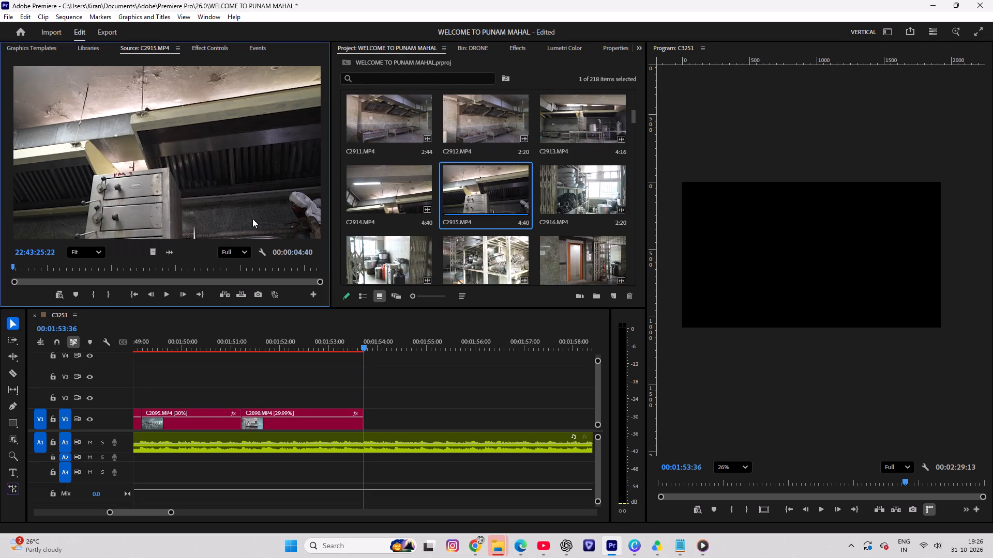
{"action": "left_click_drag", "start_coordinate": [19, 270], "coordinate": [102, 270]}
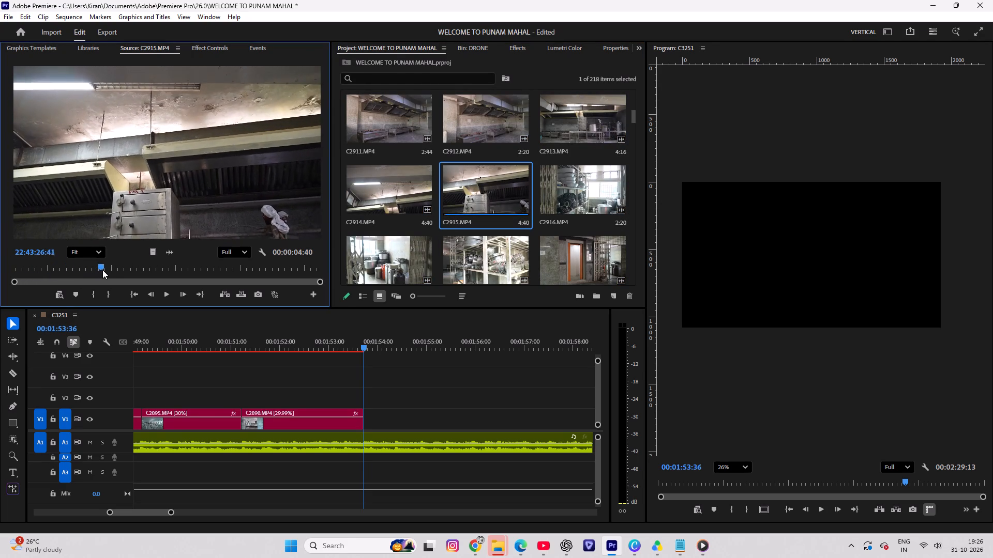
{"action": "left_click_drag", "start_coordinate": [102, 270], "coordinate": [148, 277]}
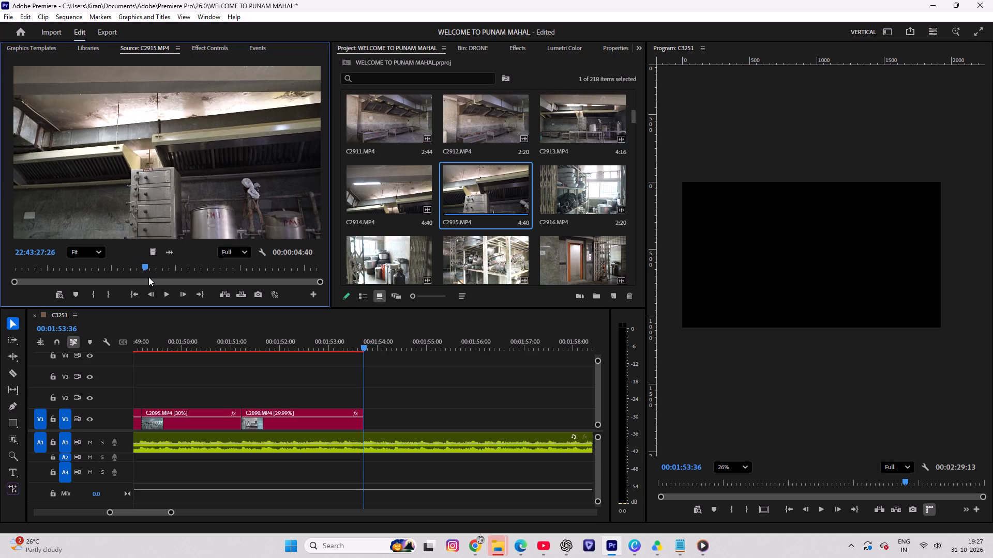
{"action": "left_click_drag", "start_coordinate": [148, 277], "coordinate": [161, 286]}
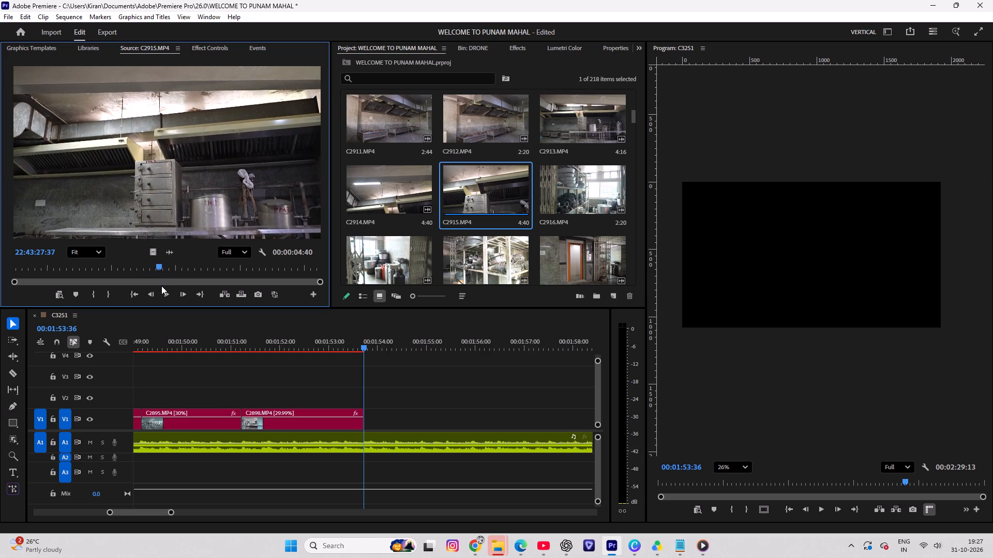
{"action": "left_click_drag", "start_coordinate": [161, 286], "coordinate": [168, 286]}
{"action": "key", "text": "i"}
{"action": "left_click_drag", "start_coordinate": [154, 255], "coordinate": [369, 406]}
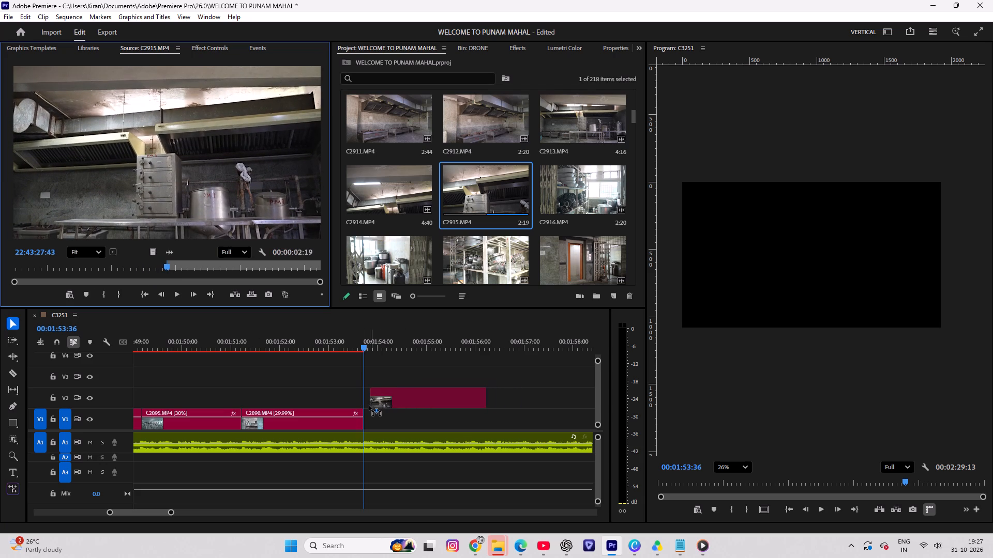
{"action": "left_click_drag", "start_coordinate": [369, 406], "coordinate": [365, 412]}
Play into C2915.MP4 on V1 and split it at 00:01:54:33.
{"action": "key", "text": "space"}
{"action": "key", "text": "space"}
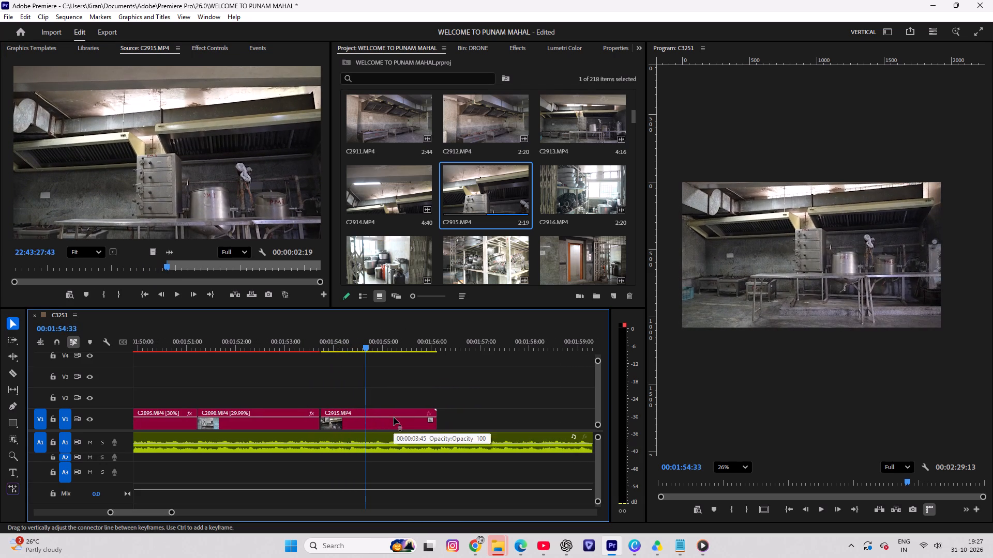
{"action": "key", "text": "c"}
{"action": "left_click", "coordinate": [366, 416]}
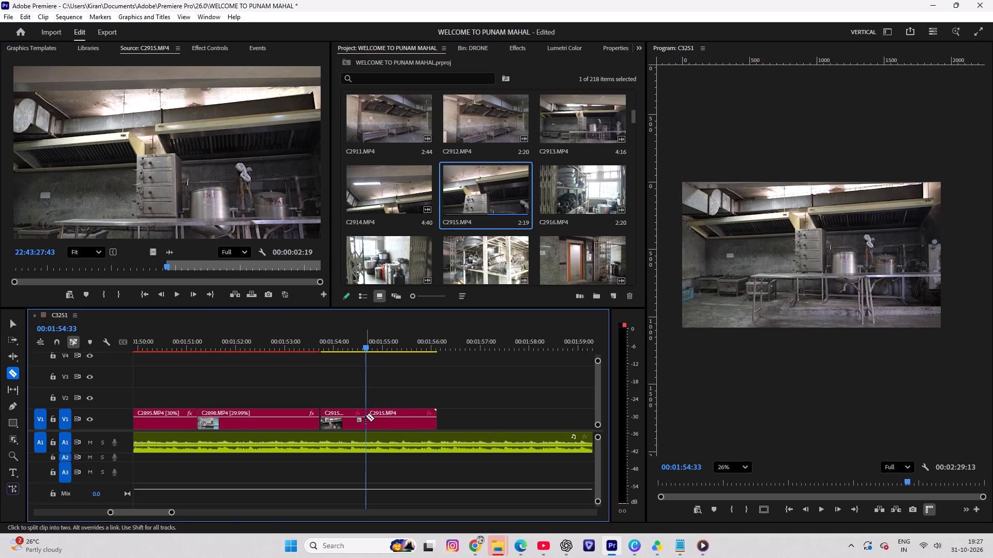
Slow the second part of C2915.MP4 to 50% speed with Optical flow time interpolation.
{"action": "key", "text": "v"}
{"action": "left_click", "coordinate": [388, 419]}
{"action": "key", "text": "ctrl+r"}
{"action": "type", "text": "50"}
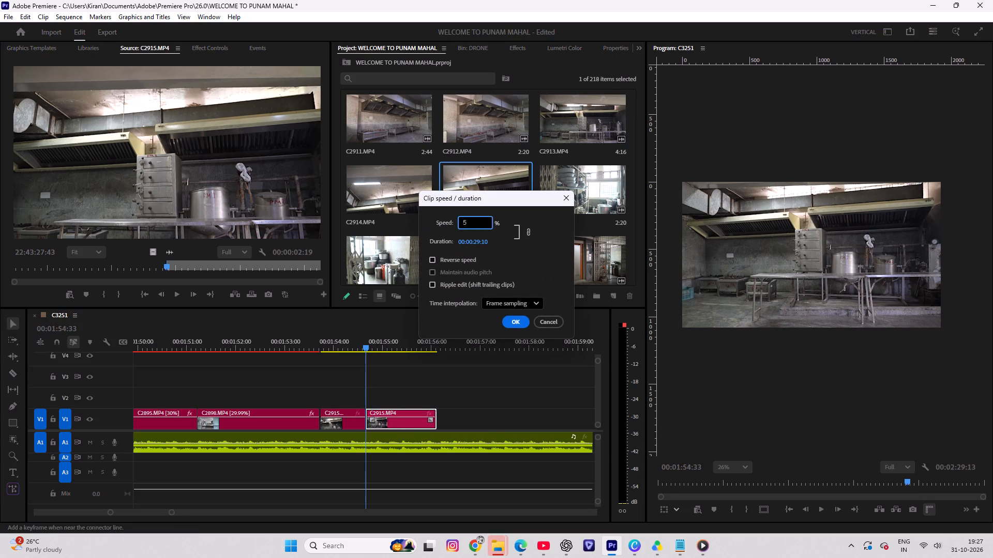
{"action": "left_click", "coordinate": [511, 301]}
{"action": "left_click", "coordinate": [509, 344]}
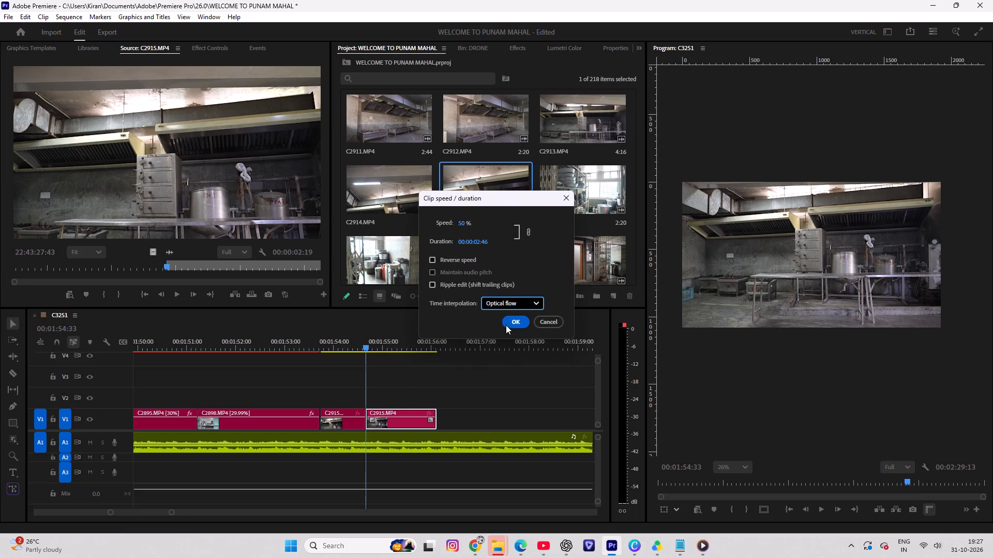
{"action": "left_click", "coordinate": [506, 325]}
Move both C2915.MP4 parts one frame earlier on V1 so they butt against the end of C2898.MP4.
{"action": "left_click_drag", "start_coordinate": [348, 385], "coordinate": [399, 414]}
{"action": "left_click", "coordinate": [337, 425]}
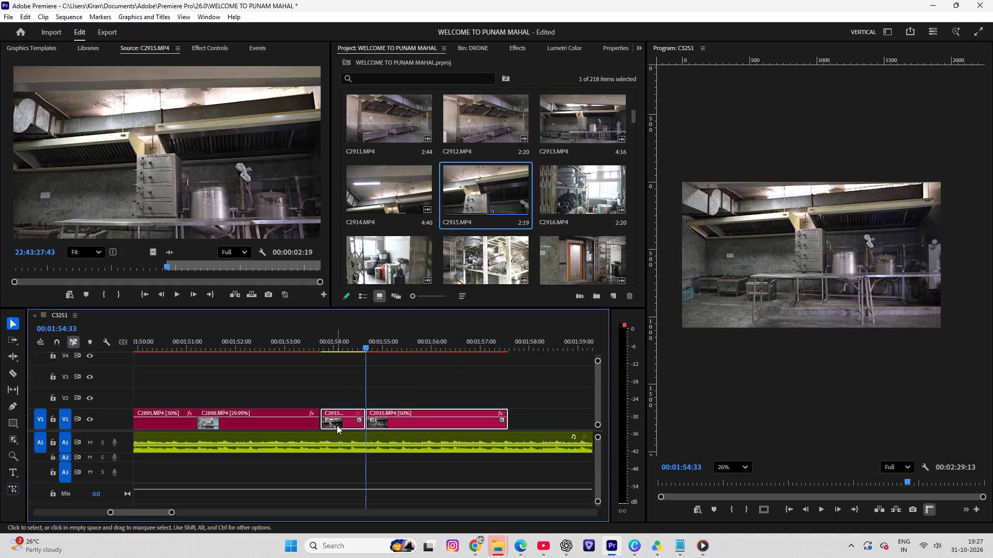
{"action": "scroll", "coordinate": [337, 425], "scroll_direction": "up", "scroll_amount": 9}
{"action": "left_click", "coordinate": [159, 383]}
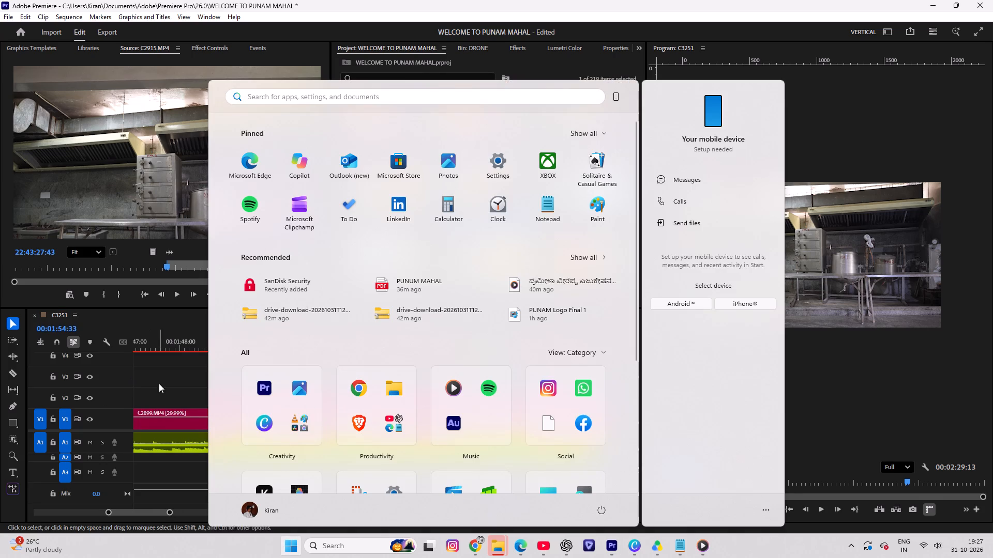
{"action": "scroll", "coordinate": [395, 412], "scroll_direction": "up", "scroll_amount": 13, "text": "alt"}
{"action": "scroll", "coordinate": [474, 410], "scroll_direction": "down", "scroll_amount": 20}
{"action": "scroll", "coordinate": [474, 410], "scroll_direction": "down", "scroll_amount": 2}
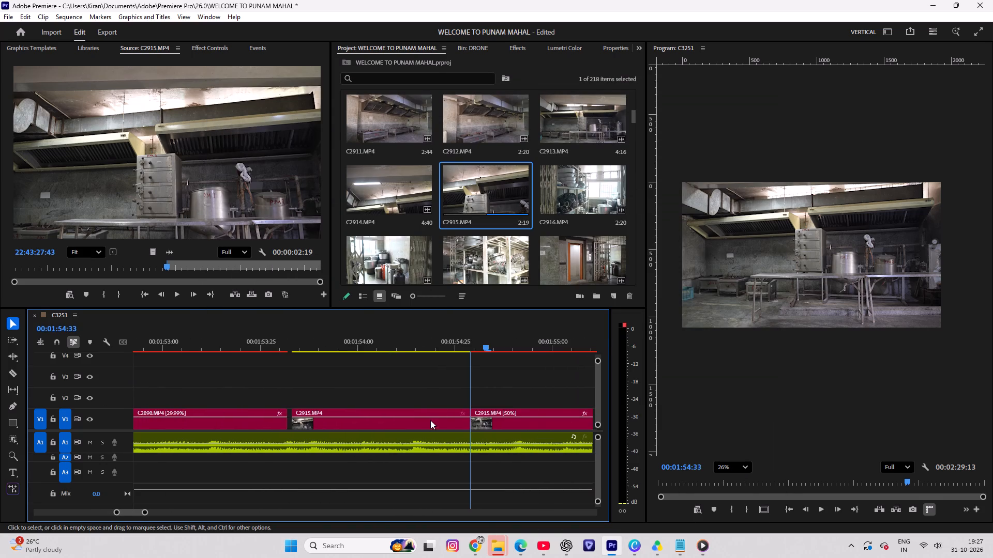
{"action": "left_click_drag", "start_coordinate": [443, 380], "coordinate": [488, 419]}
{"action": "left_click", "coordinate": [383, 422]}
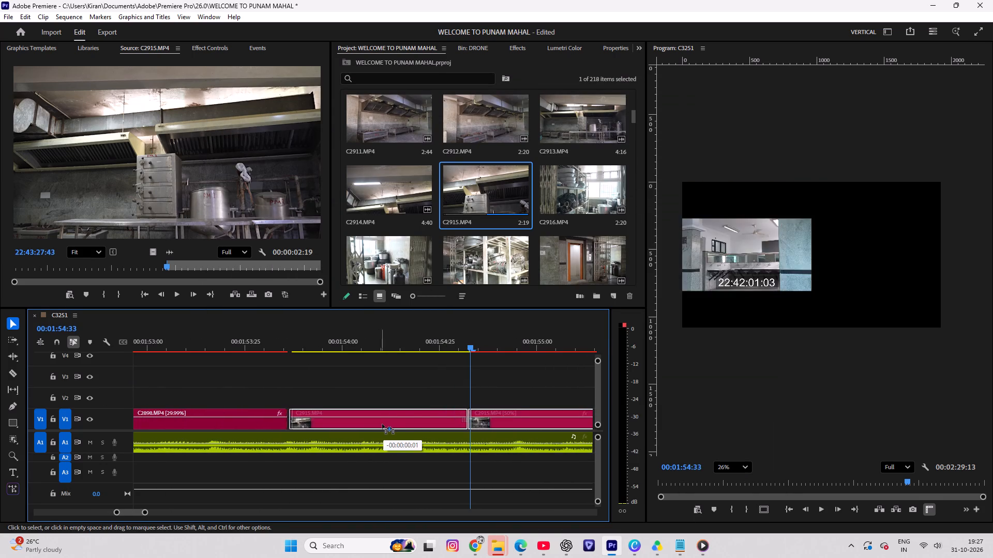
{"action": "left_click", "coordinate": [344, 399]}
Play through the 50% part of C2915.MP4, split it at 00:01:55:21 and delete the part after the cut.
{"action": "key", "text": "space"}
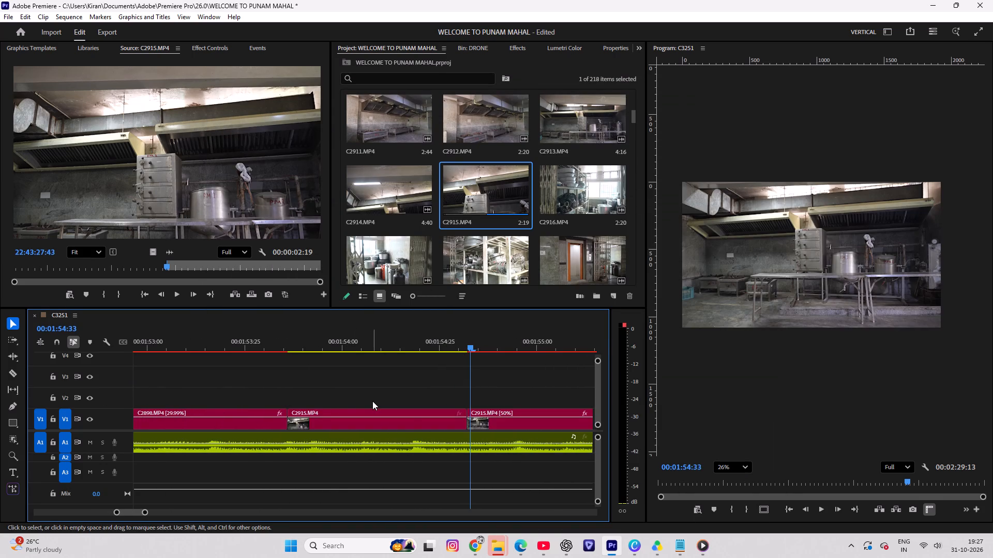
{"action": "scroll", "coordinate": [372, 401], "scroll_direction": "down", "scroll_amount": 7, "text": "ctrl"}
{"action": "key", "text": "space"}
{"action": "scroll", "coordinate": [383, 412], "scroll_direction": "down", "scroll_amount": 4, "text": "alt"}
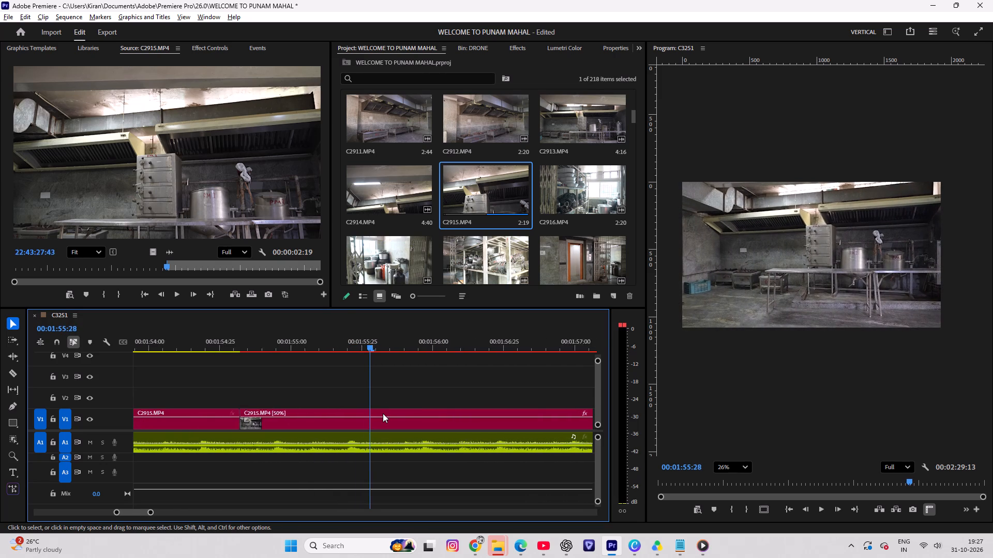
{"action": "scroll", "coordinate": [383, 413], "scroll_direction": "down", "scroll_amount": 5, "text": "alt"}
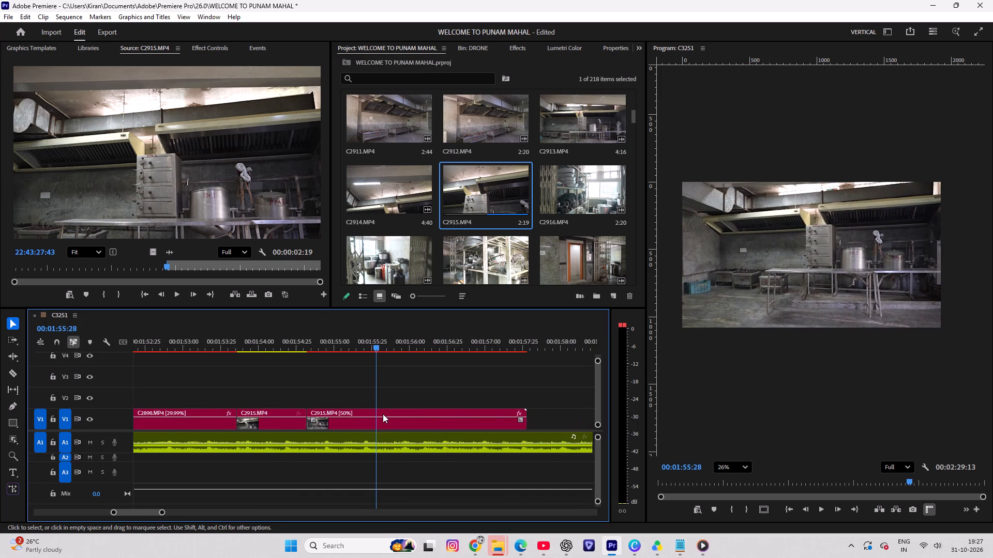
{"action": "scroll", "coordinate": [379, 423], "scroll_direction": "down", "scroll_amount": 4, "text": "alt"}
{"action": "key", "text": "space"}
{"action": "key", "text": "space"}
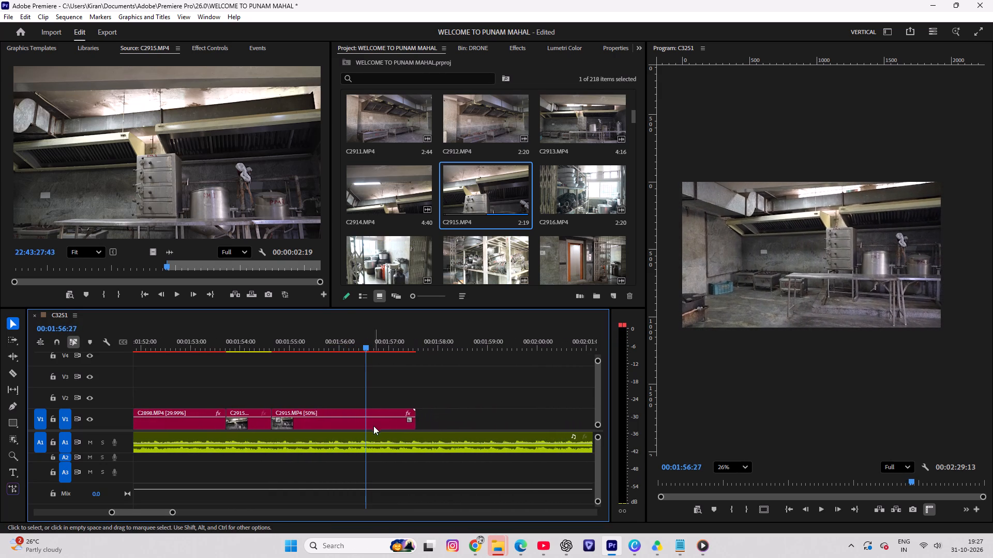
{"action": "left_click_drag", "start_coordinate": [358, 334], "coordinate": [287, 355]}
{"action": "key", "text": "space"}
{"action": "key", "text": "space"}
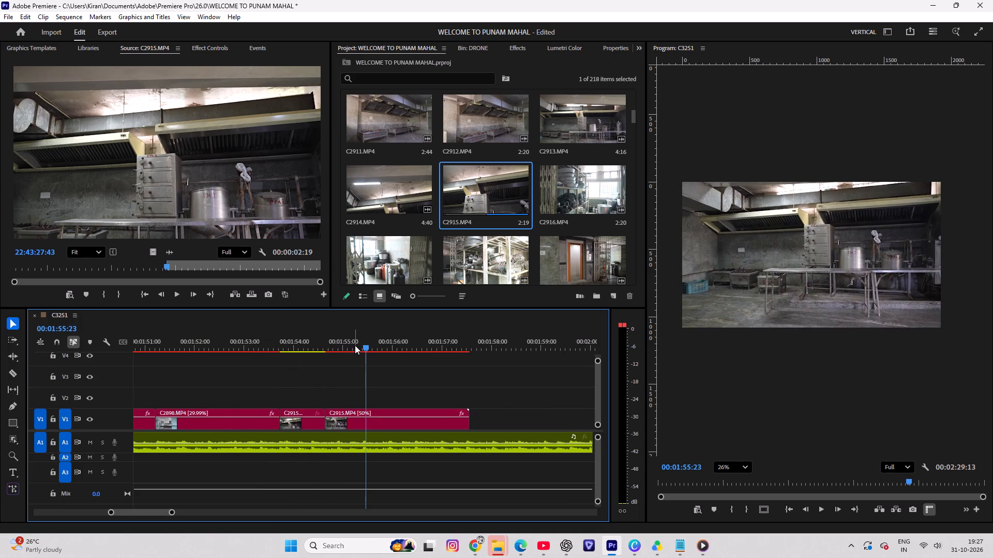
{"action": "left_click_drag", "start_coordinate": [365, 339], "coordinate": [365, 344]}
{"action": "key", "text": "c"}
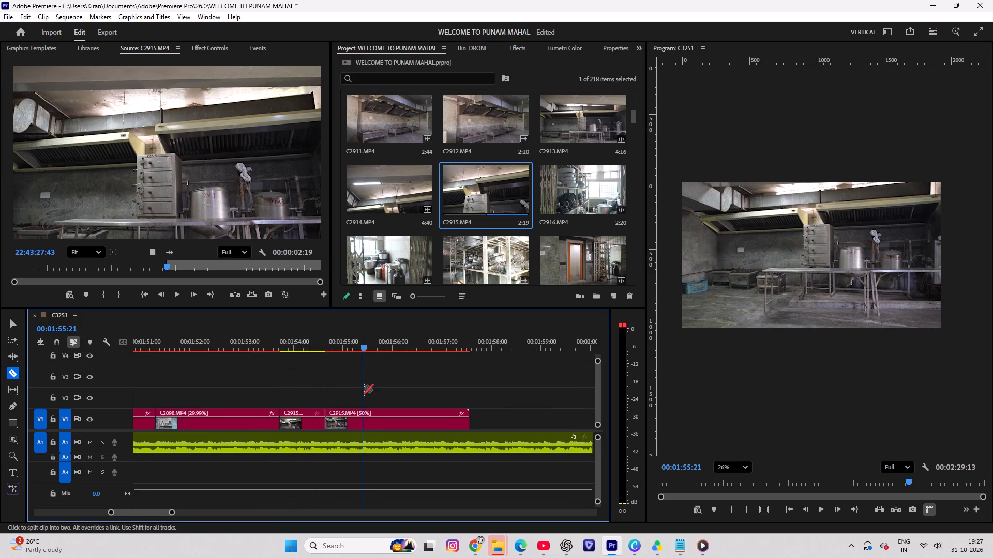
{"action": "left_click", "coordinate": [364, 417]}
{"action": "key", "text": "v"}
{"action": "left_click", "coordinate": [389, 420]}
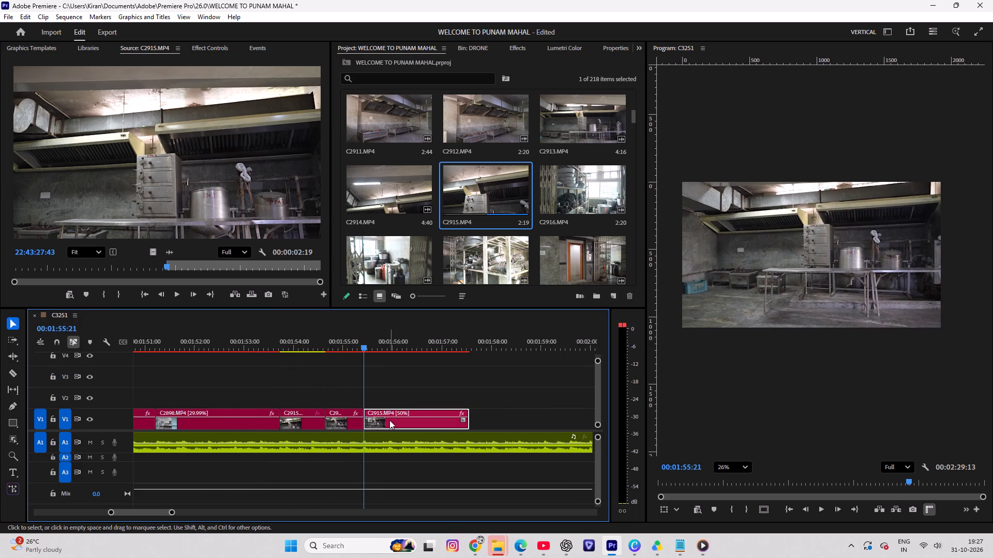
{"action": "key", "text": "Delete"}
Duplicate the DINING HALL title, PUNAM logo and Color Matte clips on V2 to V4 to above the C2915.MP4 shots.
{"action": "scroll", "coordinate": [300, 394], "scroll_direction": "down", "scroll_amount": 7, "text": "alt"}
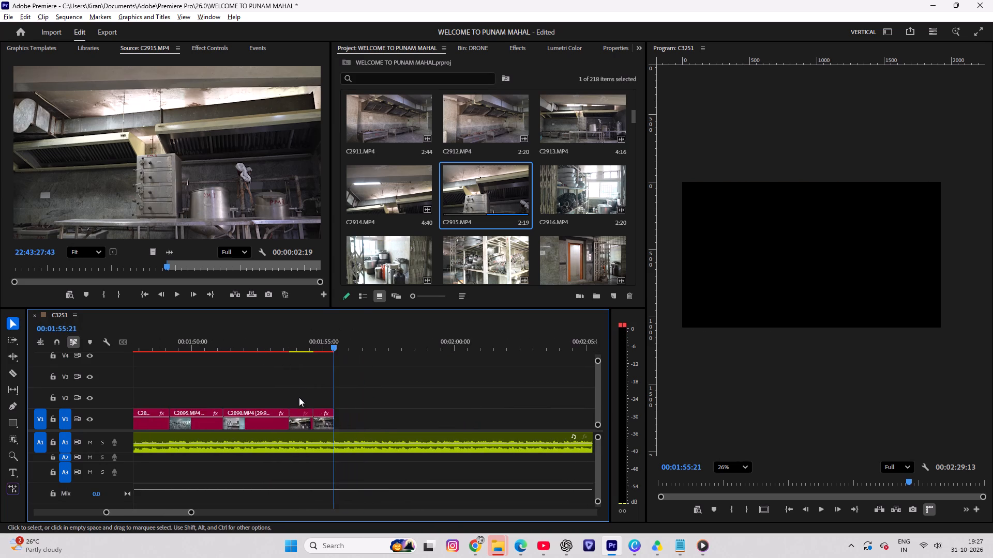
{"action": "scroll", "coordinate": [248, 404], "scroll_direction": "up", "scroll_amount": 14}
{"action": "left_click_drag", "start_coordinate": [254, 394], "coordinate": [208, 354], "text": "alt"}
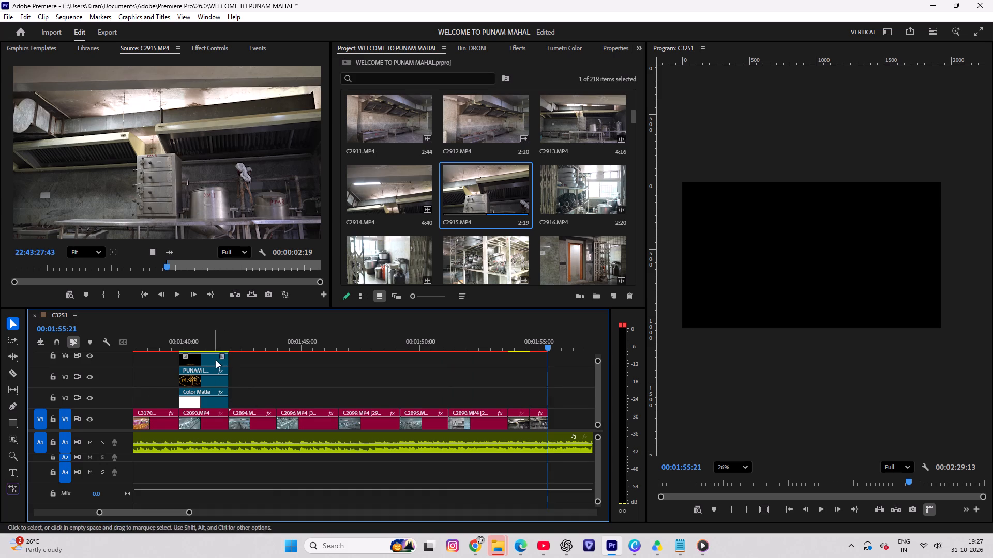
{"action": "left_click_drag", "start_coordinate": [251, 393], "coordinate": [213, 363]}
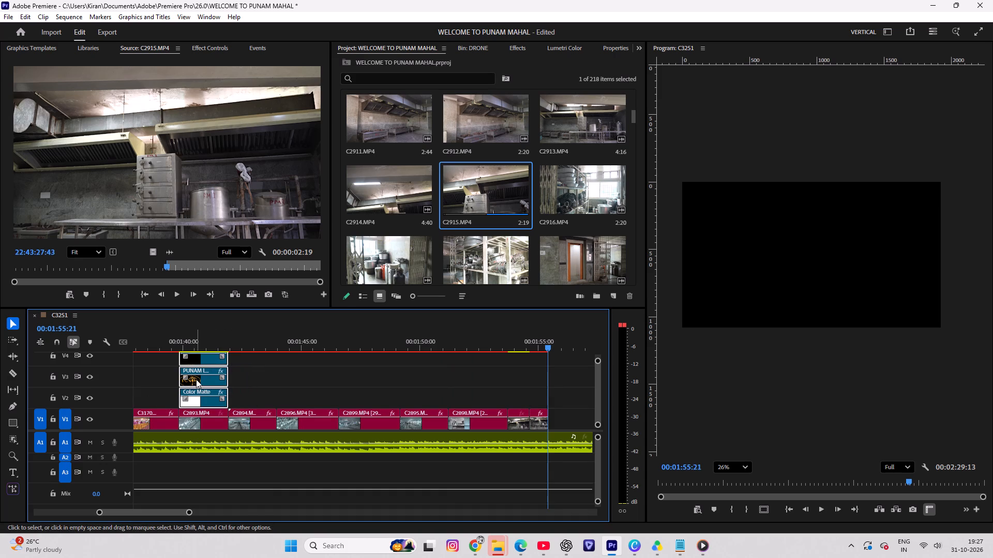
{"action": "left_click_drag", "start_coordinate": [196, 379], "coordinate": [511, 376], "text": "alt"}
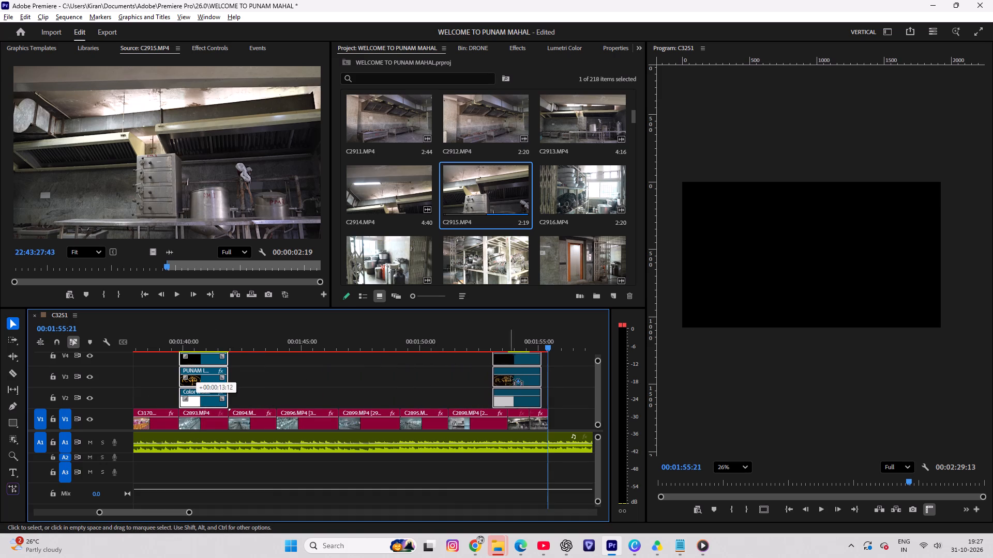
{"action": "left_click_drag", "start_coordinate": [511, 376], "coordinate": [524, 376], "text": "alt"}
Align the start of the duplicated title, logo and Color Matte clips with the start of C2915.MP4 on V1.
{"action": "scroll", "coordinate": [522, 389], "scroll_direction": "up", "scroll_amount": 5, "text": "alt"}
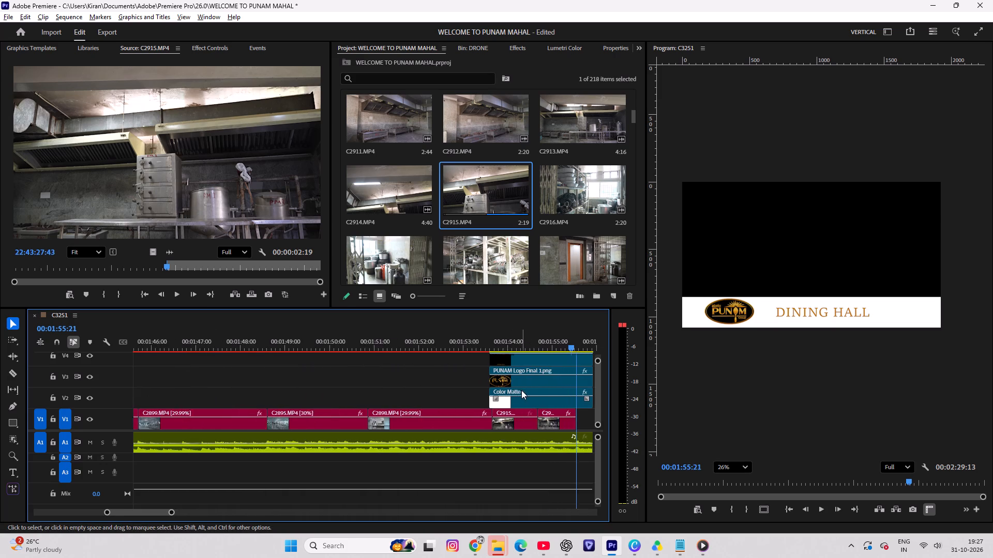
{"action": "scroll", "coordinate": [521, 390], "scroll_direction": "up", "scroll_amount": 9, "text": "alt"}
{"action": "scroll", "coordinate": [475, 398], "scroll_direction": "up", "scroll_amount": 5, "text": "alt"}
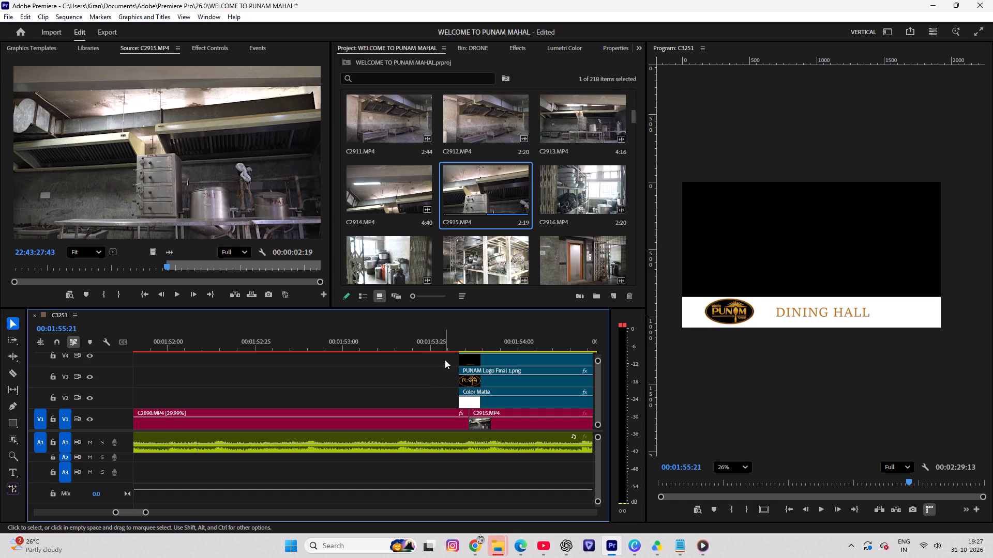
{"action": "left_click_drag", "start_coordinate": [446, 358], "coordinate": [484, 396]}
{"action": "left_click_drag", "start_coordinate": [483, 403], "coordinate": [489, 403]}
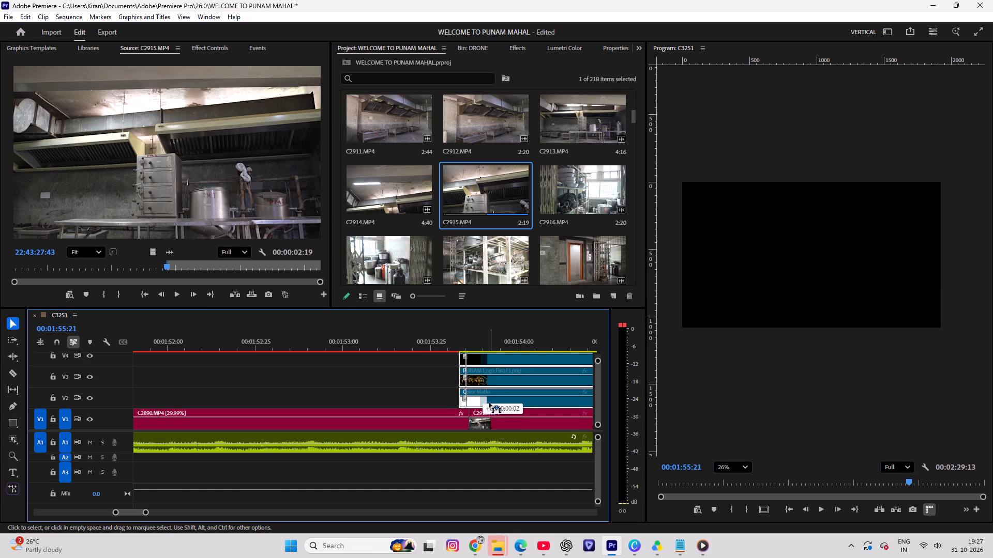
{"action": "left_click_drag", "start_coordinate": [489, 403], "coordinate": [491, 403]}
{"action": "scroll", "coordinate": [493, 410], "scroll_direction": "up", "scroll_amount": 19, "text": "alt"}
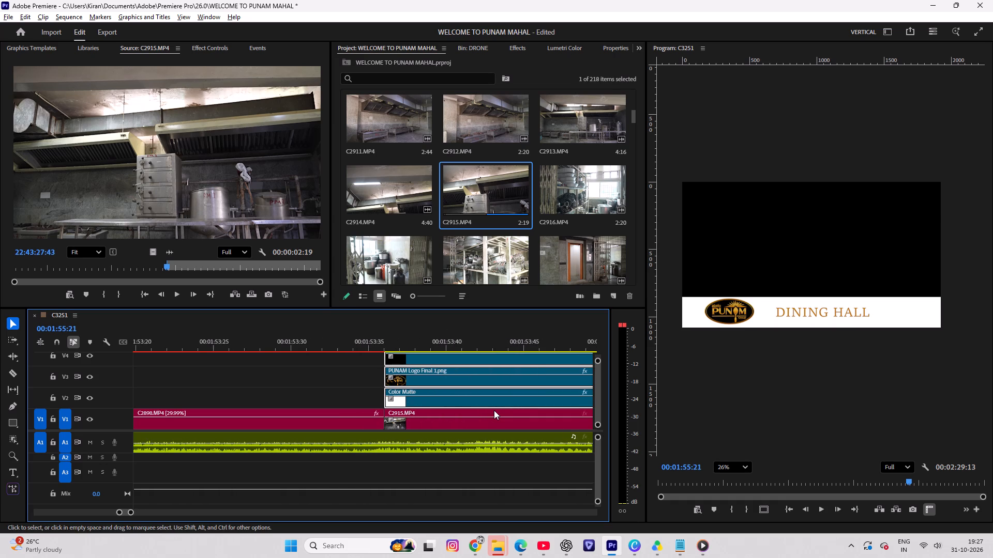
{"action": "scroll", "coordinate": [494, 410], "scroll_direction": "up", "scroll_amount": 1, "text": "alt"}
{"action": "scroll", "coordinate": [494, 412], "scroll_direction": "down", "scroll_amount": 20, "text": "alt"}
{"action": "scroll", "coordinate": [494, 412], "scroll_direction": "down", "scroll_amount": 5, "text": "alt"}
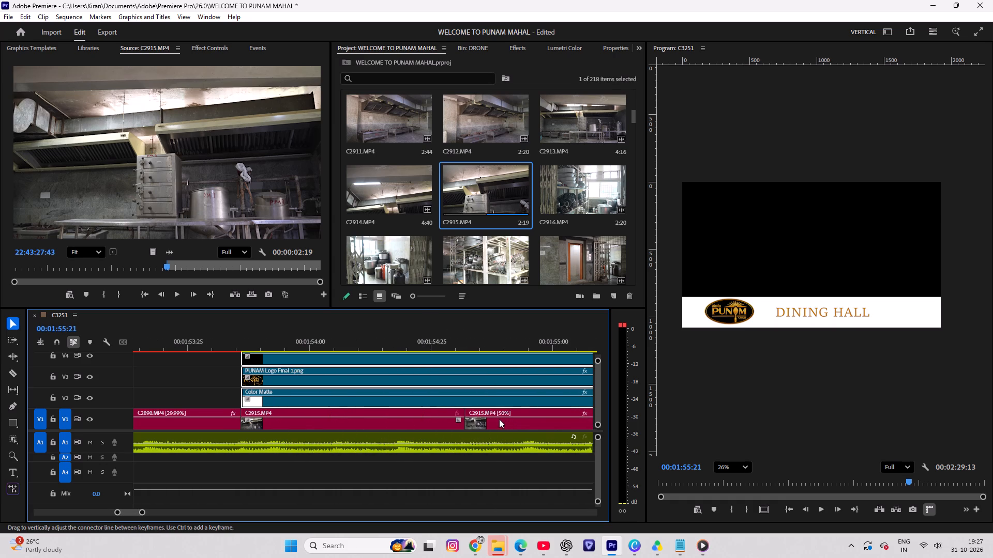
Split the duplicated title, PUNAM logo and Color Matte clips at 00:01:55:21 and delete the parts beyond the end of C2915.MP4.
{"action": "left_click_drag", "start_coordinate": [241, 336], "coordinate": [234, 339]}
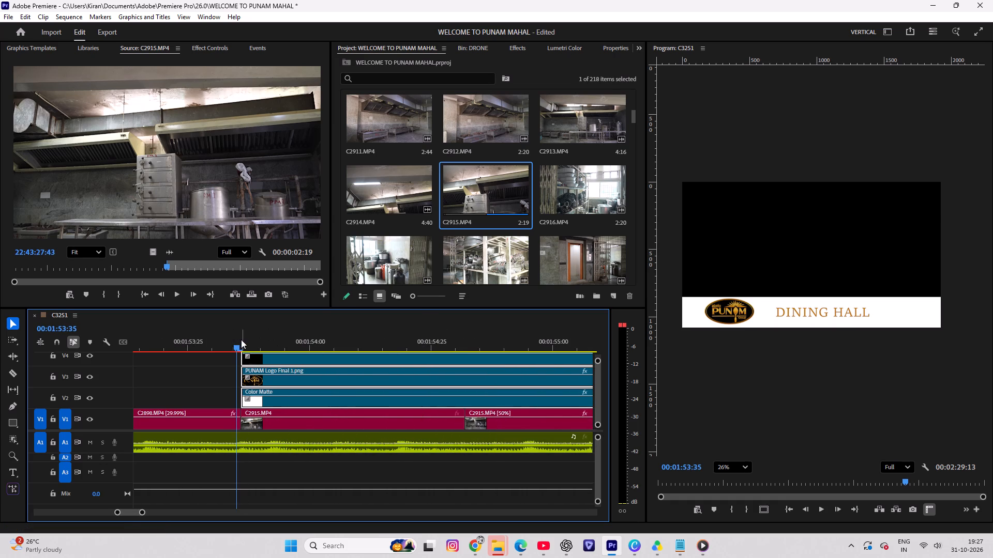
{"action": "key", "text": "space"}
{"action": "key", "text": "space"}
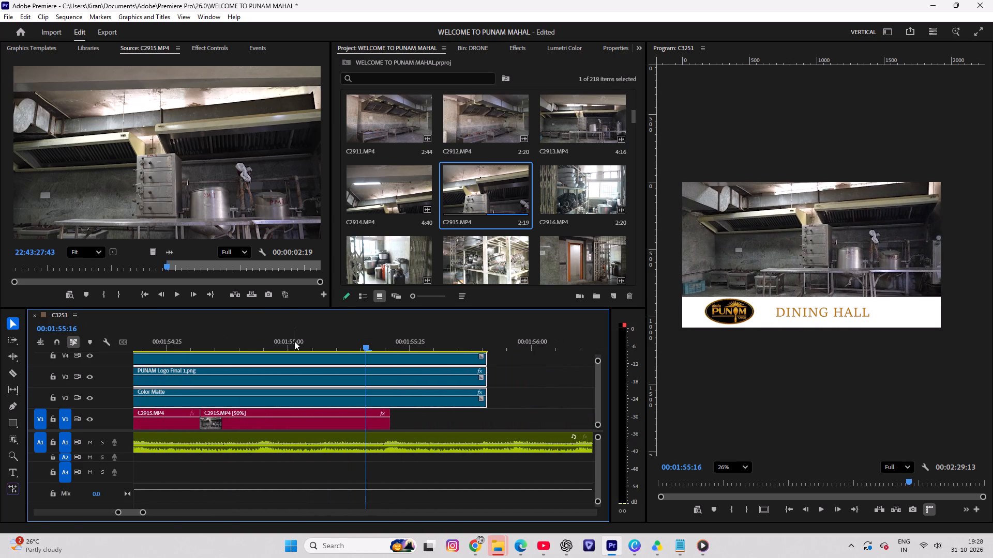
{"action": "key", "text": "space"}
{"action": "key", "text": "space"}
{"action": "left_click_drag", "start_coordinate": [356, 342], "coordinate": [329, 354]}
{"action": "key", "text": "c"}
{"action": "left_click", "coordinate": [328, 397]}
{"action": "left_click", "coordinate": [328, 378]}
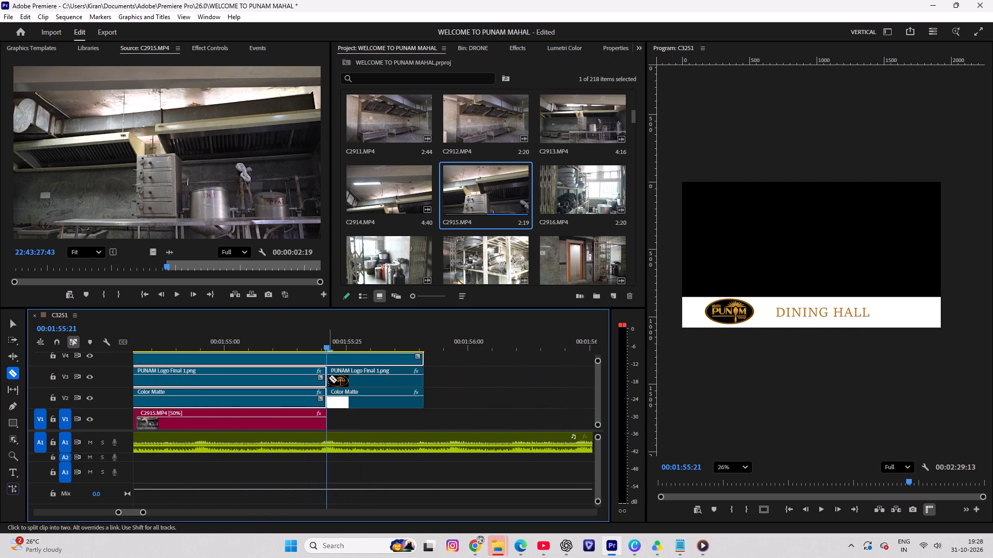
{"action": "left_click", "coordinate": [327, 362]}
{"action": "key", "text": "v"}
{"action": "left_click_drag", "start_coordinate": [380, 424], "coordinate": [372, 353]}
{"action": "key", "text": "Delete"}
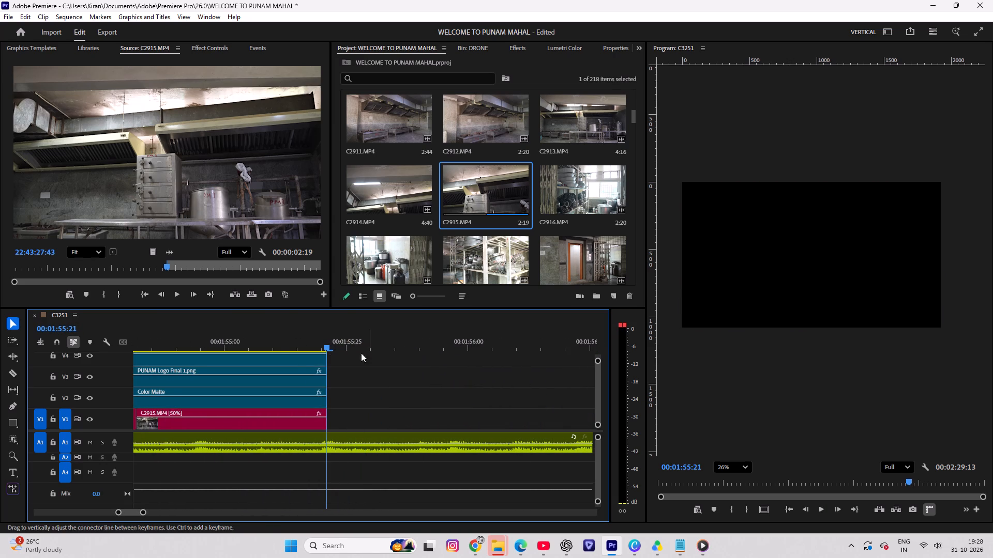
Change the duplicated DINING HALL title text to KITCHEN, shift it slightly right on the white strip and play the result.
{"action": "scroll", "coordinate": [268, 402], "scroll_direction": "up", "scroll_amount": 6}
{"action": "left_click_drag", "start_coordinate": [241, 339], "coordinate": [203, 354]}
{"action": "left_click_drag", "start_coordinate": [216, 347], "coordinate": [203, 350]}
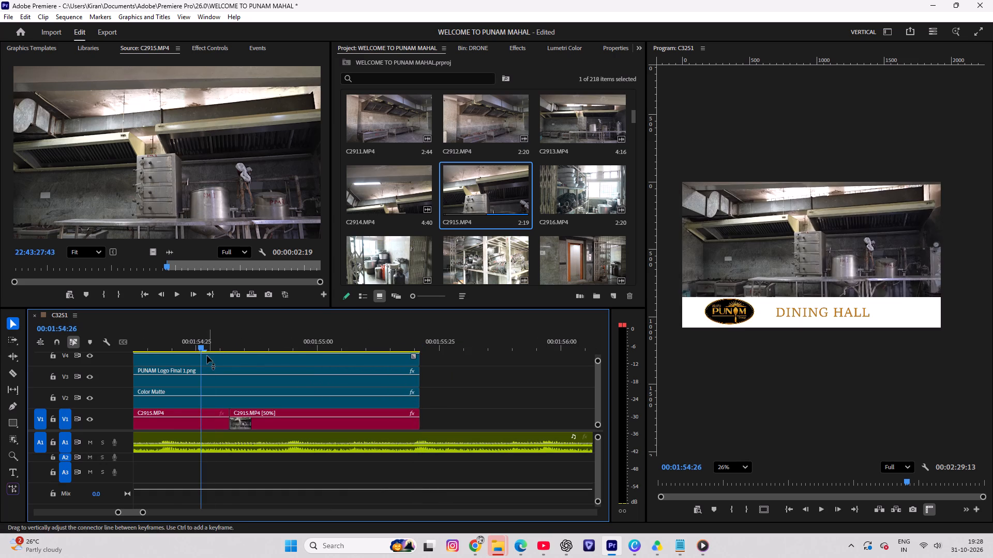
{"action": "left_click", "coordinate": [207, 355]}
{"action": "double_click", "coordinate": [810, 309]}
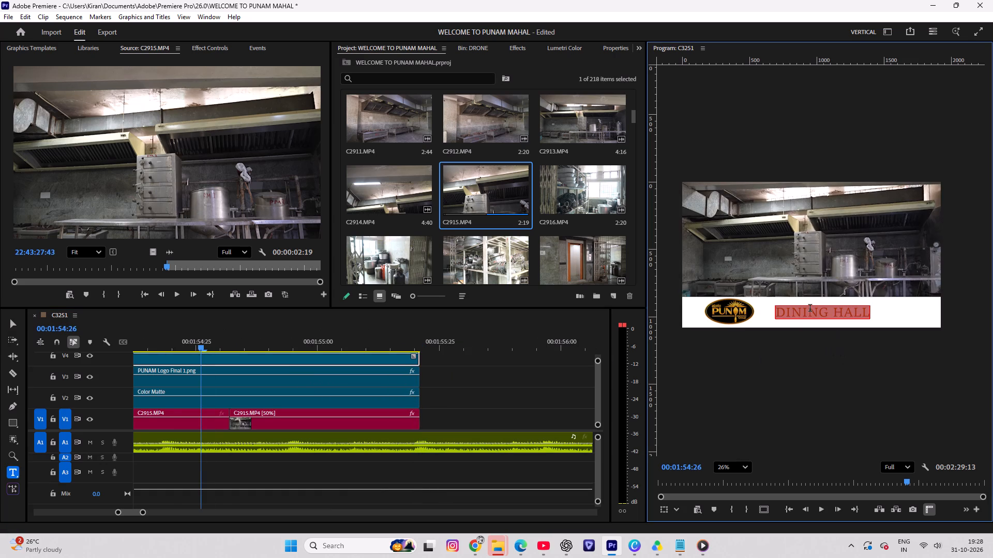
{"action": "type", "text": "KI"}
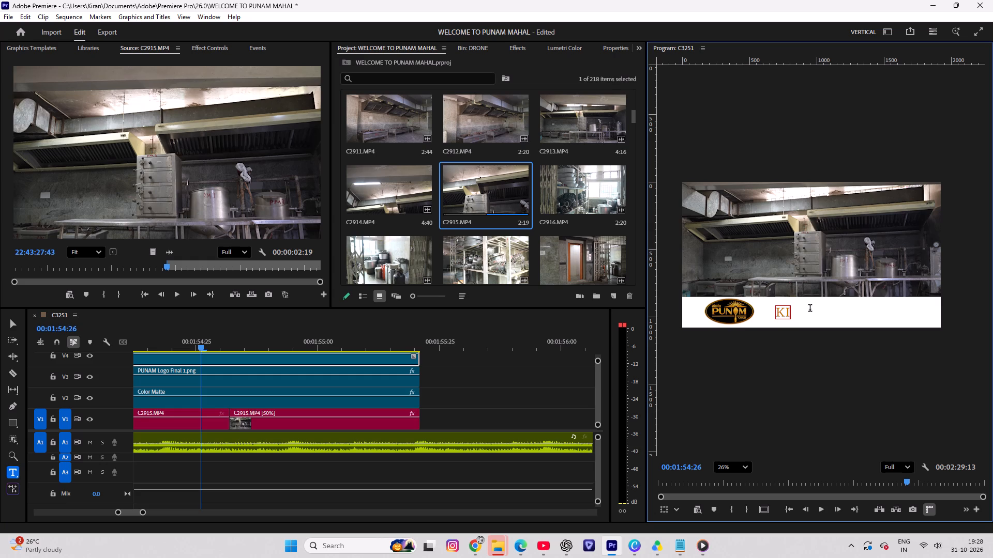
{"action": "key", "text": "t"}
{"action": "type", "text": "CHEN"}
{"action": "left_click", "coordinate": [12, 326]}
{"action": "left_click_drag", "start_coordinate": [825, 314], "coordinate": [837, 315]}
{"action": "left_click", "coordinate": [830, 367]}
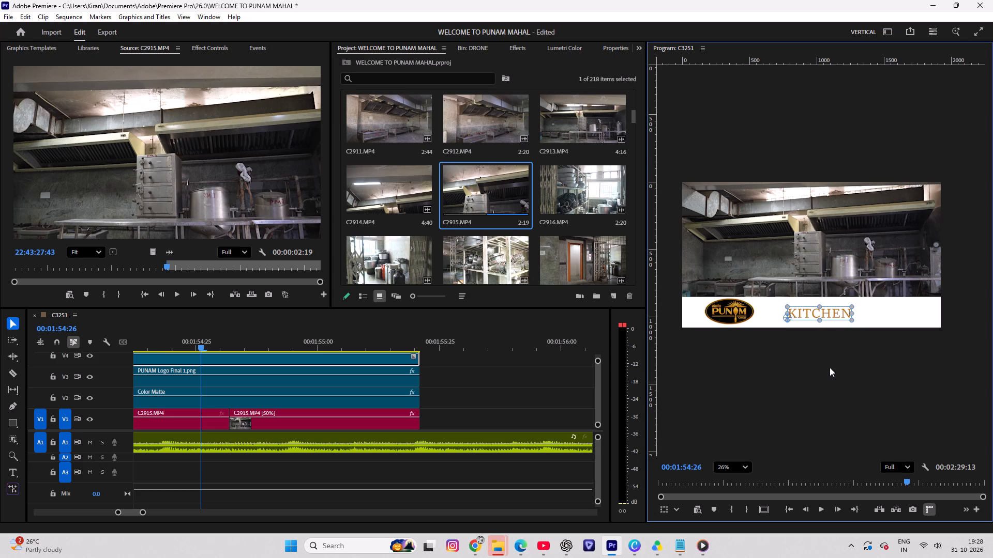
{"action": "key", "text": "space"}
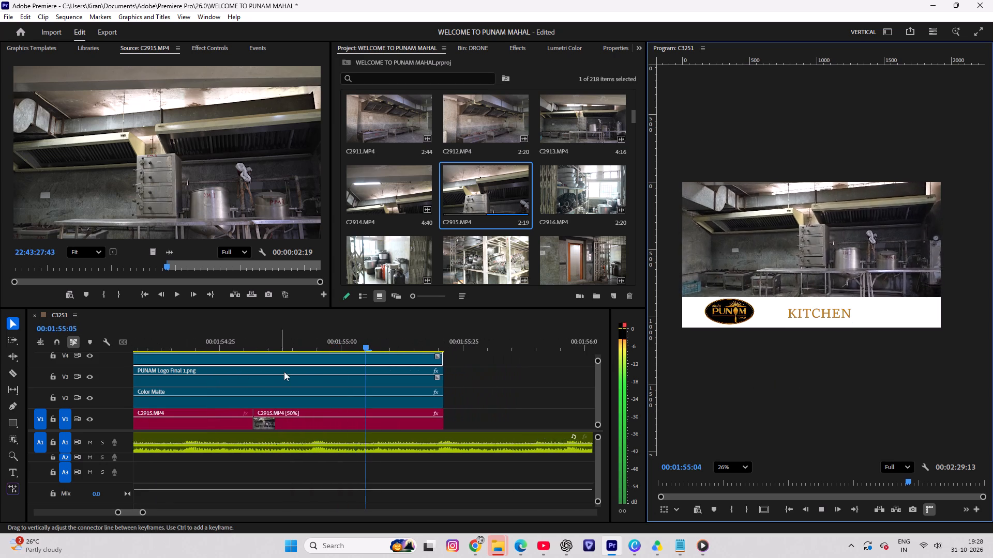
{"action": "key", "text": "space"}
Mark an In point in C2916.MP4 at 22:43:30:20 and place its video on V1 right after the C2915.MP4 shots.
{"action": "scroll", "coordinate": [371, 398], "scroll_direction": "down", "scroll_amount": 18, "text": "alt"}
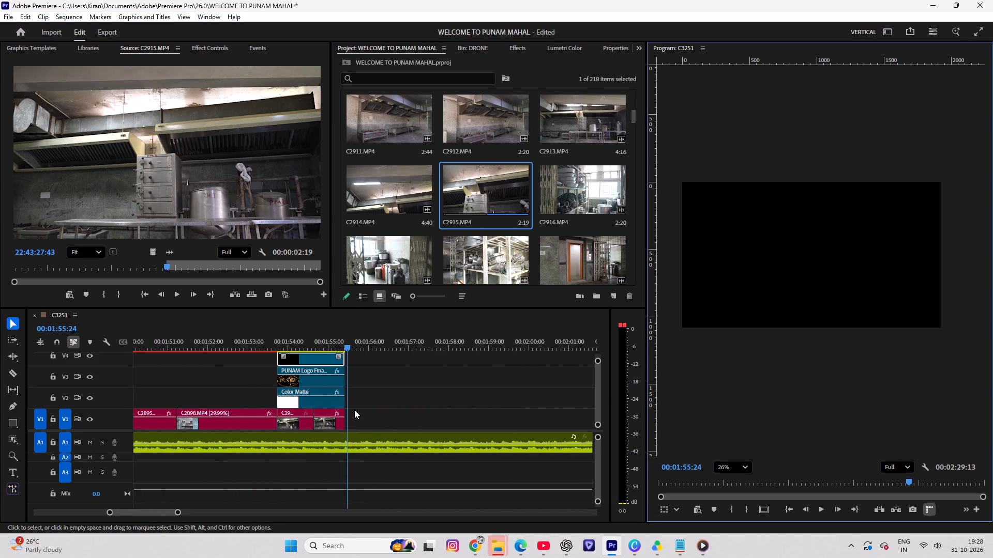
{"action": "scroll", "coordinate": [393, 401], "scroll_direction": "down", "scroll_amount": 6}
{"action": "scroll", "coordinate": [424, 173], "scroll_direction": "down", "scroll_amount": 1}
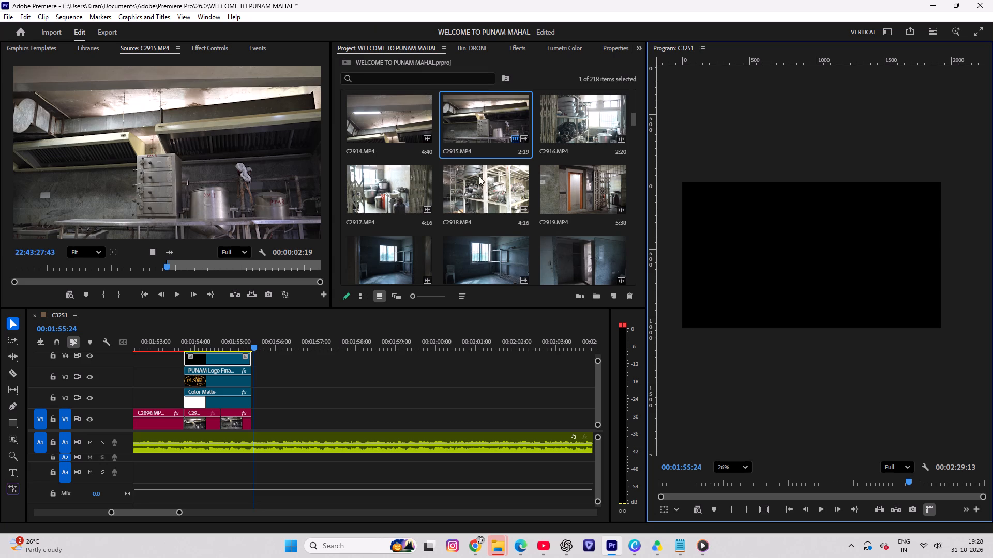
{"action": "double_click", "coordinate": [573, 127]}
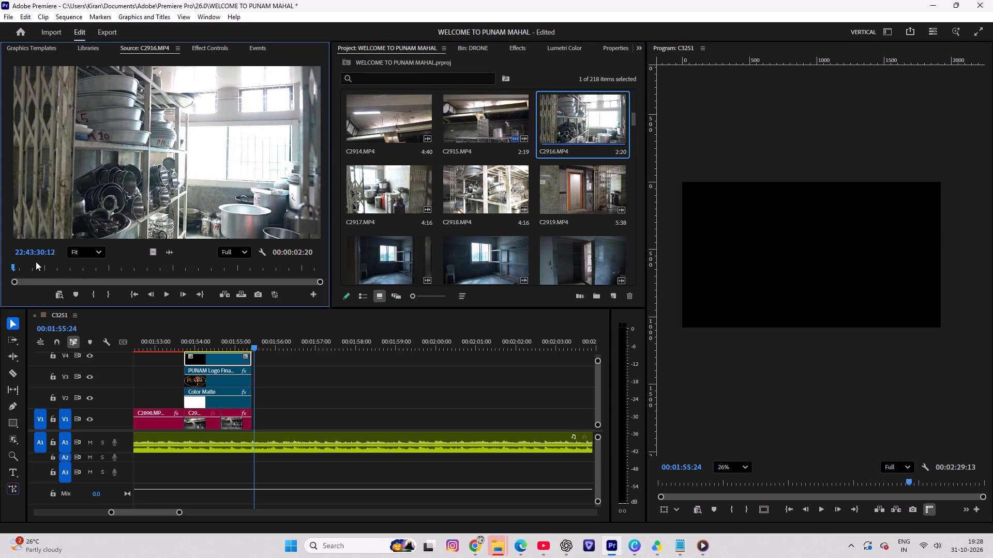
{"action": "left_click_drag", "start_coordinate": [15, 269], "coordinate": [35, 272]}
{"action": "key", "text": "i"}
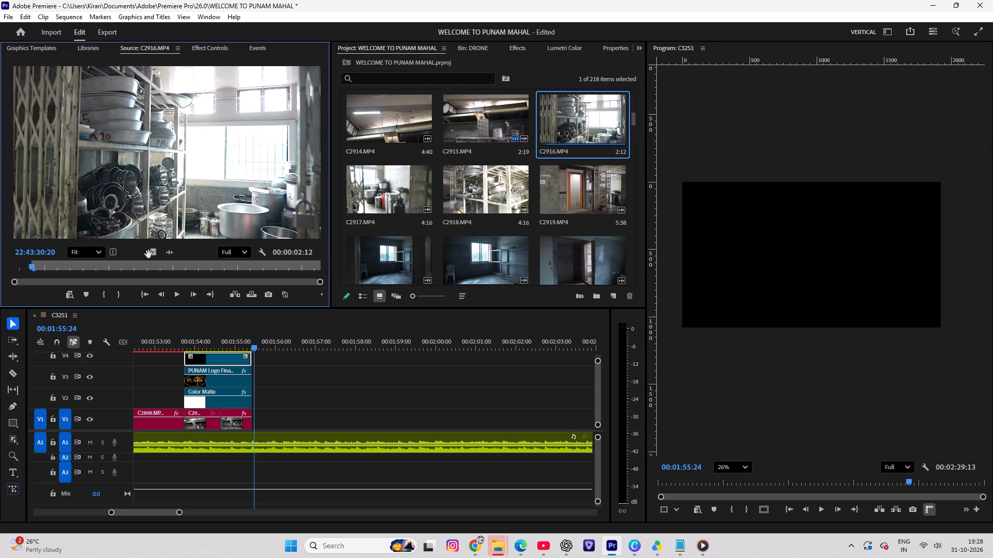
{"action": "left_click_drag", "start_coordinate": [154, 253], "coordinate": [252, 413]}
Slow C2916.MP4 on V1 to 30% speed with Optical Flow time interpolation.
{"action": "left_click", "coordinate": [272, 422]}
{"action": "key", "text": "ctrl+r"}
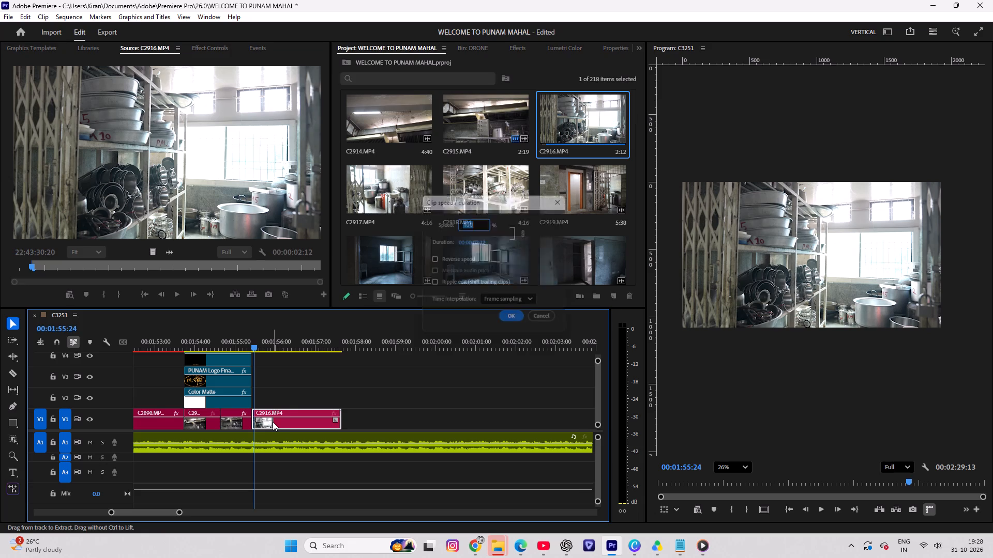
{"action": "type", "text": "30"}
{"action": "left_click", "coordinate": [503, 305]}
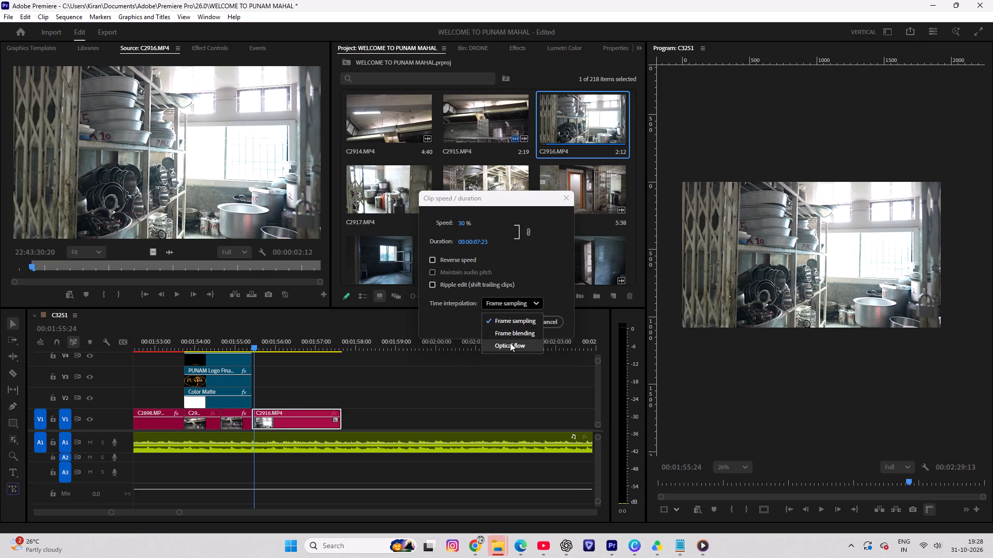
{"action": "left_click", "coordinate": [510, 343]}
{"action": "left_click", "coordinate": [518, 318]}
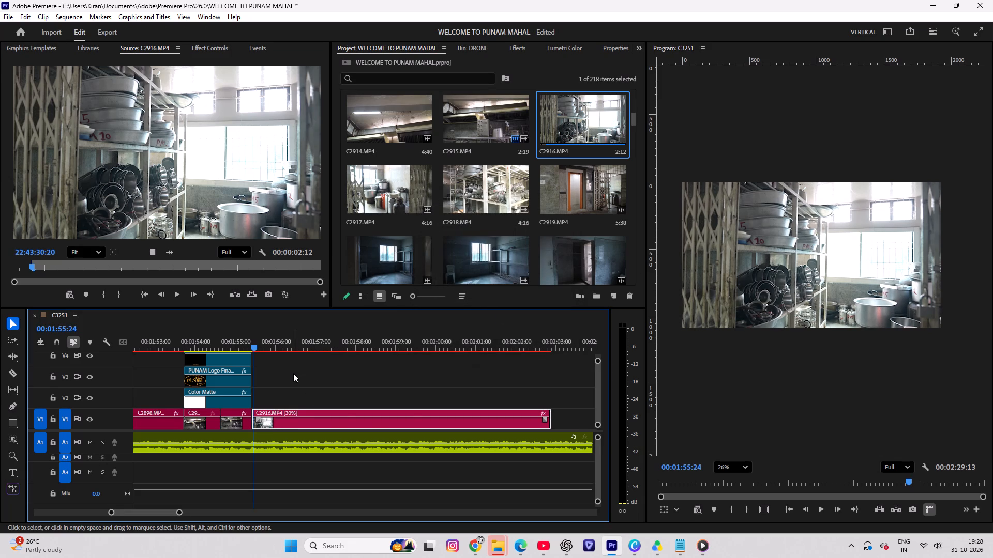
Play through the slowed C2916.MP4, split it at 00:01:56:49 and delete the part after the cut.
{"action": "key", "text": "space"}
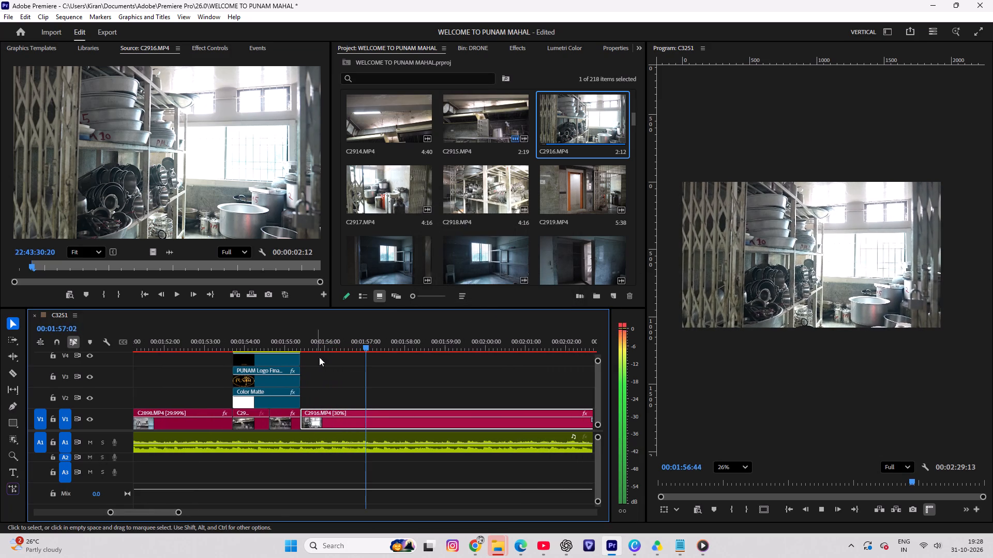
{"action": "key", "text": "space"}
{"action": "left_click_drag", "start_coordinate": [365, 339], "coordinate": [362, 346]}
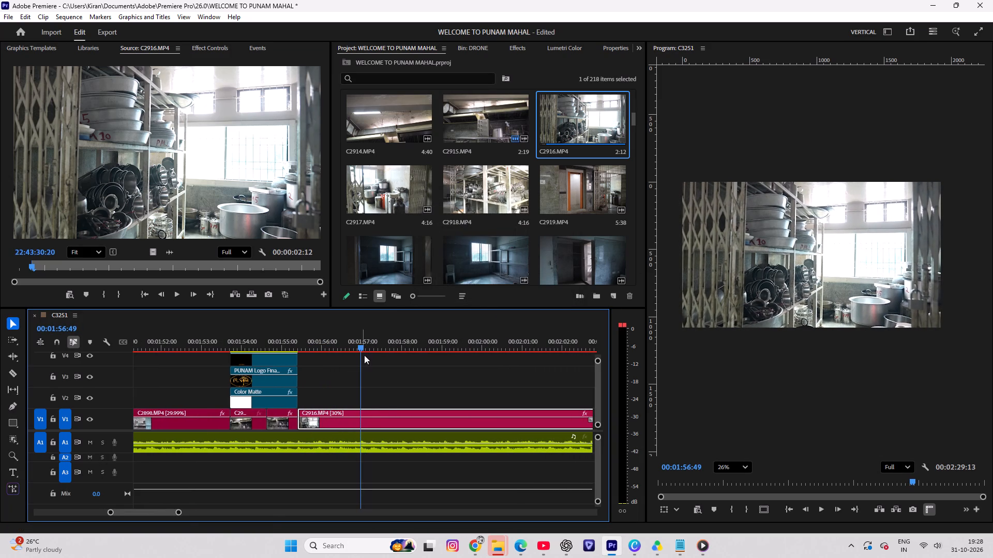
{"action": "key", "text": "c"}
{"action": "left_click", "coordinate": [361, 421]}
{"action": "key", "text": "v"}
{"action": "left_click", "coordinate": [385, 419]}
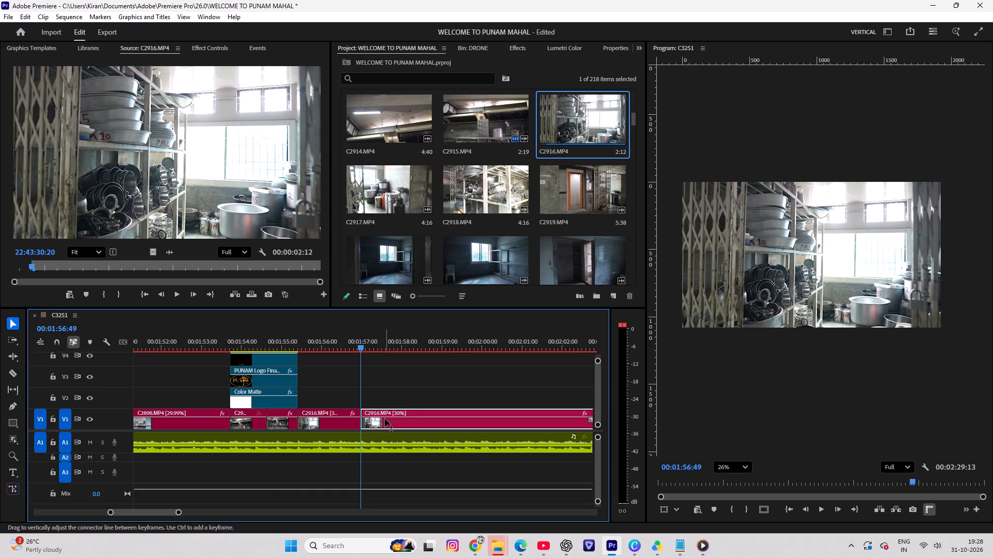
{"action": "key", "text": "Delete"}
Mark an In point in C2919.MP4 at 22:43:41:34 and place its video on V2 starting at 00:01:56:49.
{"action": "scroll", "coordinate": [385, 419], "scroll_direction": "up", "scroll_amount": 5}
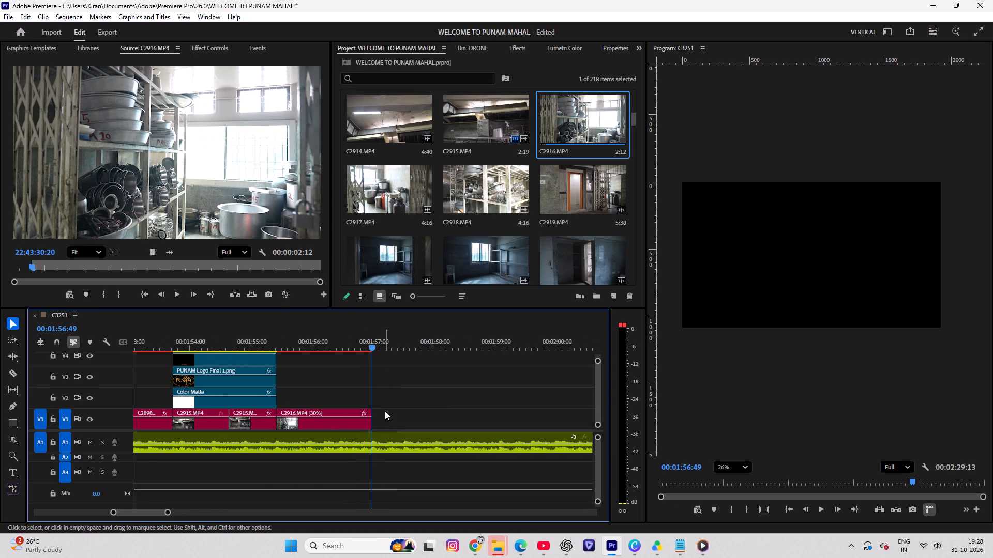
{"action": "scroll", "coordinate": [491, 210], "scroll_direction": "down", "scroll_amount": 1}
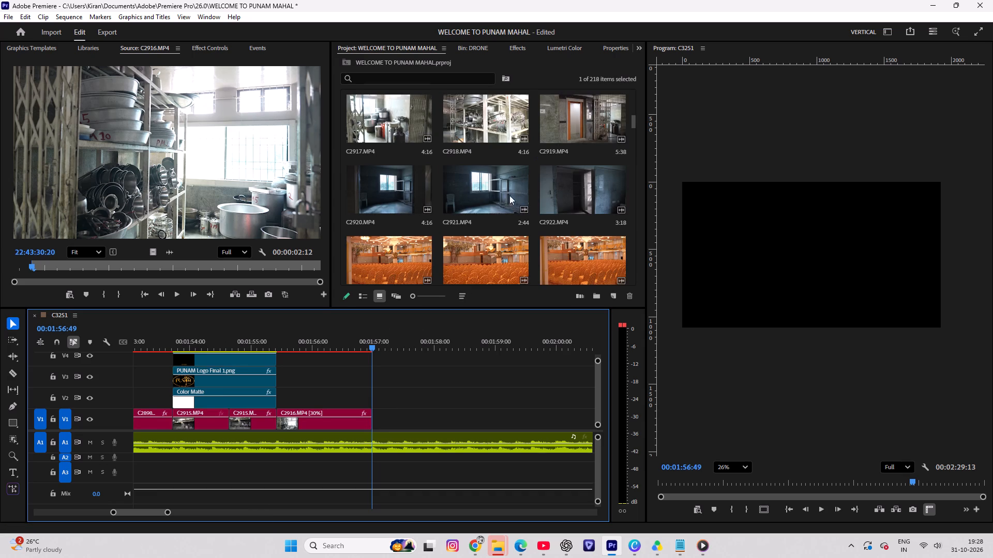
{"action": "double_click", "coordinate": [568, 138]}
{"action": "left_click_drag", "start_coordinate": [21, 268], "coordinate": [49, 269]}
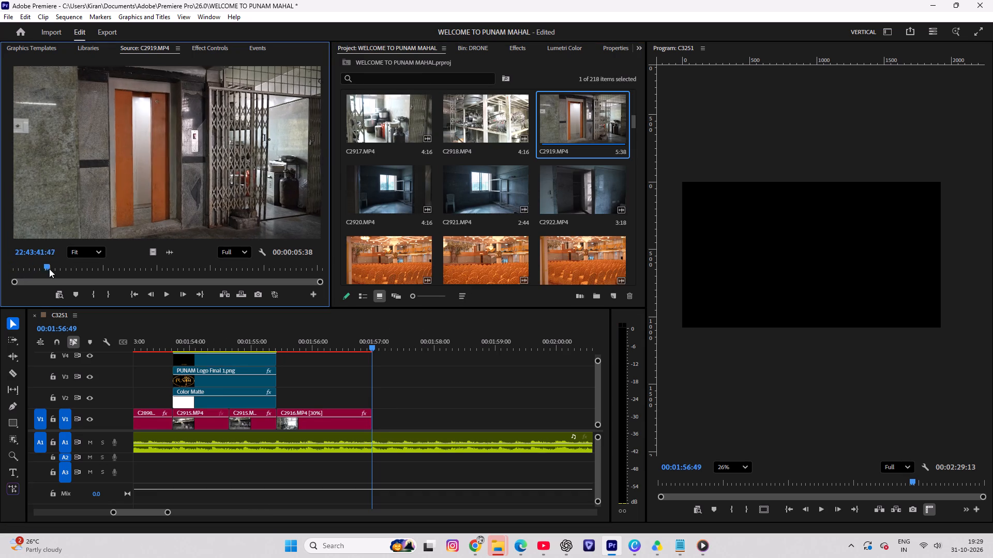
{"action": "left_click_drag", "start_coordinate": [49, 269], "coordinate": [35, 277]}
{"action": "key", "text": "i"}
{"action": "left_click_drag", "start_coordinate": [155, 254], "coordinate": [375, 404]}
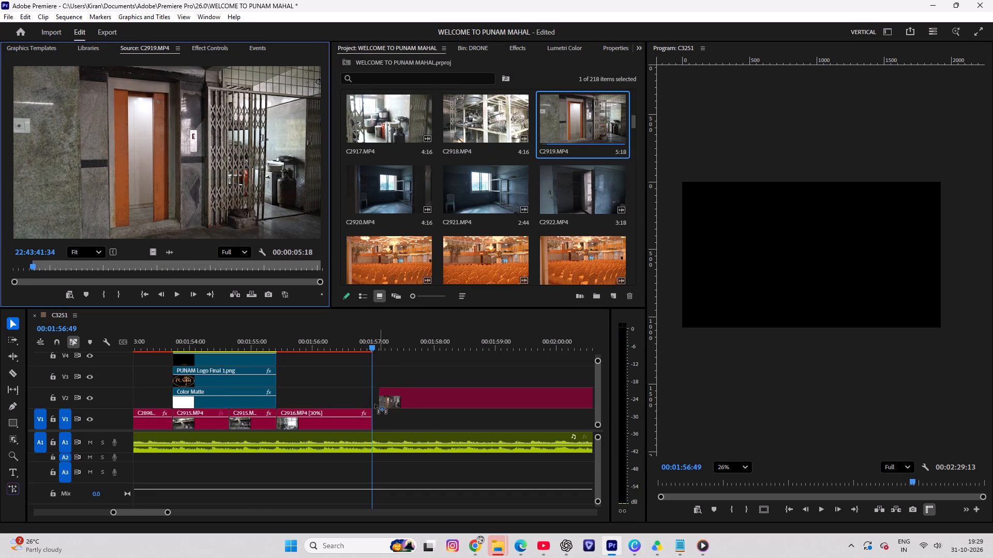
{"action": "left_click_drag", "start_coordinate": [375, 404], "coordinate": [372, 404]}
Slow C2919.MP4 on V2 to 30% speed with Optical Flow time interpolation.
{"action": "left_click", "coordinate": [382, 404]}
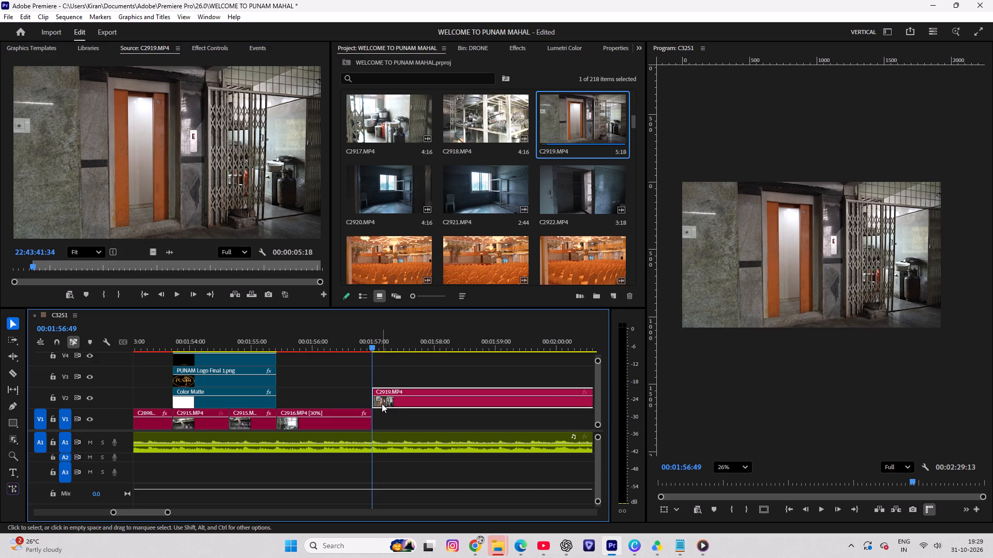
{"action": "key", "text": "ctrl+r"}
{"action": "type", "text": "30"}
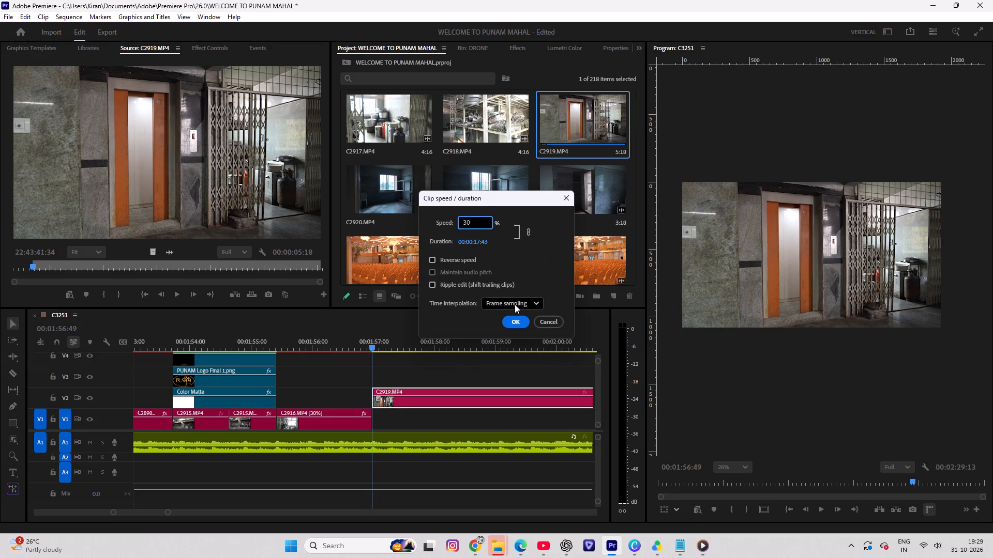
{"action": "left_click", "coordinate": [515, 304]}
{"action": "left_click", "coordinate": [507, 344]}
{"action": "left_click", "coordinate": [513, 318]}
Move the slowed C2919.MP4 clip down from V2 to V1, directly after C2916.MP4.
{"action": "left_click_drag", "start_coordinate": [393, 407], "coordinate": [393, 412]}
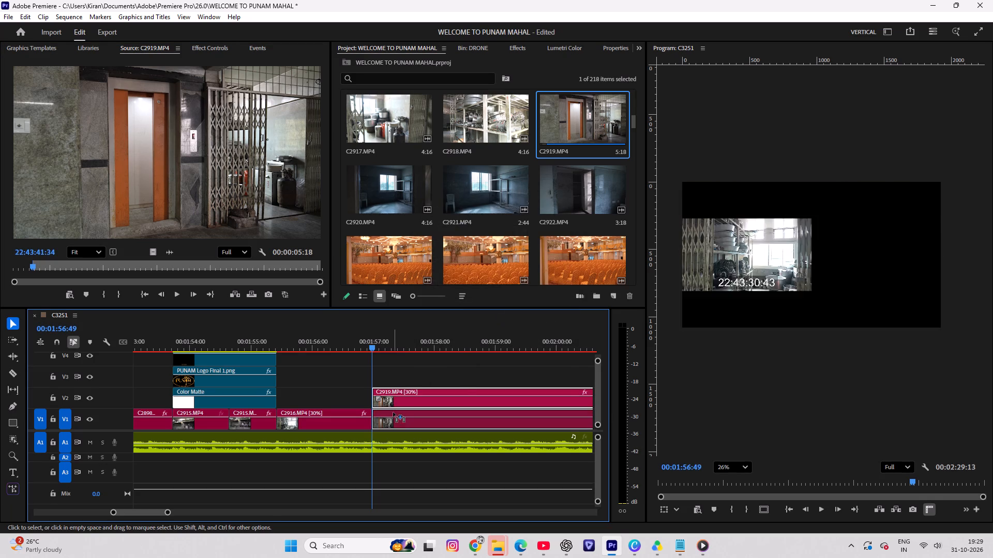
{"action": "left_click_drag", "start_coordinate": [393, 412], "coordinate": [393, 413]}
Play through the slowed C2919.MP4, split it at 00:01:59:30 and delete the part after the cut.
{"action": "key", "text": "space"}
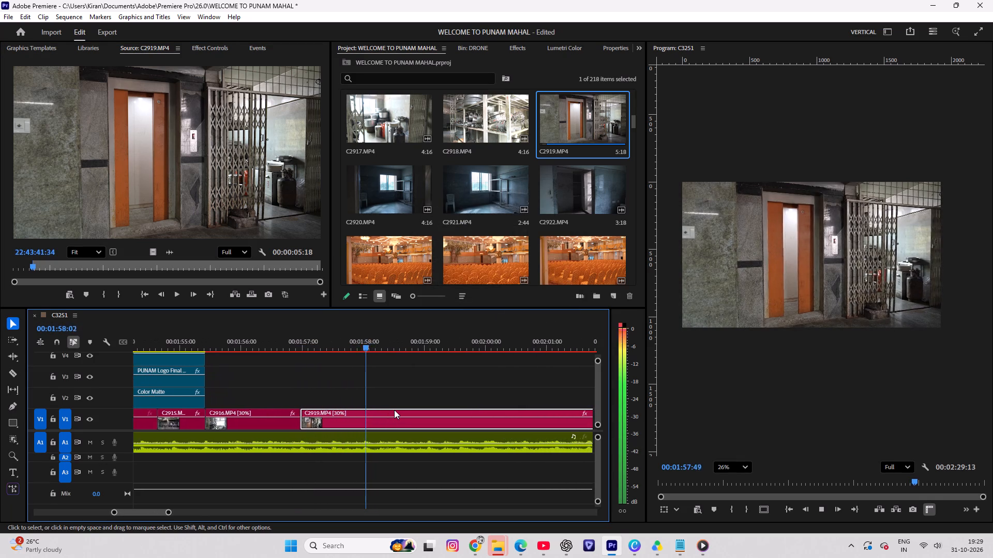
{"action": "key", "text": "space"}
{"action": "key", "text": "space"}
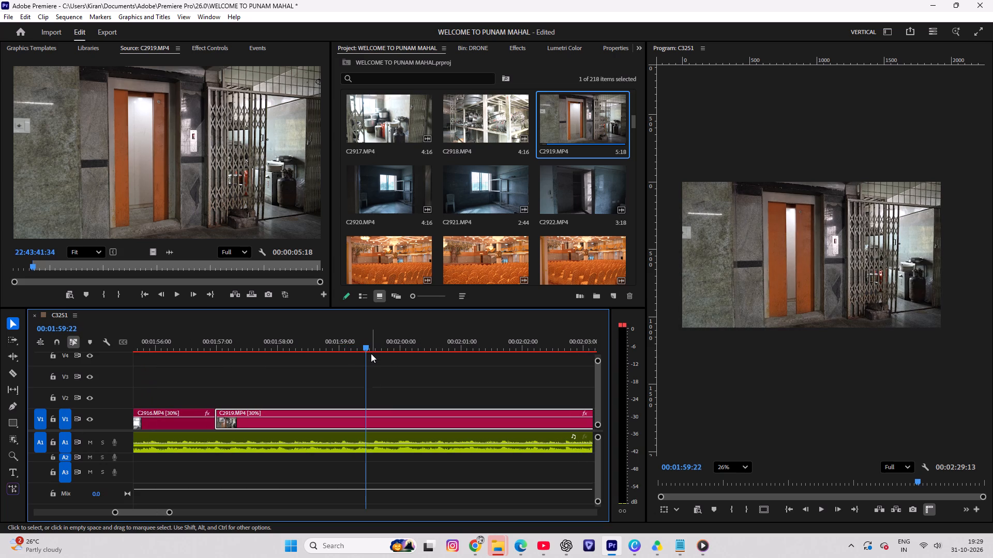
{"action": "key", "text": "space"}
{"action": "left_click_drag", "start_coordinate": [371, 350], "coordinate": [363, 357]}
{"action": "key", "text": "c"}
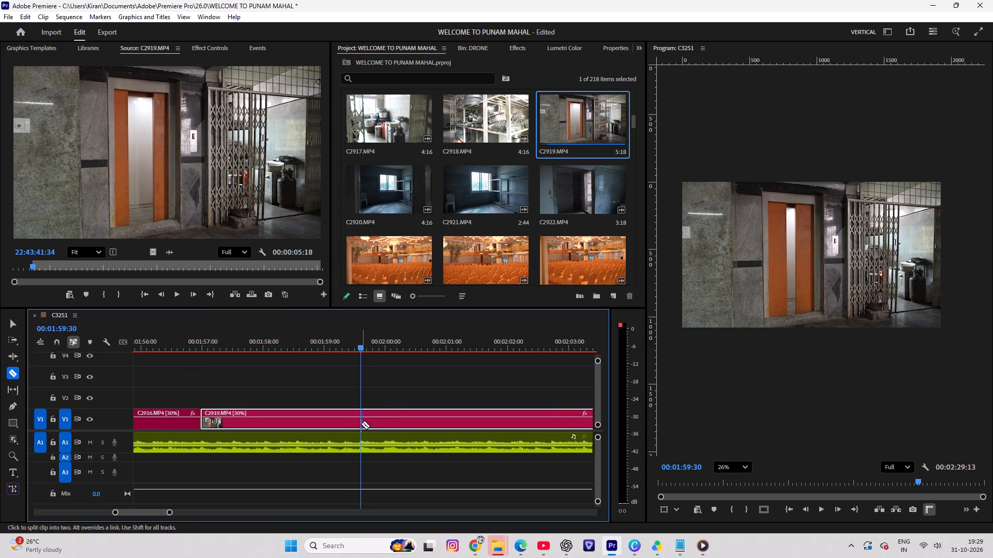
{"action": "left_click", "coordinate": [360, 424]}
{"action": "key", "text": "v"}
{"action": "left_click", "coordinate": [390, 423]}
{"action": "key", "text": "Delete"}
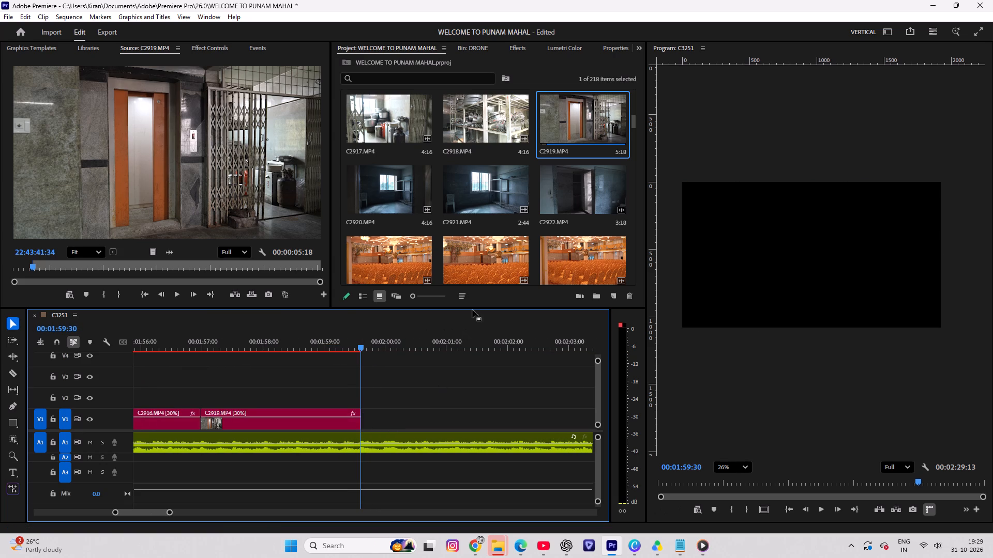
Mark an In point in C2906.MP4 at 22:42:49:35 and place its video on V1 at 00:01:59:30, directly after C2919.MP4.
{"action": "scroll", "coordinate": [496, 253], "scroll_direction": "down", "scroll_amount": 1}
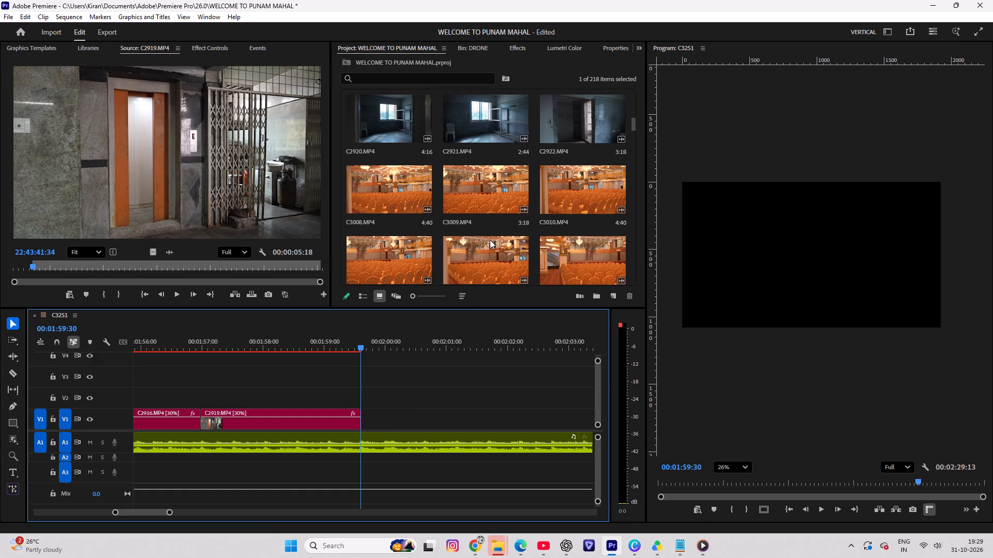
{"action": "scroll", "coordinate": [489, 239], "scroll_direction": "up", "scroll_amount": 3}
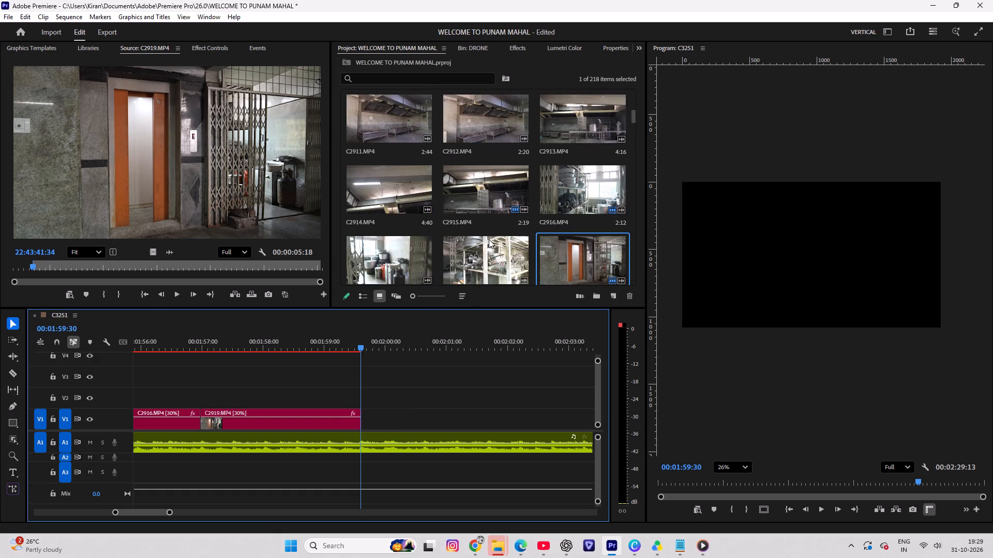
{"action": "scroll", "coordinate": [488, 239], "scroll_direction": "up", "scroll_amount": 2}
{"action": "double_click", "coordinate": [445, 122]}
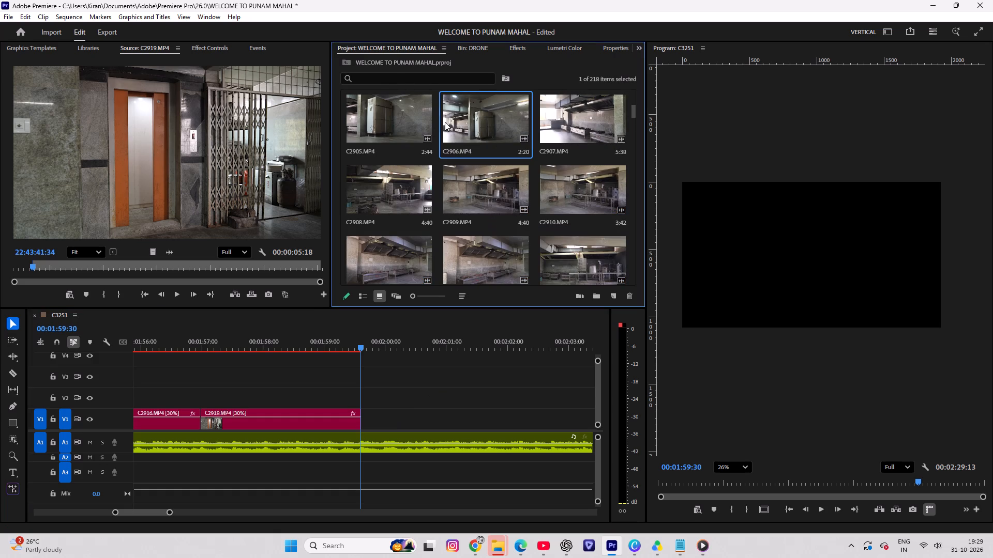
{"action": "left_click_drag", "start_coordinate": [20, 270], "coordinate": [48, 274]}
{"action": "key", "text": "i"}
{"action": "left_click_drag", "start_coordinate": [153, 253], "coordinate": [361, 407]}
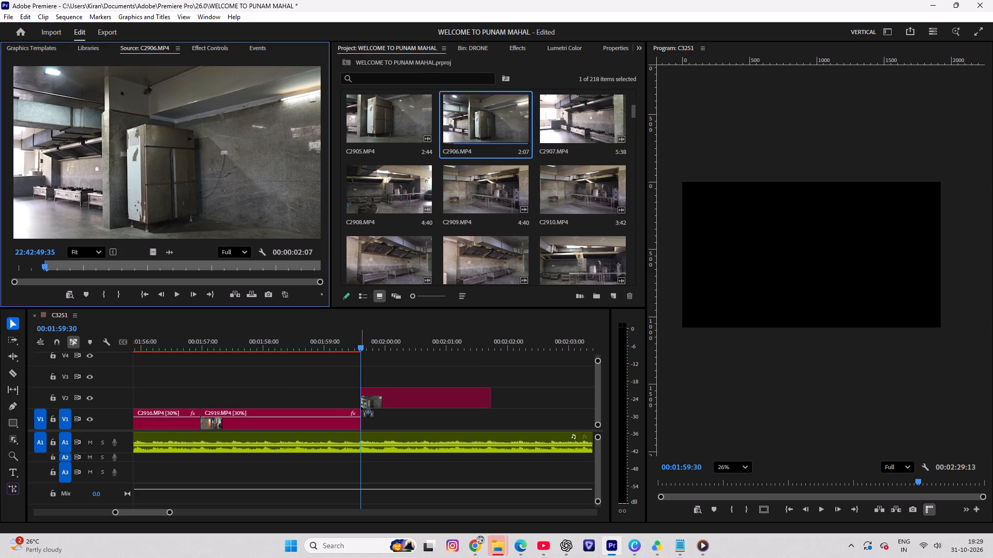
{"action": "left_click_drag", "start_coordinate": [361, 407], "coordinate": [362, 412]}
Slow C2906.MP4 on V1 to 30% speed with Optical Flow time interpolation.
{"action": "left_click", "coordinate": [383, 427]}
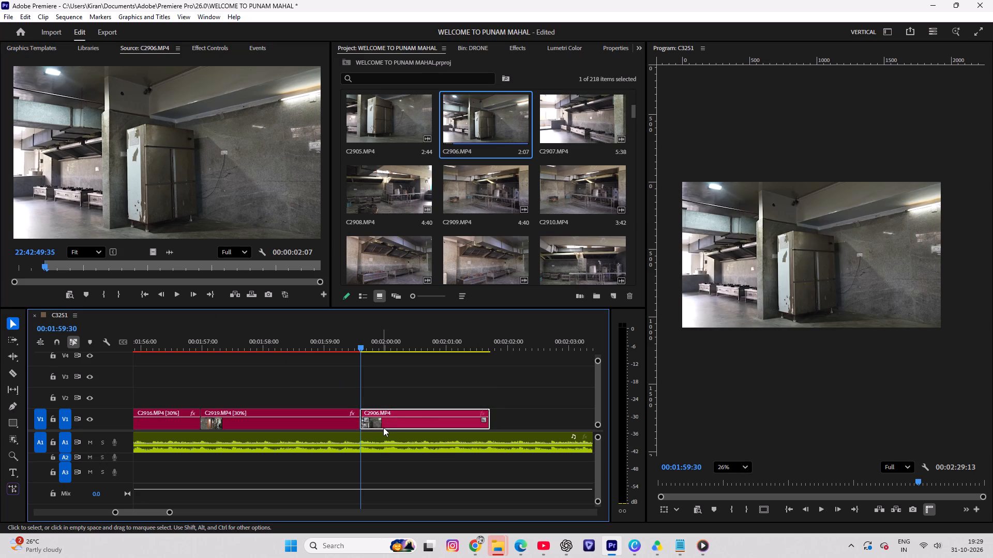
{"action": "key", "text": "ctrl+r"}
{"action": "type", "text": "30"}
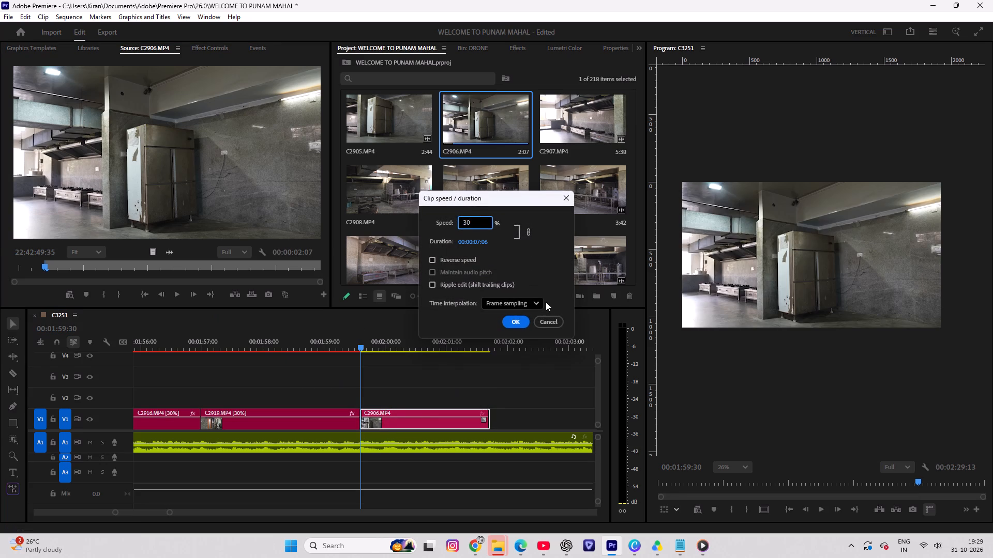
{"action": "left_click", "coordinate": [532, 304]}
{"action": "left_click", "coordinate": [519, 349]}
{"action": "left_click", "coordinate": [512, 322]}
Play through the slowed C2906.MP4, split it at 00:02:01:35 and delete the part after the cut.
{"action": "key", "text": "space"}
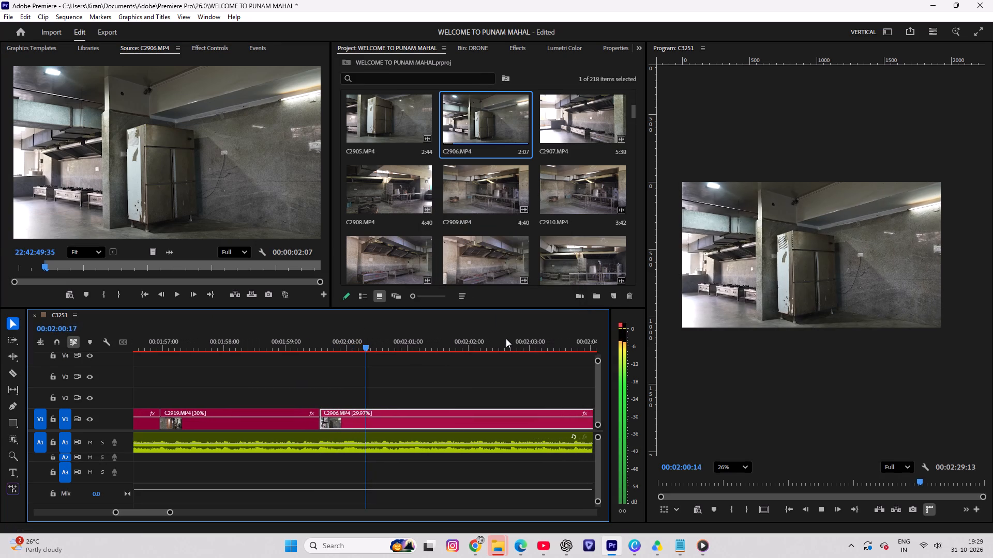
{"action": "key", "text": "space"}
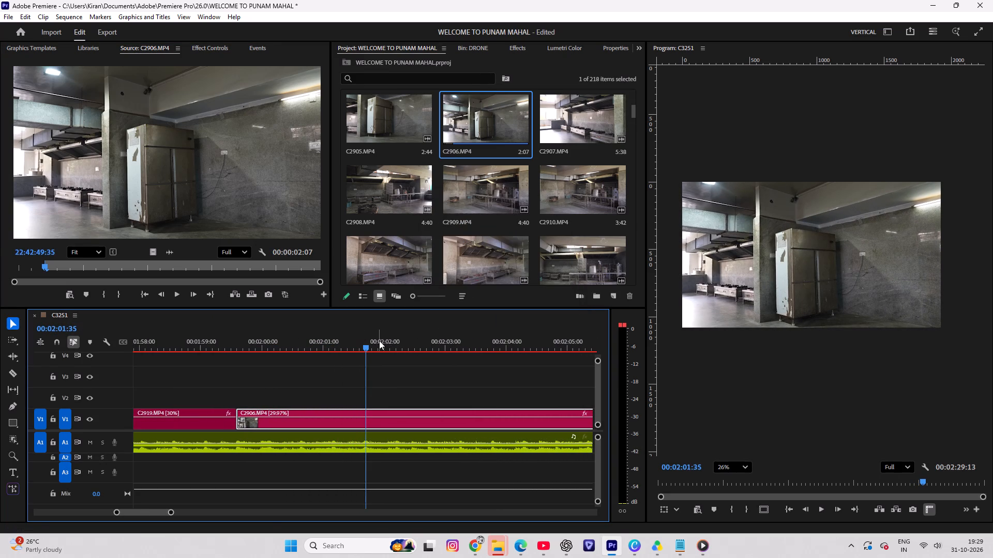
{"action": "key", "text": "c"}
{"action": "left_click", "coordinate": [367, 422]}
{"action": "key", "text": "v"}
{"action": "left_click", "coordinate": [406, 417]}
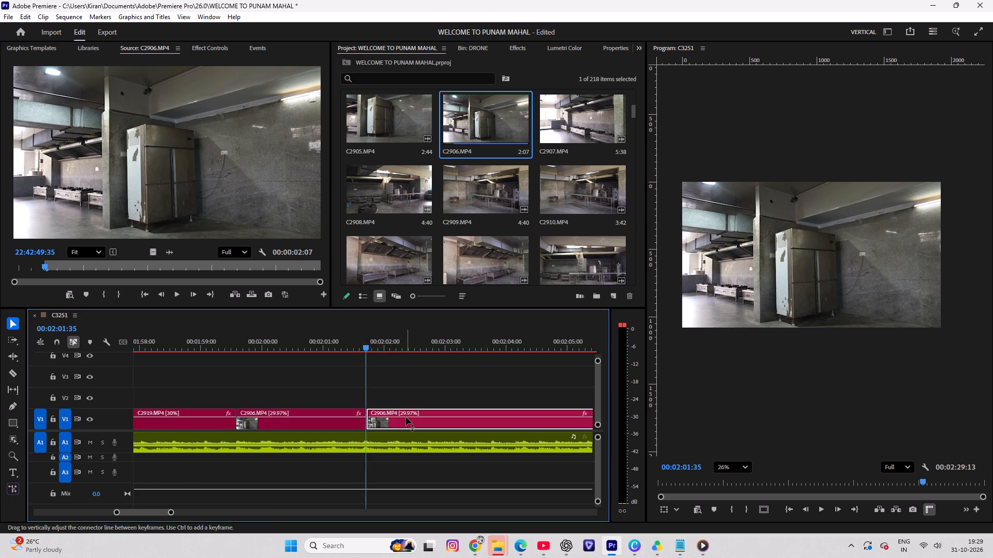
{"action": "key", "text": "Delete"}
Mark an In point in C2907.MP4 at 22:42:52:23 and place its video on V1 at 00:02:01:35, directly after C2906.MP4.
{"action": "scroll", "coordinate": [553, 176], "scroll_direction": "up", "scroll_amount": 1}
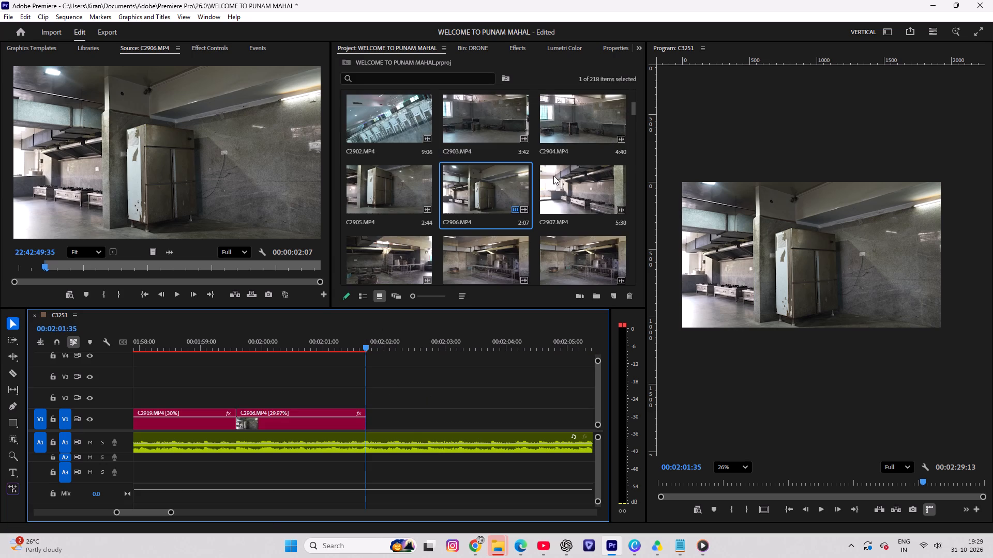
{"action": "double_click", "coordinate": [560, 194]}
{"action": "left_click_drag", "start_coordinate": [25, 267], "coordinate": [48, 270]}
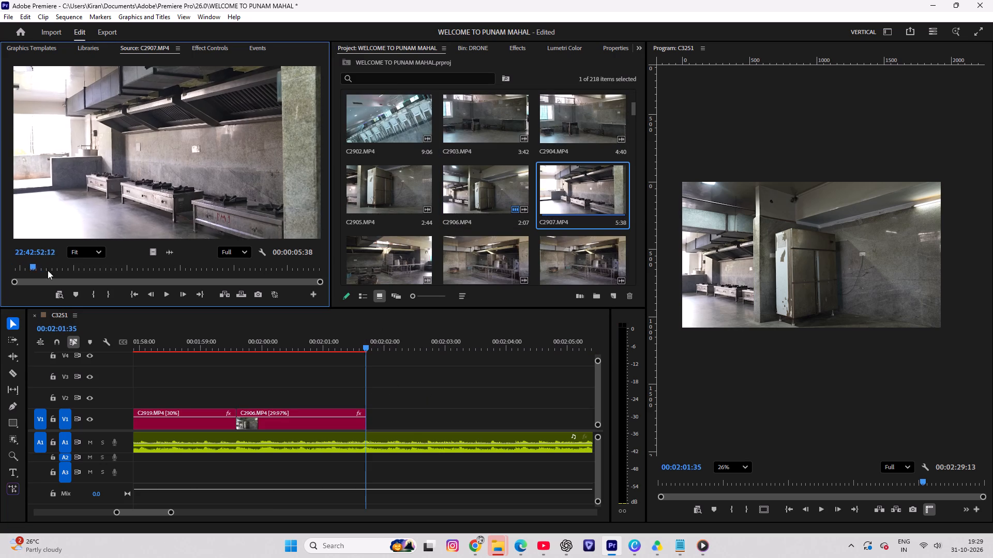
{"action": "left_click_drag", "start_coordinate": [48, 270], "coordinate": [46, 276]}
{"action": "key", "text": "i"}
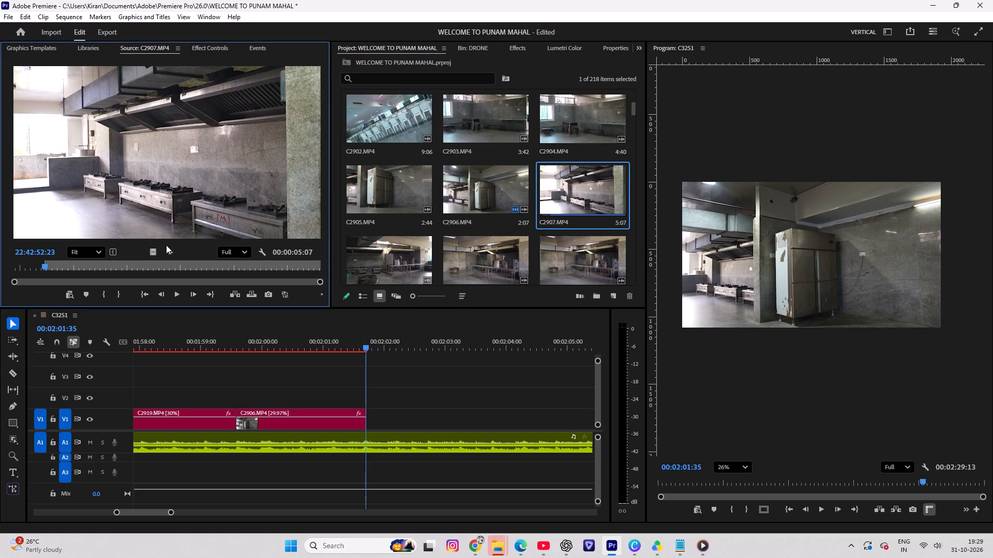
{"action": "left_click_drag", "start_coordinate": [151, 253], "coordinate": [368, 416]}
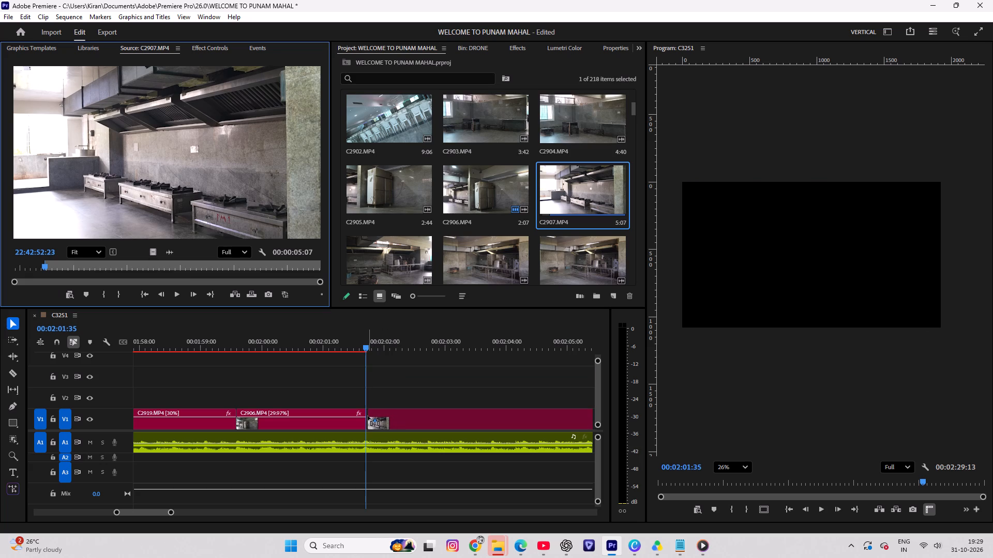
{"action": "left_click_drag", "start_coordinate": [368, 416], "coordinate": [367, 416]}
Preview C2907.MP4 on V1 and slow it to 30% speed with Optical Flow time interpolation.
{"action": "key", "text": "space"}
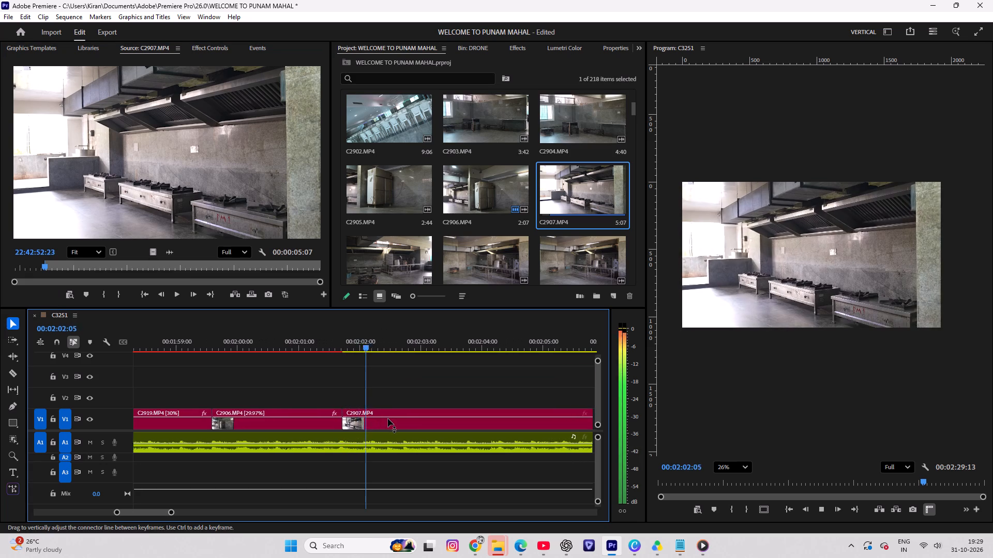
{"action": "key", "text": "space"}
{"action": "left_click", "coordinate": [388, 419]}
{"action": "key", "text": "ctrl+r"}
{"action": "type", "text": "30"}
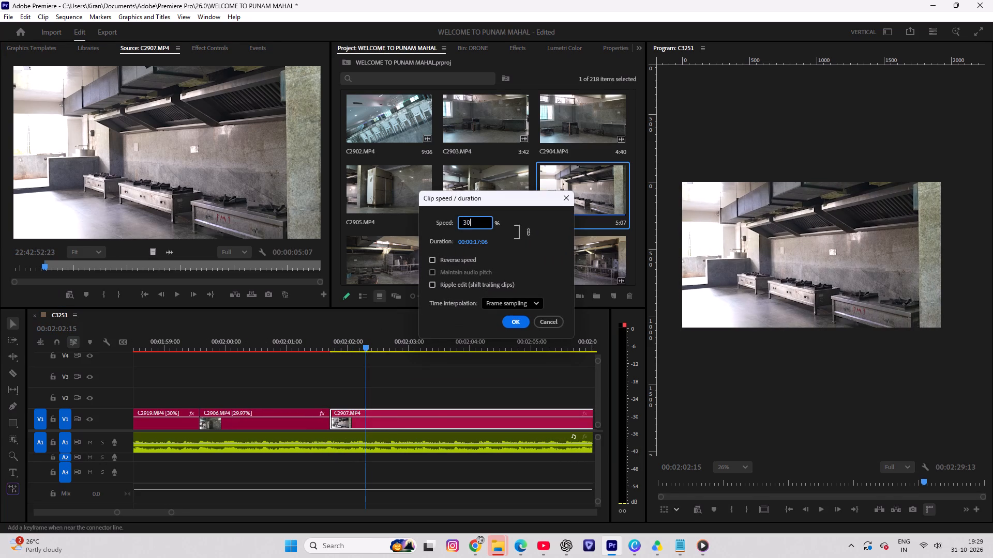
{"action": "left_click", "coordinate": [492, 309]}
{"action": "left_click", "coordinate": [501, 308]}
{"action": "left_click", "coordinate": [509, 343]}
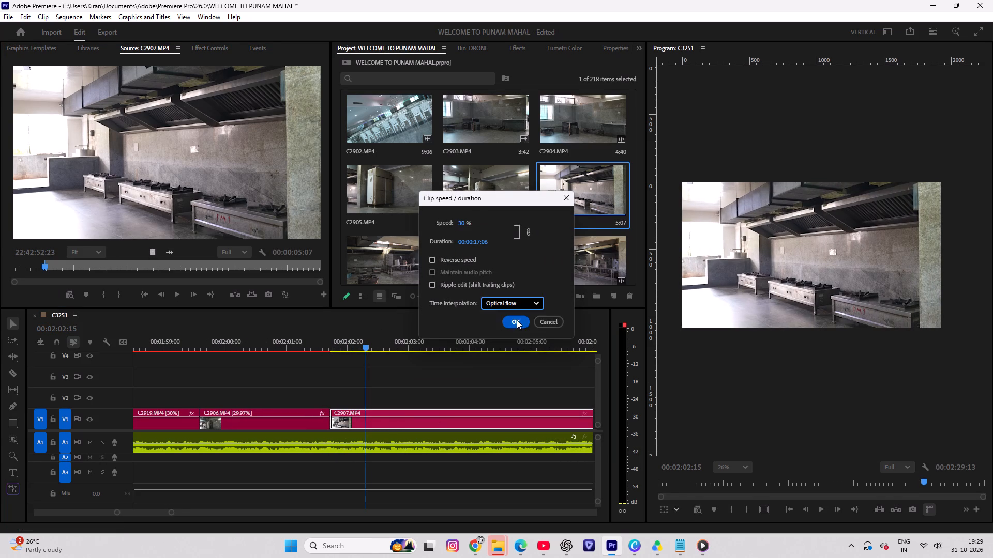
{"action": "left_click", "coordinate": [517, 318]}
Play through the slowed C2907.MP4, split it at 00:02:04:07 and delete the part after the cut.
{"action": "key", "text": "space"}
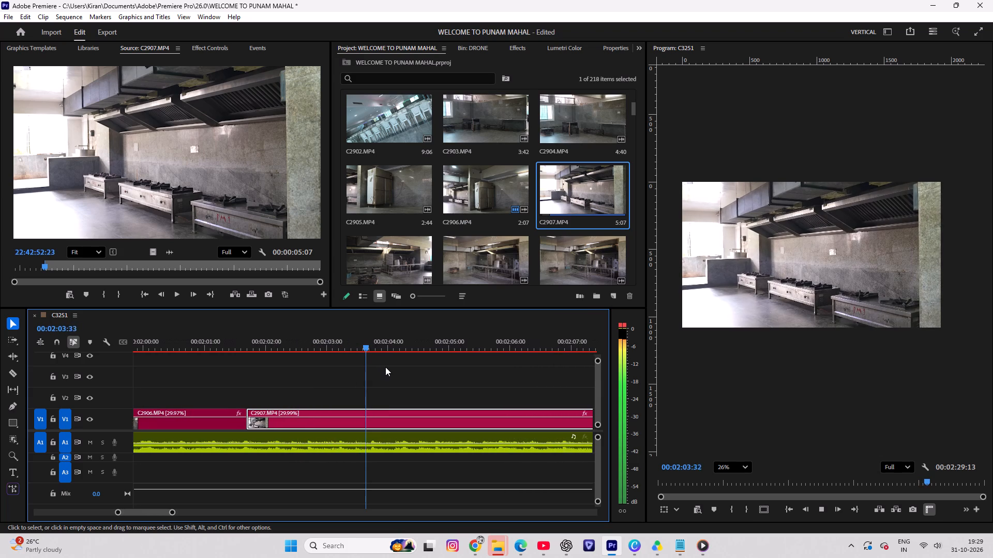
{"action": "key", "text": "space"}
{"action": "left_click", "coordinate": [370, 340]}
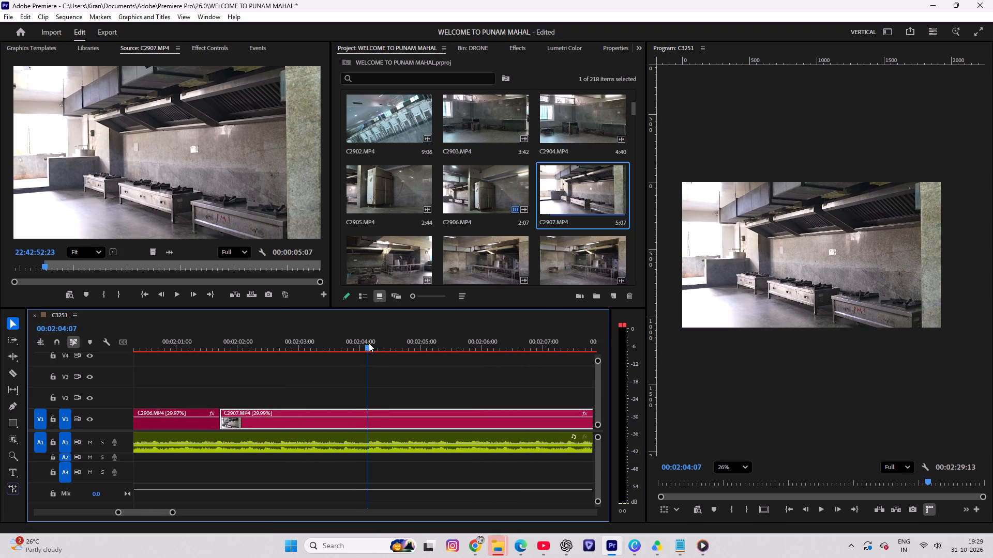
{"action": "key", "text": "c"}
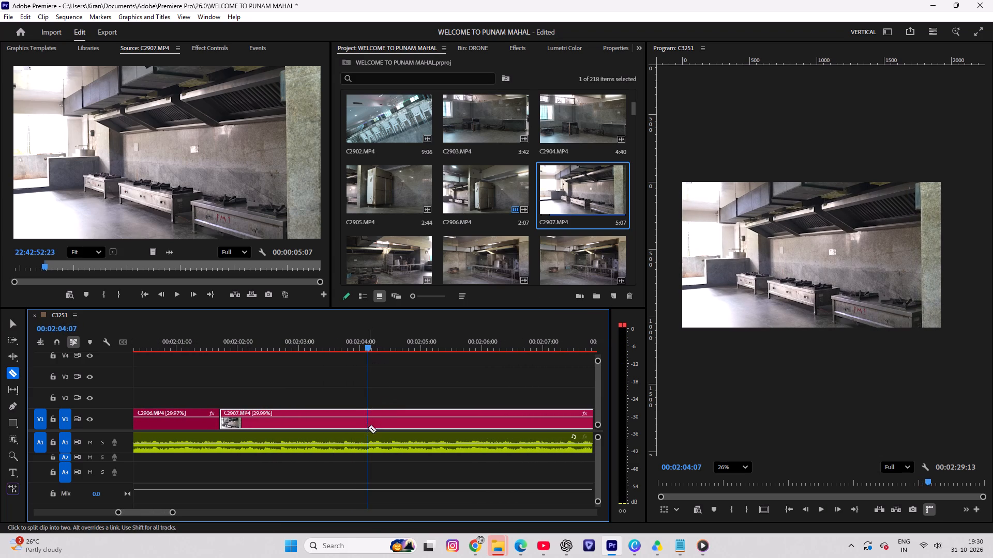
{"action": "left_click", "coordinate": [368, 428]}
{"action": "key", "text": "v"}
{"action": "left_click", "coordinate": [398, 423]}
{"action": "key", "text": "Delete"}
Preview C2908.MP4 up to 22:42:58:10 and place its full-length video on V1 at 00:02:04:07, directly after C2907.MP4.
{"action": "scroll", "coordinate": [477, 237], "scroll_direction": "down", "scroll_amount": 1}
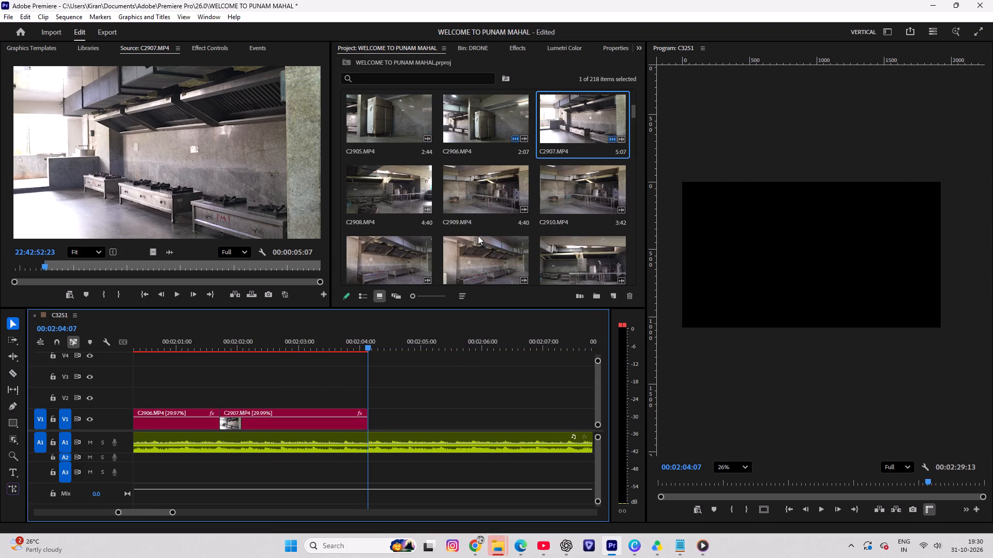
{"action": "double_click", "coordinate": [391, 188]}
{"action": "left_click_drag", "start_coordinate": [19, 270], "coordinate": [50, 272]}
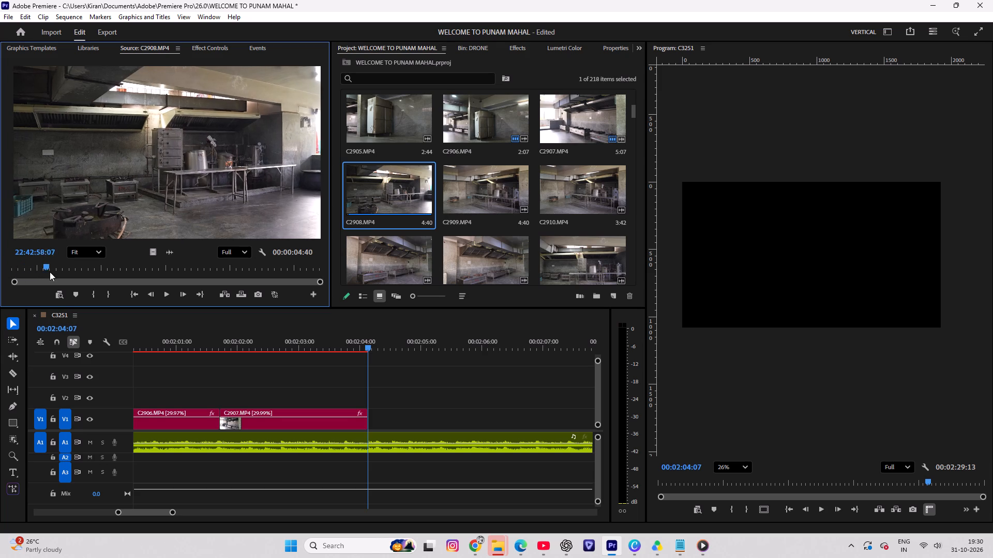
{"action": "left_click_drag", "start_coordinate": [50, 272], "coordinate": [51, 278]}
{"action": "scroll", "coordinate": [470, 185], "scroll_direction": "down", "scroll_amount": 2}
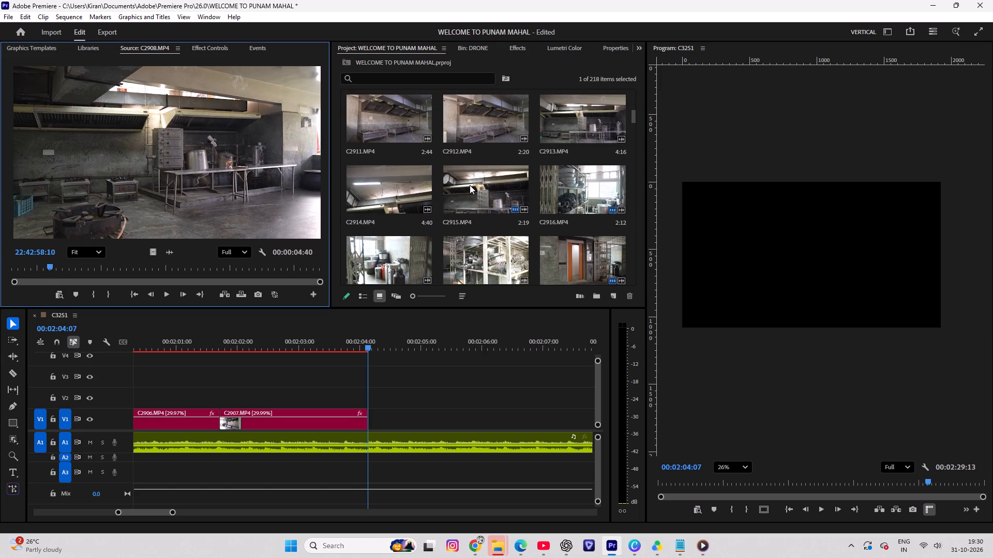
{"action": "scroll", "coordinate": [557, 210], "scroll_direction": "down", "scroll_amount": 1}
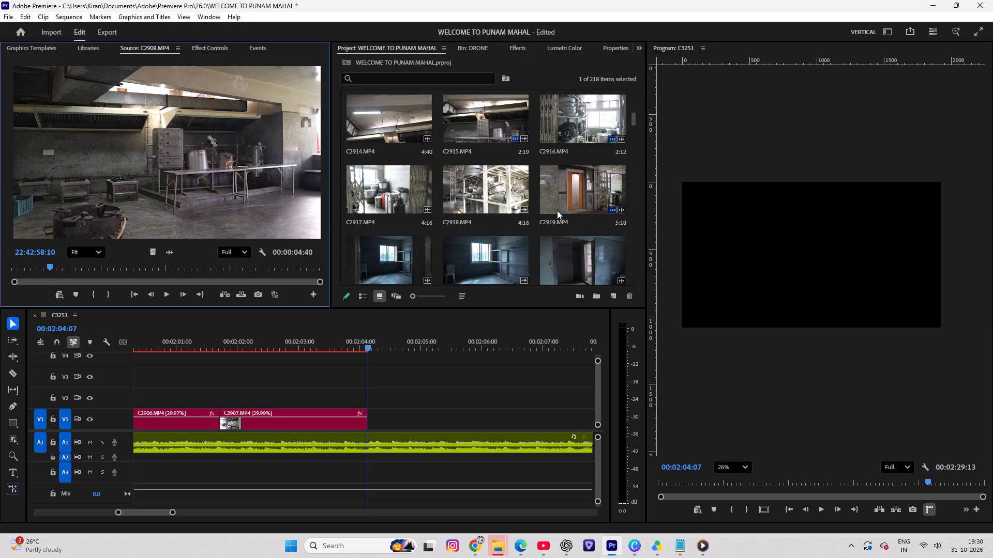
{"action": "scroll", "coordinate": [557, 210], "scroll_direction": "down", "scroll_amount": 1}
{"action": "scroll", "coordinate": [456, 168], "scroll_direction": "up", "scroll_amount": 3}
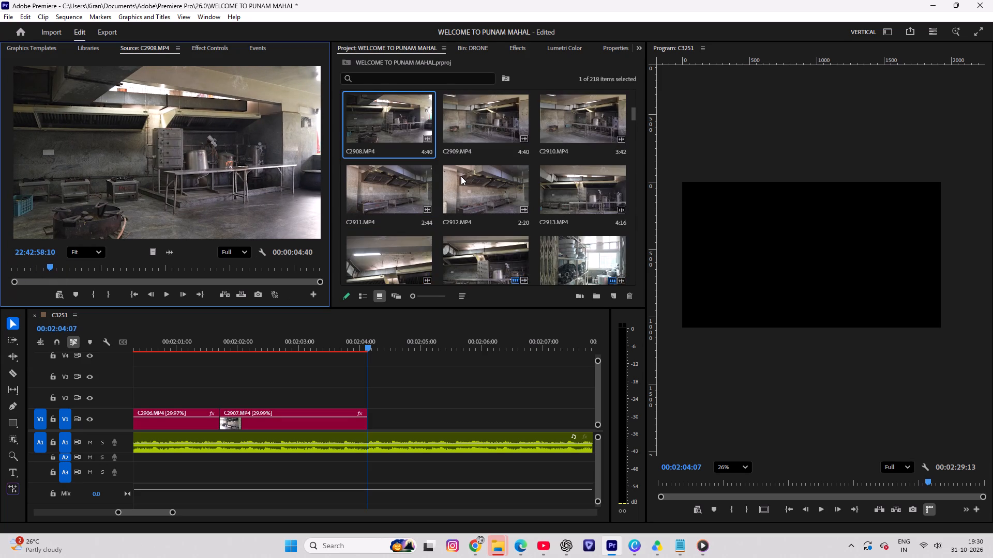
{"action": "double_click", "coordinate": [366, 112]}
{"action": "left_click_drag", "start_coordinate": [157, 254], "coordinate": [356, 392]}
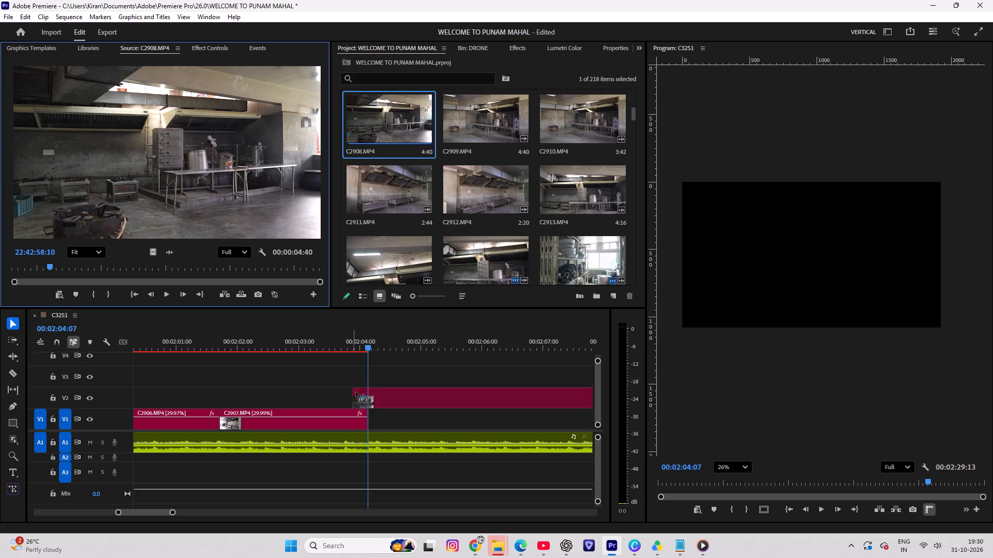
{"action": "left_click_drag", "start_coordinate": [356, 392], "coordinate": [367, 416]}
Slow C2908.MP4 on V1 to 30% speed with Optical Flow time interpolation.
{"action": "left_click", "coordinate": [386, 419]}
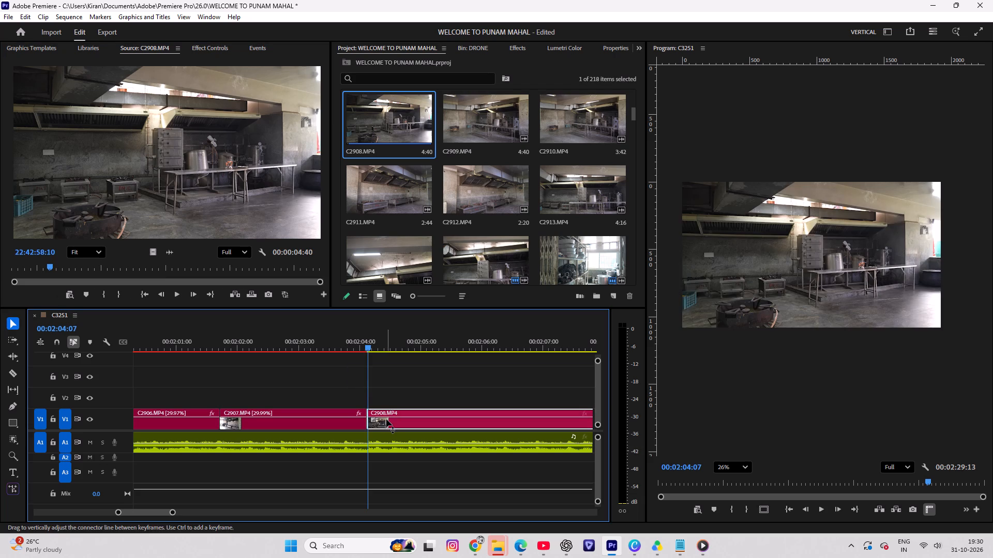
{"action": "key", "text": "ctrl+r"}
{"action": "key", "text": "ctrl+3"}
{"action": "key", "text": "0"}
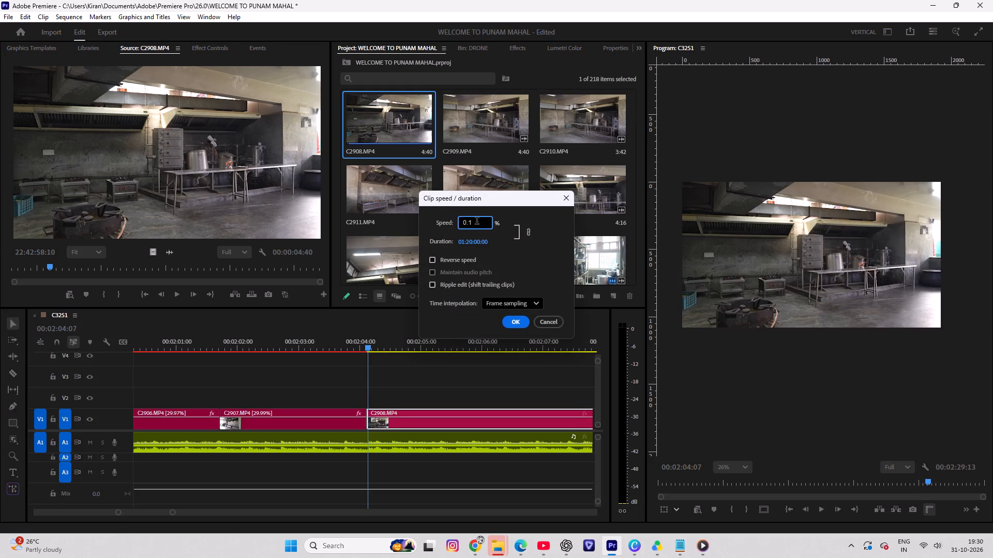
{"action": "left_click_drag", "start_coordinate": [477, 220], "coordinate": [443, 229]}
{"action": "type", "text": "30"}
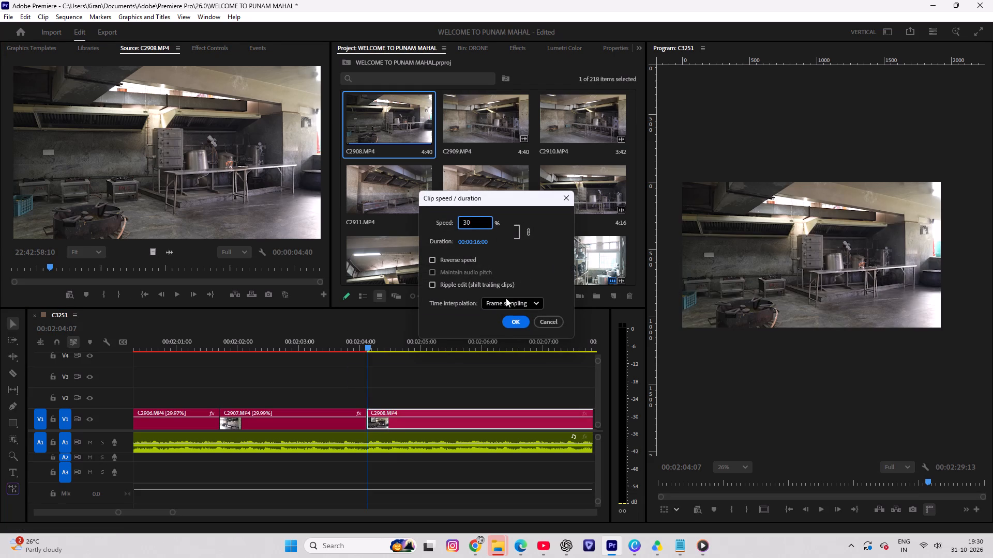
{"action": "left_click", "coordinate": [507, 301]}
{"action": "left_click", "coordinate": [505, 342]}
{"action": "left_click", "coordinate": [514, 318]}
Play through the slowed C2908.MP4, split it at 00:02:06:19 and delete the part after the cut.
{"action": "key", "text": "space"}
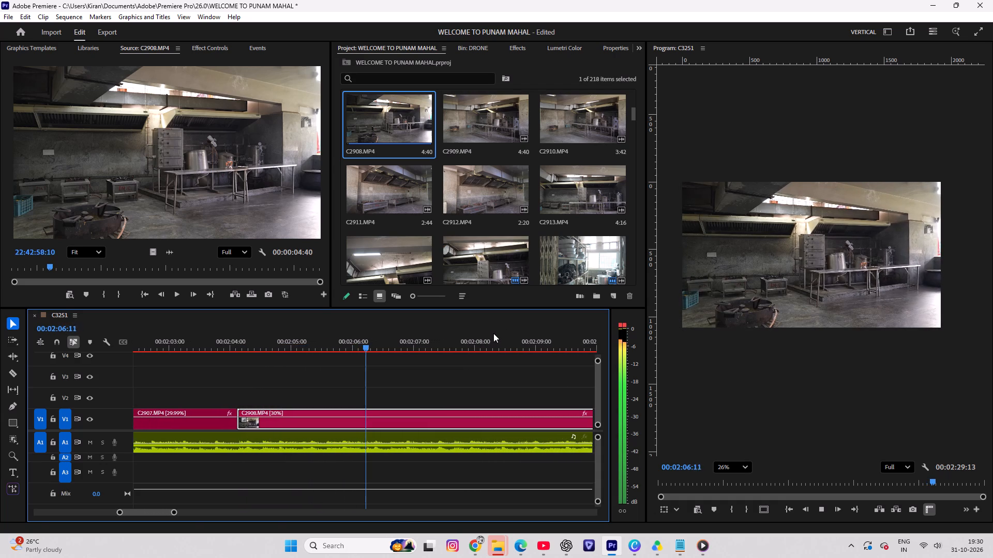
{"action": "key", "text": "space"}
{"action": "left_click", "coordinate": [369, 344]}
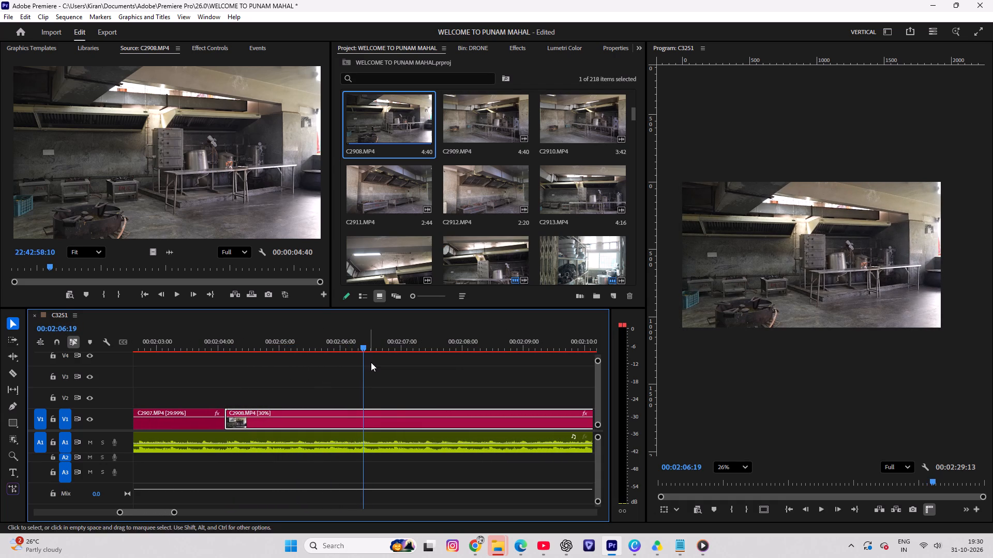
{"action": "key", "text": "c"}
{"action": "left_click", "coordinate": [363, 425]}
{"action": "key", "text": "v"}
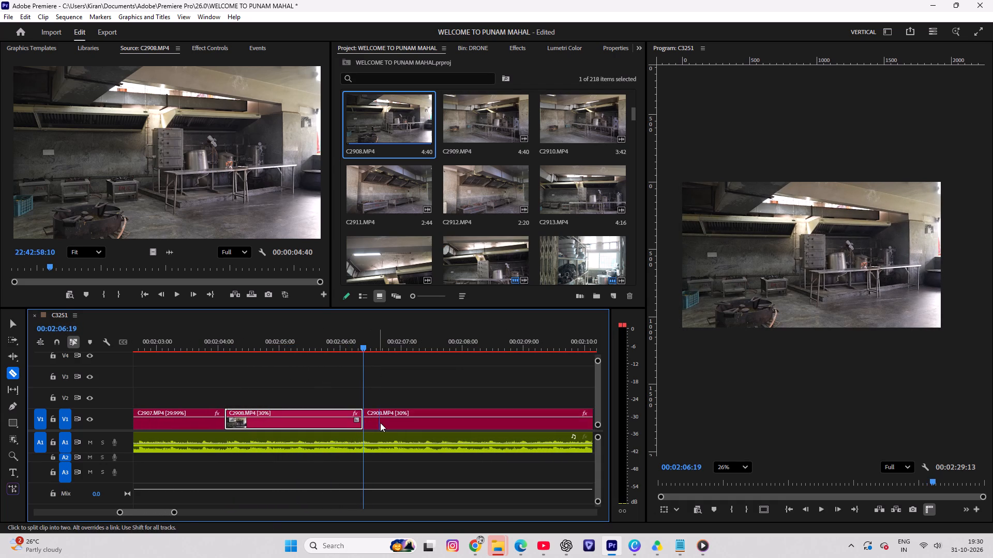
{"action": "left_click", "coordinate": [380, 423]}
{"action": "key", "text": "Delete"}
Mark an In point in C2921.MP4 at 22:43:52:42 and place its video on V1 at 00:02:06:19, directly after C2908.MP4.
{"action": "scroll", "coordinate": [487, 216], "scroll_direction": "down", "scroll_amount": 3}
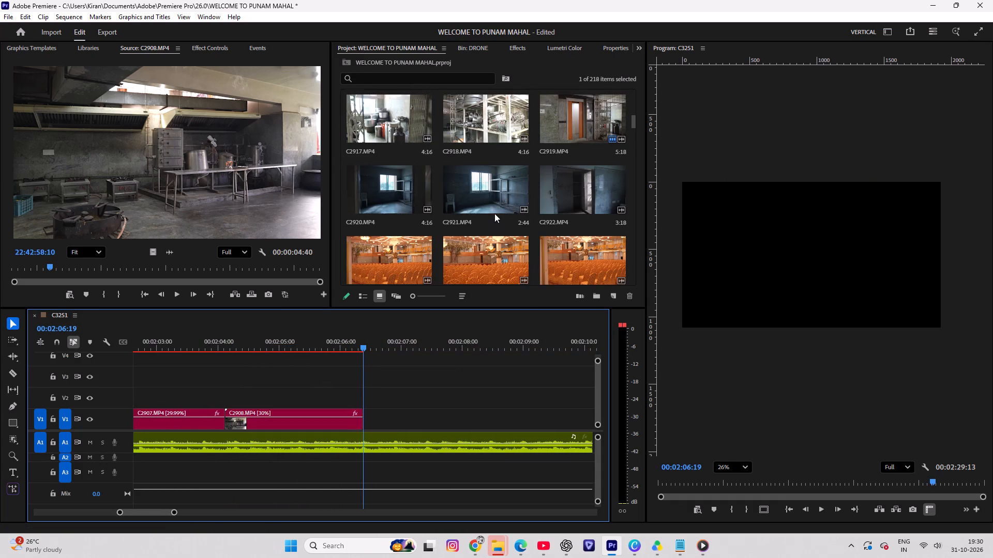
{"action": "double_click", "coordinate": [476, 195]}
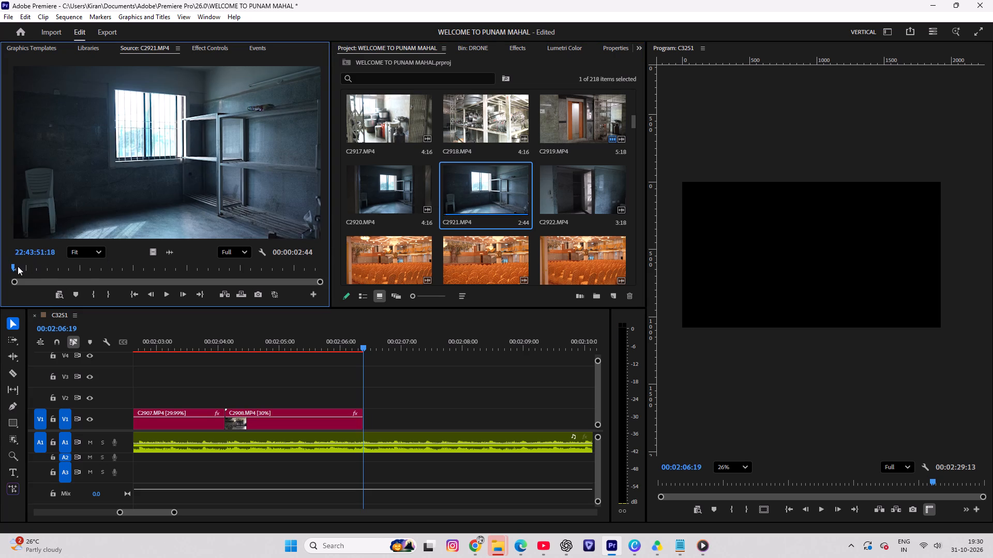
{"action": "left_click_drag", "start_coordinate": [18, 268], "coordinate": [173, 274]}
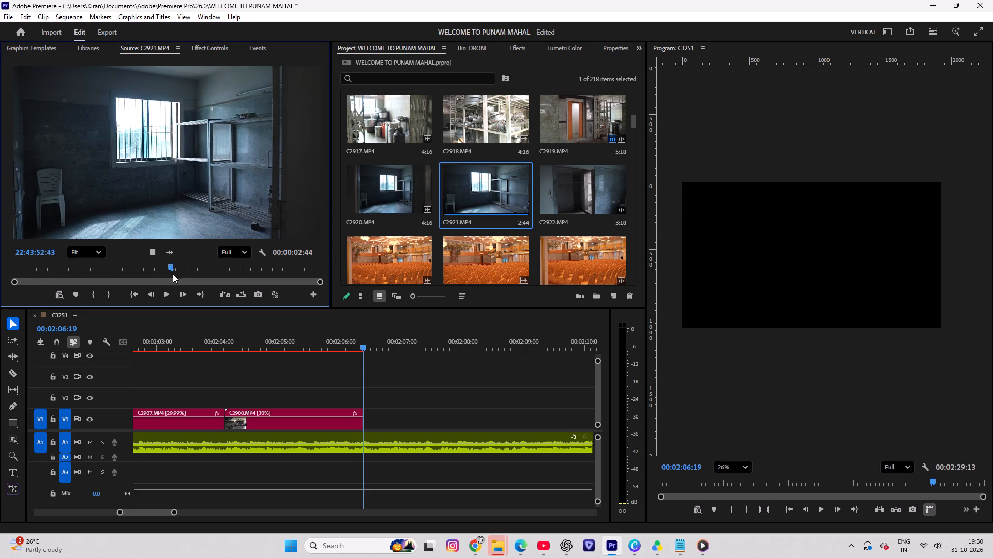
{"action": "left_click_drag", "start_coordinate": [173, 274], "coordinate": [172, 274]}
{"action": "key", "text": "i"}
{"action": "left_click_drag", "start_coordinate": [152, 250], "coordinate": [335, 378]}
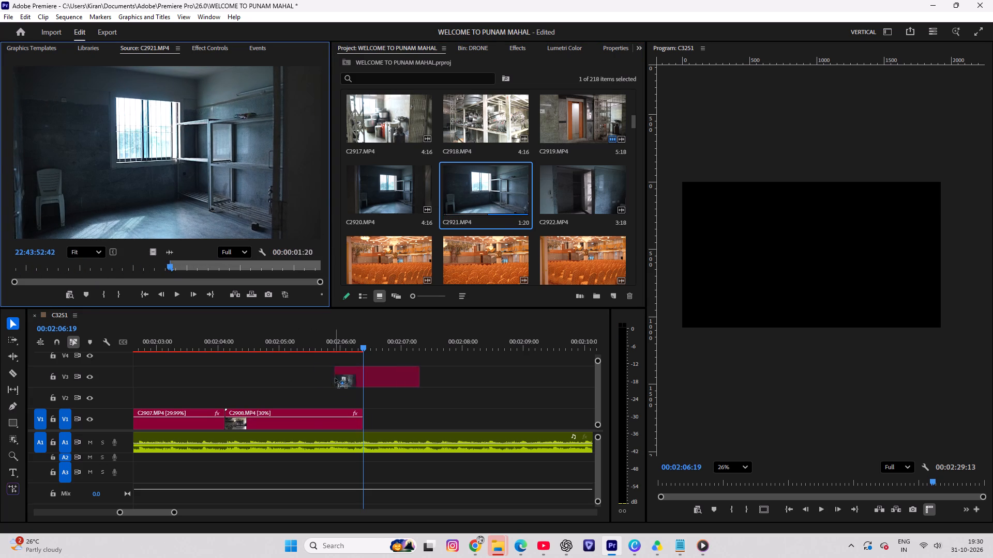
{"action": "left_click_drag", "start_coordinate": [335, 378], "coordinate": [364, 412]}
Slow C2921.MP4 on V1 to 30% speed with Optical Flow time interpolation.
{"action": "left_click", "coordinate": [392, 425]}
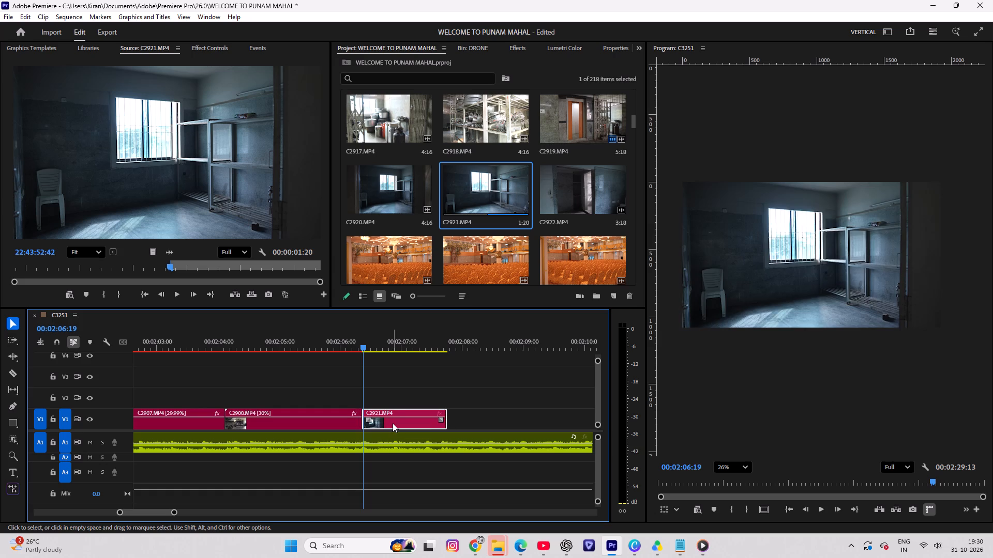
{"action": "key", "text": "ctrl+r"}
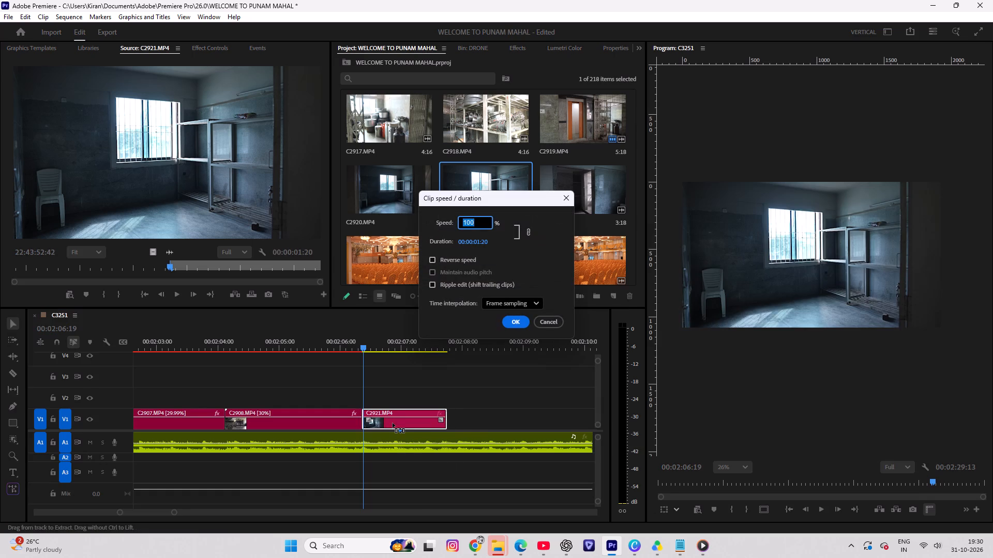
{"action": "key", "text": "2"}
{"action": "key", "text": "BackSpace"}
{"action": "key", "text": "BackSpace"}
{"action": "type", "text": "30"}
{"action": "left_click", "coordinate": [509, 298]}
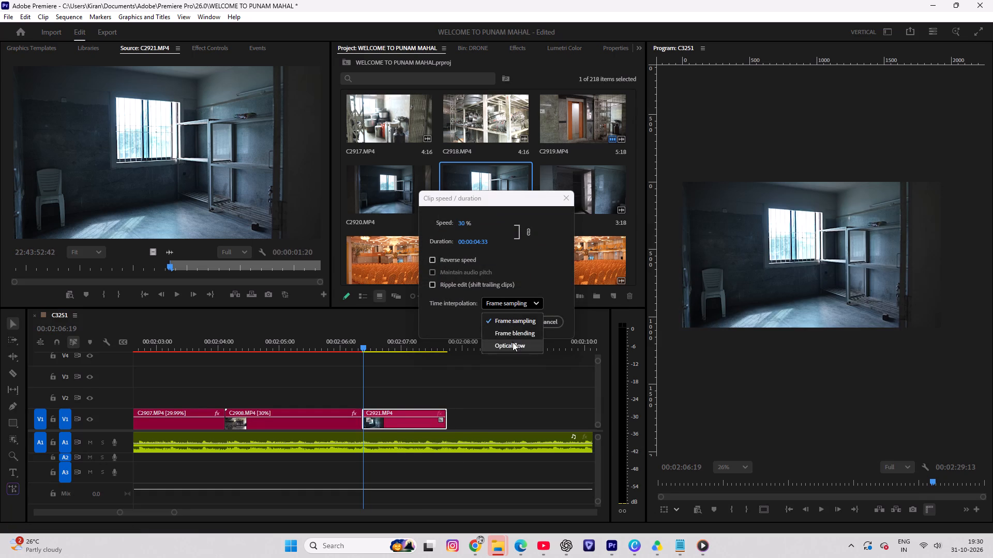
{"action": "left_click", "coordinate": [513, 342]}
{"action": "left_click", "coordinate": [519, 324]}
Play through the slowed C2921.MP4, split it at 00:02:08:24 and delete the part after the cut.
{"action": "left_click", "coordinate": [405, 393]}
{"action": "key", "text": "space"}
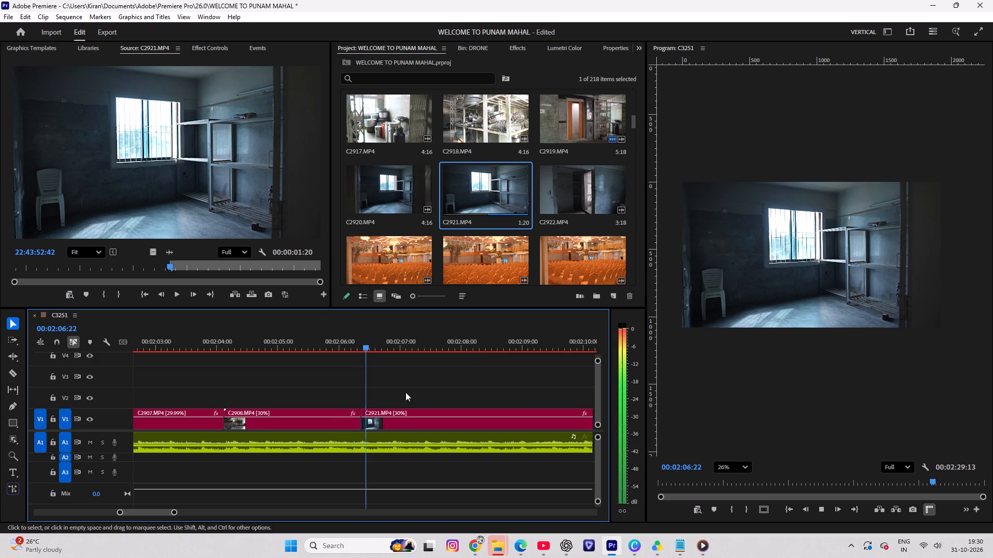
{"action": "key", "text": "space"}
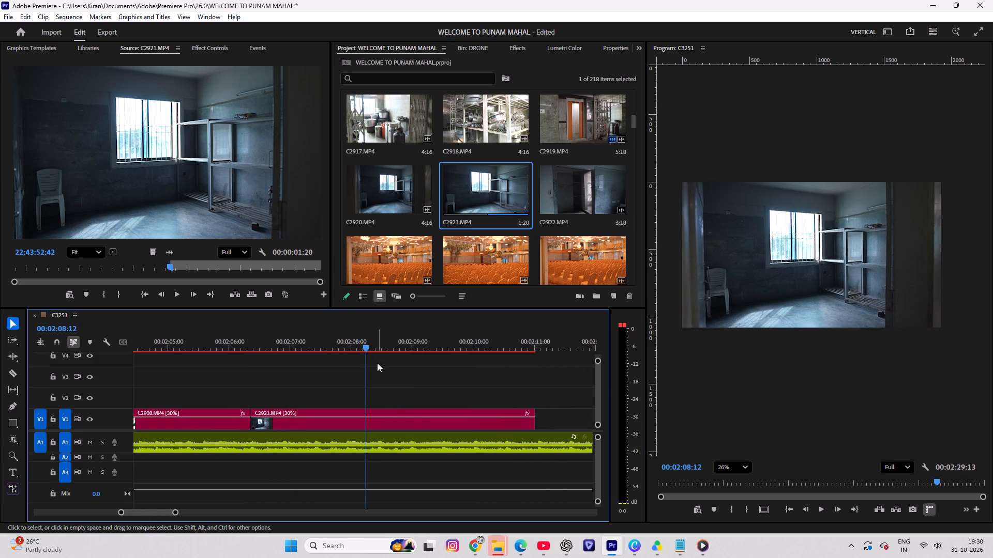
{"action": "left_click_drag", "start_coordinate": [366, 342], "coordinate": [382, 338]}
{"action": "key", "text": "c"}
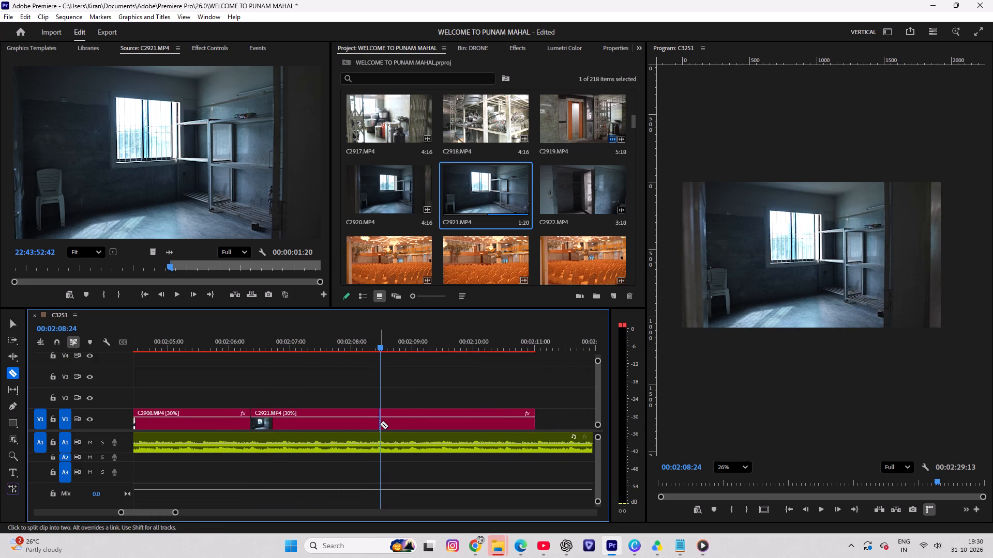
{"action": "left_click", "coordinate": [381, 423]}
{"action": "key", "text": "v"}
{"action": "left_click", "coordinate": [419, 421]}
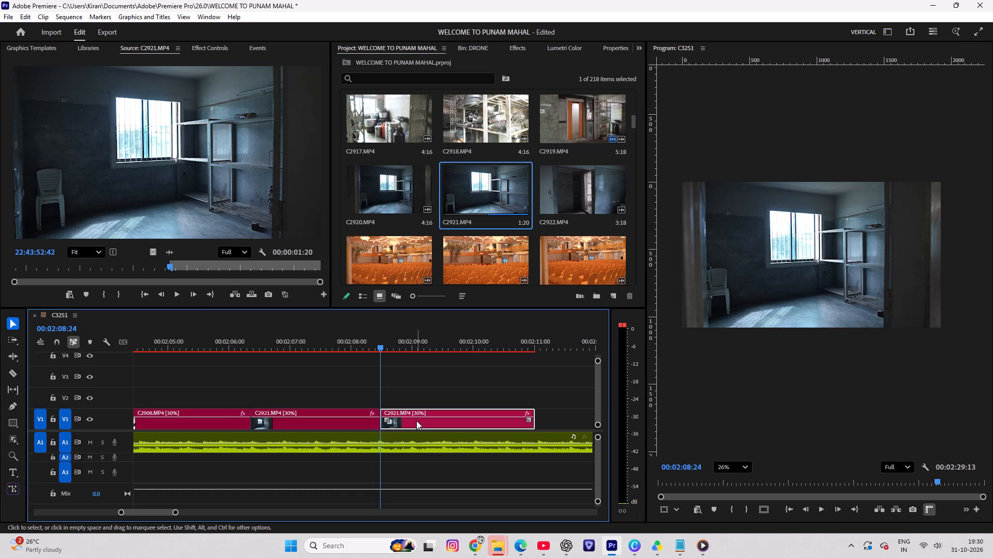
{"action": "key", "text": "Delete"}
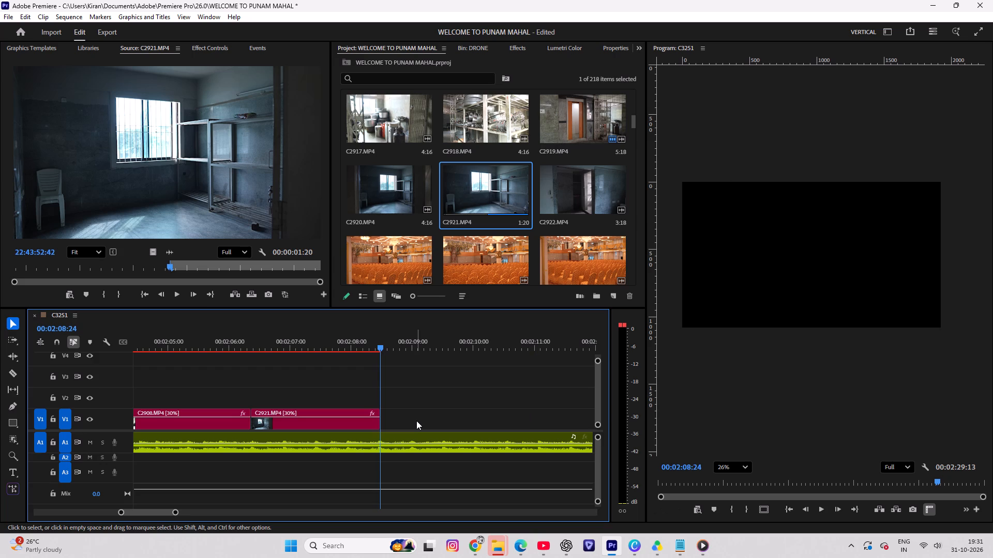
Set the Program monitor's zoom level to Fit.
{"action": "scroll", "coordinate": [493, 174], "scroll_direction": "down", "scroll_amount": 9}
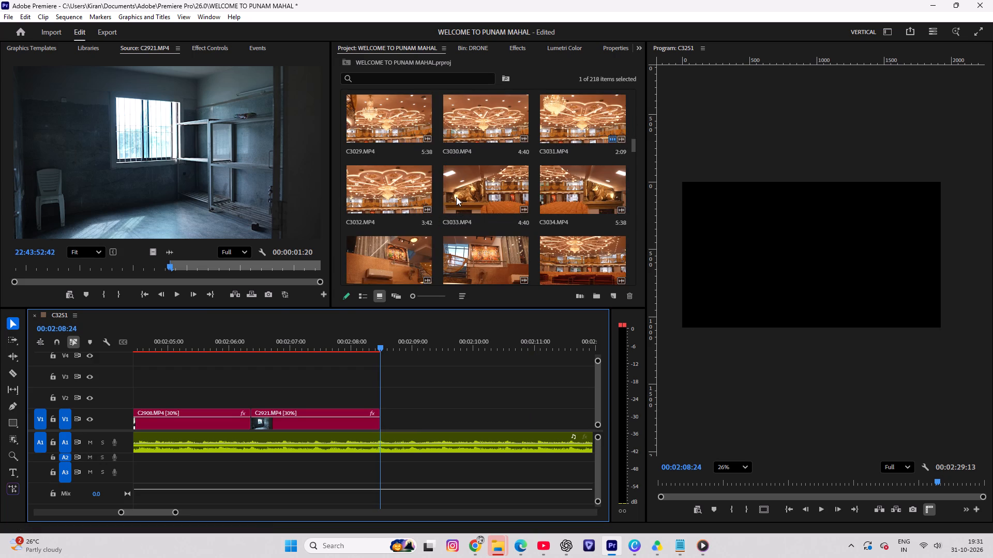
{"action": "scroll", "coordinate": [506, 179], "scroll_direction": "down", "scroll_amount": 2}
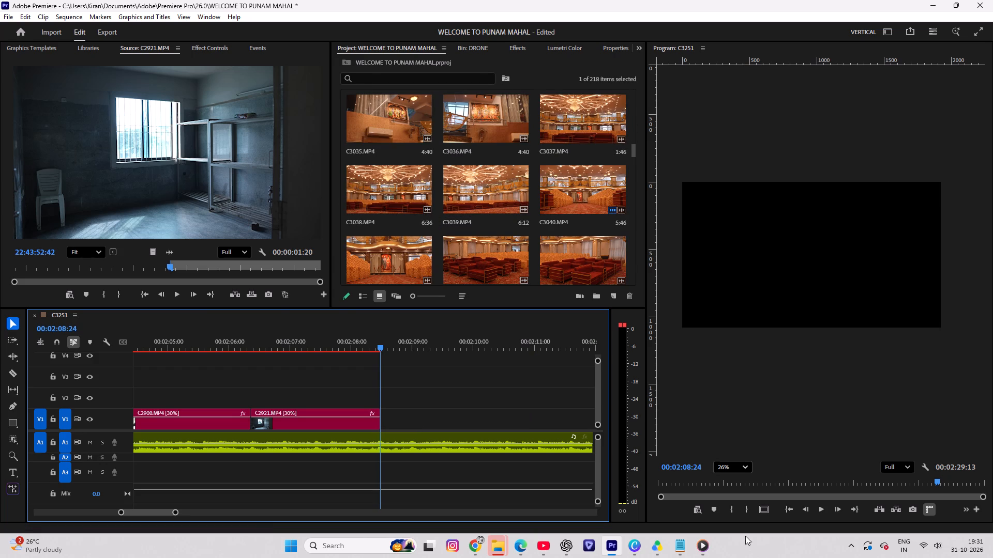
{"action": "left_click", "coordinate": [727, 463]}
{"action": "left_click", "coordinate": [728, 323]}
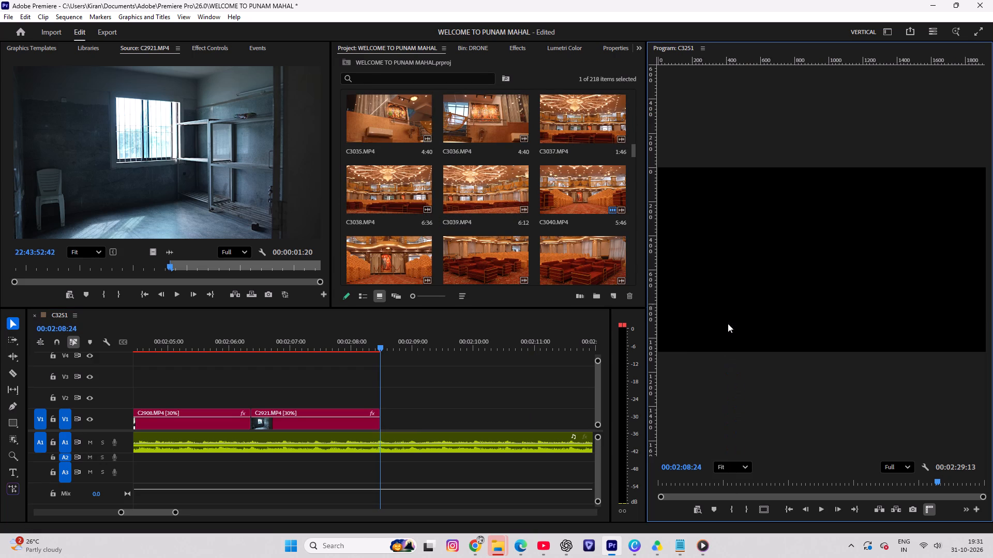
Browse the project's clip thumbnails for the next shot to add after C2921.MP4.
{"action": "scroll", "coordinate": [482, 225], "scroll_direction": "up", "scroll_amount": 6}
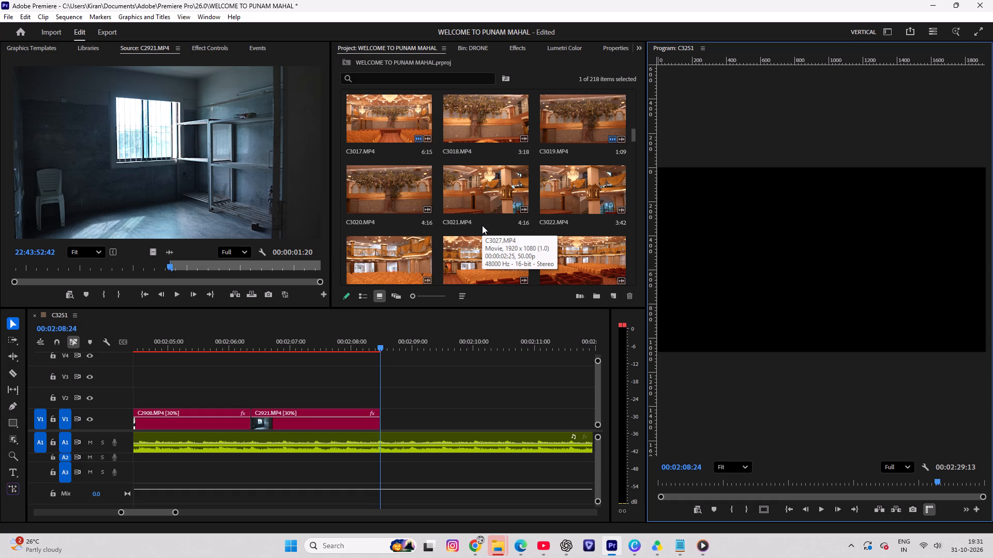
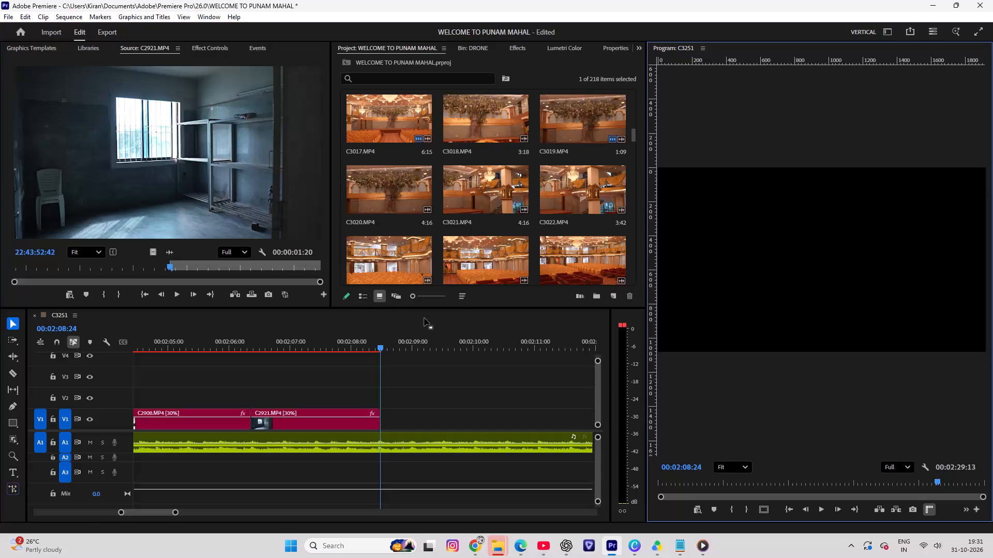
Browse the rest of the project's clip thumbnails for a shot to follow C2921.MP4.
{"action": "scroll", "coordinate": [456, 231], "scroll_direction": "down", "scroll_amount": 5}
{"action": "scroll", "coordinate": [397, 218], "scroll_direction": "down", "scroll_amount": 2}
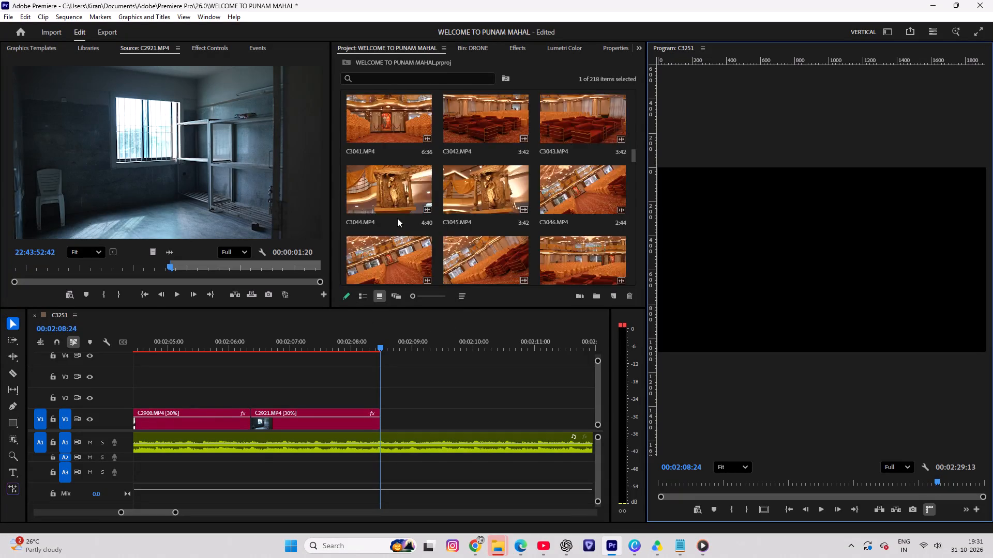
{"action": "scroll", "coordinate": [397, 218], "scroll_direction": "down", "scroll_amount": 8}
{"action": "scroll", "coordinate": [451, 226], "scroll_direction": "down", "scroll_amount": 16}
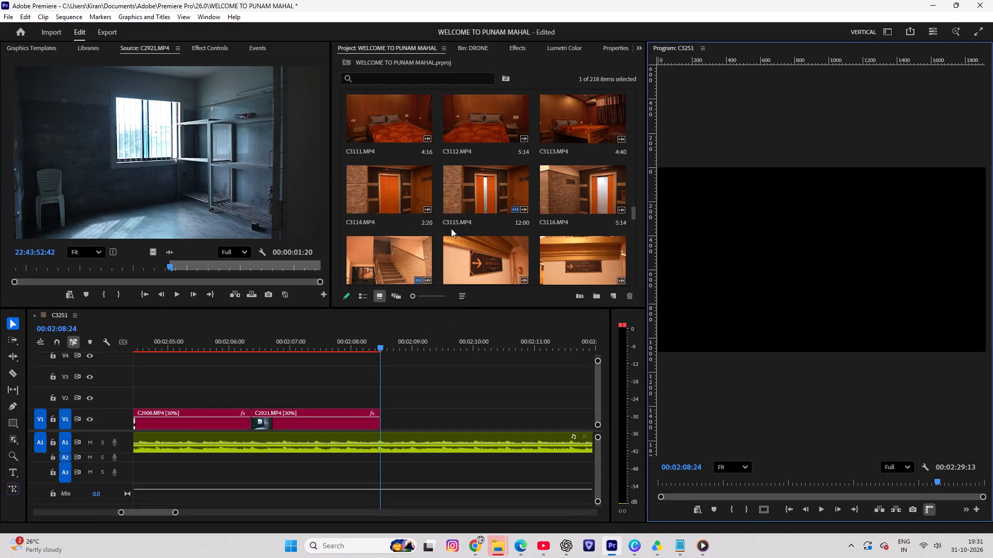
{"action": "scroll", "coordinate": [449, 229], "scroll_direction": "down", "scroll_amount": 17}
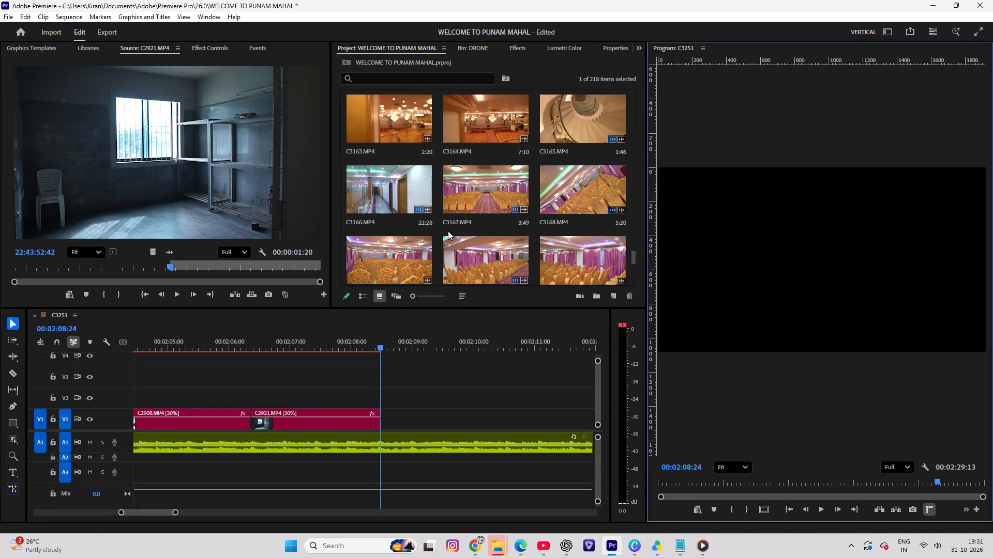
{"action": "scroll", "coordinate": [448, 231], "scroll_direction": "down", "scroll_amount": 12}
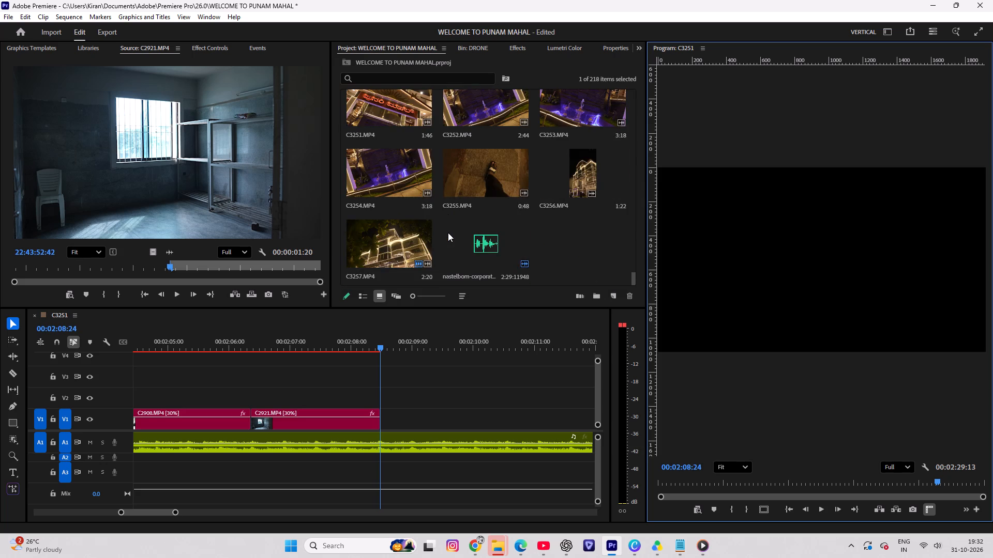
{"action": "scroll", "coordinate": [448, 233], "scroll_direction": "up", "scroll_amount": 6}
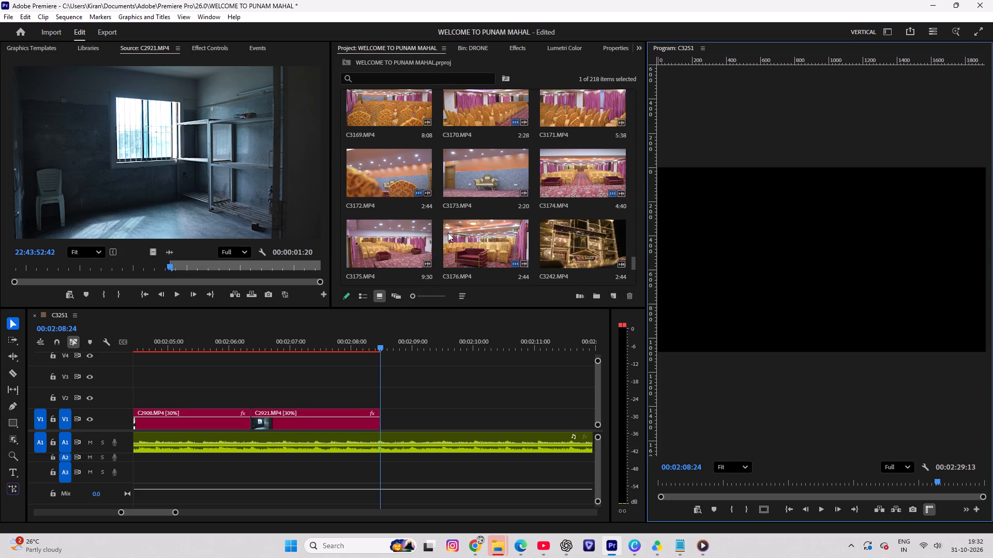
{"action": "scroll", "coordinate": [448, 233], "scroll_direction": "up", "scroll_amount": 2}
Play the end of C2921.MP4 from 00:02:08:19 and check the last clips in the project bin.
{"action": "left_click_drag", "start_coordinate": [383, 344], "coordinate": [375, 347]}
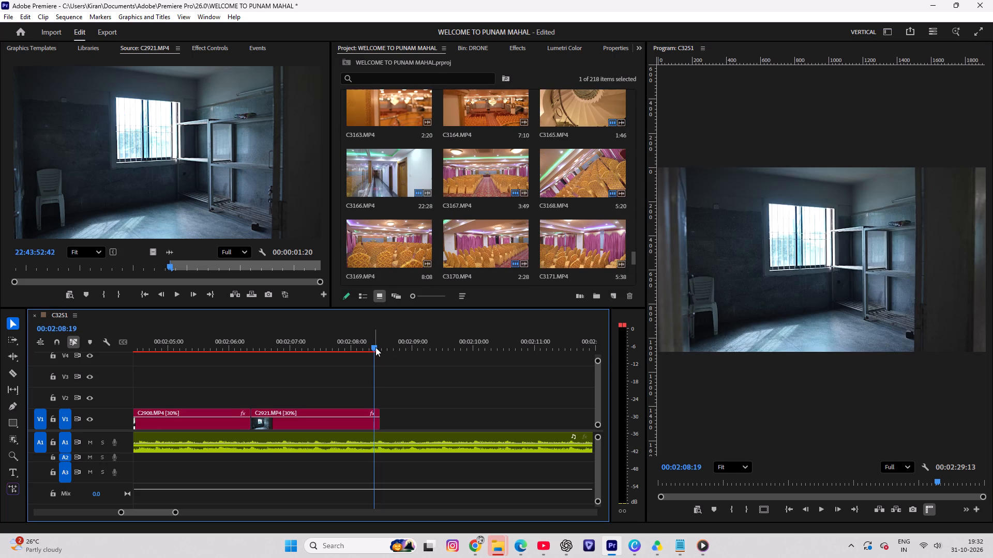
{"action": "key", "text": "space"}
{"action": "key", "text": "space"}
{"action": "scroll", "coordinate": [494, 209], "scroll_direction": "down", "scroll_amount": 10}
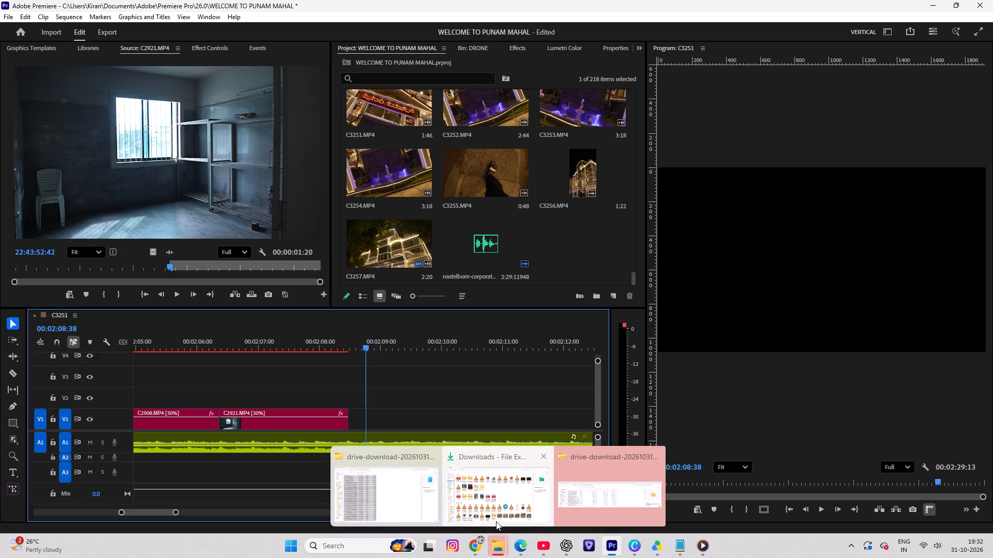
Place the playhead at 00:02:10:10, past the last clip, and save the project.
{"action": "left_click", "coordinate": [455, 346]}
{"action": "key", "text": "ctrl+s"}
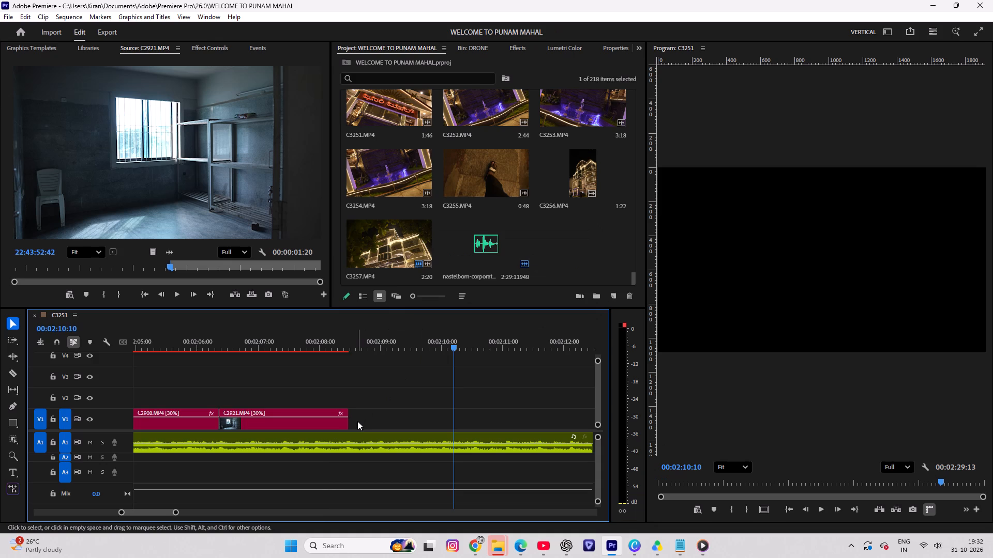
Return the playhead to the start of the sequence at 00:00:00:00 and save the project.
{"action": "scroll", "coordinate": [357, 422], "scroll_direction": "down", "scroll_amount": 20, "text": "alt"}
{"action": "scroll", "coordinate": [357, 422], "scroll_direction": "down", "scroll_amount": 3, "text": "alt"}
{"action": "scroll", "coordinate": [354, 435], "scroll_direction": "up", "scroll_amount": 8}
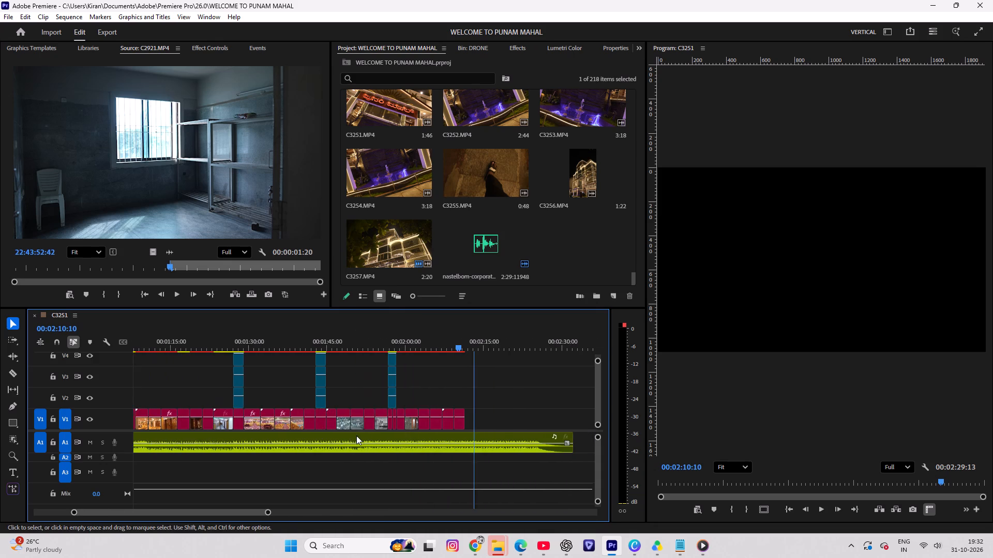
{"action": "scroll", "coordinate": [356, 436], "scroll_direction": "up", "scroll_amount": 13}
{"action": "scroll", "coordinate": [371, 441], "scroll_direction": "down", "scroll_amount": 10, "text": "alt"}
{"action": "scroll", "coordinate": [362, 448], "scroll_direction": "up", "scroll_amount": 5}
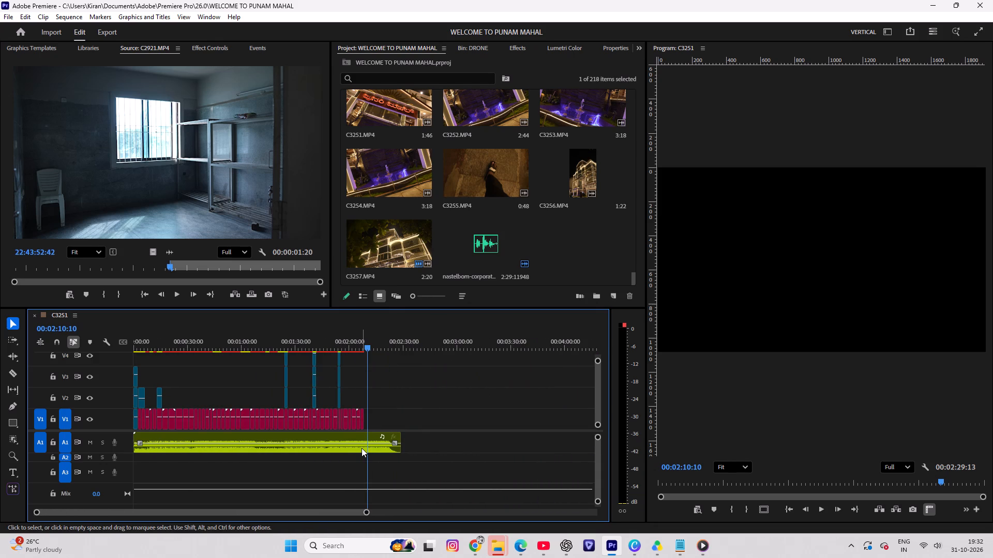
{"action": "scroll", "coordinate": [362, 448], "scroll_direction": "up", "scroll_amount": 5, "text": "alt"}
{"action": "scroll", "coordinate": [362, 448], "scroll_direction": "down", "scroll_amount": 5, "text": "alt"}
{"action": "left_click_drag", "start_coordinate": [346, 344], "coordinate": [26, 364]}
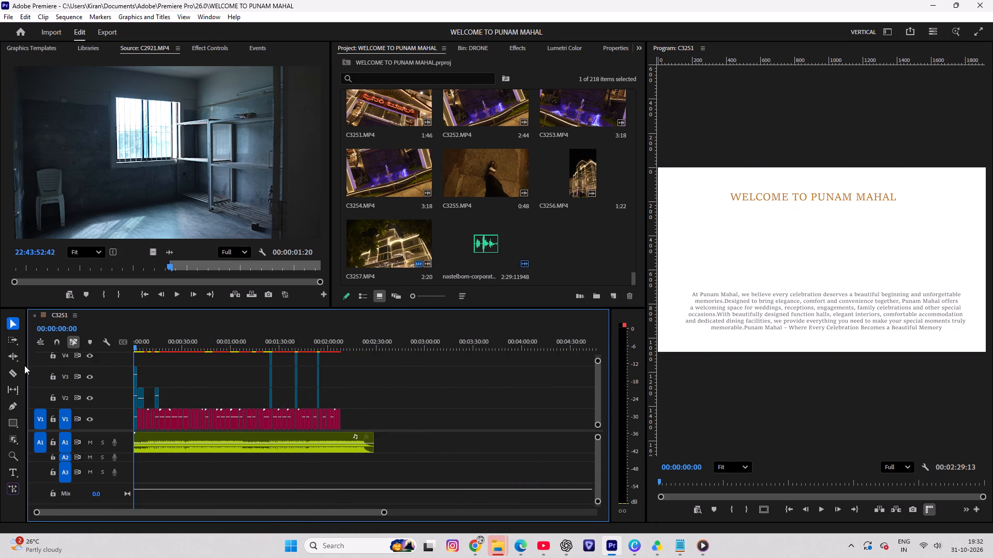
{"action": "key", "text": "ctrl+s"}
Play the opening PUNAM logo title and the first drone shots, rechecking the cut from the title to the drone footage.
{"action": "key", "text": "space"}
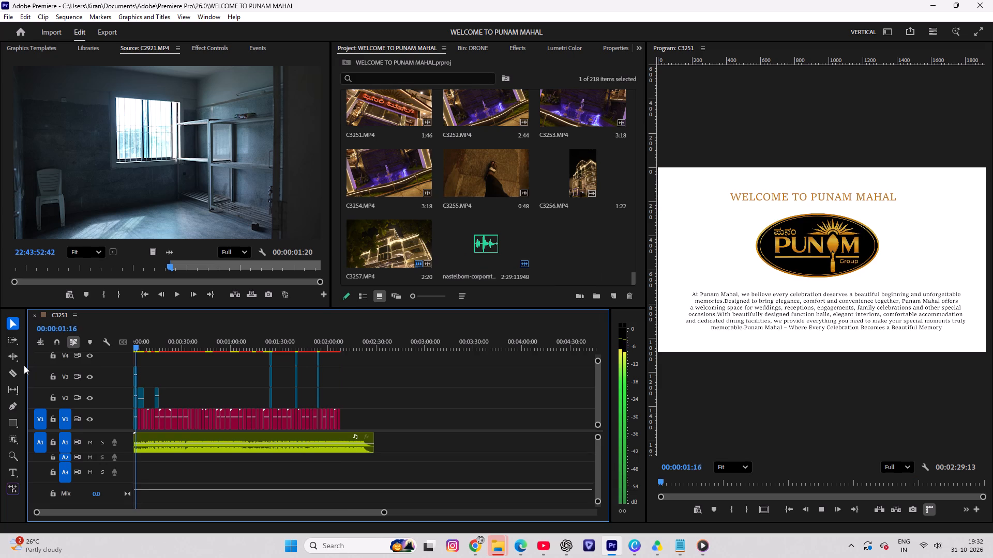
{"action": "key", "text": "space"}
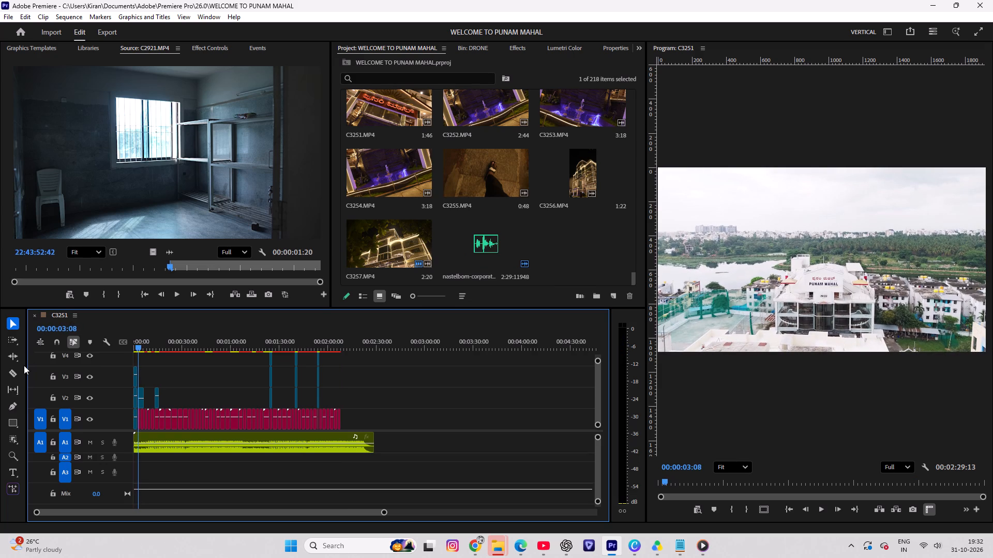
{"action": "key", "text": "space"}
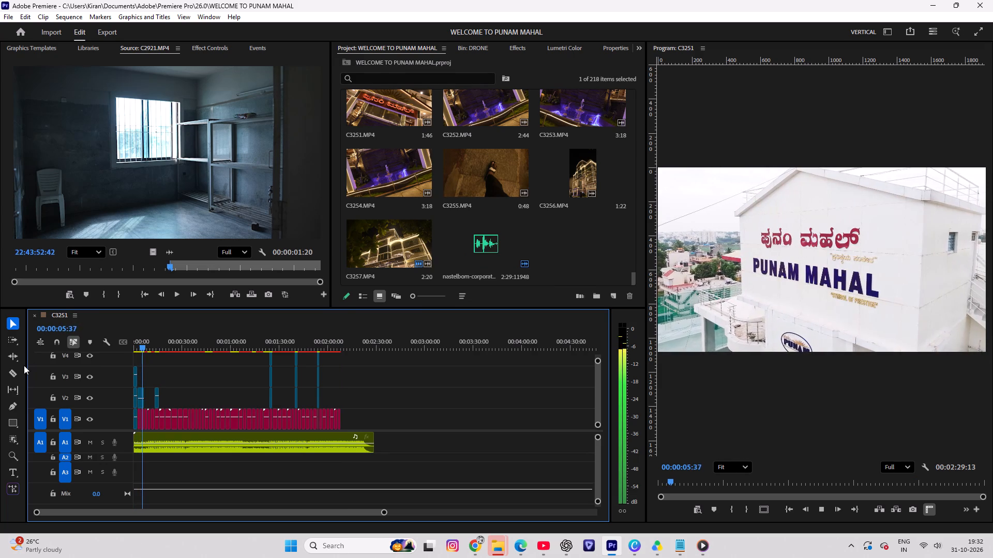
{"action": "key", "text": "space"}
{"action": "scroll", "coordinate": [266, 328], "scroll_direction": "up", "scroll_amount": 1, "text": "alt"}
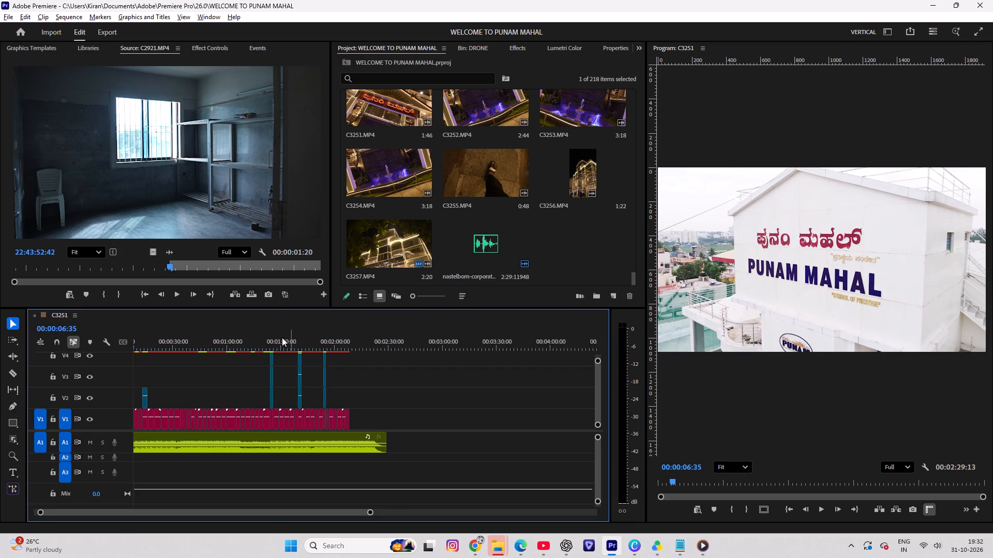
{"action": "scroll", "coordinate": [224, 364], "scroll_direction": "up", "scroll_amount": 20, "text": "alt"}
{"action": "scroll", "coordinate": [224, 364], "scroll_direction": "up", "scroll_amount": 20, "text": "alt"}
{"action": "scroll", "coordinate": [224, 364], "scroll_direction": "up", "scroll_amount": 5, "text": "alt"}
{"action": "middle_click", "coordinate": [156, 444], "text": "alt"}
{"action": "middle_click", "coordinate": [147, 454], "text": "alt"}
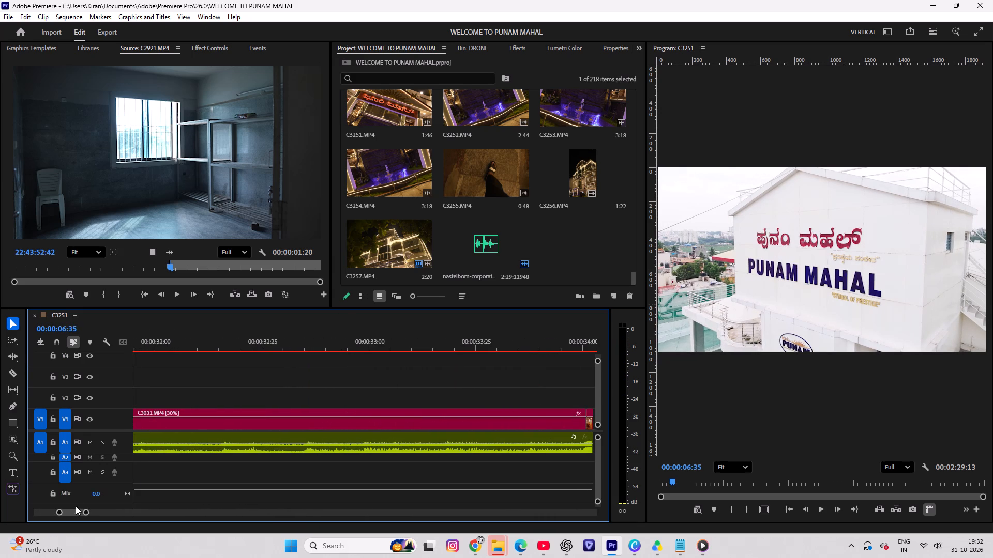
{"action": "left_click_drag", "start_coordinate": [75, 514], "coordinate": [27, 521]}
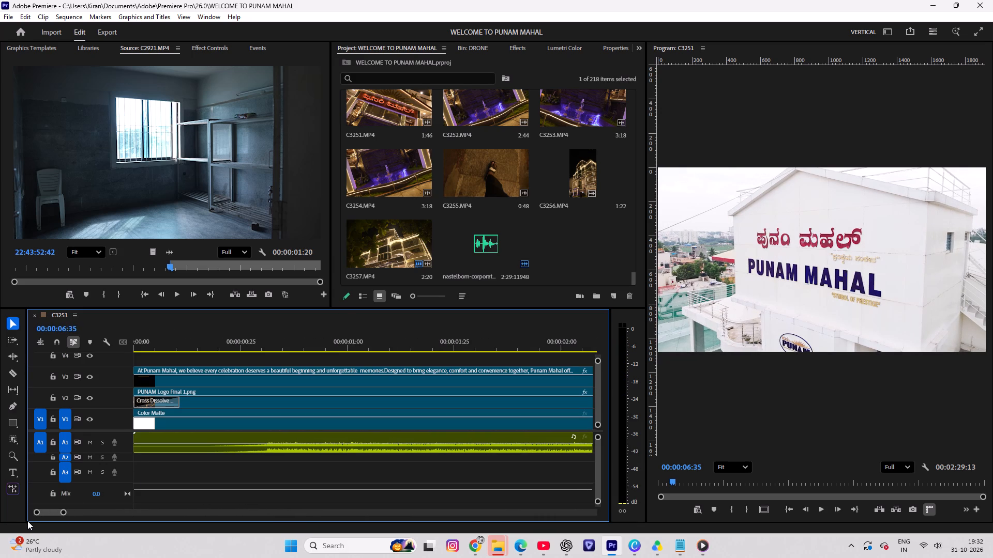
{"action": "left_click_drag", "start_coordinate": [27, 521], "coordinate": [31, 521]}
{"action": "scroll", "coordinate": [218, 437], "scroll_direction": "up", "scroll_amount": 3}
{"action": "scroll", "coordinate": [218, 437], "scroll_direction": "down", "scroll_amount": 13}
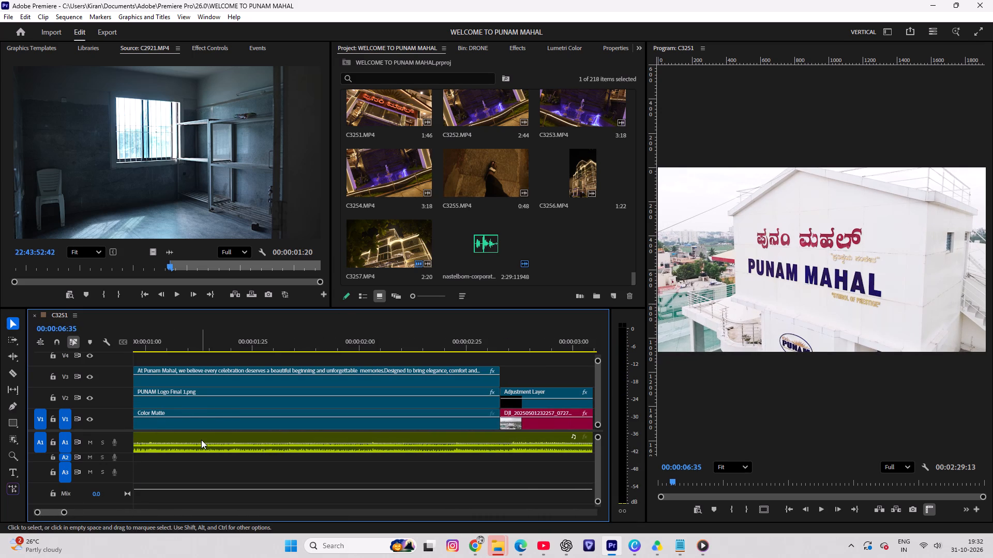
{"action": "left_click_drag", "start_coordinate": [476, 335], "coordinate": [456, 339]}
{"action": "key", "text": "space"}
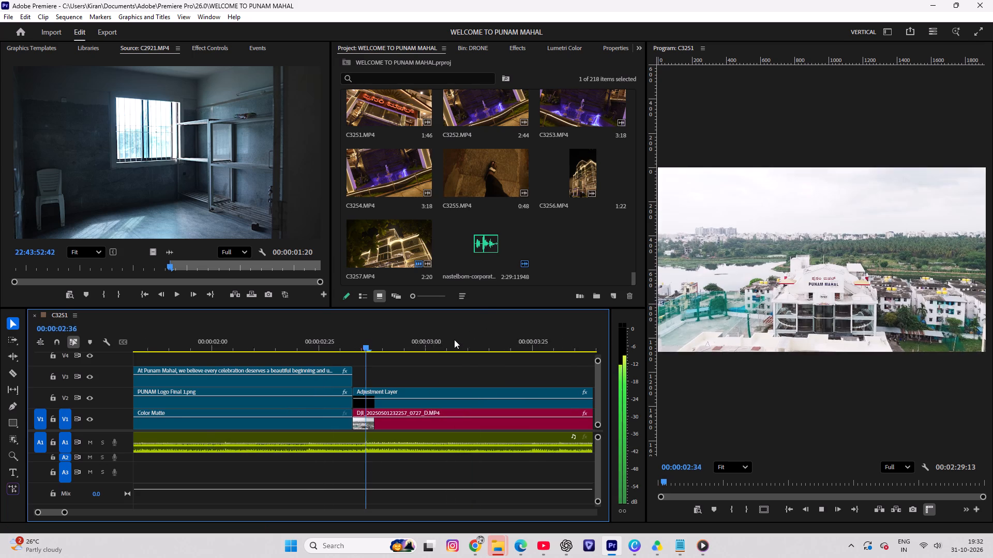
{"action": "key", "text": "space"}
{"action": "key", "text": "space"}
{"action": "scroll", "coordinate": [365, 383], "scroll_direction": "down", "scroll_amount": 8, "text": "alt"}
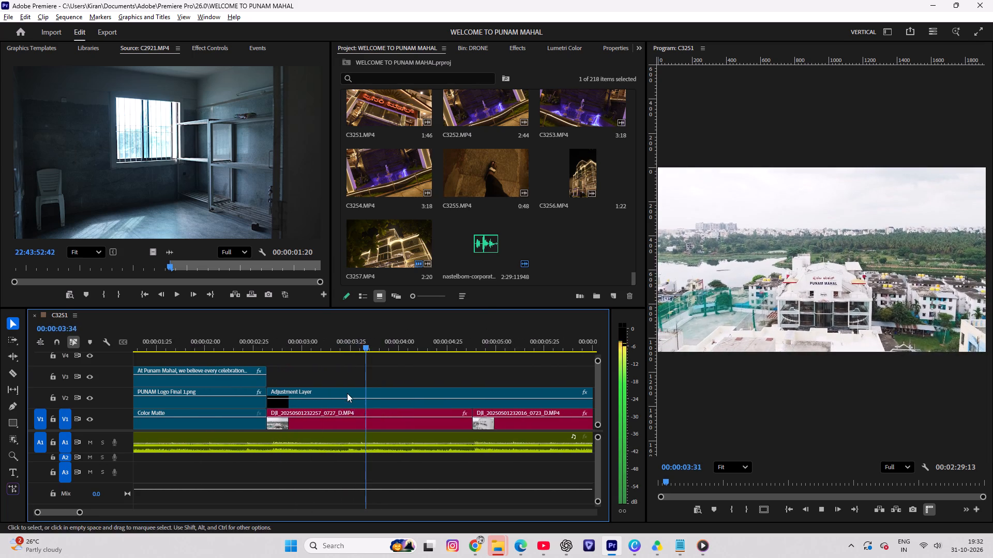
{"action": "scroll", "coordinate": [347, 393], "scroll_direction": "down", "scroll_amount": 11, "text": "alt"}
{"action": "key", "text": "space"}
Save the project.
{"action": "key", "text": "ctrl+s"}
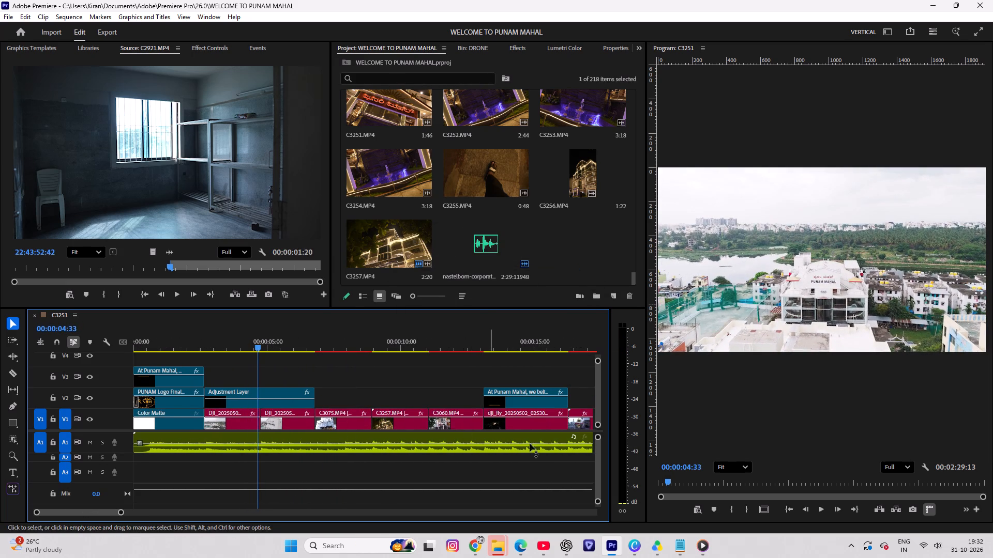
Play on from 00:00:04:33 into C3075.MP4 and look over the following cuts up to about 00:01:35:00.
{"action": "key", "text": "space"}
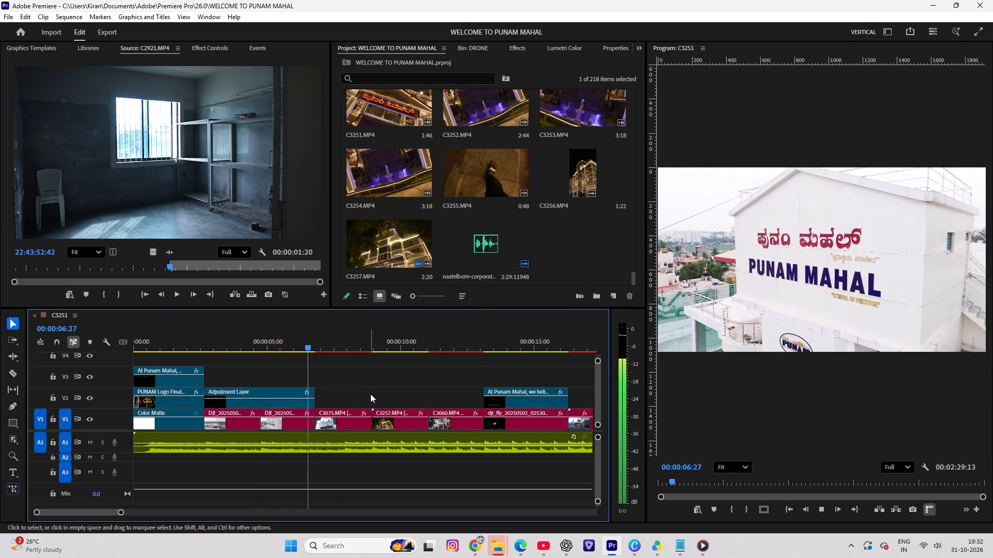
{"action": "key", "text": "space"}
{"action": "scroll", "coordinate": [422, 374], "scroll_direction": "down", "scroll_amount": 20}
{"action": "scroll", "coordinate": [422, 374], "scroll_direction": "down", "scroll_amount": 17}
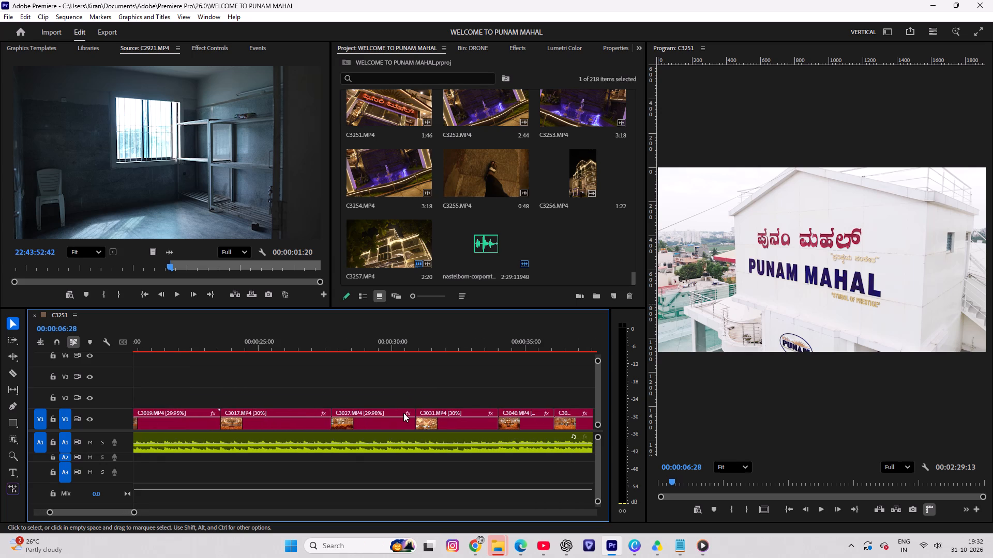
{"action": "scroll", "coordinate": [403, 413], "scroll_direction": "down", "scroll_amount": 10}
{"action": "key", "text": "space"}
{"action": "scroll", "coordinate": [402, 415], "scroll_direction": "down", "scroll_amount": 1}
{"action": "key", "text": "space"}
{"action": "scroll", "coordinate": [427, 415], "scroll_direction": "down", "scroll_amount": 8}
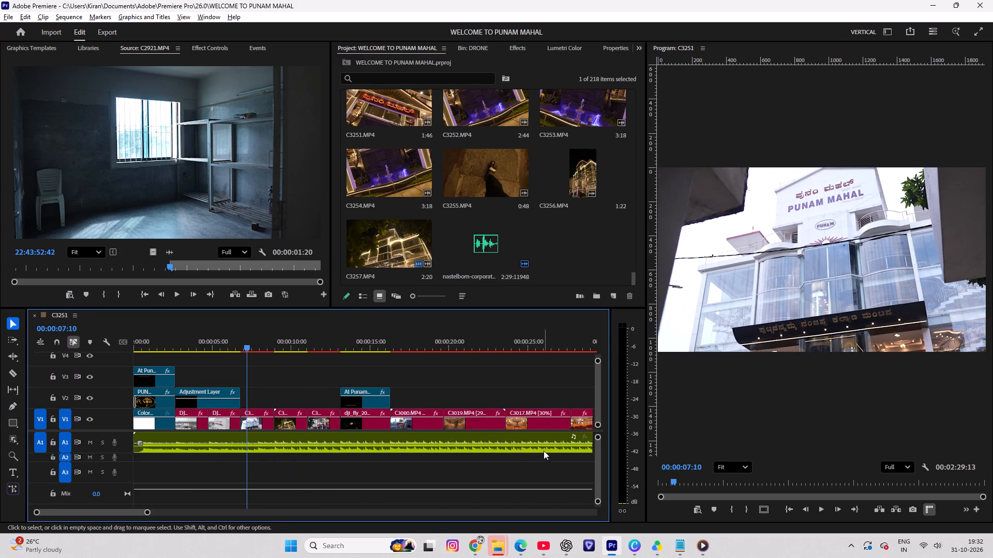
{"action": "scroll", "coordinate": [544, 451], "scroll_direction": "down", "scroll_amount": 3}
{"action": "scroll", "coordinate": [532, 444], "scroll_direction": "down", "scroll_amount": 20}
{"action": "scroll", "coordinate": [532, 444], "scroll_direction": "down", "scroll_amount": 7}
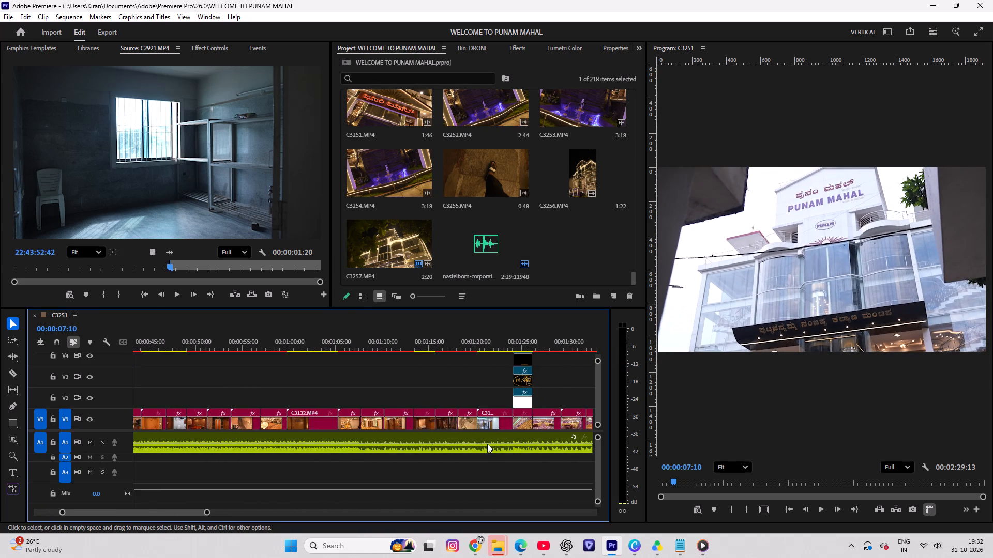
{"action": "scroll", "coordinate": [487, 444], "scroll_direction": "up", "scroll_amount": 3, "text": "alt"}
{"action": "scroll", "coordinate": [488, 443], "scroll_direction": "up", "scroll_amount": 4}
{"action": "scroll", "coordinate": [495, 440], "scroll_direction": "down", "scroll_amount": 8}
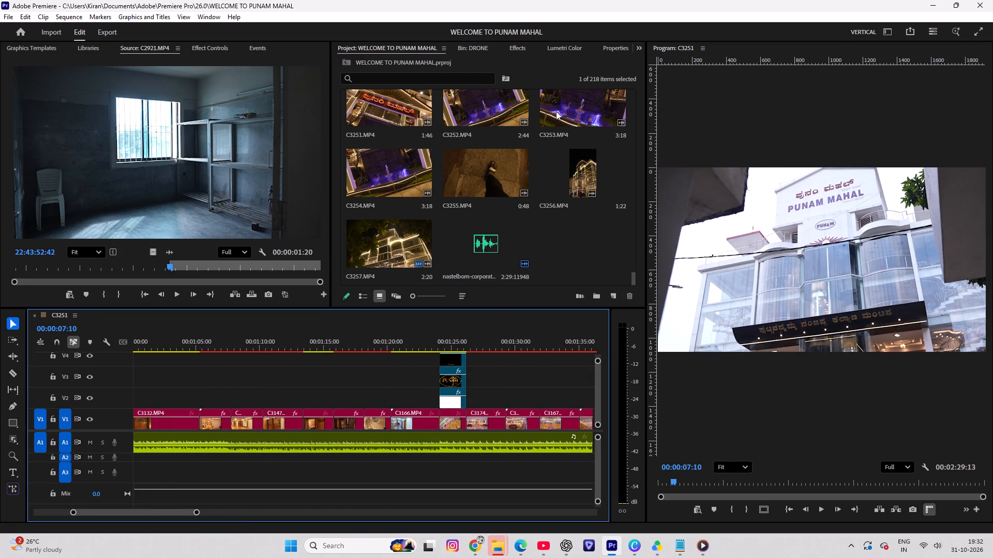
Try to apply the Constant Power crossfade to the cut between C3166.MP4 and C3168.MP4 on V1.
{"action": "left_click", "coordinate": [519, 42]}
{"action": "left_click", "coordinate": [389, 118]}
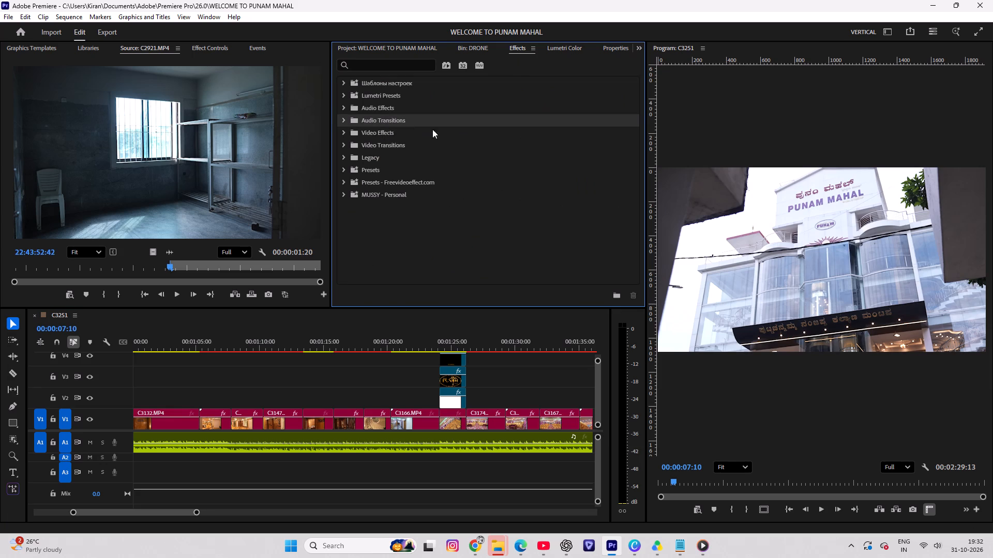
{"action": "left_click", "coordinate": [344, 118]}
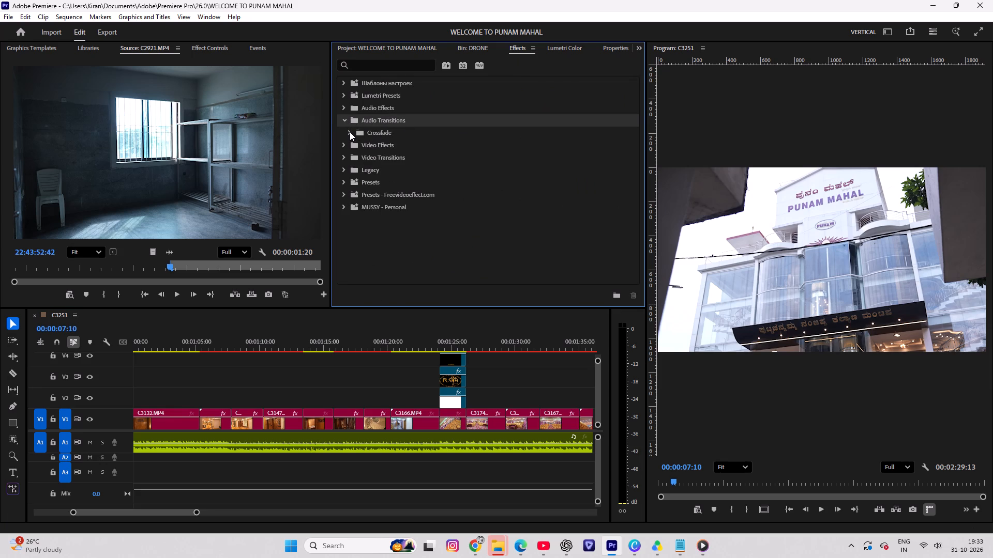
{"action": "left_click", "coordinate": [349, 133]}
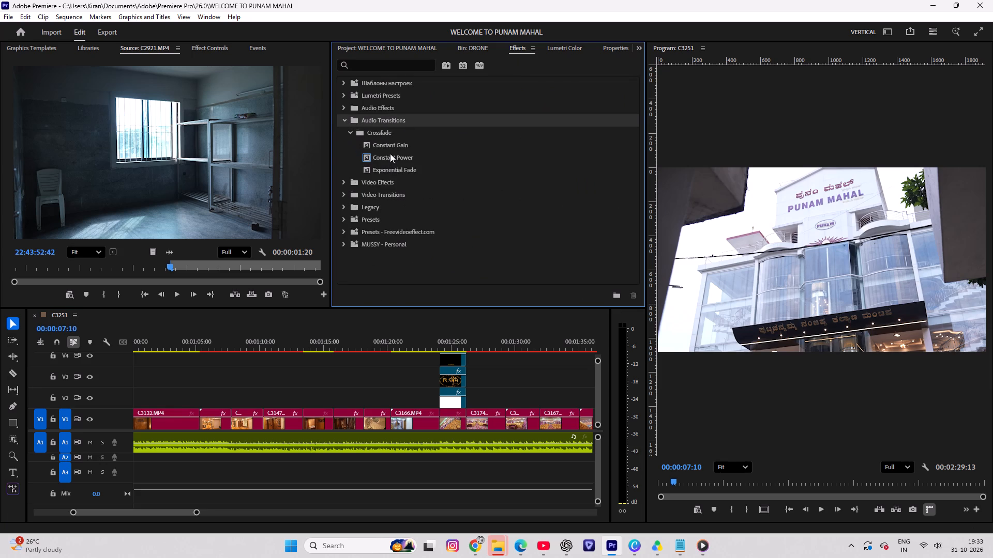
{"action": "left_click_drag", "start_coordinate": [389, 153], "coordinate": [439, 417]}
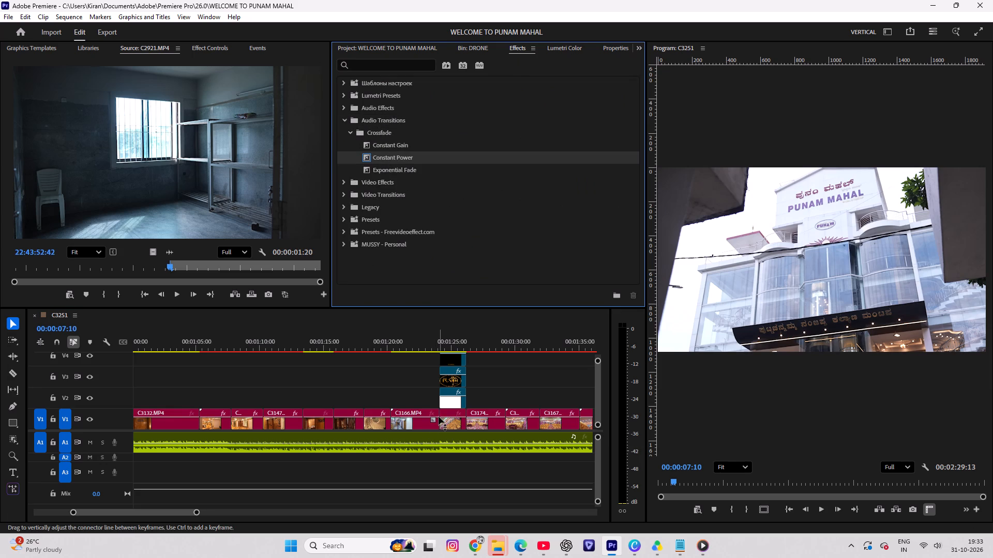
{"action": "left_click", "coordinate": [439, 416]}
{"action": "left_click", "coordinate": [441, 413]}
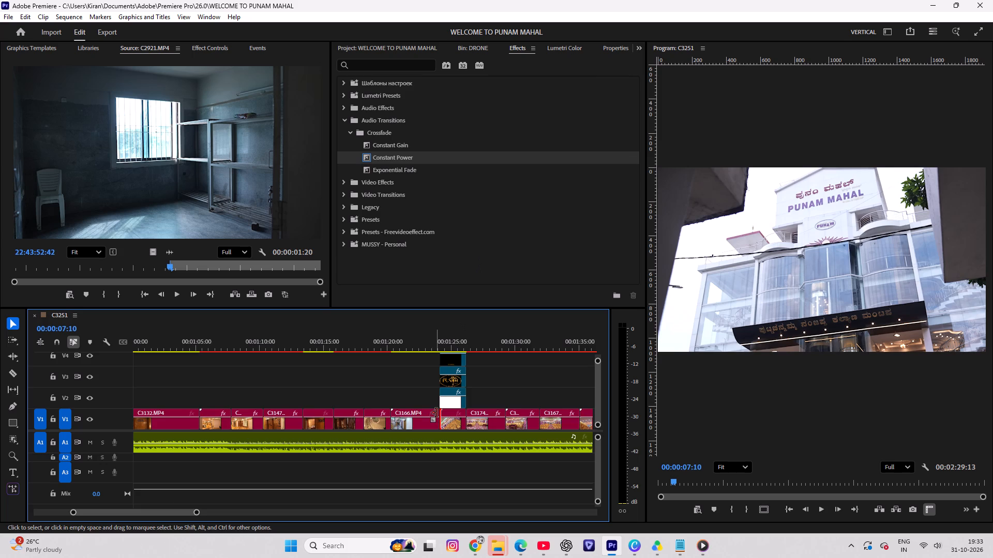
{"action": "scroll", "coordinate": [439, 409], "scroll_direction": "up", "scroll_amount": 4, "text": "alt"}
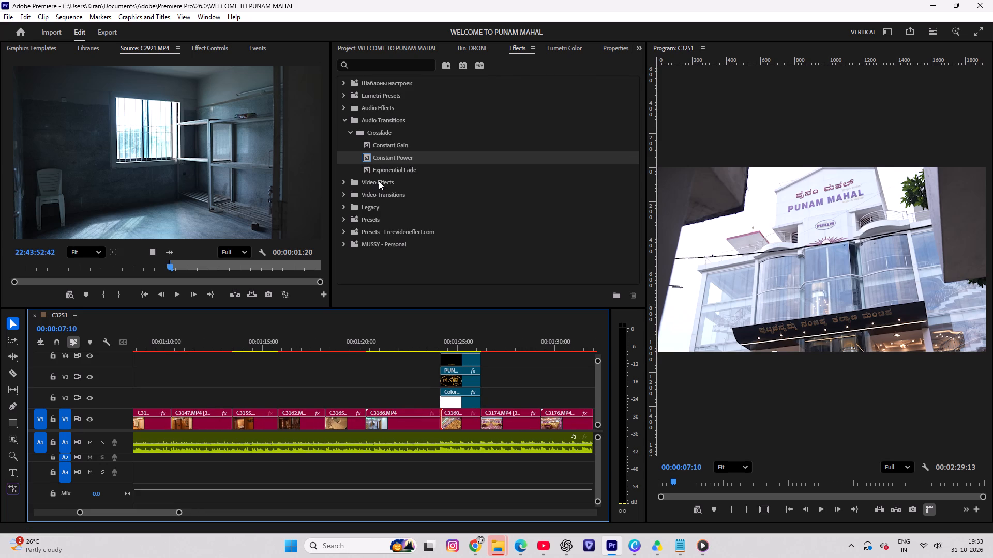
Apply the 3D Roll slide transition to the cut between C3166.MP4 and C3168.MP4 on V1 and play it back.
{"action": "left_click", "coordinate": [379, 181]}
{"action": "left_click", "coordinate": [373, 197]}
{"action": "left_click", "coordinate": [342, 193]}
{"action": "scroll", "coordinate": [390, 224], "scroll_direction": "down", "scroll_amount": 3}
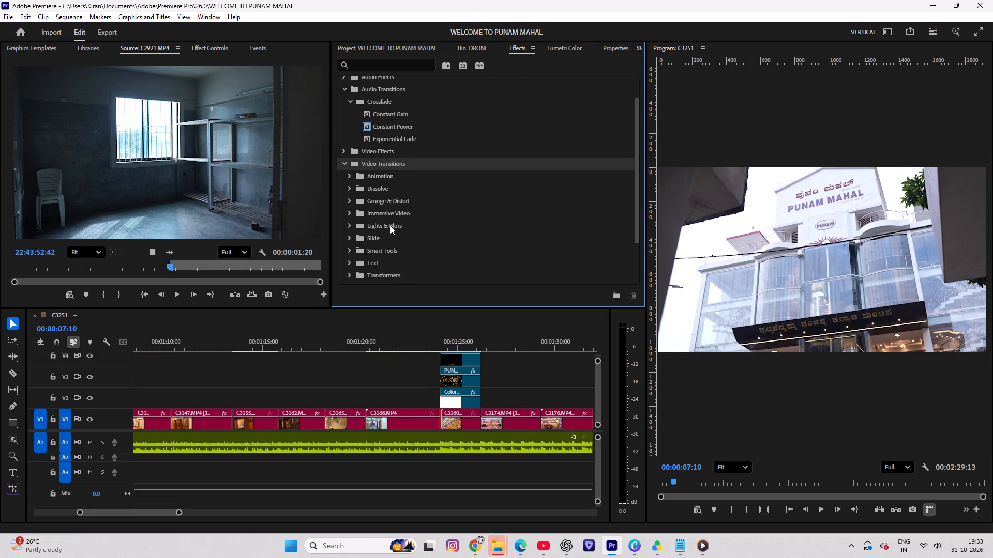
{"action": "left_click", "coordinate": [351, 235]}
{"action": "left_click_drag", "start_coordinate": [390, 249], "coordinate": [404, 272]}
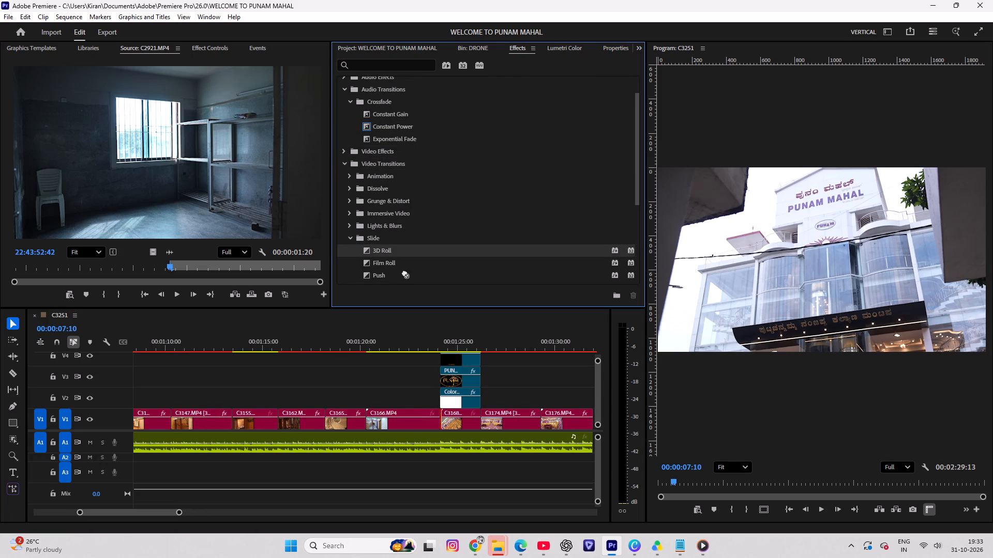
{"action": "left_click_drag", "start_coordinate": [404, 272], "coordinate": [442, 421]}
{"action": "left_click", "coordinate": [435, 338]}
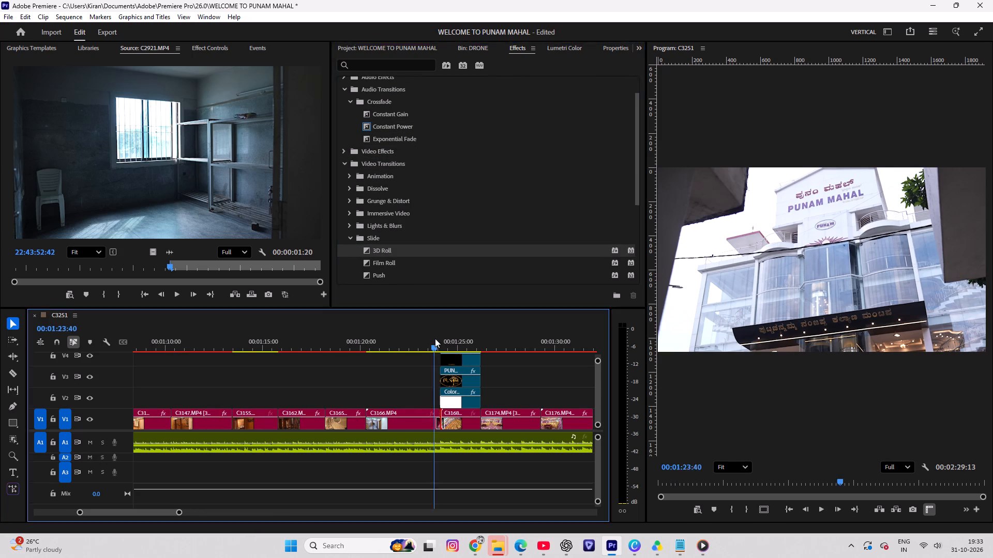
{"action": "key", "text": "space"}
{"action": "key", "text": "space"}
{"action": "key", "text": "space"}
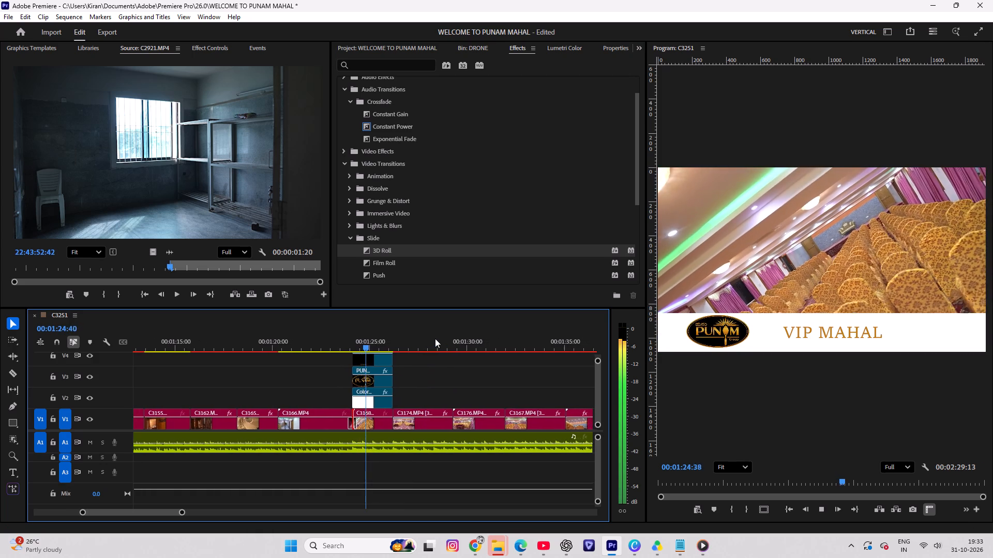
{"action": "scroll", "coordinate": [478, 364], "scroll_direction": "down", "scroll_amount": 3}
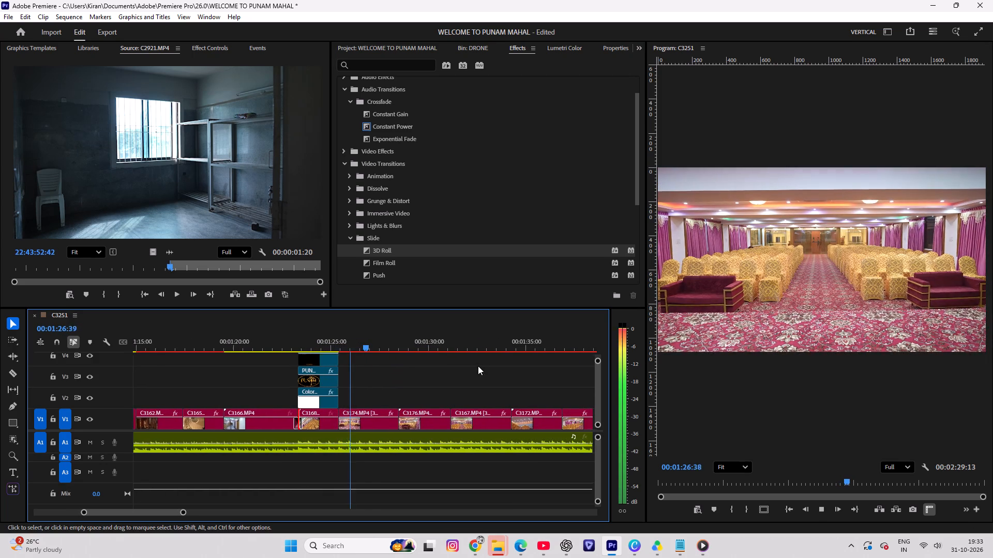
{"action": "scroll", "coordinate": [478, 366], "scroll_direction": "down", "scroll_amount": 4}
{"action": "key", "text": "space"}
Apply the Flip Motion transition to the V1 cut leading into C2893 at the DINING HALL title and play it back.
{"action": "scroll", "coordinate": [514, 381], "scroll_direction": "down", "scroll_amount": 12}
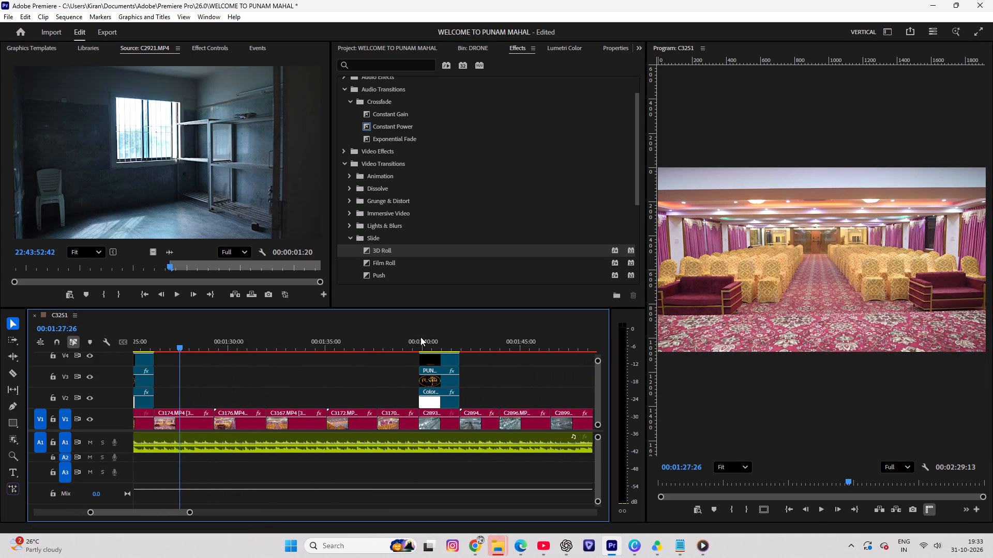
{"action": "left_click", "coordinate": [417, 338]}
{"action": "left_click", "coordinate": [384, 190]}
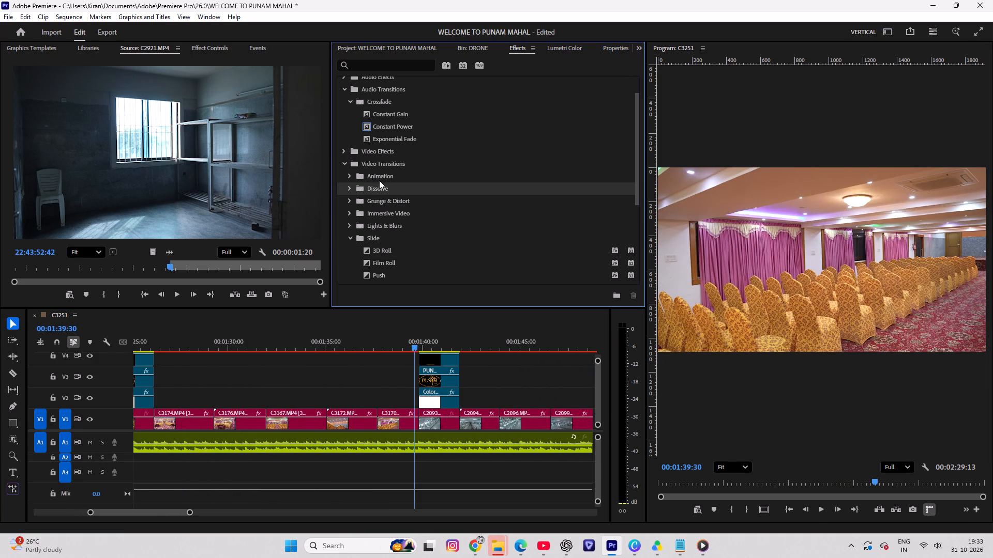
{"action": "left_click", "coordinate": [352, 177]}
{"action": "left_click_drag", "start_coordinate": [381, 198], "coordinate": [399, 317]}
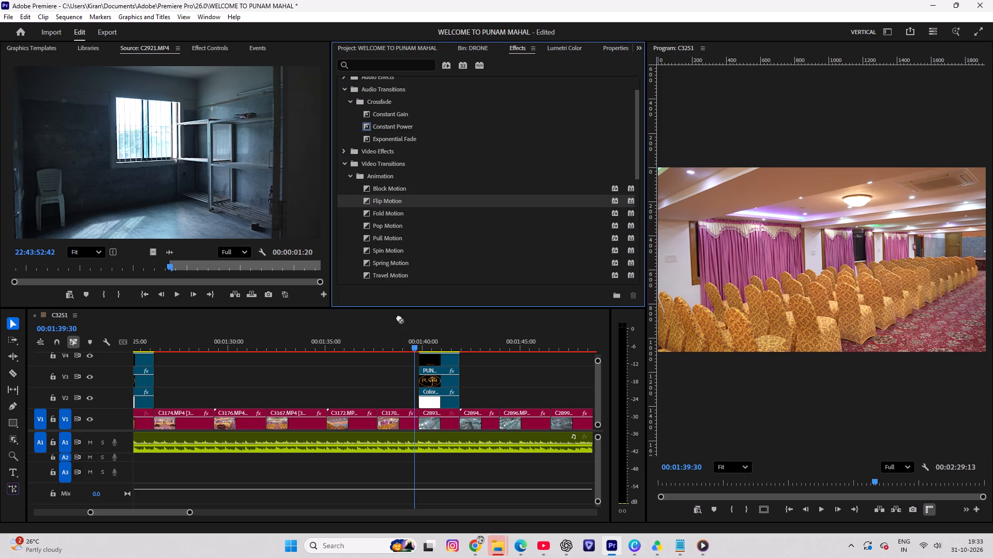
{"action": "left_click_drag", "start_coordinate": [399, 317], "coordinate": [418, 416]}
{"action": "key", "text": "space"}
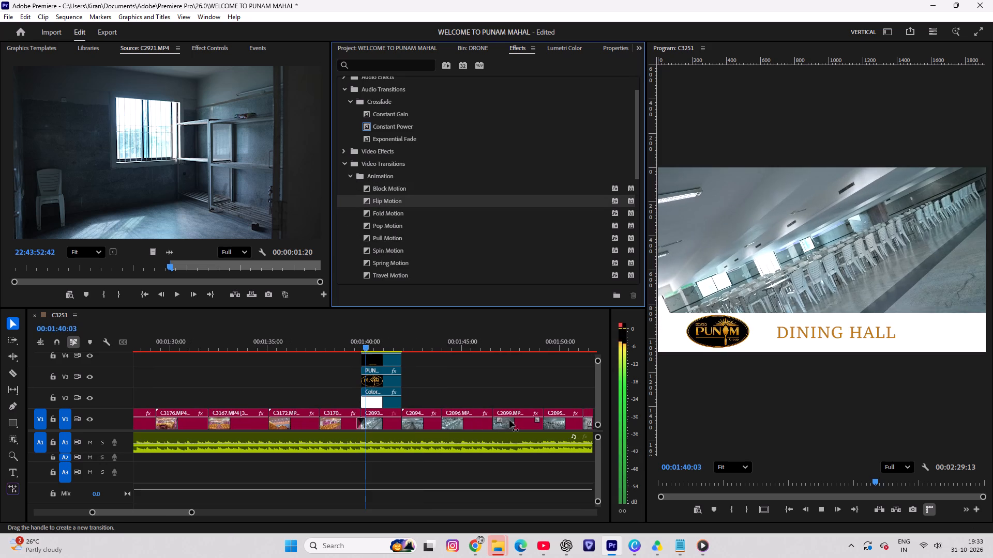
{"action": "key", "text": "space"}
{"action": "key", "text": "space"}
{"action": "scroll", "coordinate": [509, 420], "scroll_direction": "down", "scroll_amount": 2}
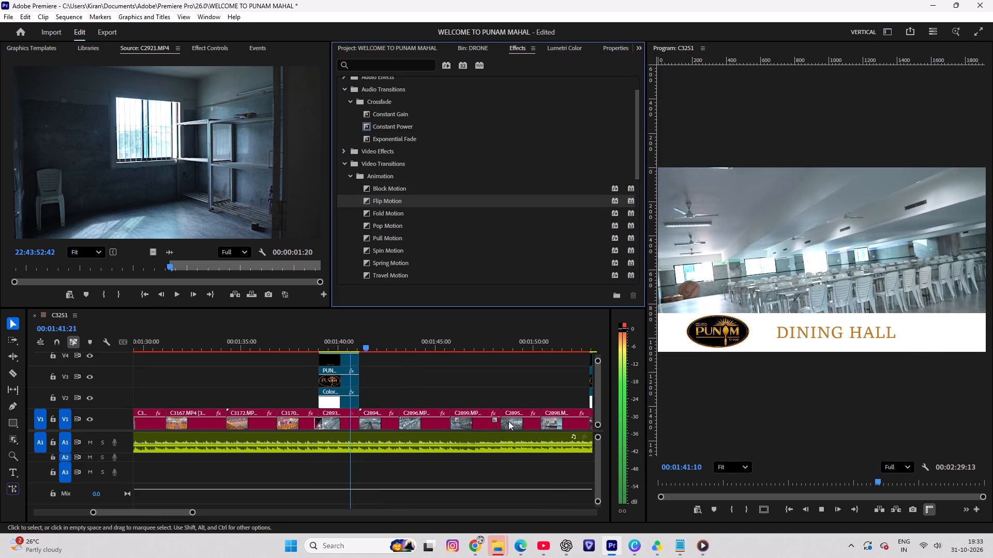
{"action": "scroll", "coordinate": [508, 421], "scroll_direction": "down", "scroll_amount": 4}
{"action": "key", "text": "space"}
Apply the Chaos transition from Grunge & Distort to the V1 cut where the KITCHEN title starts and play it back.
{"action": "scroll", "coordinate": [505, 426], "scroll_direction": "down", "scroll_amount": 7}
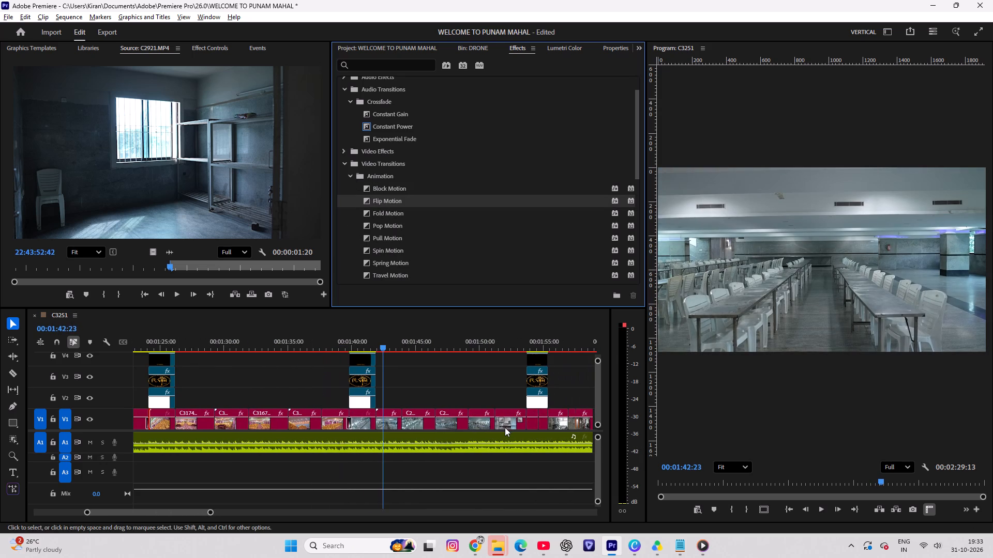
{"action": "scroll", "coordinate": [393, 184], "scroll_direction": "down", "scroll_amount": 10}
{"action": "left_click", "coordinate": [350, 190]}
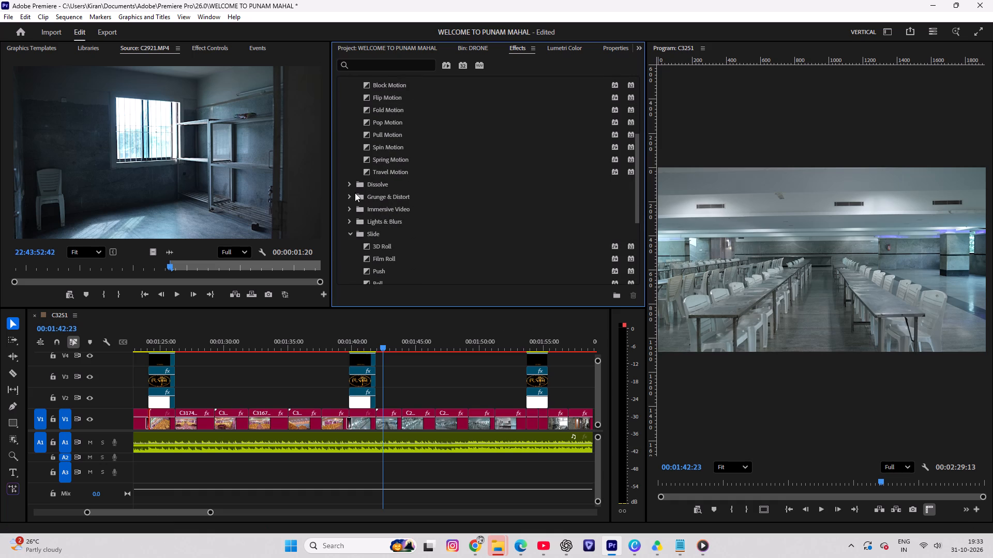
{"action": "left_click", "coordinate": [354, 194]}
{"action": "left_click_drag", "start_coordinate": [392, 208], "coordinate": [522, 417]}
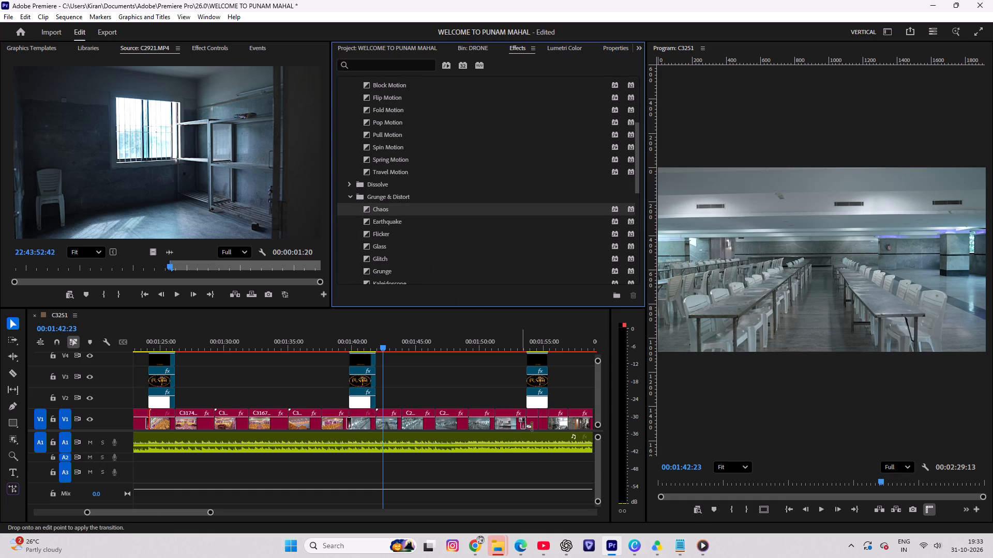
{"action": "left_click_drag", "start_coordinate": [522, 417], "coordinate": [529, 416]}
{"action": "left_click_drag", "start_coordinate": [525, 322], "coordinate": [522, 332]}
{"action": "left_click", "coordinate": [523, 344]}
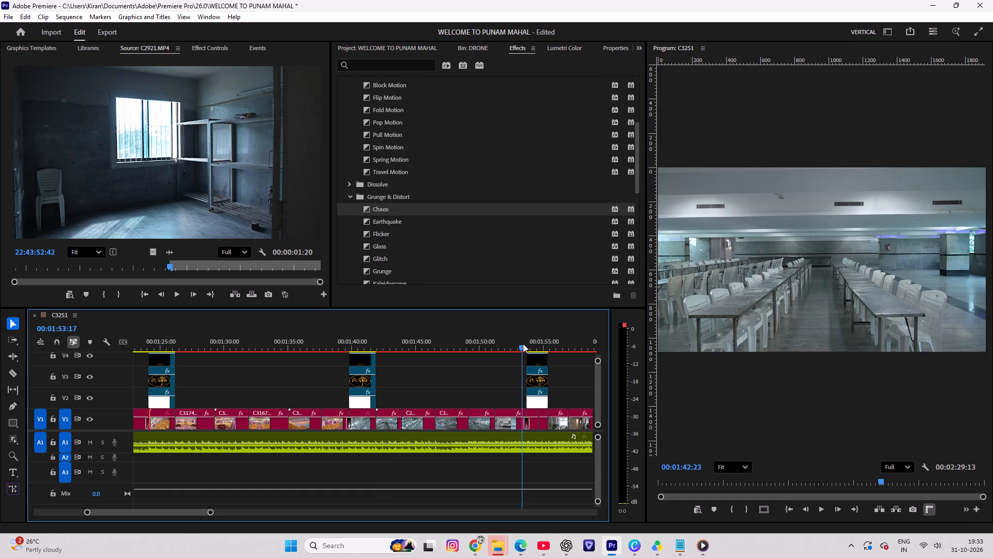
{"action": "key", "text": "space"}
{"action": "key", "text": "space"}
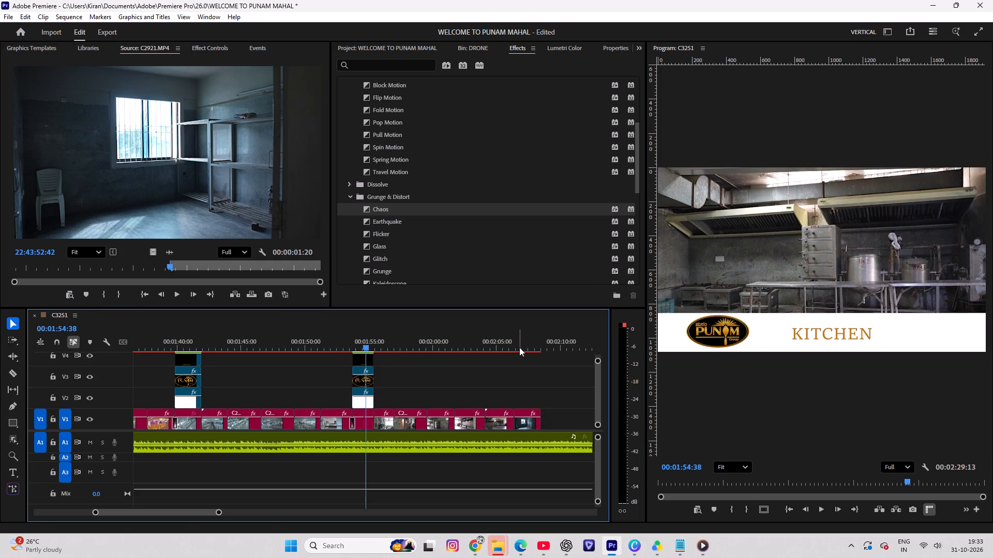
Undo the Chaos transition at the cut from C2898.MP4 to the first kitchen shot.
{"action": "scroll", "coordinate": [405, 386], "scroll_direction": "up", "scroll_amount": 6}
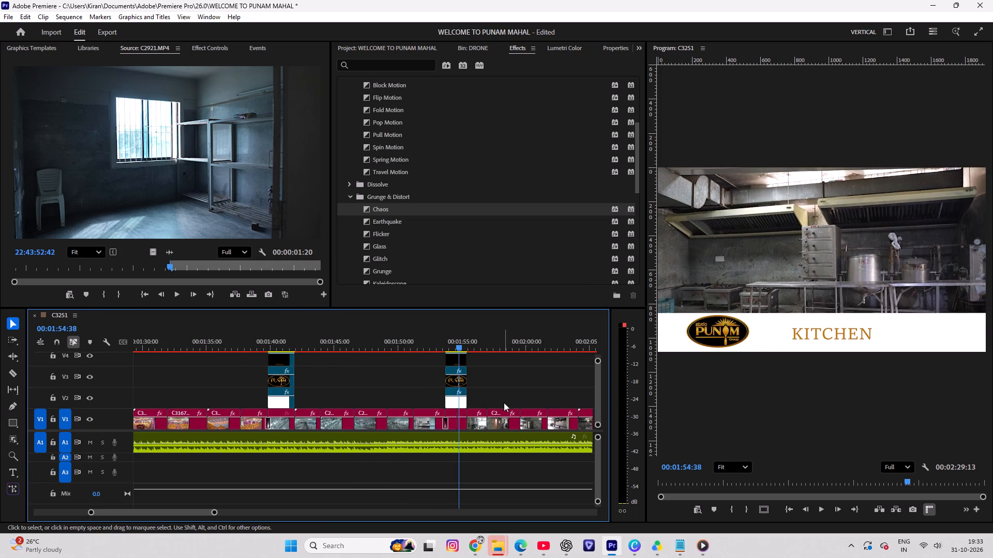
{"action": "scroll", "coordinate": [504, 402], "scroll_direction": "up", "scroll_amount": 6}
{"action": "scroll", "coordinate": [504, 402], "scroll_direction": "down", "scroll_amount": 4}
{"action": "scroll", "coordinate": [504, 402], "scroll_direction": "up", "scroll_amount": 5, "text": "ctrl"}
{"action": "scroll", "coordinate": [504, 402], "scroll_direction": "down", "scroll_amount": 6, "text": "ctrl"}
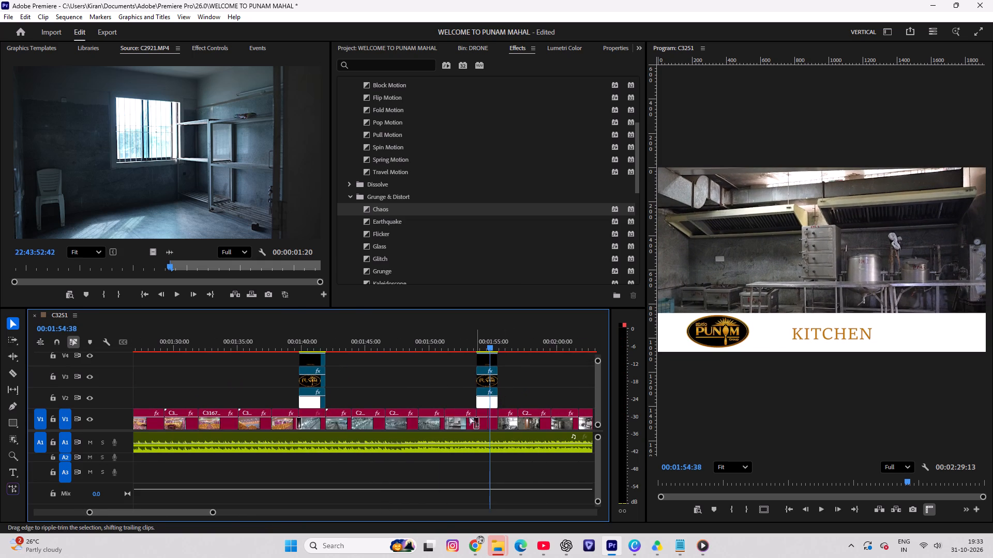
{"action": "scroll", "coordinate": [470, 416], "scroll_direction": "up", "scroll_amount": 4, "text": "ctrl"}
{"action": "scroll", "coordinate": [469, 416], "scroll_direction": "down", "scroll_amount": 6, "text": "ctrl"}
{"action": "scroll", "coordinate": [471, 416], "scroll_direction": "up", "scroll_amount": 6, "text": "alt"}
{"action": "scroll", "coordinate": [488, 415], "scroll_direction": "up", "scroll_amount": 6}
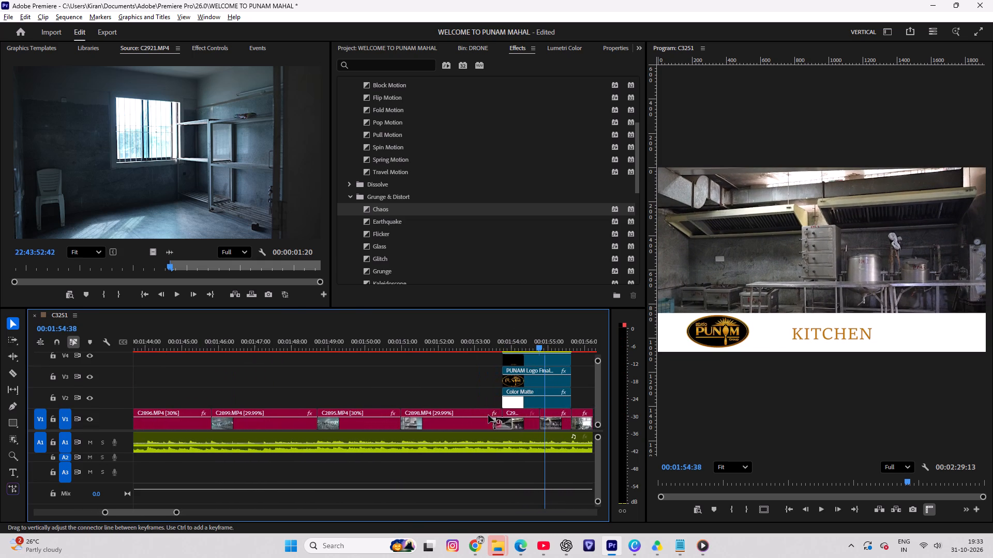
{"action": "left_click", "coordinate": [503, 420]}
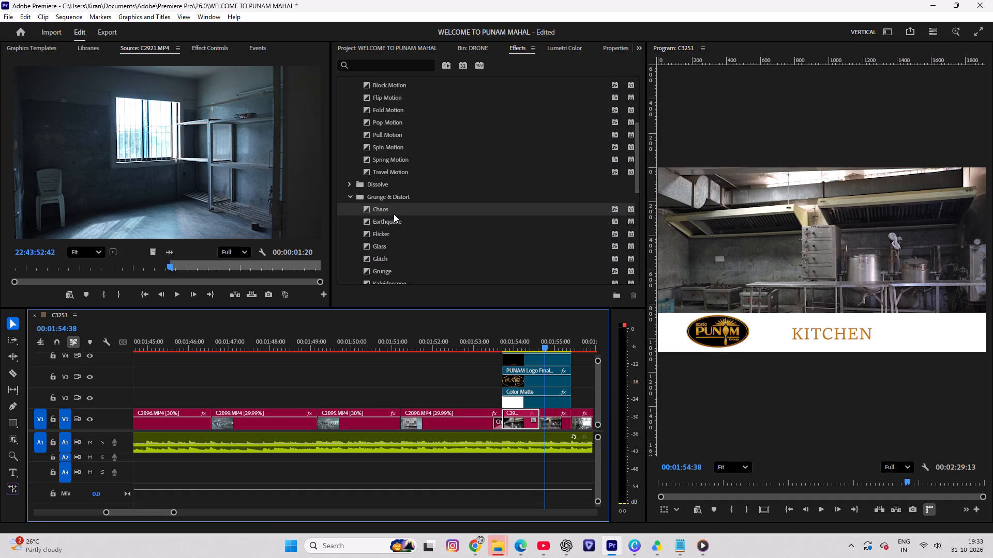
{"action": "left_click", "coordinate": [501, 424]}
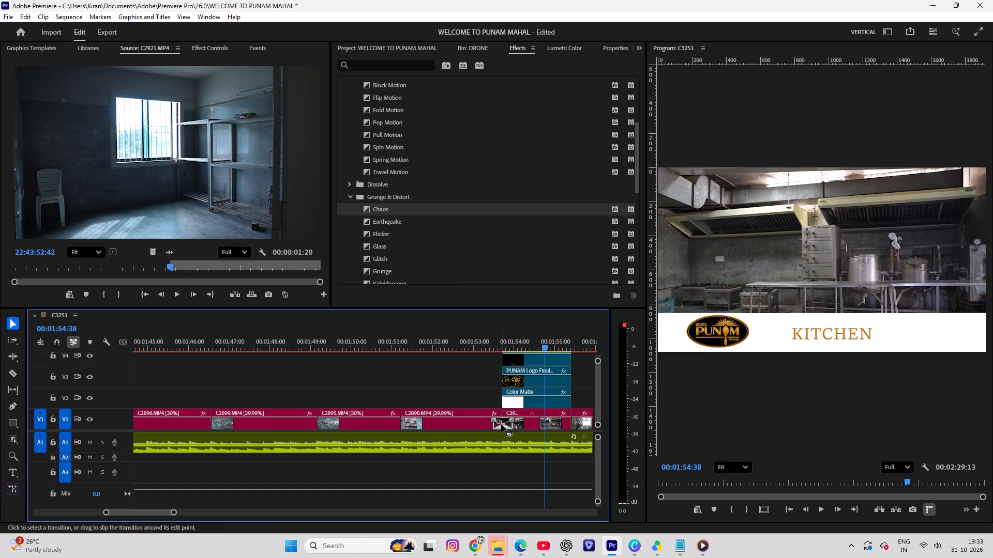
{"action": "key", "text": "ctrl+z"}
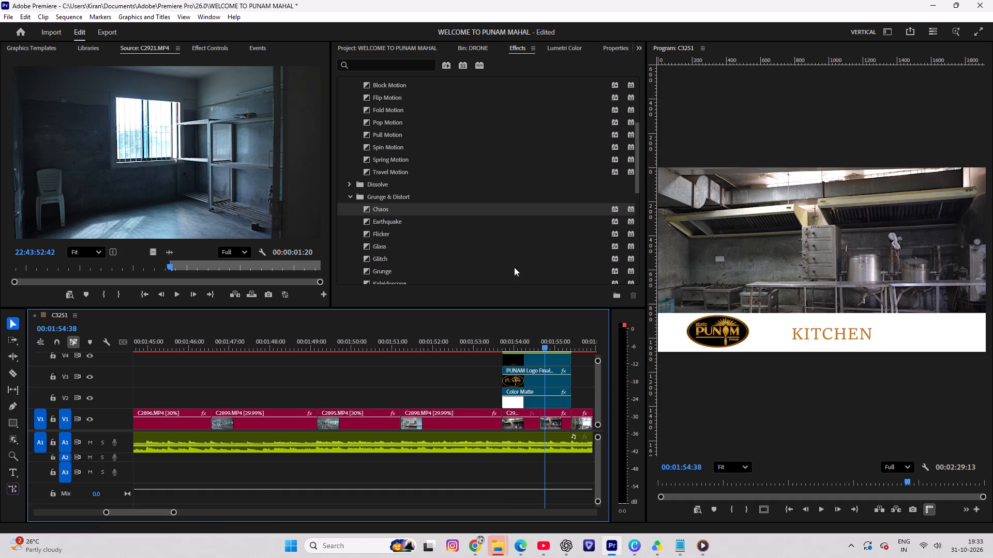
Apply the VR Chroma Leaks transition to the cut from C2898.MP4 to the first kitchen shot and play it back.
{"action": "scroll", "coordinate": [409, 223], "scroll_direction": "down", "scroll_amount": 10}
{"action": "left_click", "coordinate": [385, 229]}
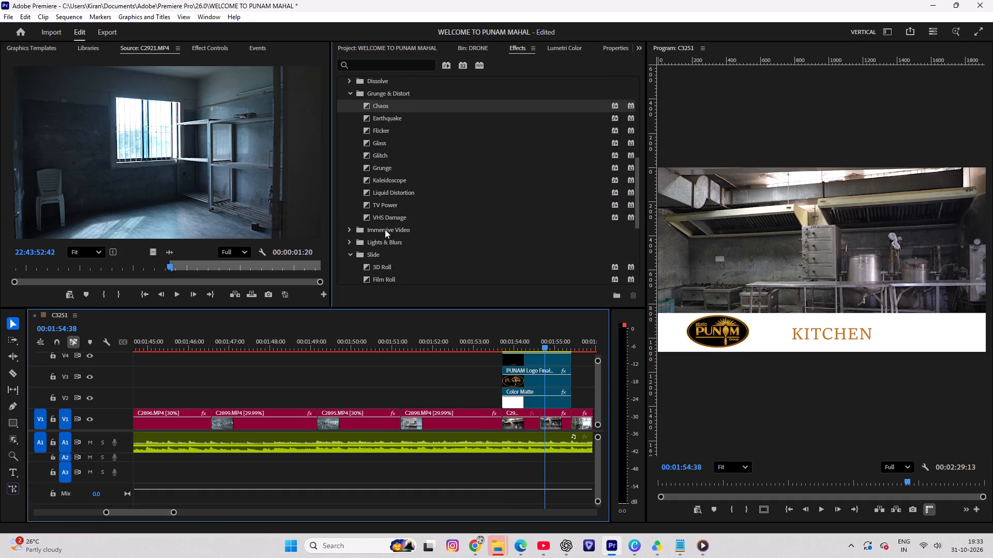
{"action": "left_click", "coordinate": [349, 228]}
{"action": "left_click_drag", "start_coordinate": [392, 242], "coordinate": [495, 394]}
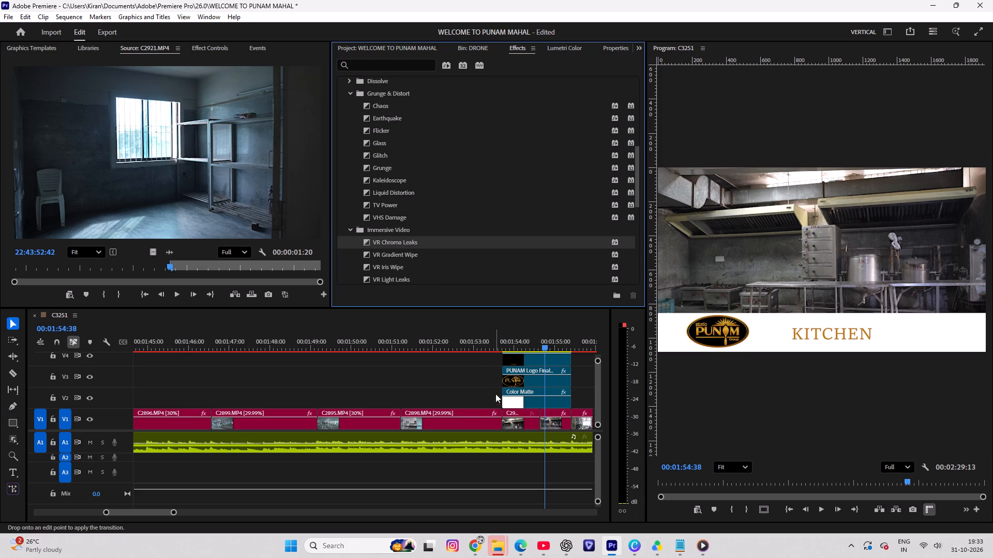
{"action": "left_click_drag", "start_coordinate": [495, 394], "coordinate": [496, 413]}
{"action": "left_click", "coordinate": [486, 336]}
{"action": "key", "text": "space"}
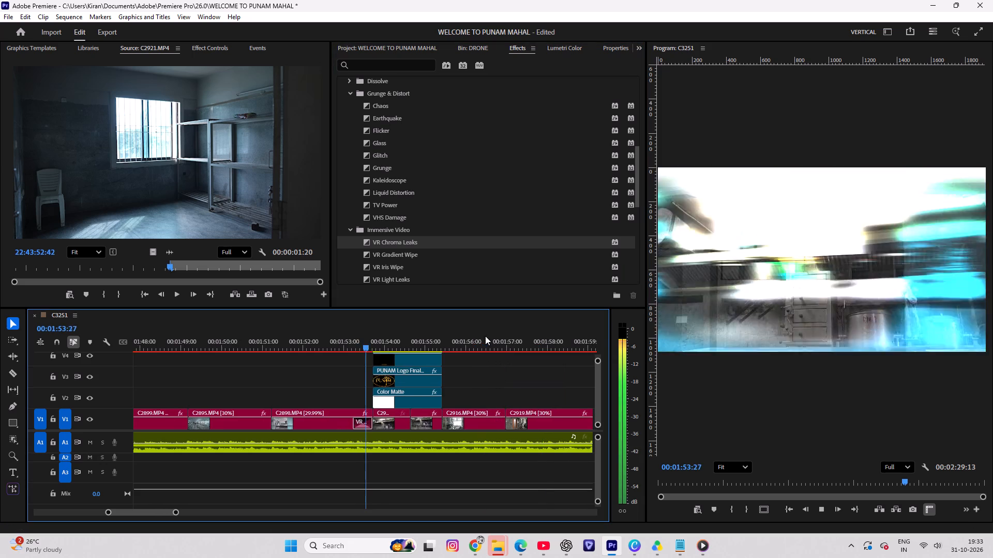
{"action": "key", "text": "space"}
{"action": "key", "text": "space"}
{"action": "key", "text": "space"}
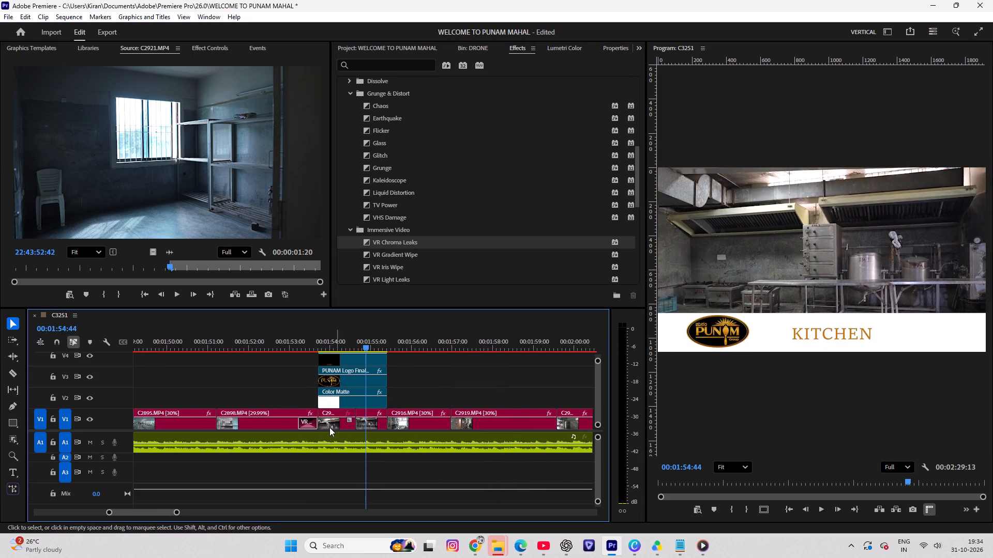
Shift the VR Chroma Leaks transition so it straddles the cut into the kitchen shot, and replay that passage.
{"action": "left_click", "coordinate": [309, 425]}
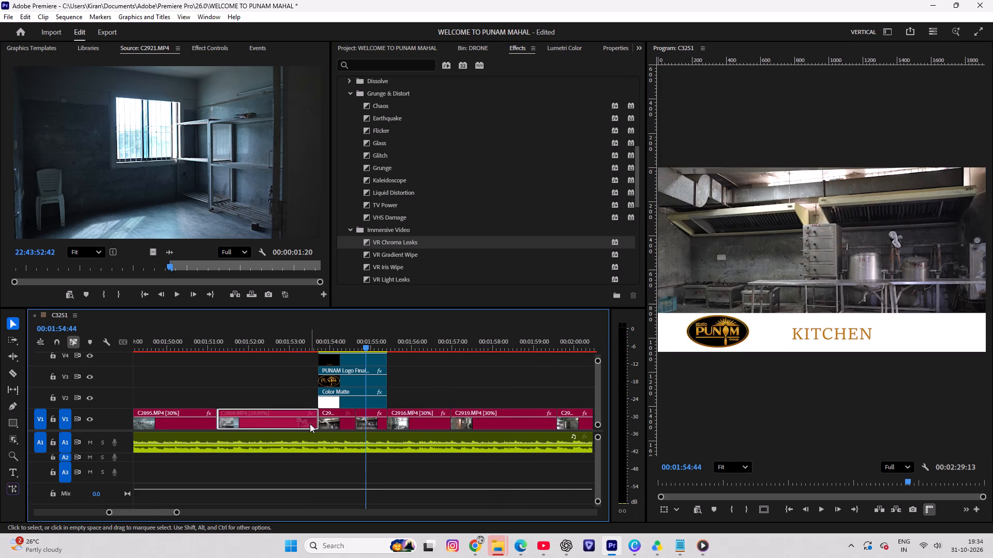
{"action": "key", "text": "ctrl+z"}
{"action": "left_click_drag", "start_coordinate": [310, 421], "coordinate": [312, 427]}
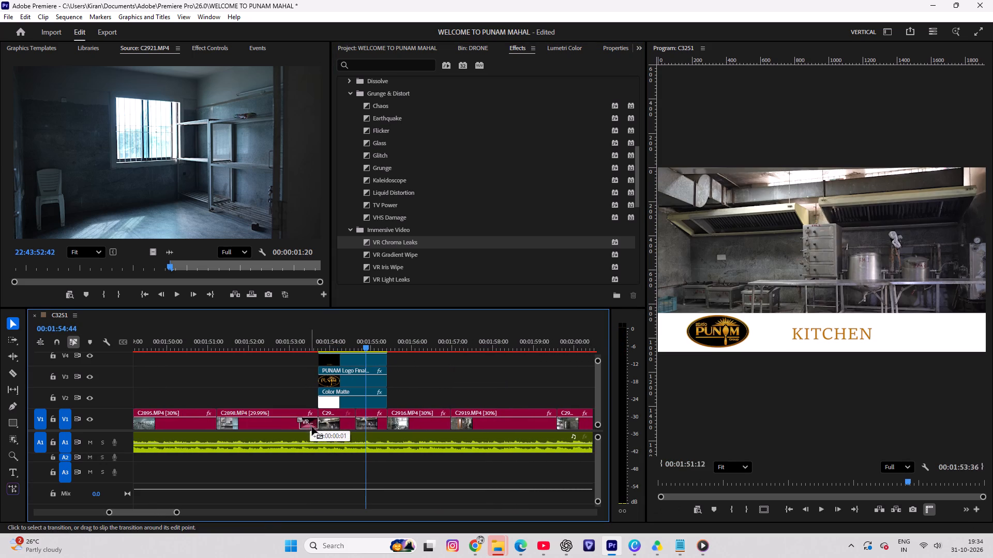
{"action": "left_click_drag", "start_coordinate": [312, 427], "coordinate": [320, 427]}
{"action": "left_click", "coordinate": [314, 352]}
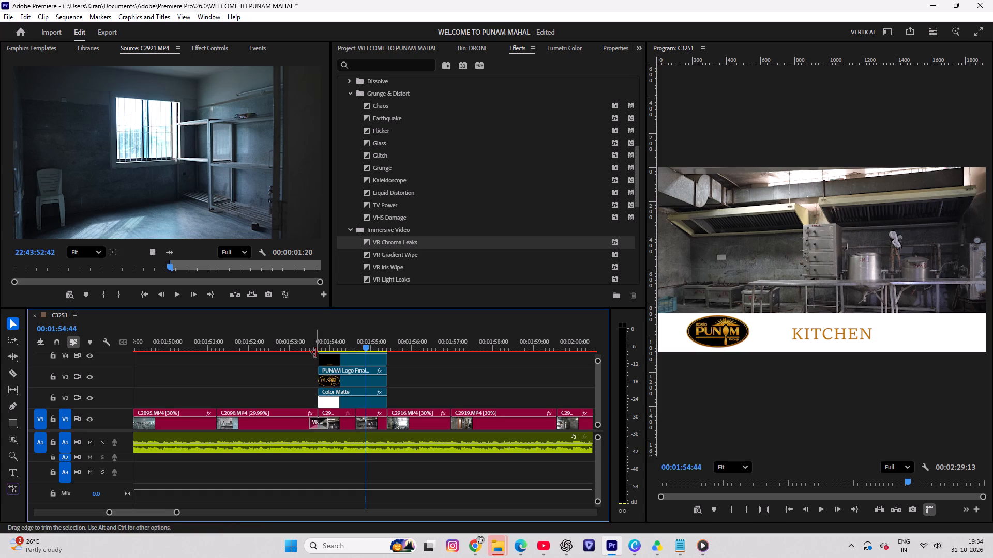
{"action": "left_click", "coordinate": [315, 352]}
{"action": "left_click", "coordinate": [309, 345]}
{"action": "key", "text": "space"}
{"action": "key", "text": "space"}
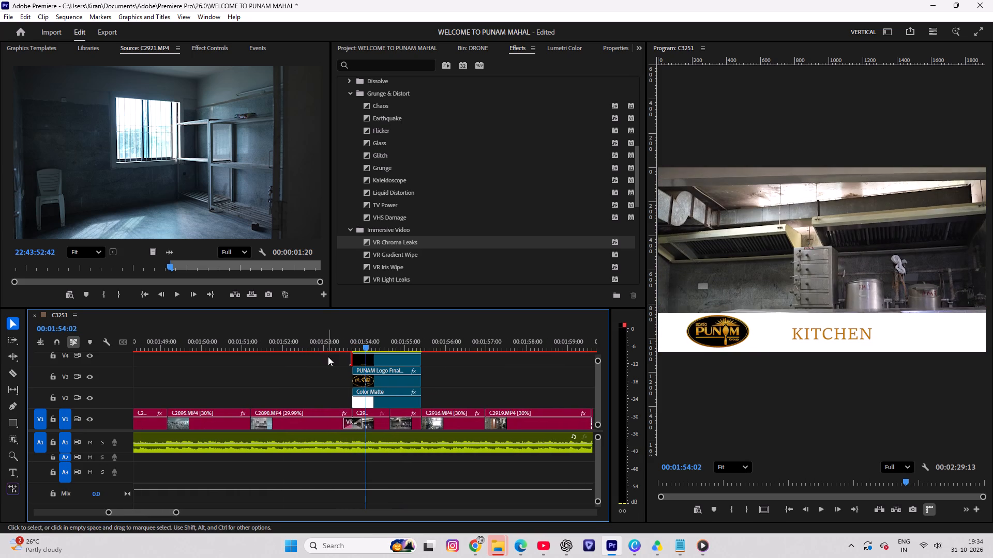
Save the project.
{"action": "scroll", "coordinate": [328, 360], "scroll_direction": "down", "scroll_amount": 14}
{"action": "key", "text": "ctrl+s"}
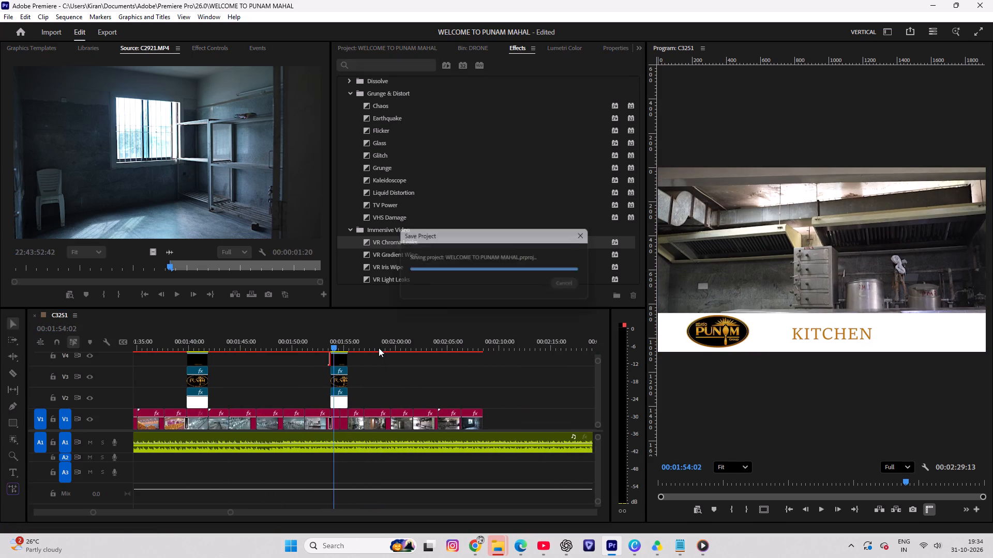
Move to the end of the last kitchen clip and preview the night street photo in the DRONE bin.
{"action": "scroll", "coordinate": [535, 382], "scroll_direction": "down", "scroll_amount": 13}
{"action": "left_click", "coordinate": [294, 338]}
{"action": "left_click", "coordinate": [289, 342]}
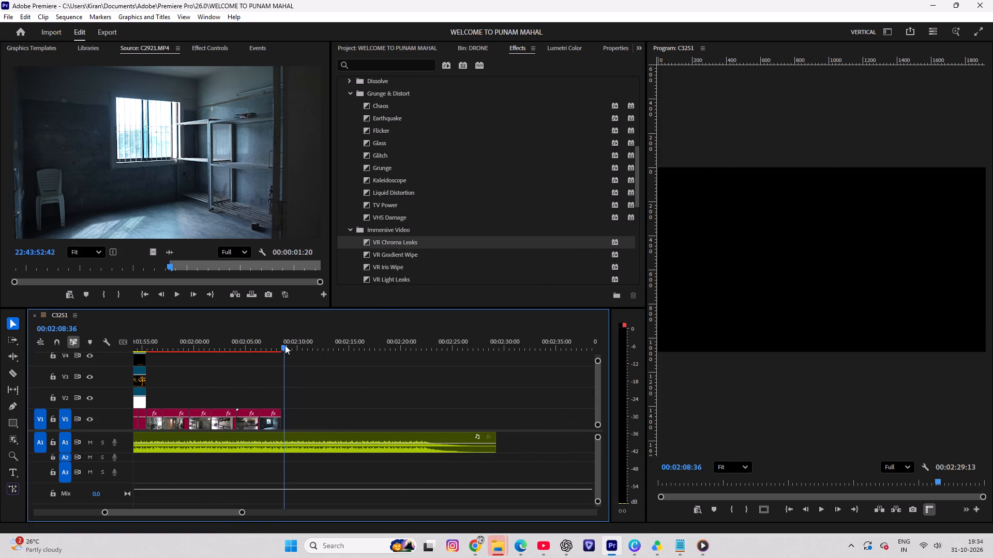
{"action": "left_click", "coordinate": [472, 46]}
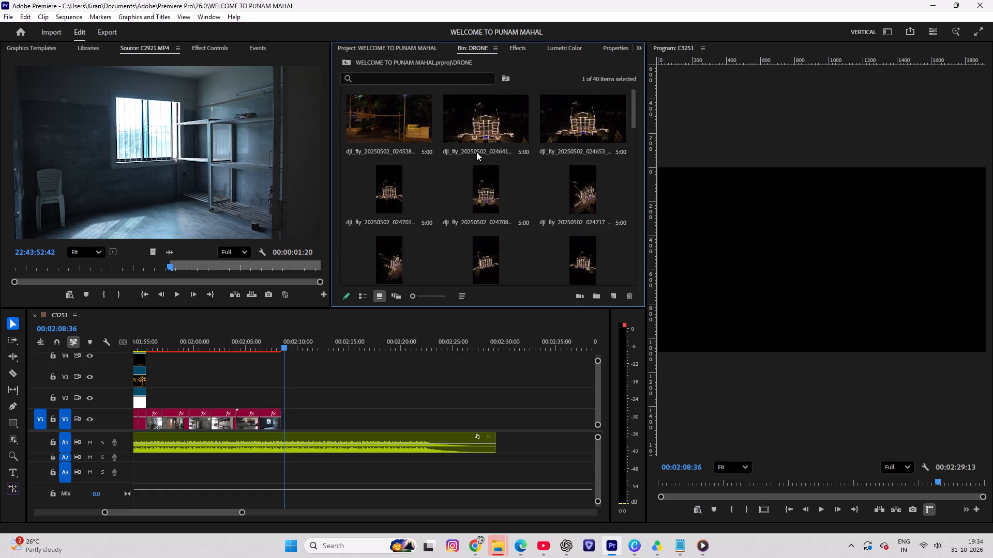
{"action": "scroll", "coordinate": [476, 152], "scroll_direction": "down", "scroll_amount": 1}
{"action": "scroll", "coordinate": [469, 142], "scroll_direction": "up", "scroll_amount": 1}
{"action": "double_click", "coordinate": [408, 124]}
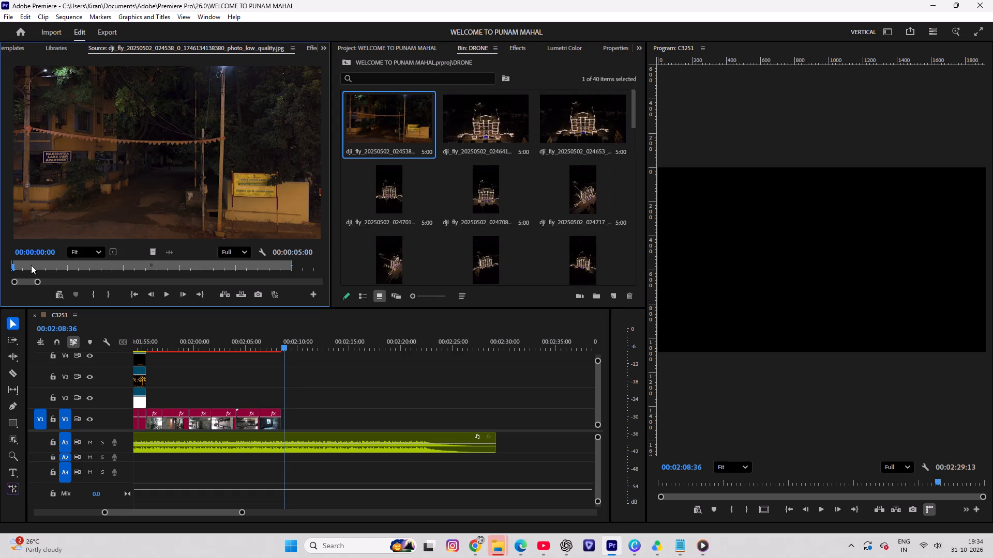
{"action": "left_click_drag", "start_coordinate": [23, 265], "coordinate": [73, 267]}
{"action": "left_click_drag", "start_coordinate": [26, 270], "coordinate": [160, 276]}
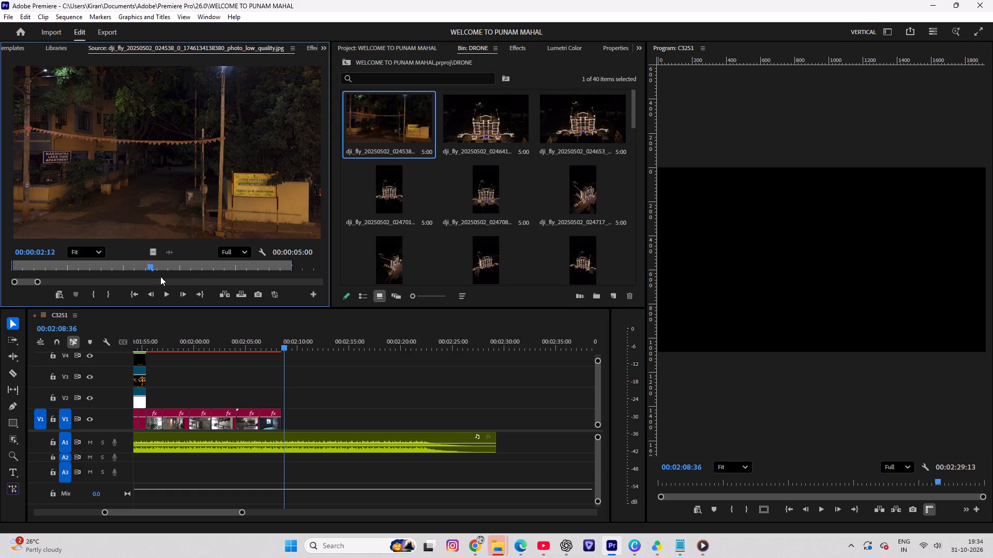
{"action": "left_click_drag", "start_coordinate": [160, 276], "coordinate": [0, 276]}
{"action": "key", "text": "space"}
{"action": "scroll", "coordinate": [438, 144], "scroll_direction": "up", "scroll_amount": 4}
{"action": "scroll", "coordinate": [438, 147], "scroll_direction": "down", "scroll_amount": 6}
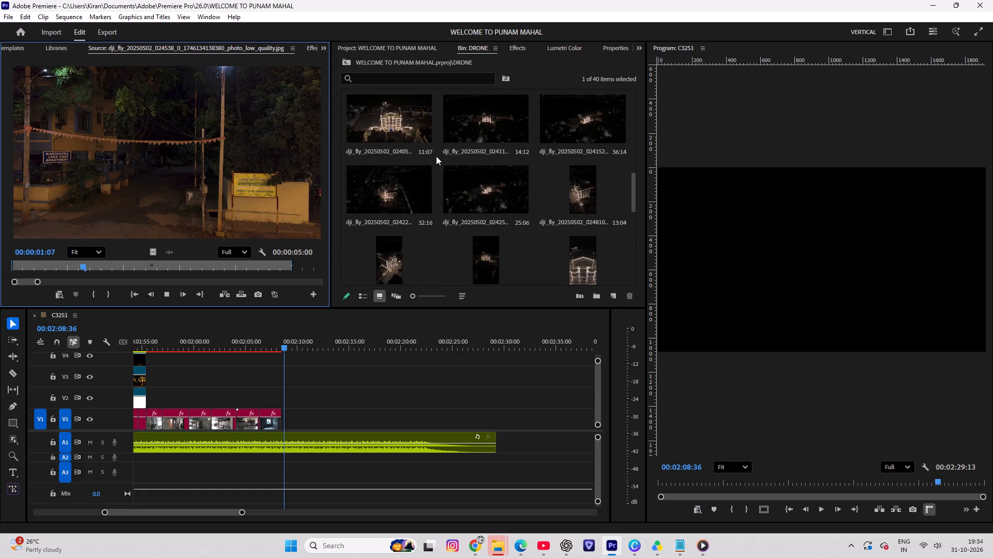
{"action": "key", "text": "space"}
Preview the illuminated entrance sign footage in C3250.MP4.
{"action": "left_click", "coordinate": [407, 48]}
{"action": "scroll", "coordinate": [452, 172], "scroll_direction": "down", "scroll_amount": 2}
{"action": "scroll", "coordinate": [452, 174], "scroll_direction": "up", "scroll_amount": 1}
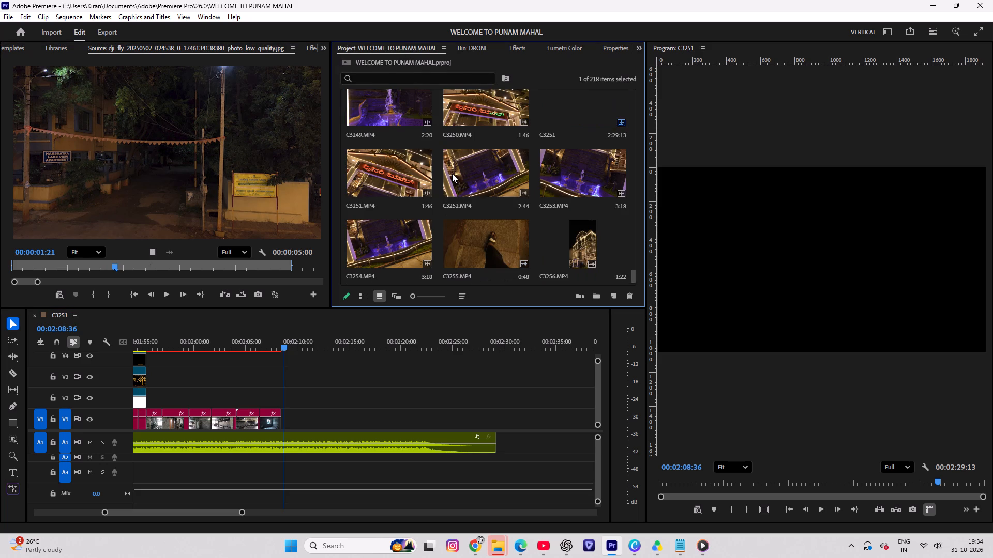
{"action": "double_click", "coordinate": [474, 106]}
{"action": "left_click_drag", "start_coordinate": [16, 267], "coordinate": [29, 268]}
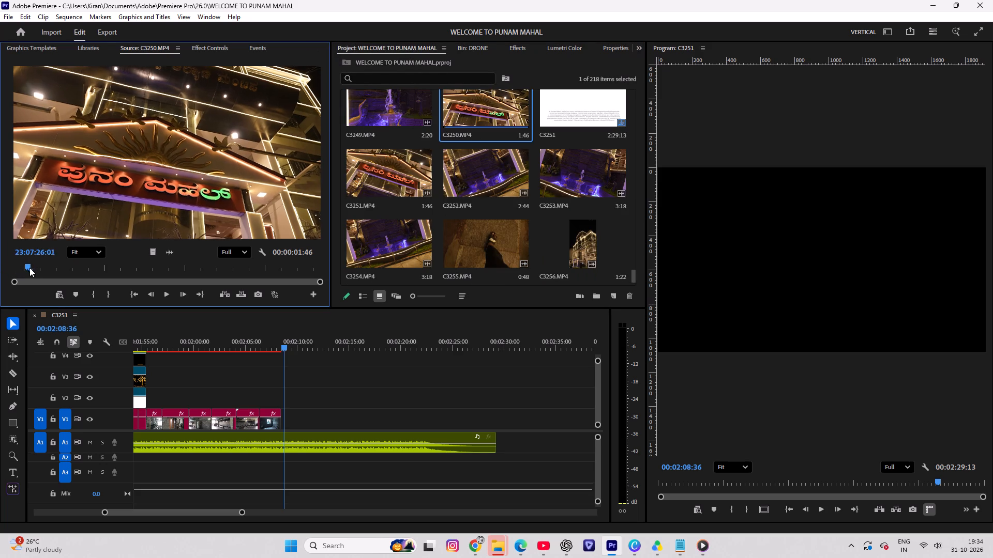
{"action": "left_click_drag", "start_coordinate": [29, 268], "coordinate": [99, 275]}
{"action": "key", "text": "space"}
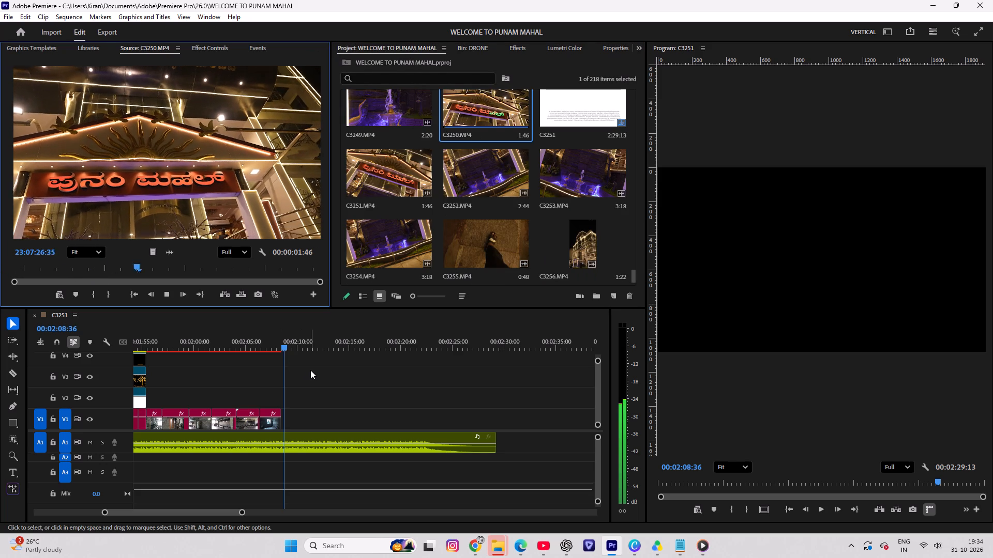
Play the music past the last kitchen clip and park the playhead at 00:02:16:13.
{"action": "left_click", "coordinate": [308, 368]}
{"action": "key", "text": "space"}
{"action": "scroll", "coordinate": [327, 369], "scroll_direction": "up", "scroll_amount": 6, "text": "alt"}
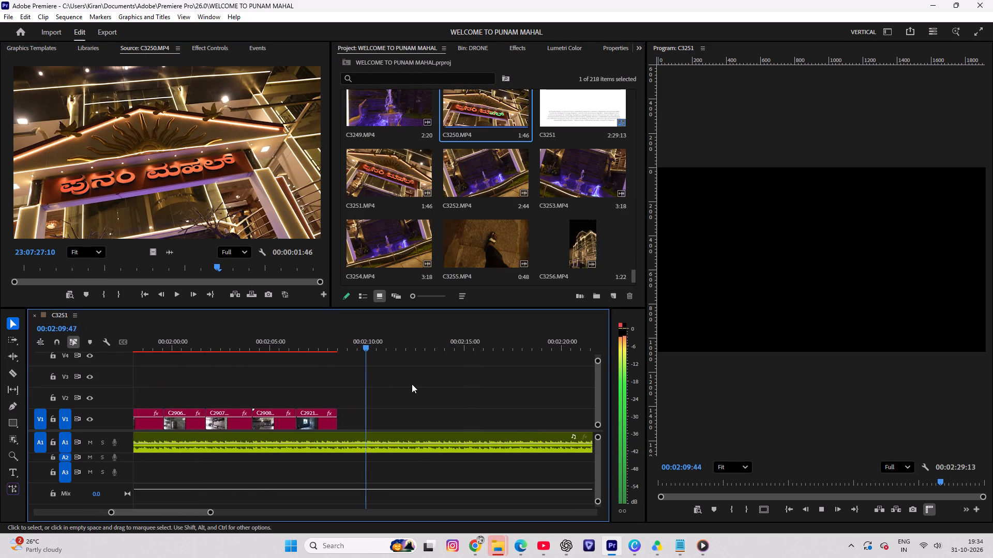
{"action": "scroll", "coordinate": [415, 384], "scroll_direction": "down", "scroll_amount": 3}
{"action": "scroll", "coordinate": [468, 369], "scroll_direction": "down", "scroll_amount": 1}
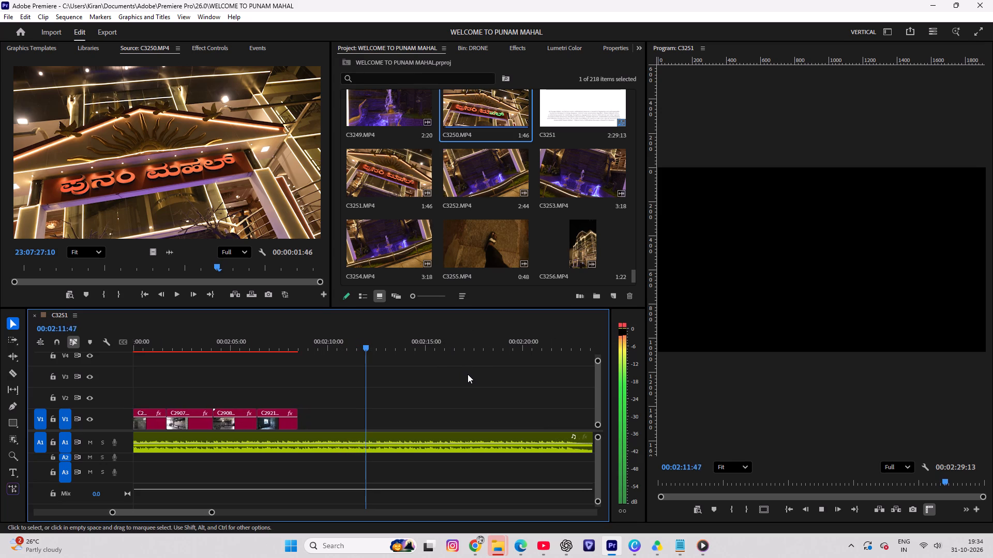
{"action": "scroll", "coordinate": [468, 374], "scroll_direction": "down", "scroll_amount": 3}
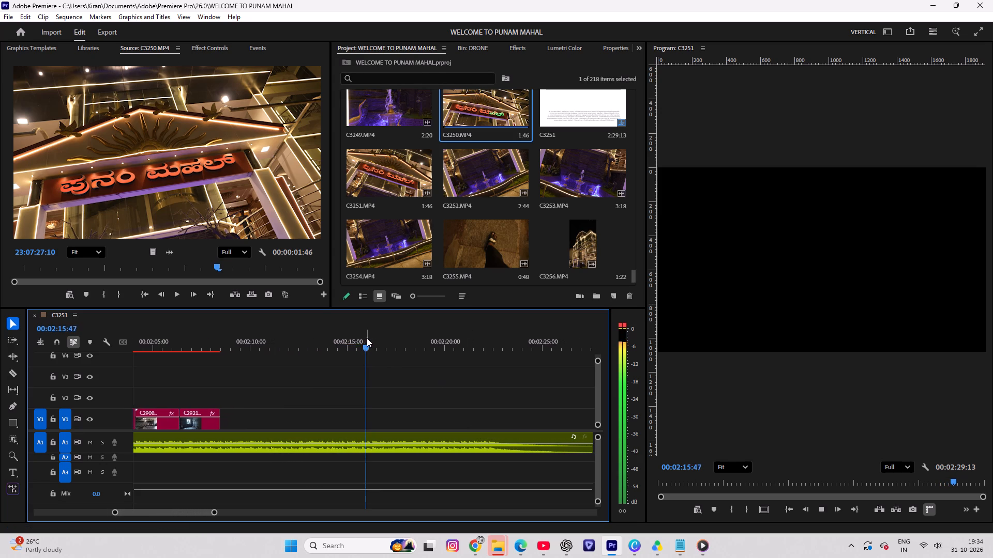
{"action": "key", "text": "space"}
{"action": "left_click_drag", "start_coordinate": [370, 336], "coordinate": [366, 340]}
Mark an In point at 23:07:33:13 in C3253.MP4 and place its video on V1 at 00:02:16:13.
{"action": "scroll", "coordinate": [565, 140], "scroll_direction": "down", "scroll_amount": 1}
{"action": "double_click", "coordinate": [565, 108]}
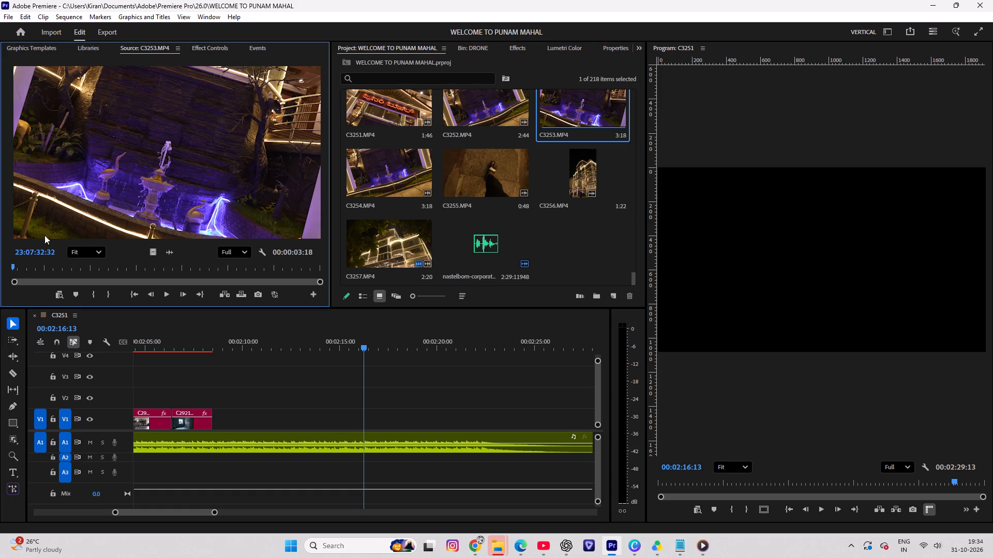
{"action": "left_click_drag", "start_coordinate": [14, 268], "coordinate": [72, 275]}
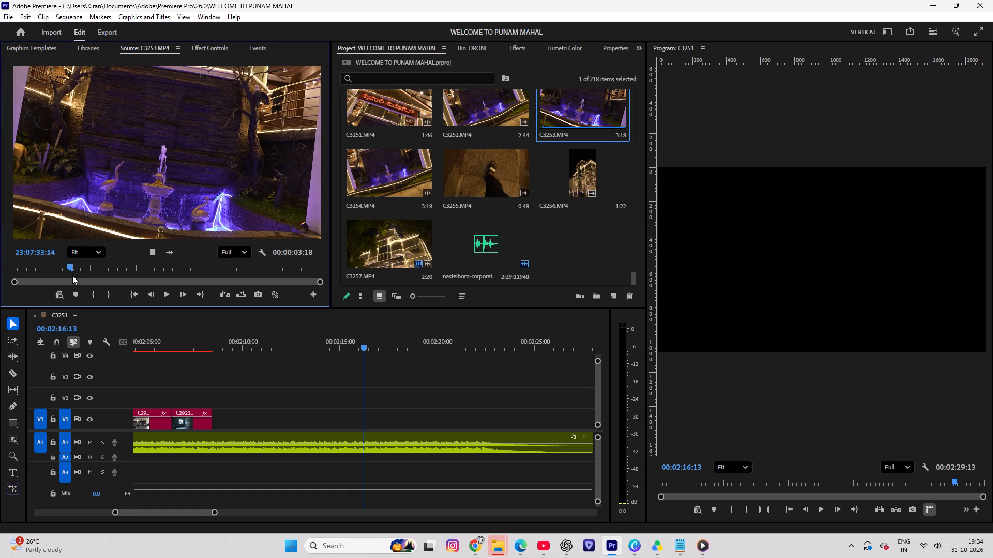
{"action": "left_click_drag", "start_coordinate": [72, 275], "coordinate": [70, 277]}
{"action": "key", "text": "i"}
{"action": "left_click_drag", "start_coordinate": [154, 252], "coordinate": [395, 423]}
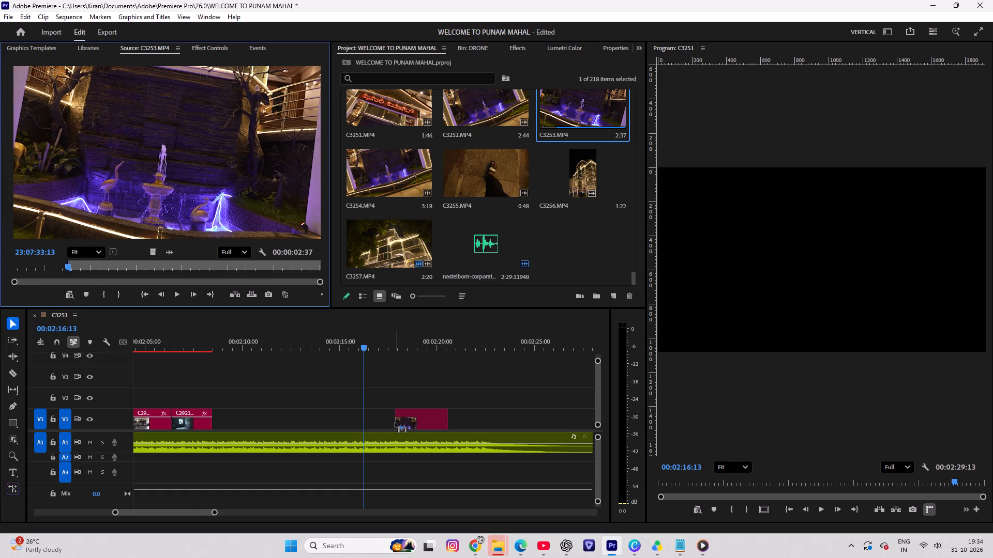
{"action": "left_click_drag", "start_coordinate": [395, 423], "coordinate": [364, 420]}
Slow the C3253.MP4 fountain clip on V1 to 30% speed and change its time interpolation method.
{"action": "left_click", "coordinate": [372, 423]}
{"action": "left_click", "coordinate": [387, 425]}
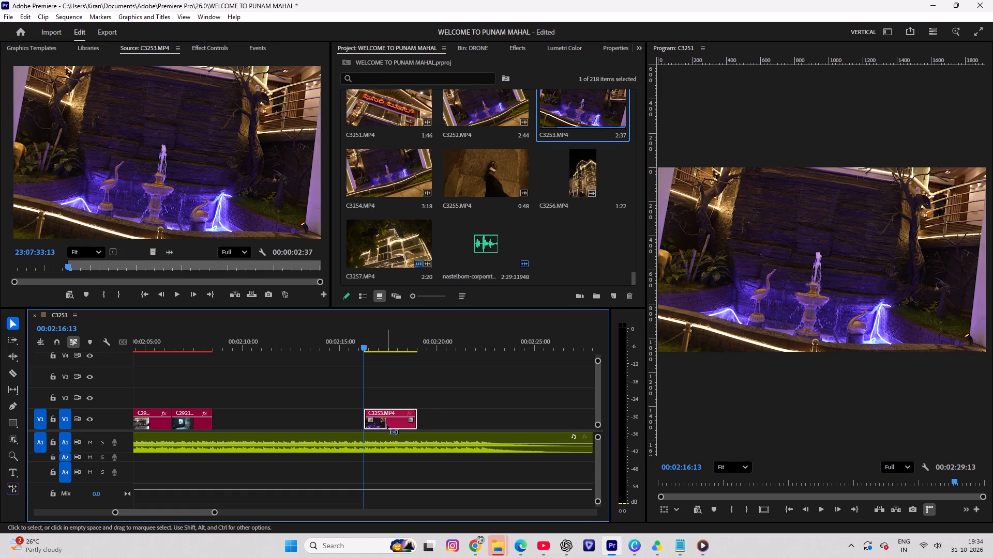
{"action": "key", "text": "ctrl+r"}
{"action": "type", "text": "30"}
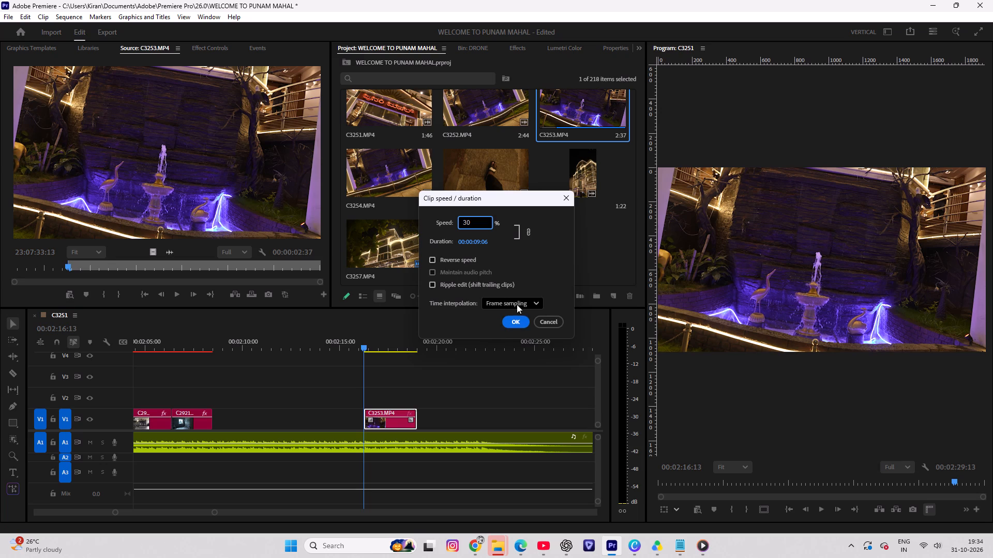
{"action": "left_click", "coordinate": [514, 303]}
{"action": "left_click", "coordinate": [514, 343]}
{"action": "left_click", "coordinate": [515, 321]}
Play the slowed fountain clip and trim its end to 00:02:18:19.
{"action": "key", "text": "space"}
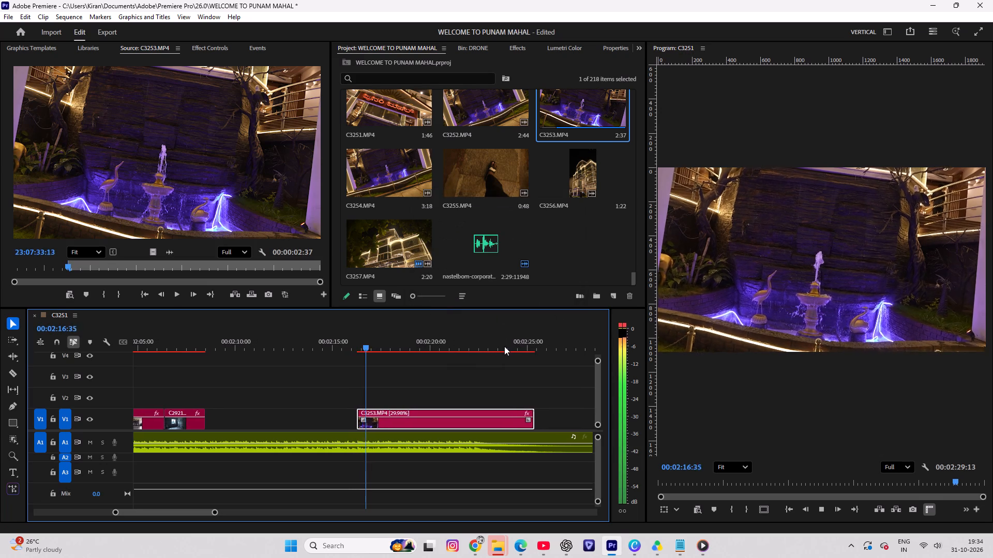
{"action": "key", "text": "space"}
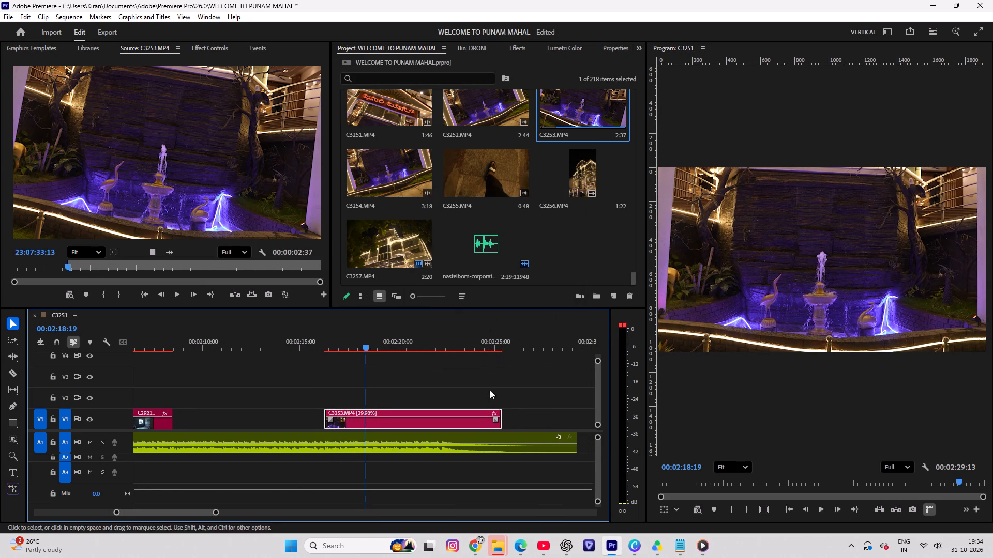
{"action": "left_click_drag", "start_coordinate": [502, 412], "coordinate": [369, 419]}
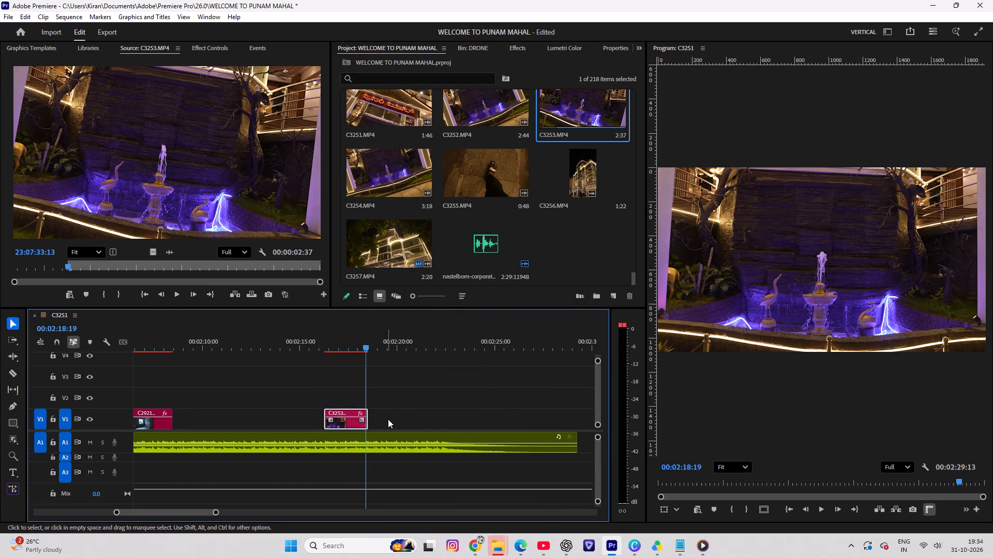
{"action": "left_click", "coordinate": [388, 419]}
Examine the night exterior clips C3247.MP4, C3246.MP4 and C3243.MP4 as candidates for the shot following the fountain.
{"action": "scroll", "coordinate": [454, 234], "scroll_direction": "down", "scroll_amount": 1}
{"action": "scroll", "coordinate": [416, 234], "scroll_direction": "up", "scroll_amount": 2}
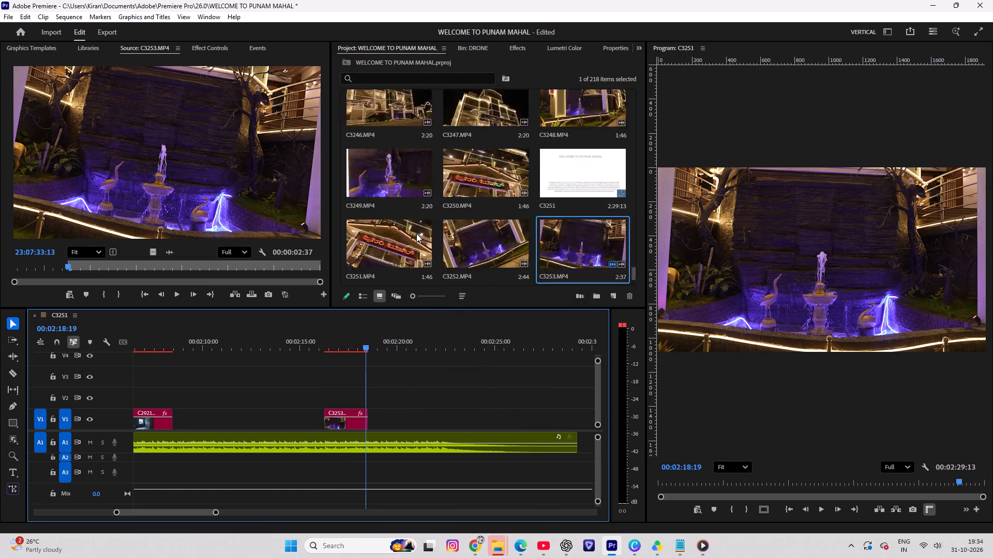
{"action": "scroll", "coordinate": [455, 163], "scroll_direction": "up", "scroll_amount": 1}
{"action": "double_click", "coordinate": [474, 172]}
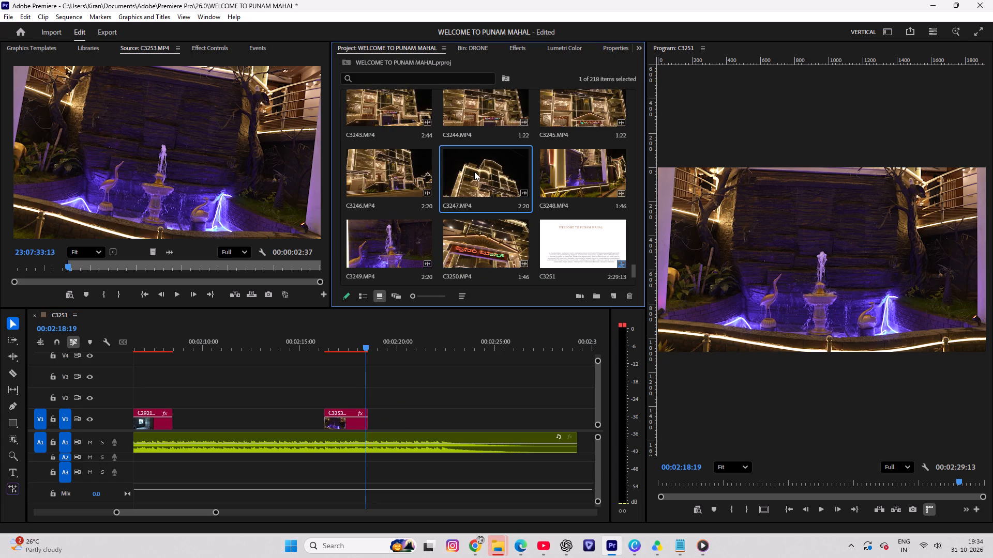
{"action": "left_click_drag", "start_coordinate": [21, 269], "coordinate": [110, 283]}
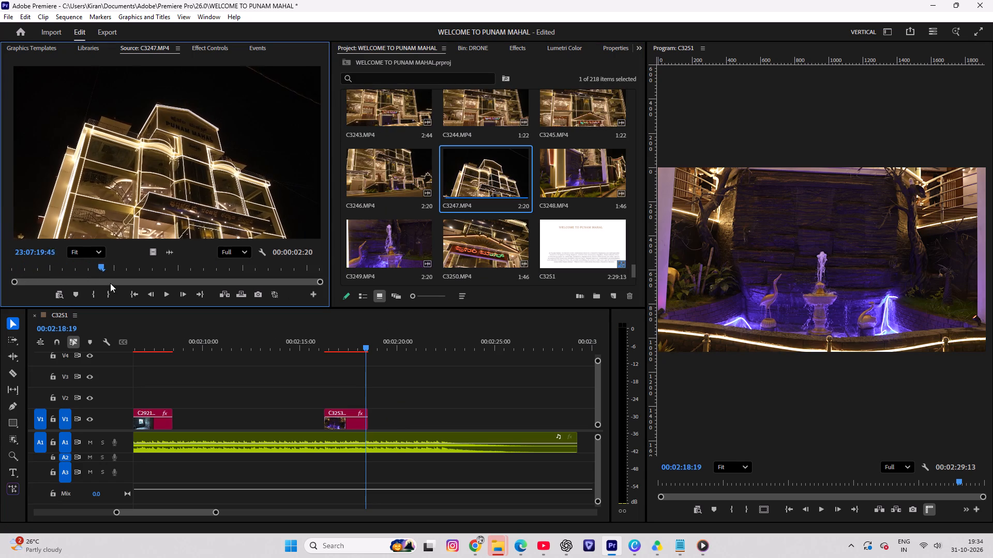
{"action": "left_click_drag", "start_coordinate": [110, 283], "coordinate": [197, 291]}
{"action": "double_click", "coordinate": [369, 185]}
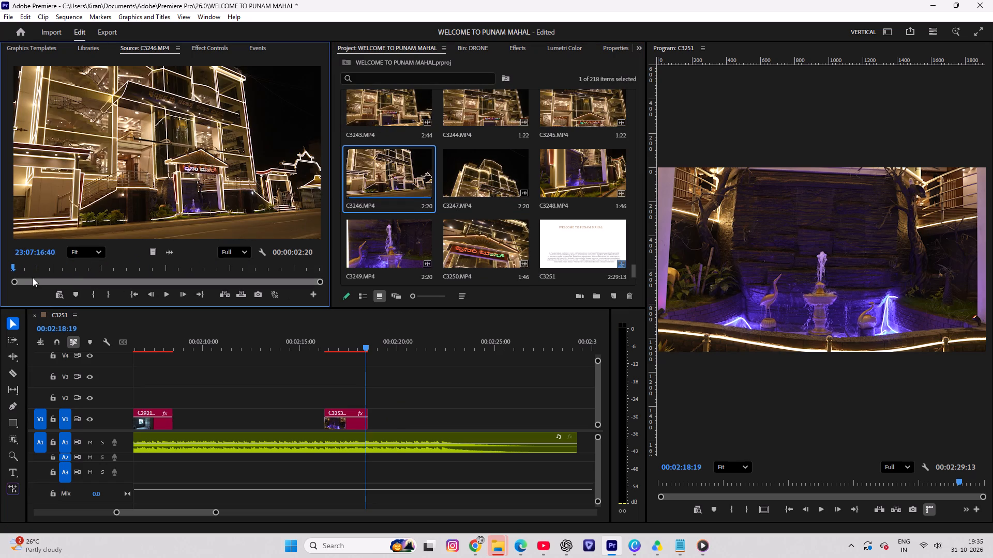
{"action": "left_click_drag", "start_coordinate": [26, 268], "coordinate": [249, 267]}
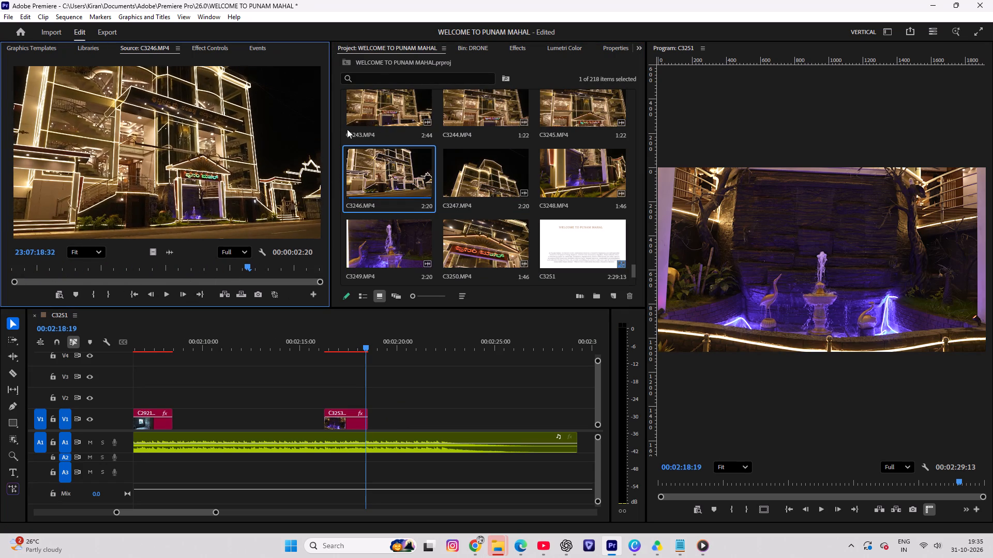
{"action": "double_click", "coordinate": [350, 119]}
{"action": "left_click_drag", "start_coordinate": [19, 269], "coordinate": [149, 268]}
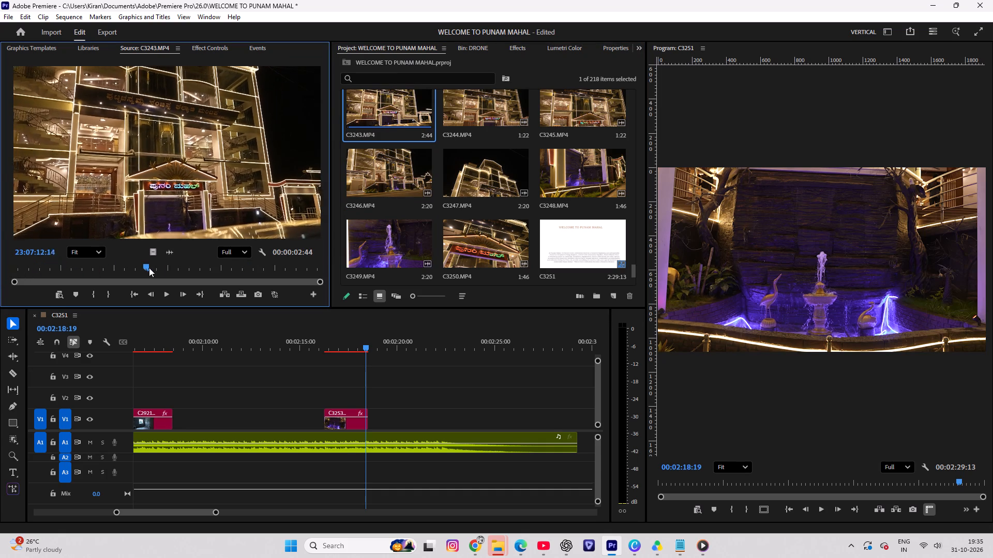
{"action": "left_click_drag", "start_coordinate": [149, 268], "coordinate": [203, 267]}
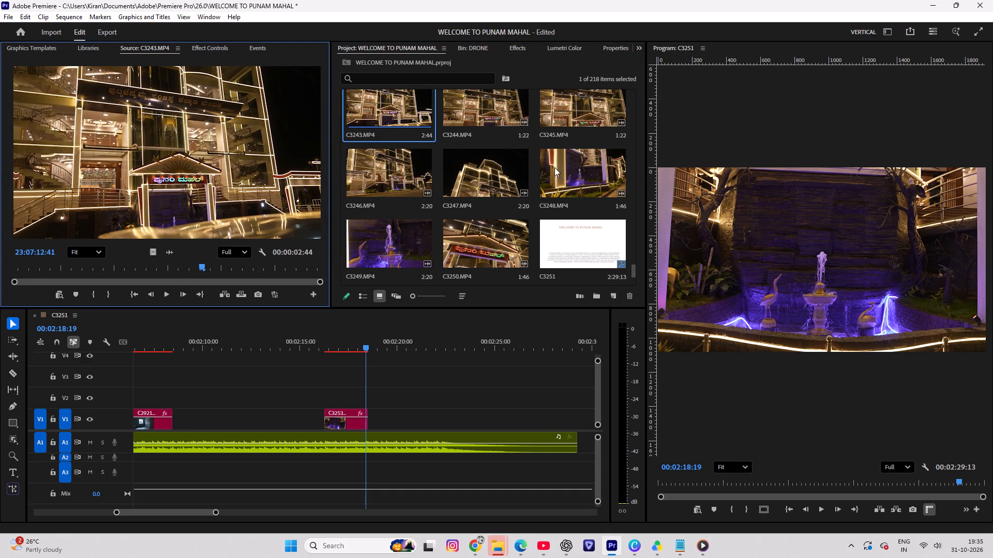
{"action": "double_click", "coordinate": [477, 185]}
{"action": "left_click_drag", "start_coordinate": [18, 271], "coordinate": [57, 270]}
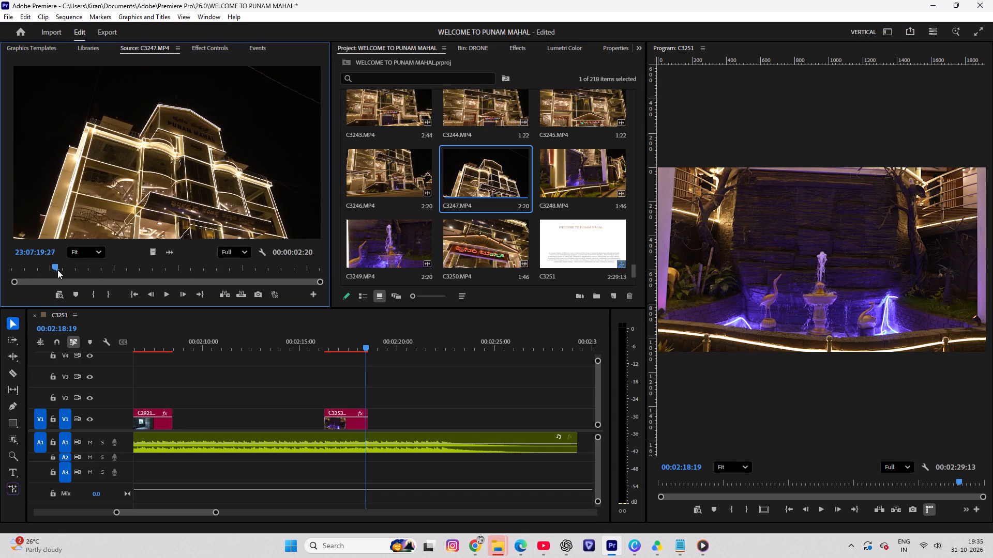
{"action": "left_click_drag", "start_coordinate": [57, 270], "coordinate": [0, 270]}
Mark an In point at 00:00:04:08 in night drone video dji_fly_20250502_025206 and place its video on V2 just after the fountain clip.
{"action": "left_click", "coordinate": [473, 41]}
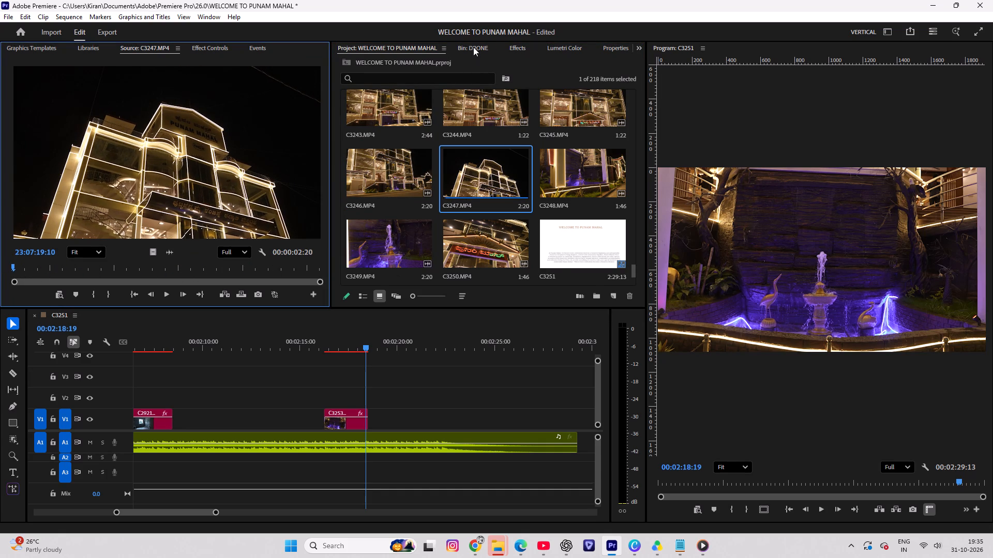
{"action": "left_click", "coordinate": [473, 47]}
{"action": "scroll", "coordinate": [452, 193], "scroll_direction": "down", "scroll_amount": 3}
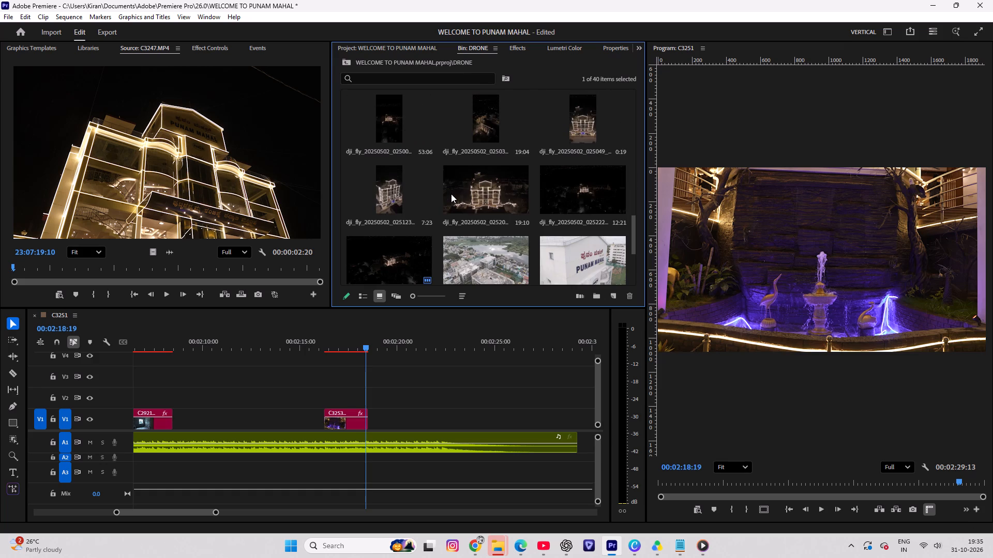
{"action": "double_click", "coordinate": [480, 189]}
{"action": "left_click_drag", "start_coordinate": [15, 269], "coordinate": [55, 272]}
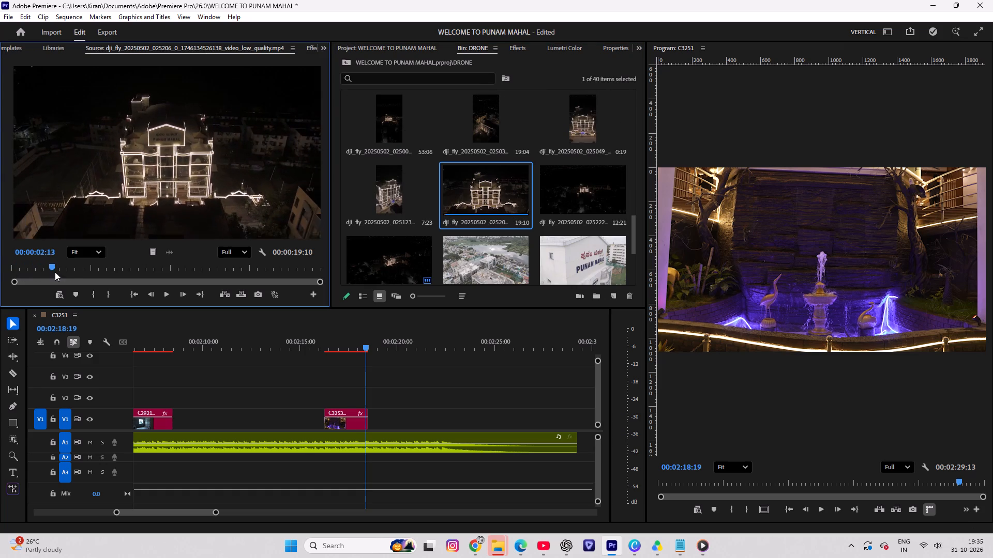
{"action": "left_click_drag", "start_coordinate": [55, 272], "coordinate": [194, 278]}
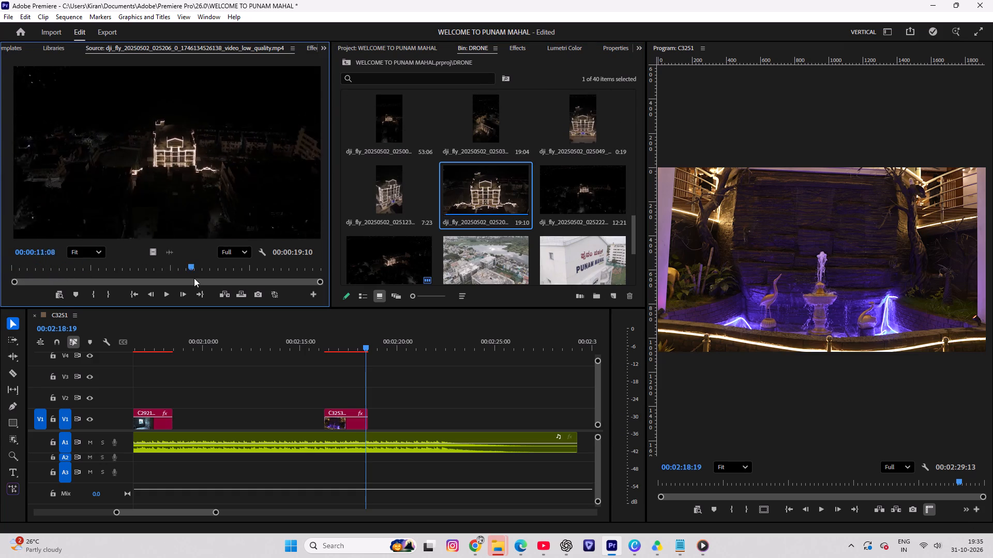
{"action": "left_click_drag", "start_coordinate": [194, 278], "coordinate": [82, 286]}
{"action": "key", "text": "i"}
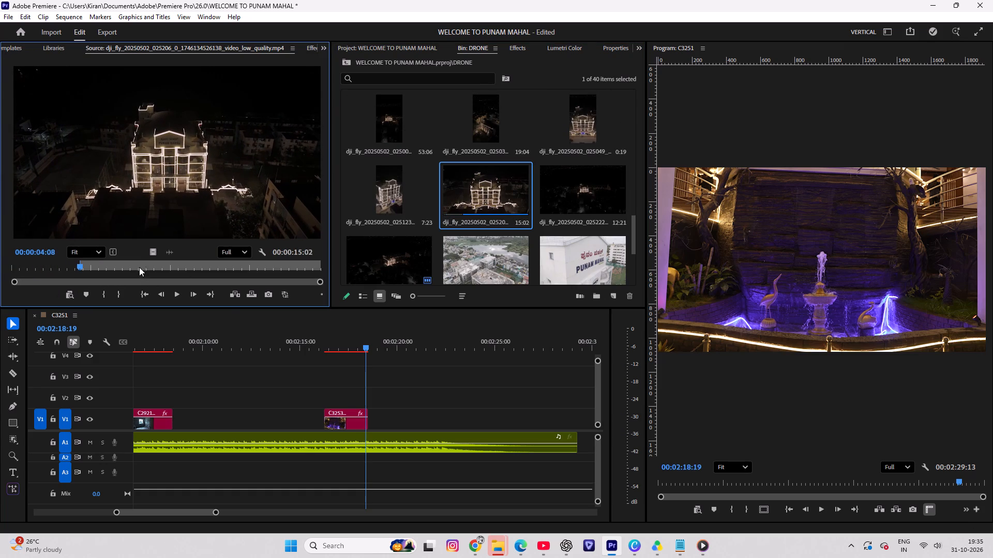
{"action": "left_click_drag", "start_coordinate": [155, 253], "coordinate": [368, 397]}
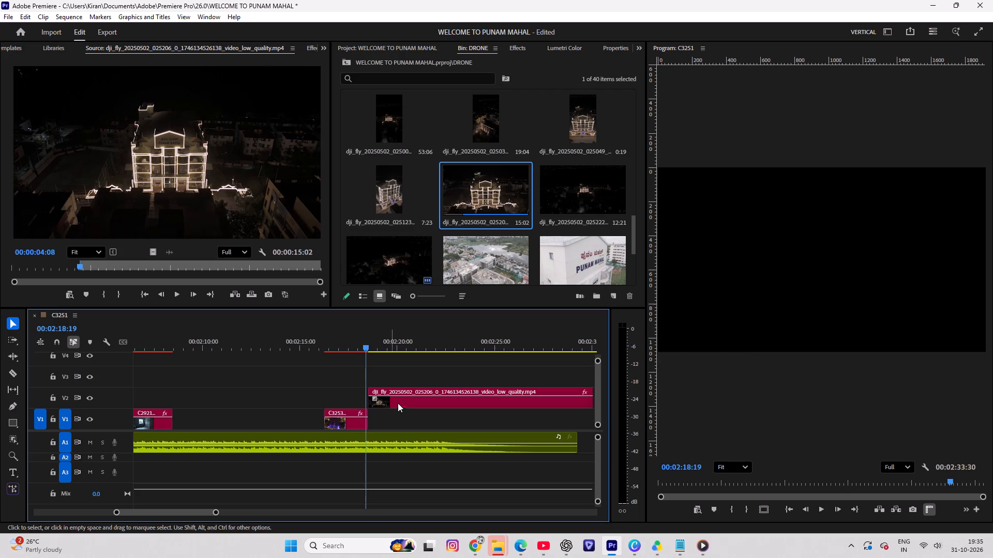
Reverse the night drone clip on V2 and play it back.
{"action": "left_click", "coordinate": [407, 404]}
{"action": "key", "text": "ctrl+r"}
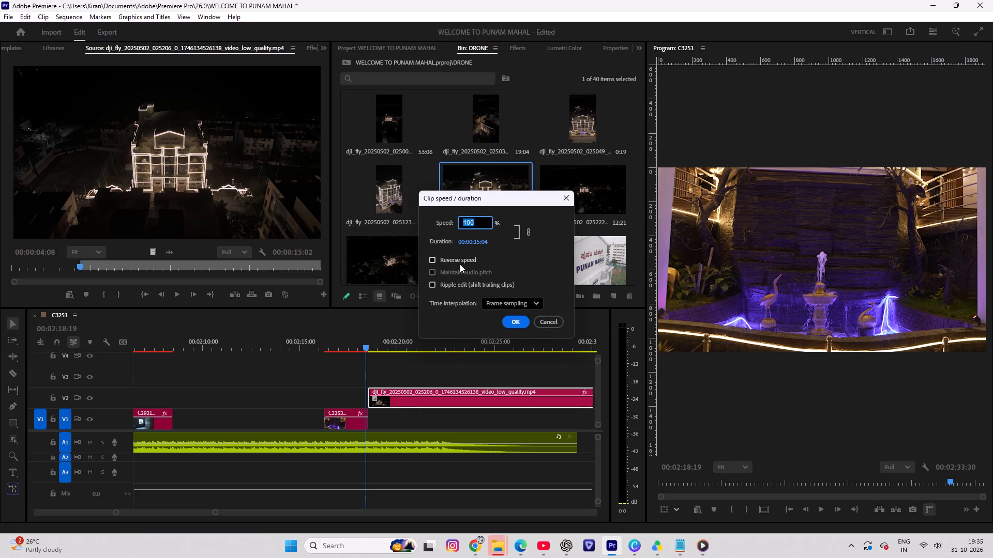
{"action": "left_click", "coordinate": [440, 260]}
{"action": "left_click", "coordinate": [511, 324]}
{"action": "key", "text": "space"}
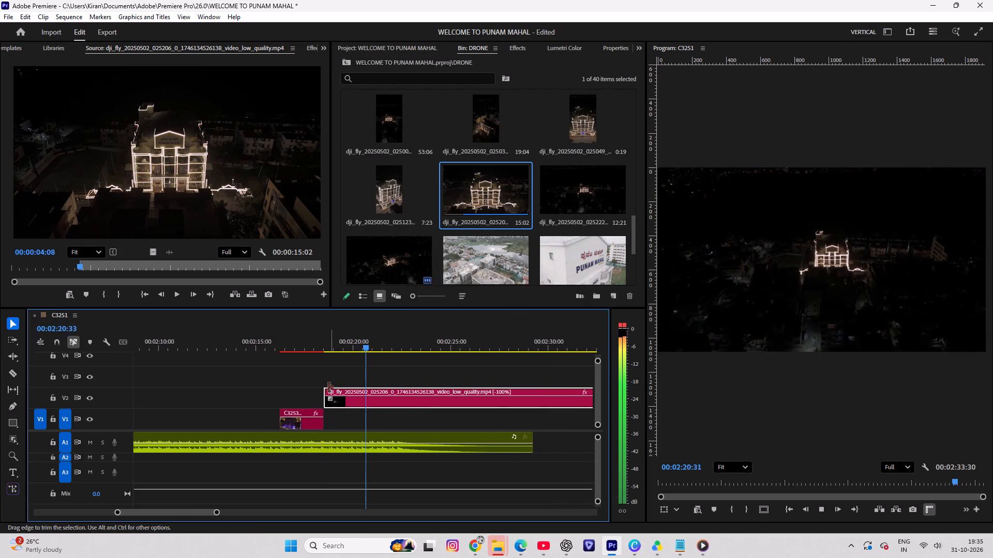
Trim the start of the reversed night drone clip to leave about 3.5 seconds and move it to V1 against the fountain clip's end.
{"action": "key", "text": "space"}
{"action": "left_click_drag", "start_coordinate": [311, 389], "coordinate": [493, 401]}
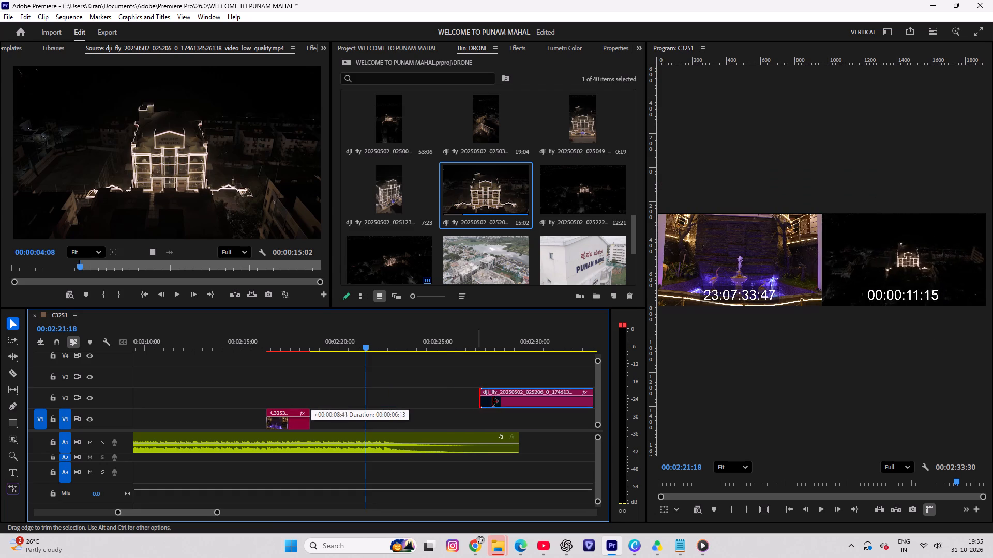
{"action": "left_click_drag", "start_coordinate": [493, 401], "coordinate": [536, 397]}
{"action": "left_click_drag", "start_coordinate": [555, 402], "coordinate": [333, 399]}
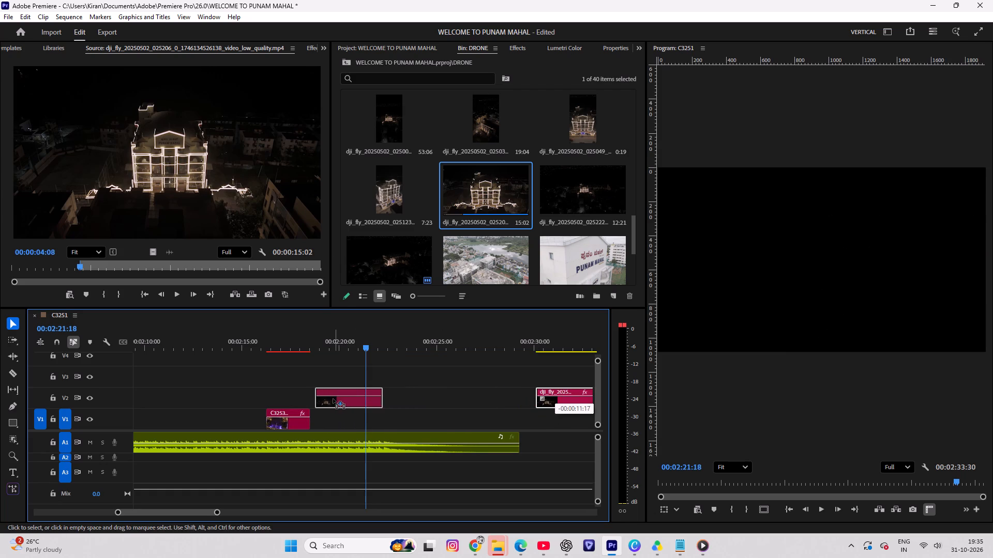
{"action": "left_click_drag", "start_coordinate": [333, 399], "coordinate": [329, 399]}
{"action": "left_click", "coordinate": [324, 406]}
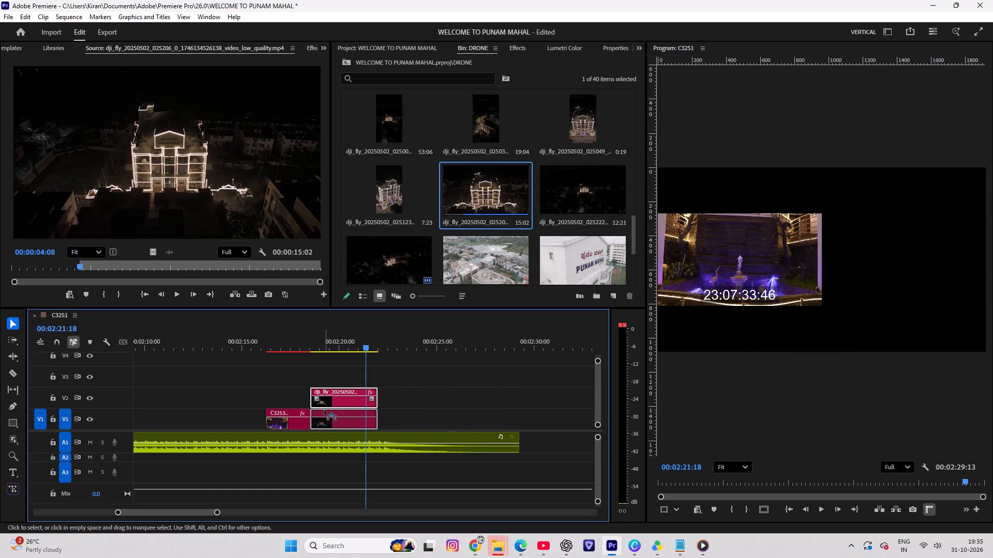
Play the cut from the fountain to the reversed drone clip and trim the drone clip's end to 00:02:20:25.
{"action": "left_click_drag", "start_coordinate": [310, 343], "coordinate": [305, 344]}
{"action": "key", "text": "space"}
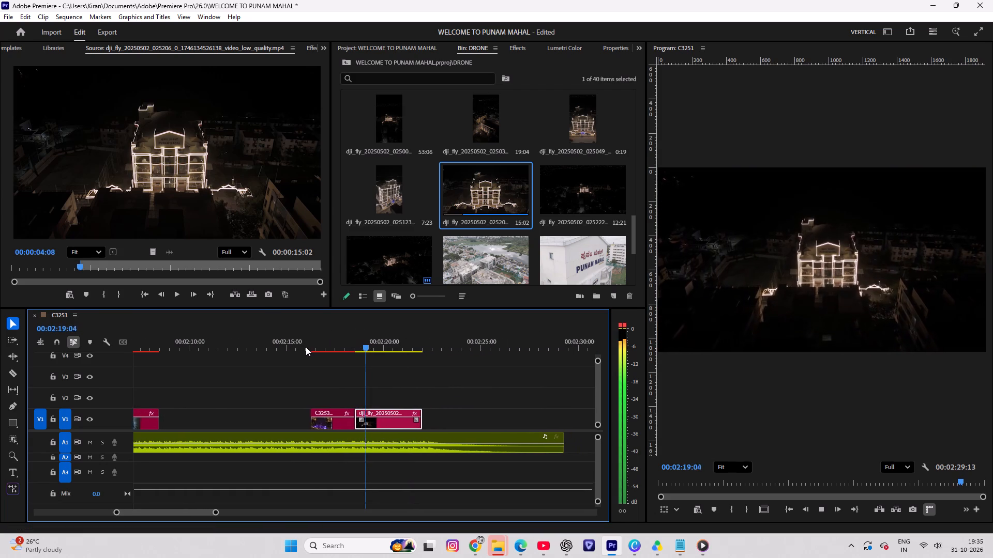
{"action": "key", "text": "space"}
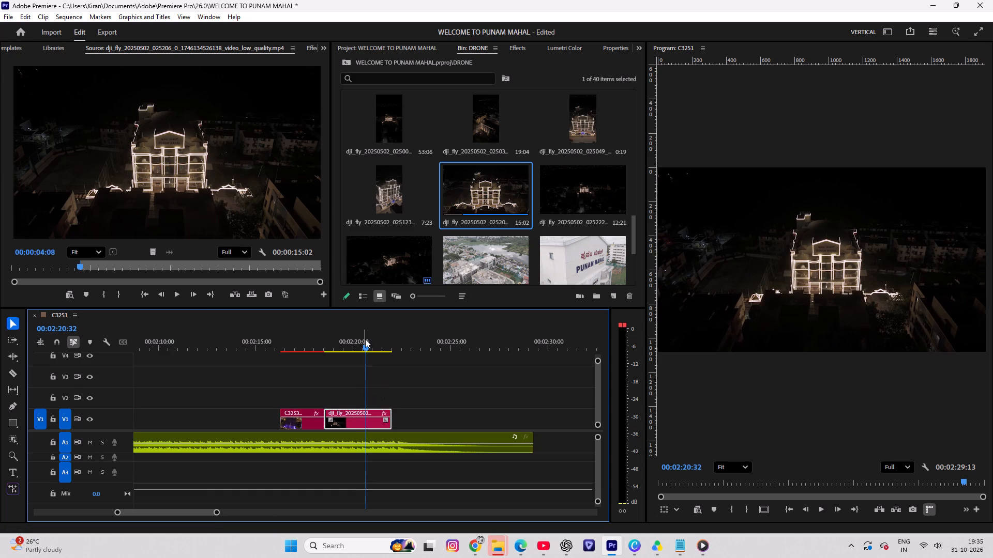
{"action": "left_click_drag", "start_coordinate": [367, 337], "coordinate": [365, 349]}
{"action": "left_click_drag", "start_coordinate": [392, 410], "coordinate": [367, 414]}
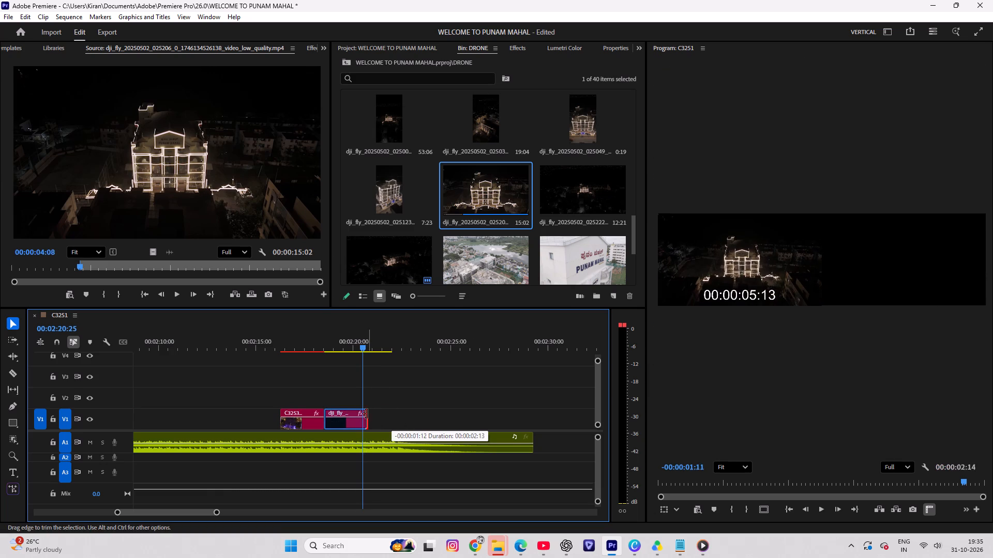
{"action": "left_click_drag", "start_coordinate": [367, 414], "coordinate": [363, 414]}
{"action": "left_click", "coordinate": [418, 391]}
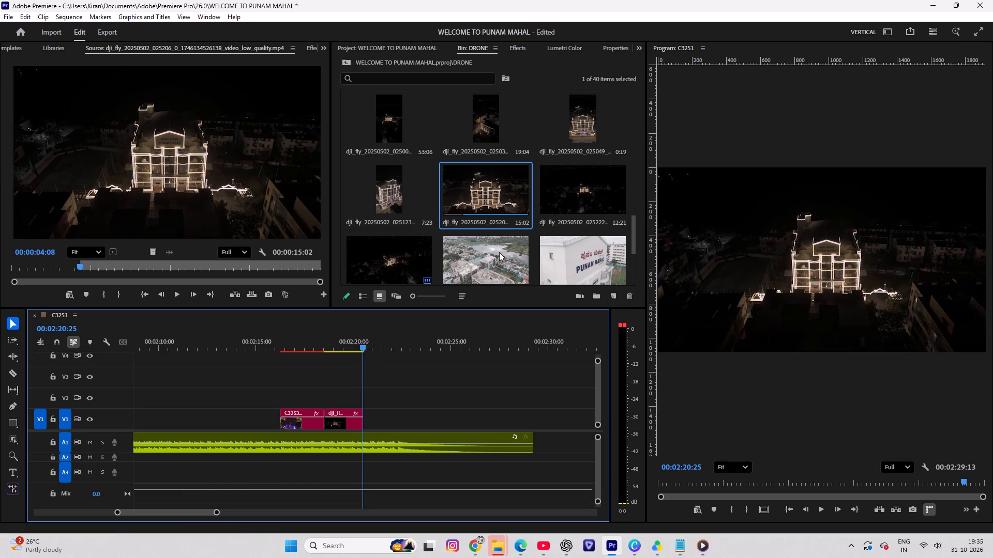
Examine night drone video dji_fly_20250502_024053 as a candidate for the shot following the reversed drone clip.
{"action": "scroll", "coordinate": [485, 252], "scroll_direction": "up", "scroll_amount": 1}
{"action": "scroll", "coordinate": [500, 191], "scroll_direction": "up", "scroll_amount": 2}
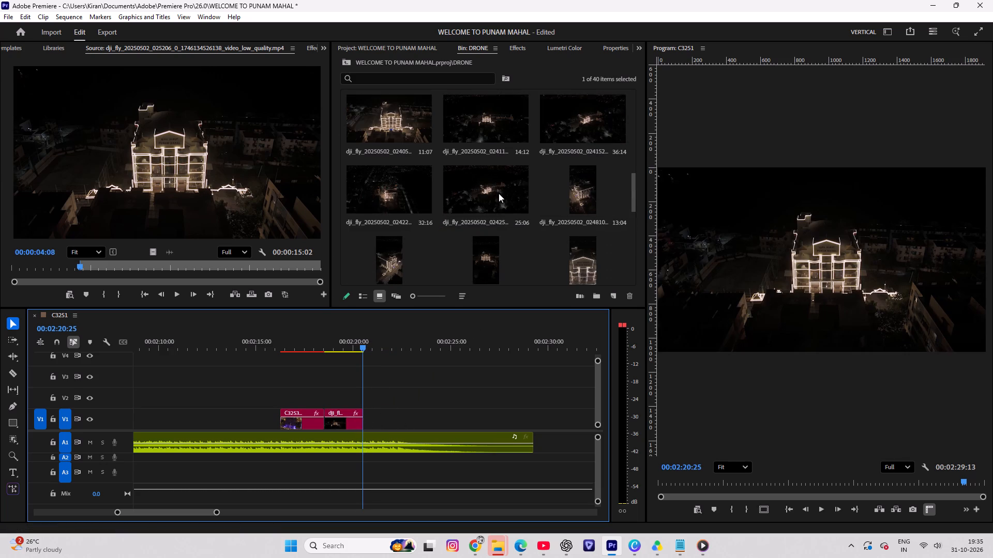
{"action": "double_click", "coordinate": [388, 116]}
{"action": "left_click_drag", "start_coordinate": [19, 268], "coordinate": [106, 283]}
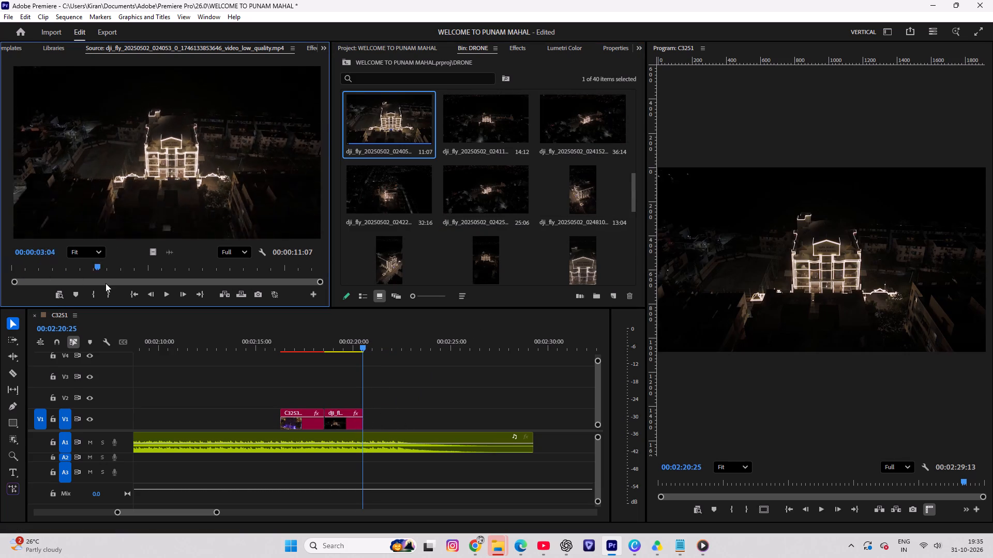
{"action": "left_click_drag", "start_coordinate": [106, 283], "coordinate": [309, 284]}
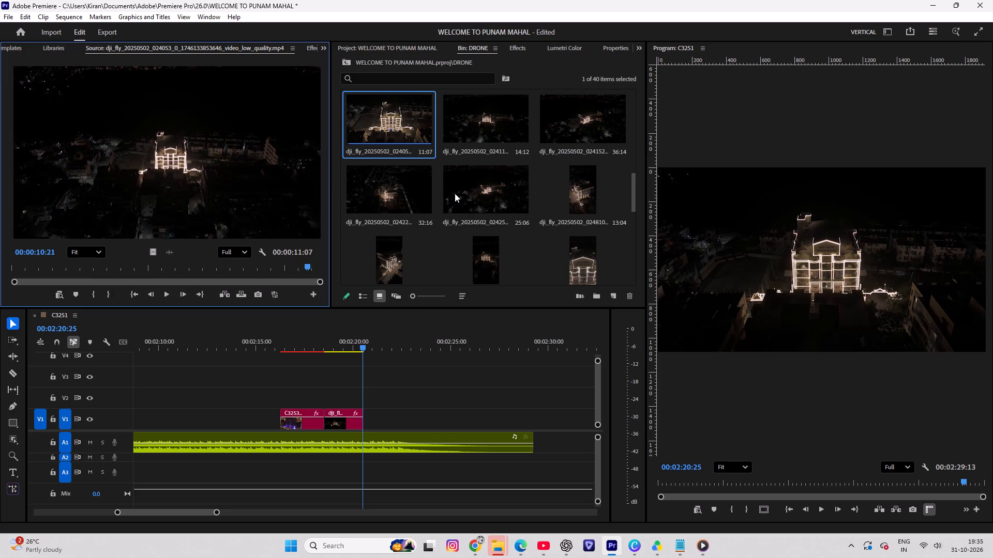
{"action": "scroll", "coordinate": [455, 193], "scroll_direction": "down", "scroll_amount": 1}
{"action": "scroll", "coordinate": [460, 188], "scroll_direction": "up", "scroll_amount": 1}
Mark an In point at 00:00:12:14 in night drone video dji_fly_20250502_024152 and place its video on V1 right after the reversed drone clip.
{"action": "double_click", "coordinate": [583, 123]}
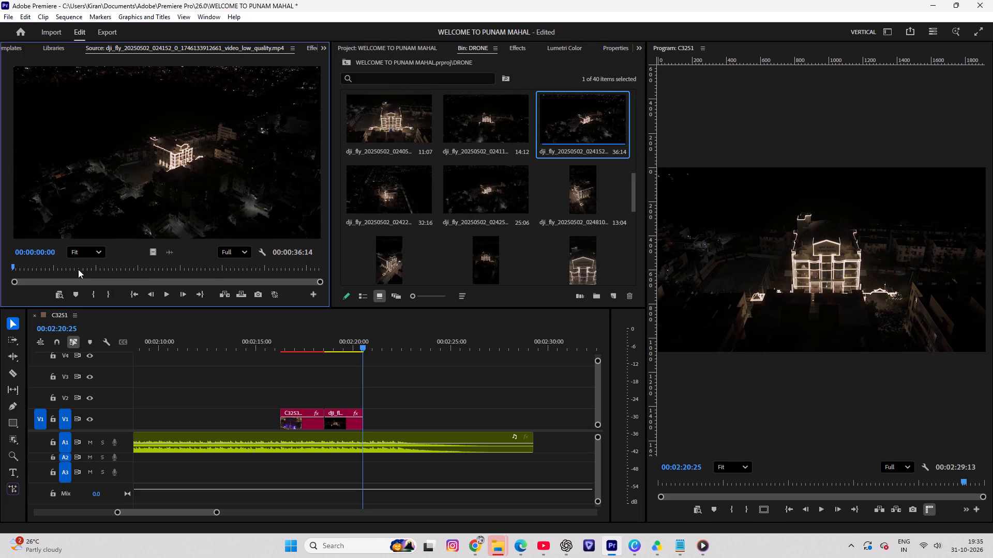
{"action": "left_click_drag", "start_coordinate": [22, 271], "coordinate": [124, 271]}
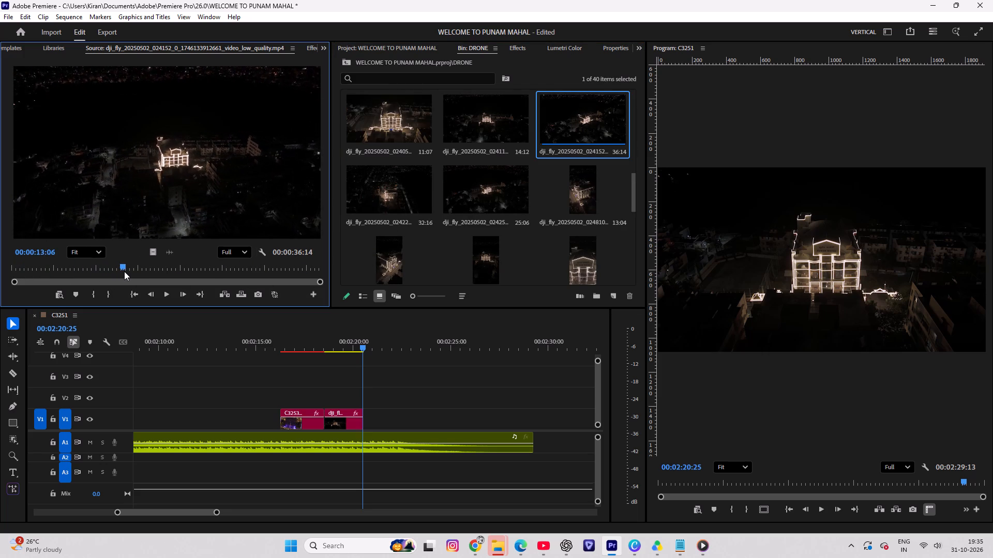
{"action": "left_click_drag", "start_coordinate": [124, 271], "coordinate": [118, 272]}
{"action": "key", "text": "i"}
{"action": "left_click_drag", "start_coordinate": [154, 253], "coordinate": [367, 401]}
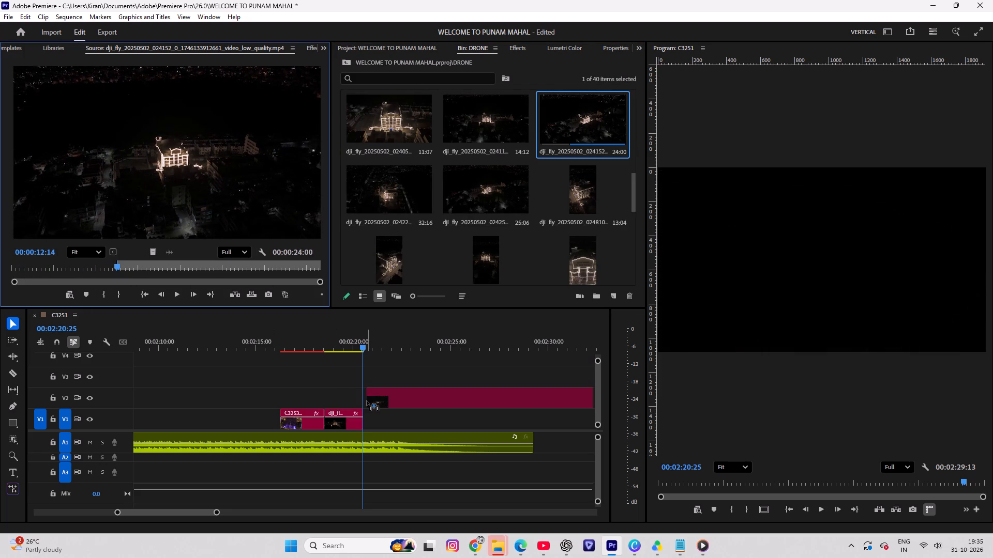
{"action": "left_click_drag", "start_coordinate": [367, 401], "coordinate": [363, 412]}
Play the new drone clip, cut it where the music ends at 00:02:29:13, and delete the leftover pieces beyond the cut.
{"action": "key", "text": "space"}
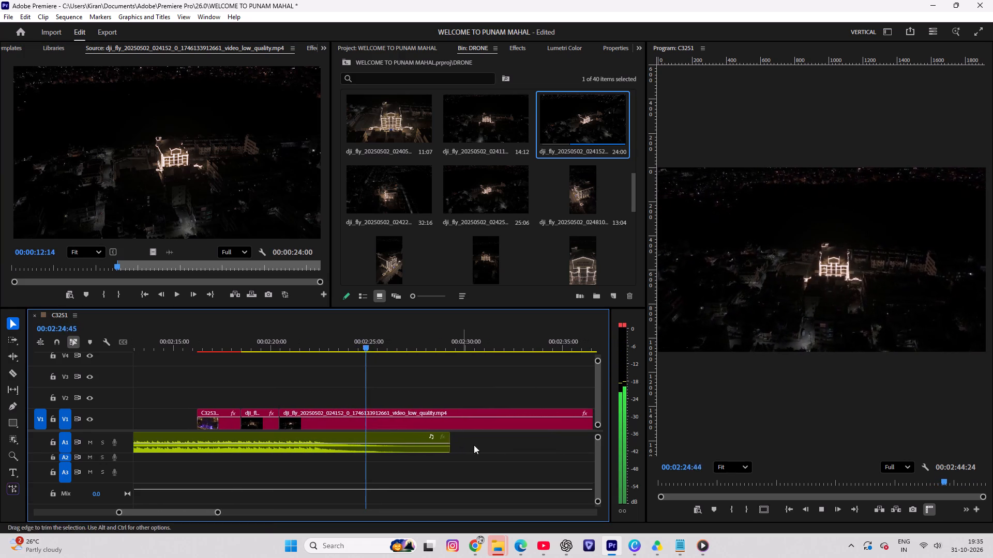
{"action": "key", "text": "c"}
{"action": "left_click", "coordinate": [437, 423]}
{"action": "left_click", "coordinate": [418, 426]}
{"action": "key", "text": "v"}
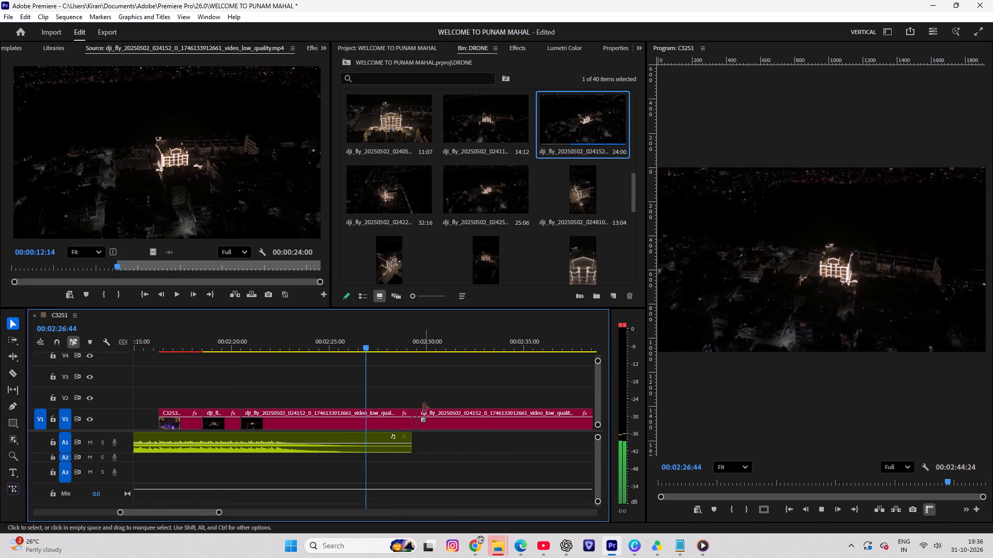
{"action": "left_click_drag", "start_coordinate": [418, 386], "coordinate": [380, 419]}
{"action": "key", "text": "Delete"}
{"action": "left_click_drag", "start_coordinate": [357, 420], "coordinate": [340, 419]}
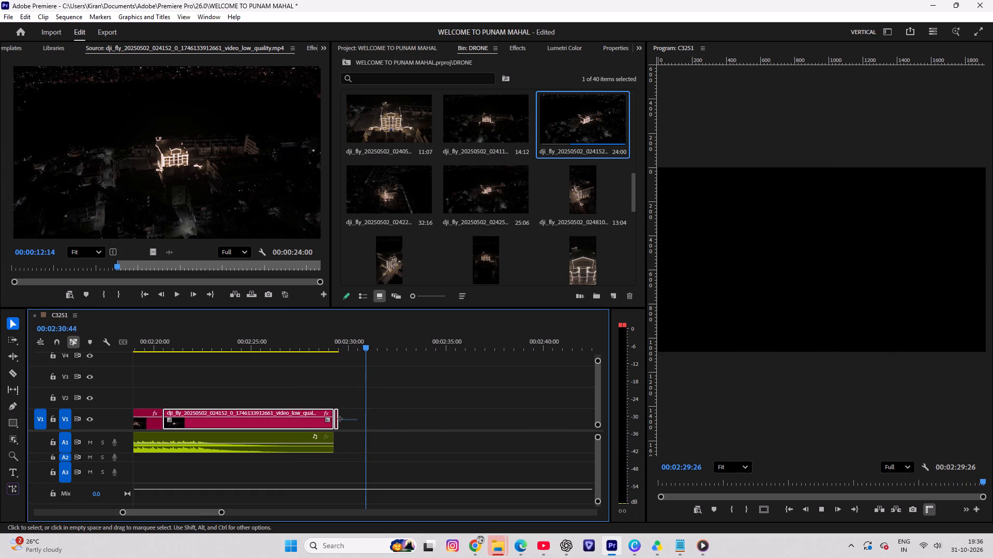
{"action": "left_click_drag", "start_coordinate": [340, 419], "coordinate": [339, 417]}
{"action": "key", "text": "Delete"}
{"action": "key", "text": "space"}
{"action": "left_click", "coordinate": [319, 413]}
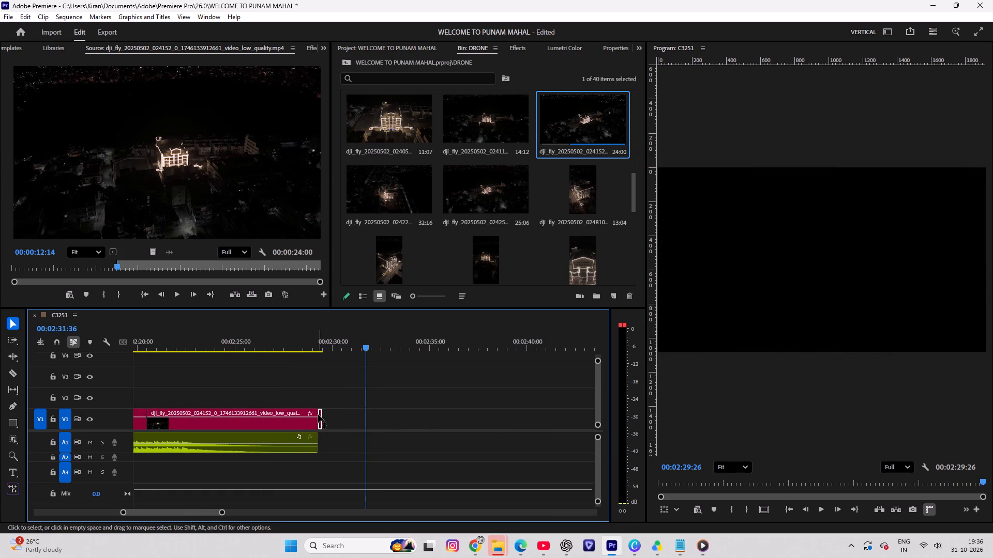
{"action": "key", "text": "Delete"}
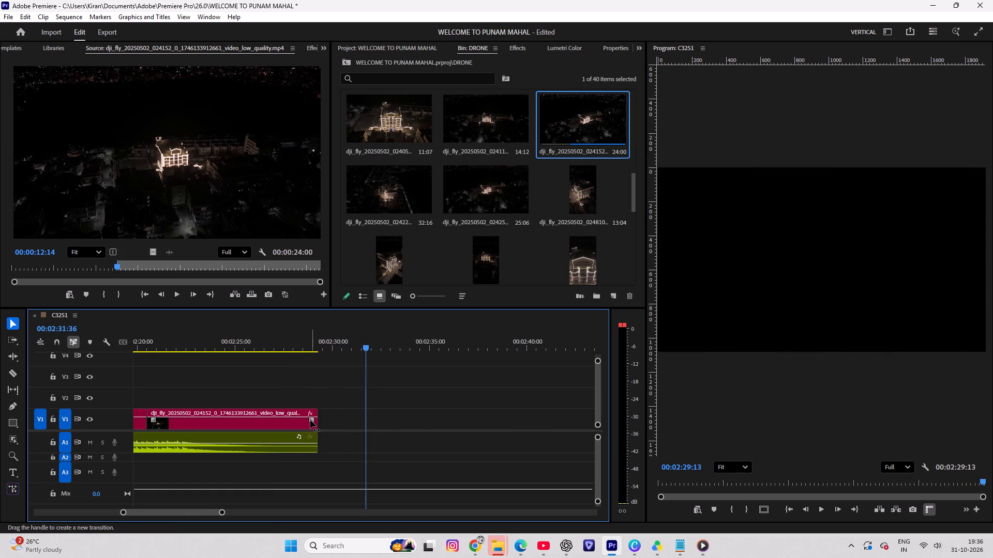
Add a Cross Dissolve about 5.5 seconds long to the end of the last drone clip and play the fade-out.
{"action": "left_click_drag", "start_coordinate": [309, 420], "coordinate": [208, 420]}
{"action": "left_click", "coordinate": [220, 339]}
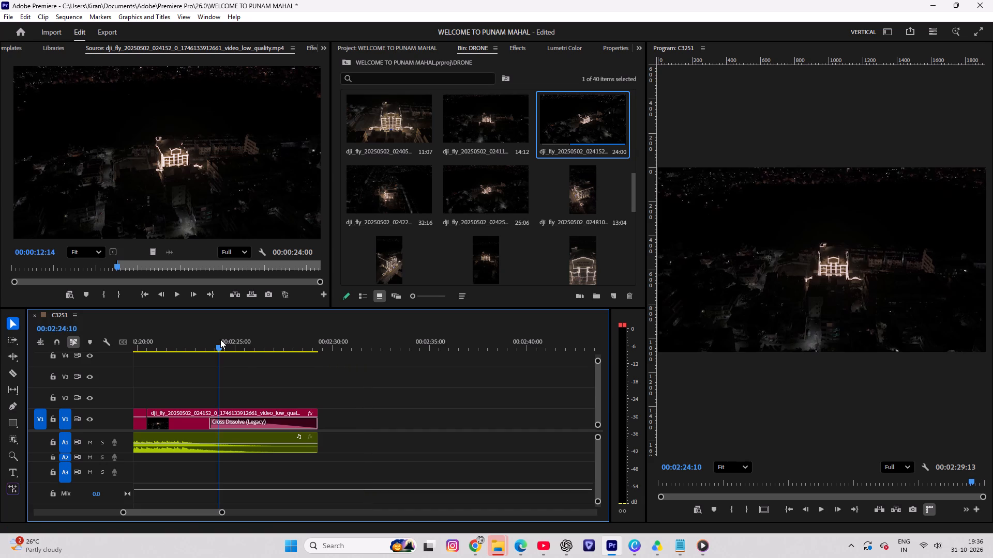
{"action": "key", "text": "space"}
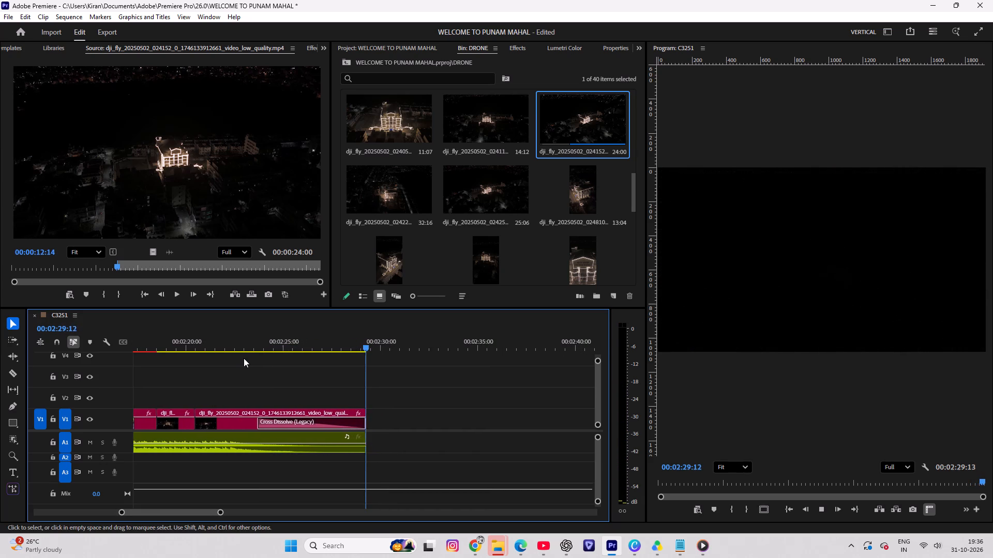
Save the project and move the playhead back to 00:01:14:07.
{"action": "key", "text": "ctrl+s"}
{"action": "left_click_drag", "start_coordinate": [227, 343], "coordinate": [204, 343]}
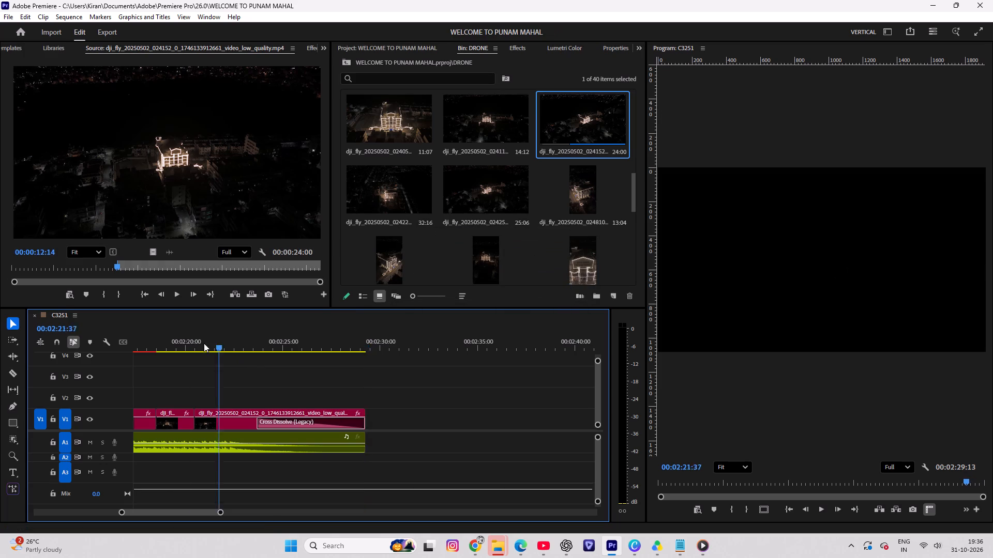
{"action": "left_click_drag", "start_coordinate": [204, 343], "coordinate": [0, 386]}
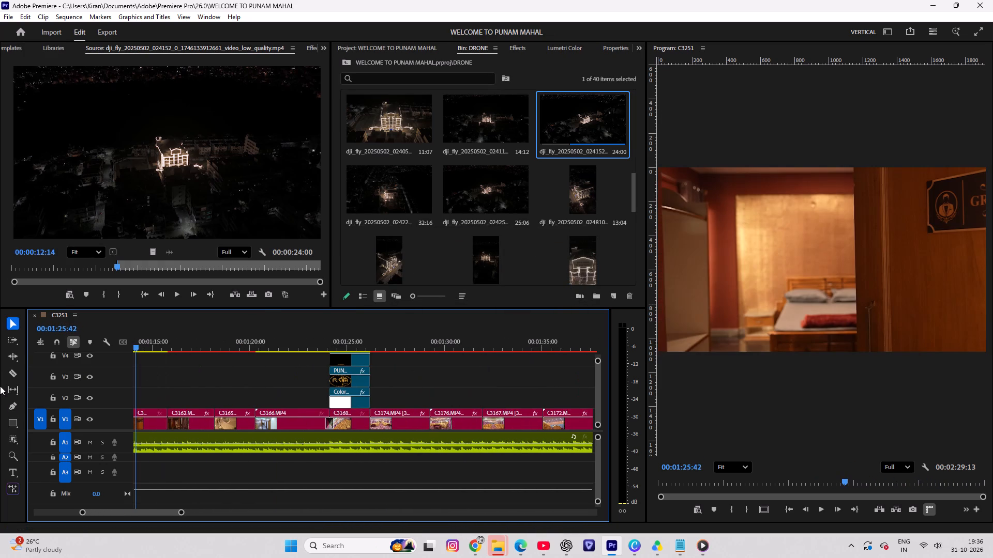
{"action": "key", "text": "ctrl+s"}
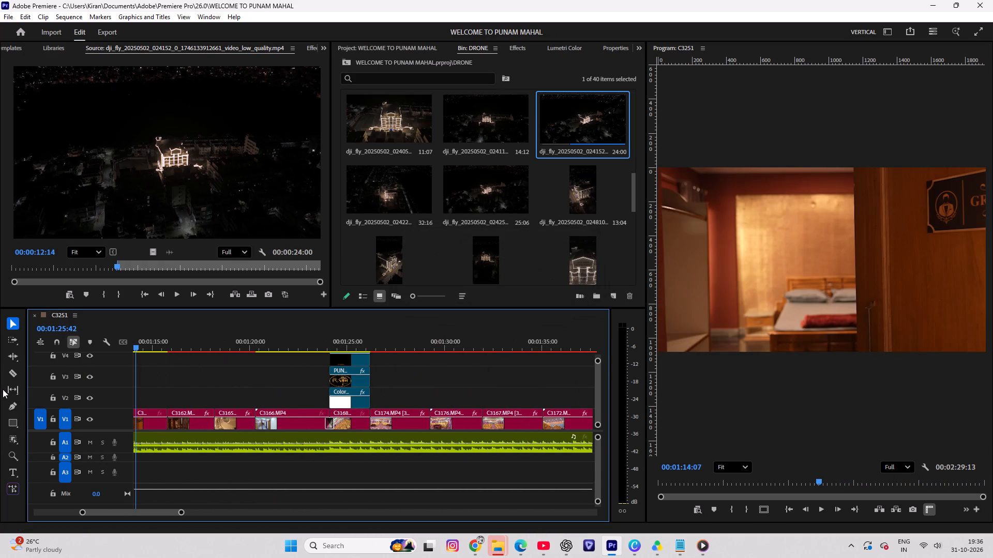
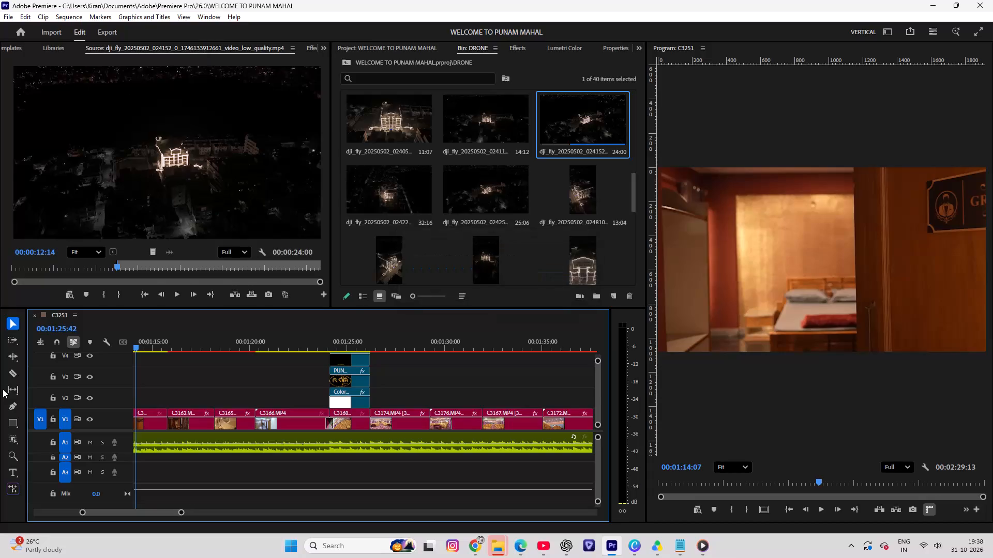
Save the WELCOME TO PUNAM MAHAL project.
{"action": "key", "text": "ctrl+s"}
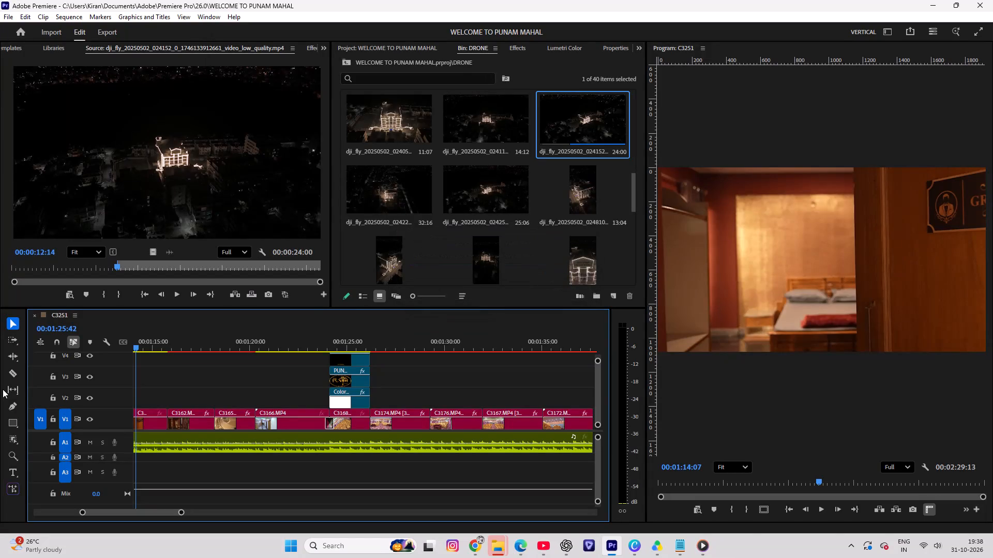